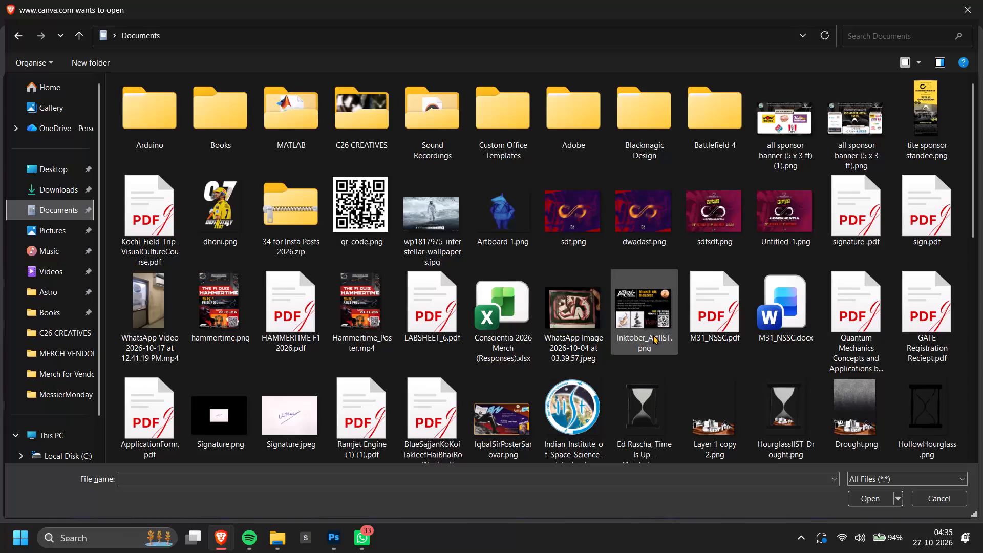
# Look through the Documents folder for the design image to upload to Canva.
pyautogui.scroll(-1, 720, 329)
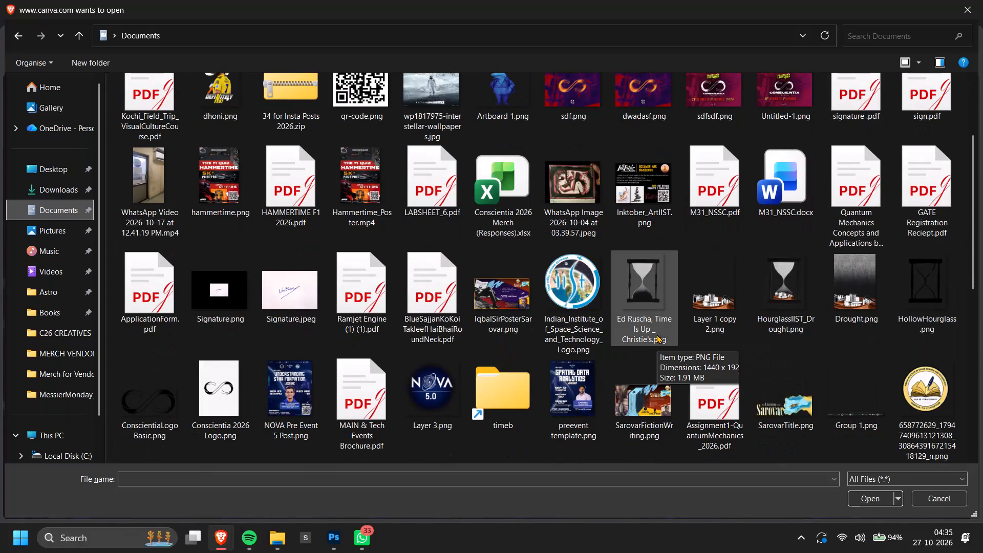
pyautogui.scroll(-2, 658, 334)
pyautogui.scroll(1, 615, 353)
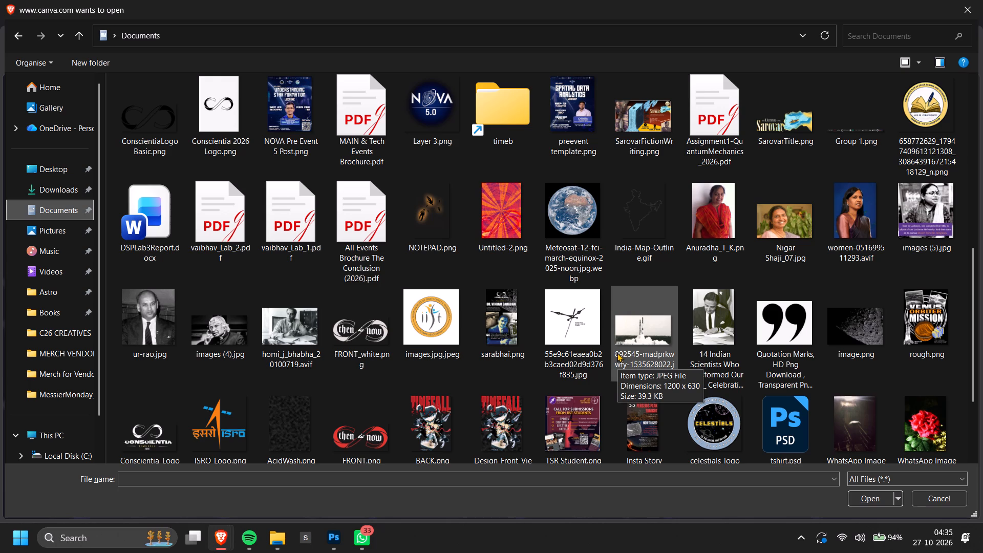
pyautogui.scroll(3, 541, 332)
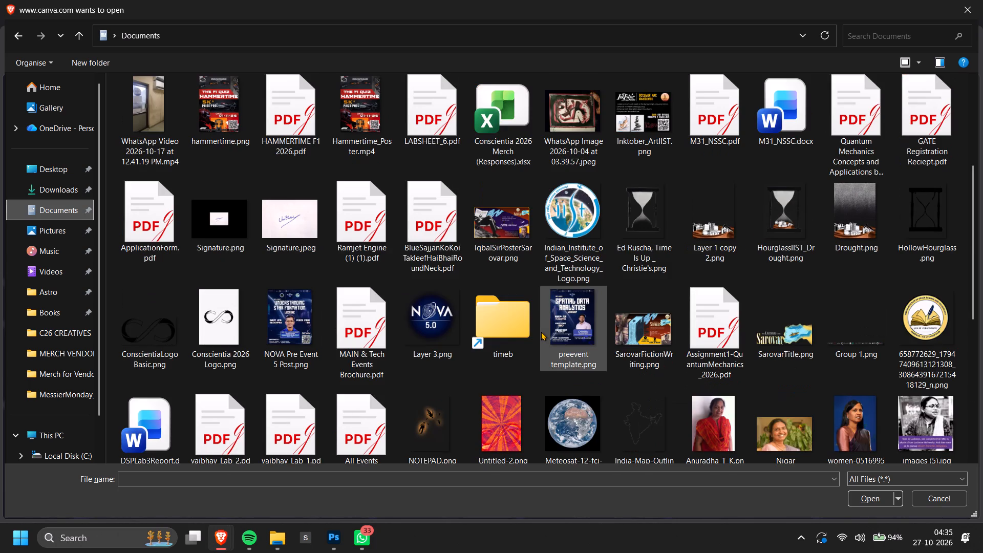
pyautogui.scroll(3, 541, 331)
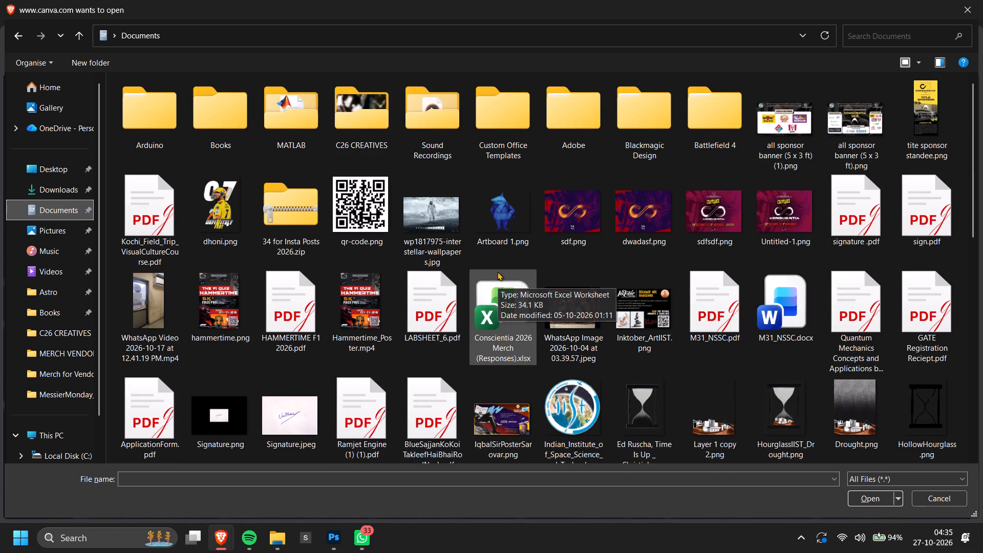
pyautogui.scroll(-1, 575, 259)
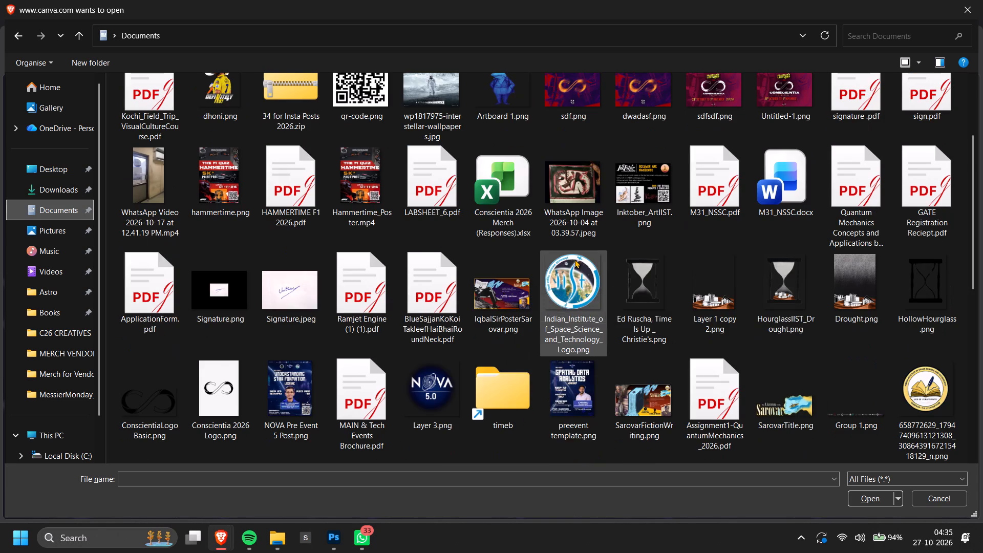
pyautogui.scroll(-2, 543, 292)
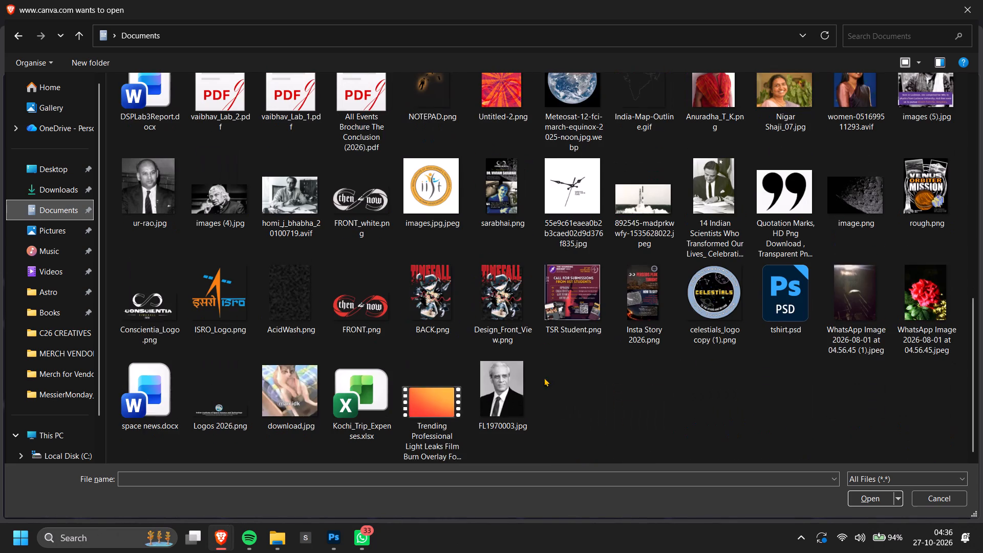
pyautogui.click(31, 203)
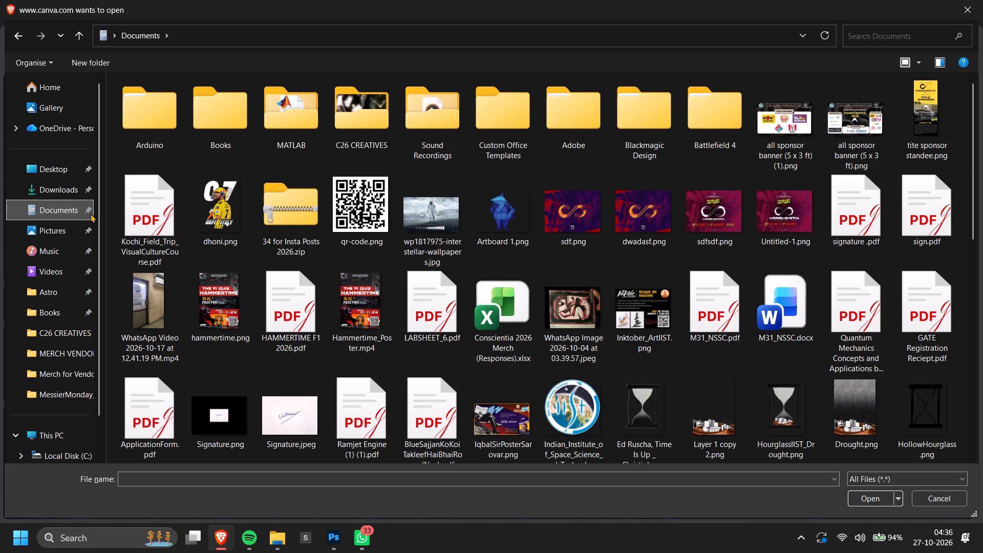
pyautogui.click(66, 209)
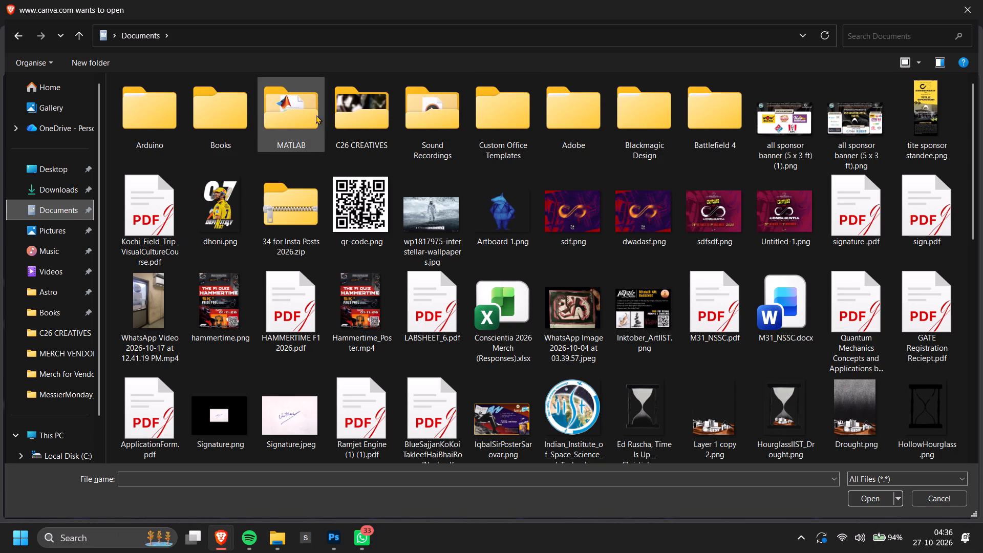
# Open the C26 CREATIVES folder and look through its files for the design image to upload.
pyautogui.click(316, 115)
pyautogui.doubleClick(390, 102)
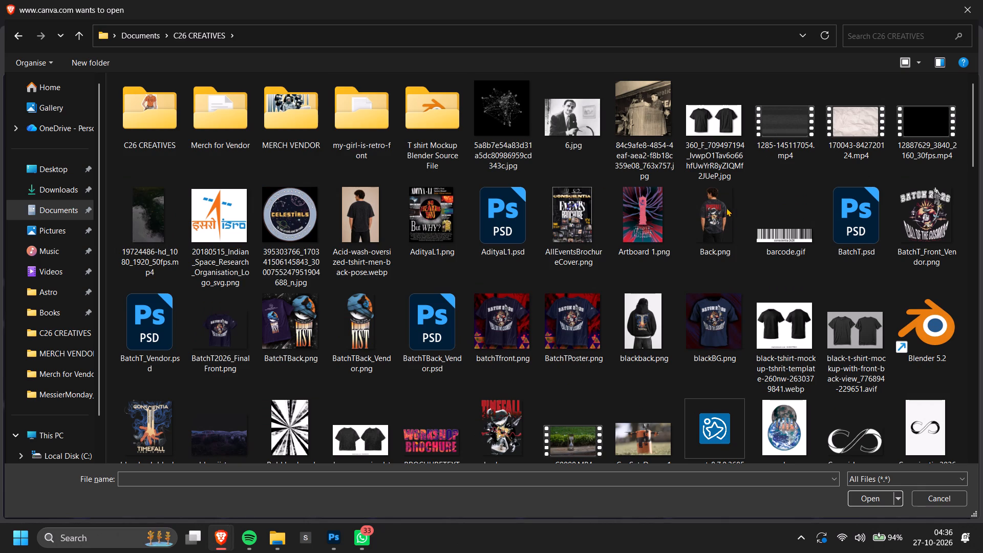
pyautogui.scroll(-10, 541, 249)
pyautogui.scroll(-4, 674, 357)
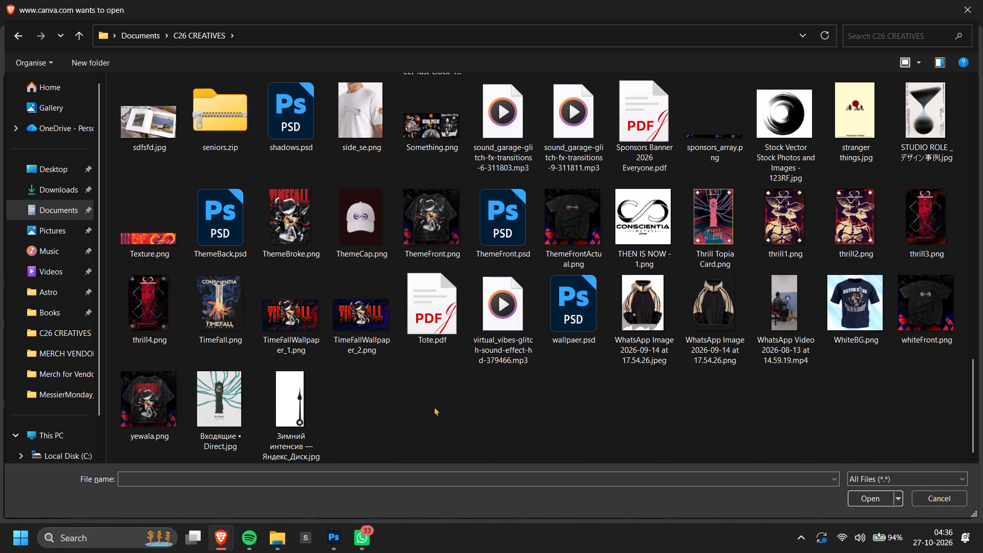
pyautogui.scroll(-6, 447, 394)
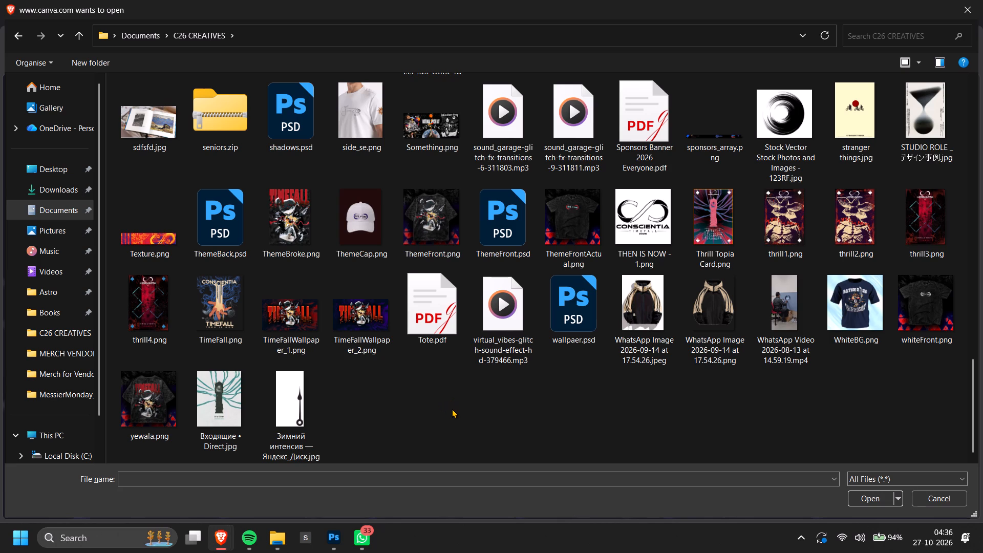
pyautogui.scroll(3, 452, 409)
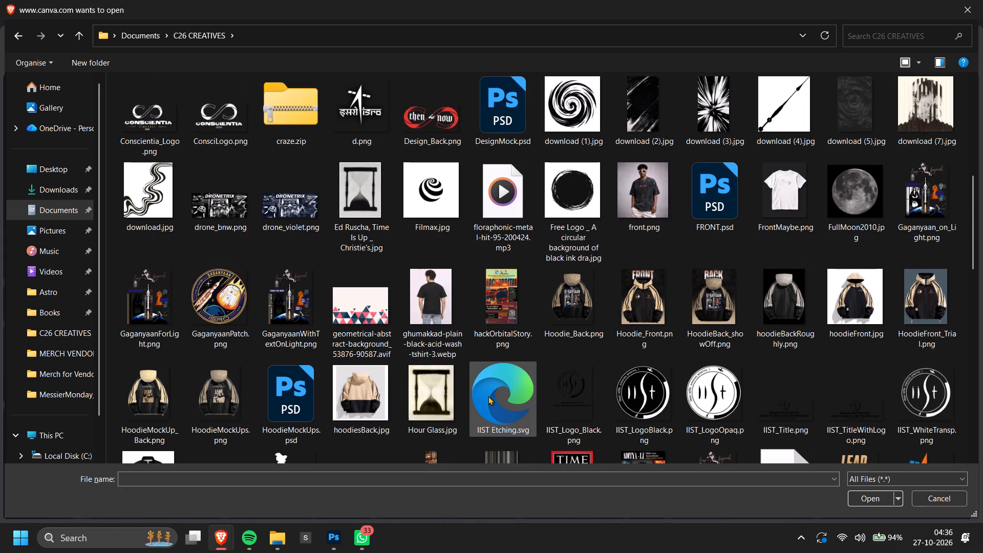
pyautogui.scroll(-1, 530, 388)
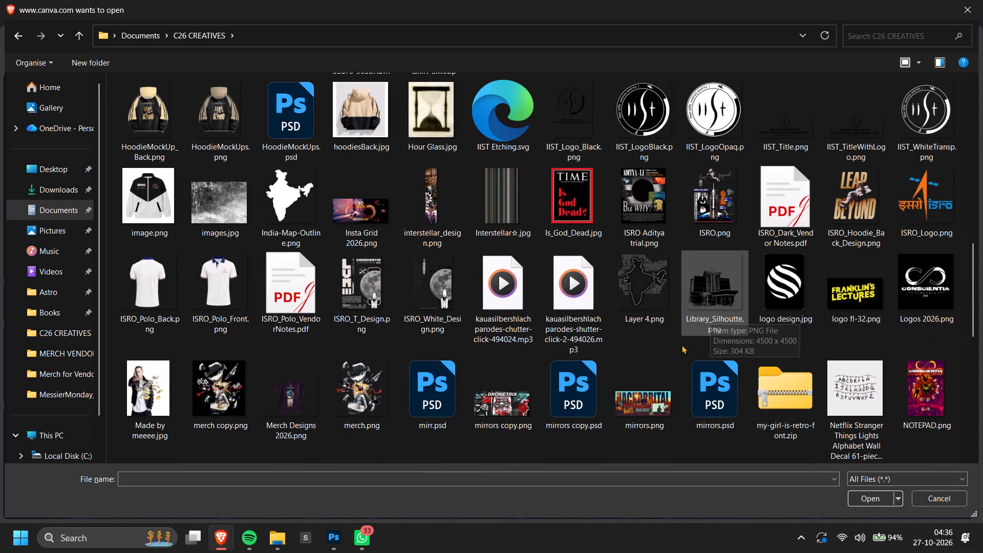
pyautogui.scroll(-4, 623, 346)
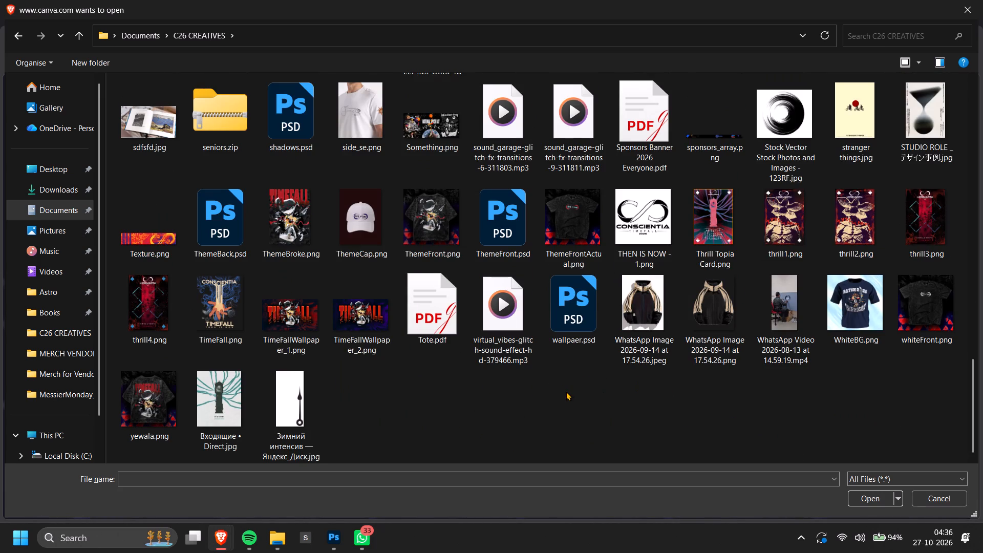
pyautogui.scroll(1, 607, 392)
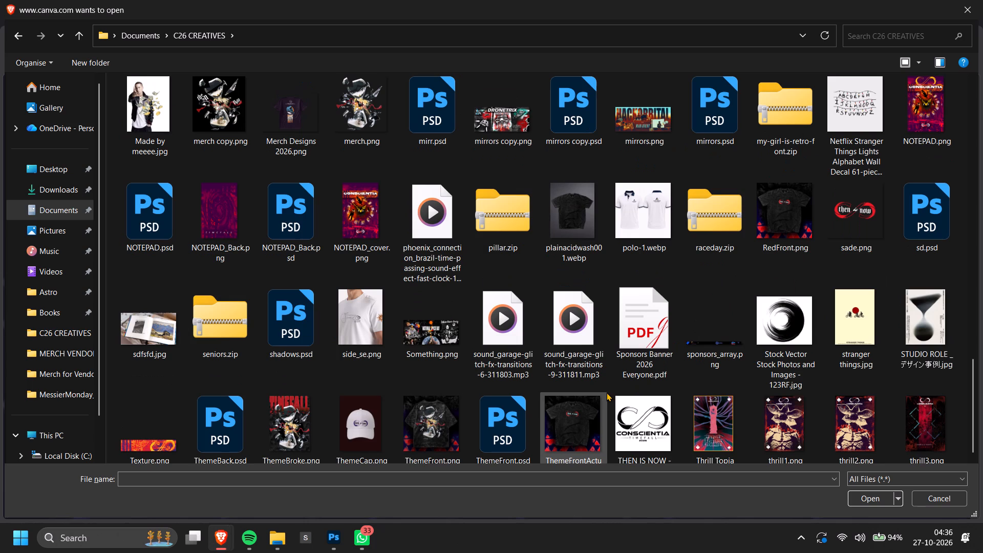
pyautogui.scroll(2, 607, 392)
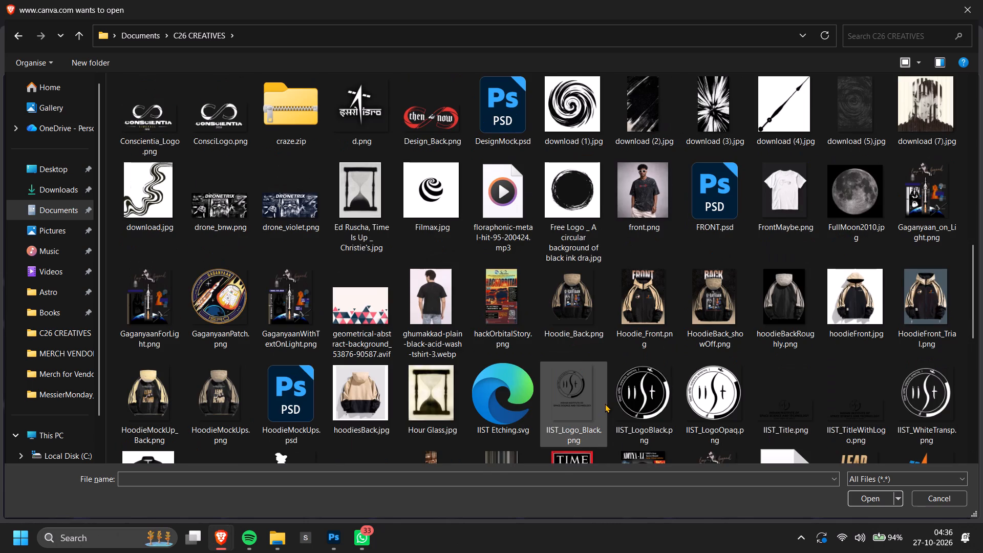
pyautogui.scroll(6, 504, 280)
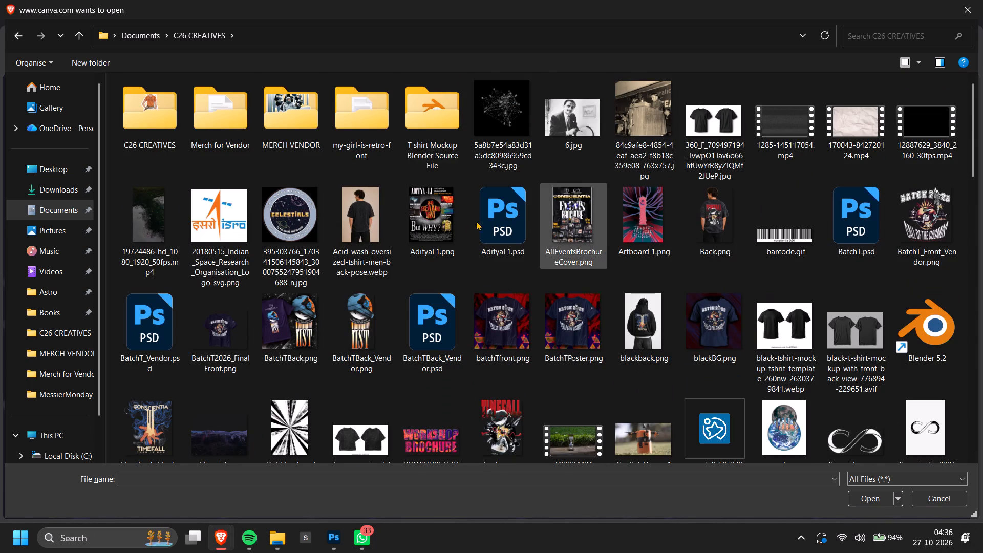
pyautogui.moveTo(972, 128); pyautogui.dragTo(972, 134)
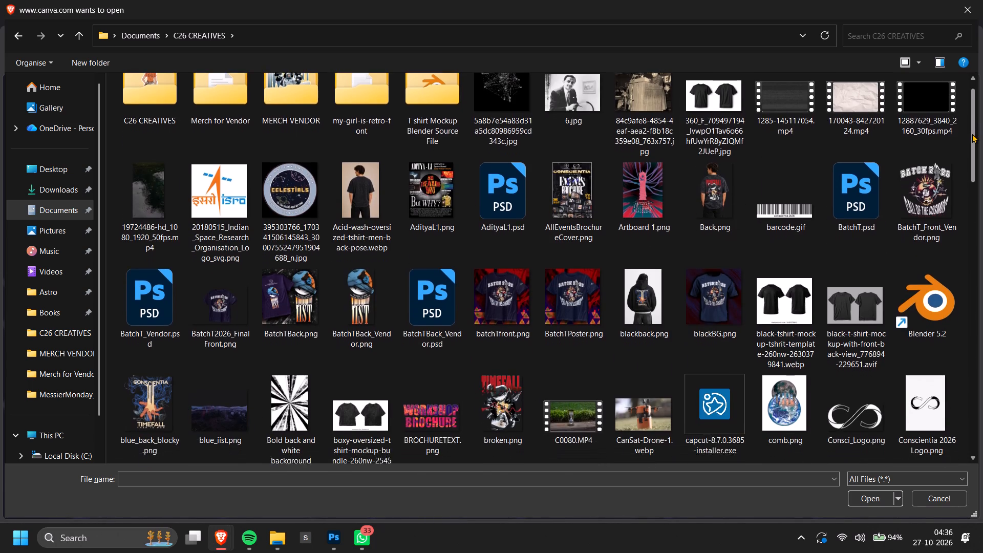
pyautogui.moveTo(972, 134); pyautogui.dragTo(980, 185)
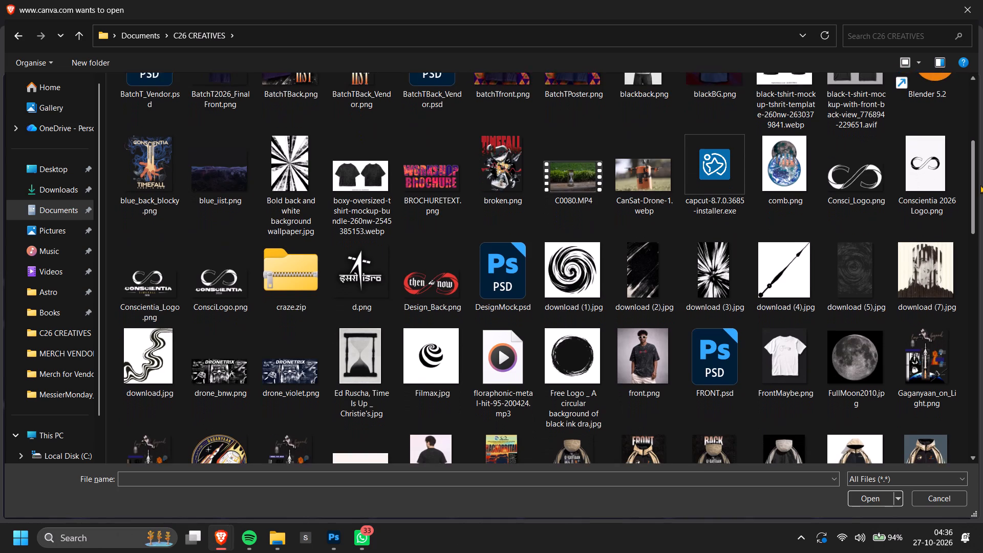
pyautogui.moveTo(980, 185); pyautogui.dragTo(982, 220)
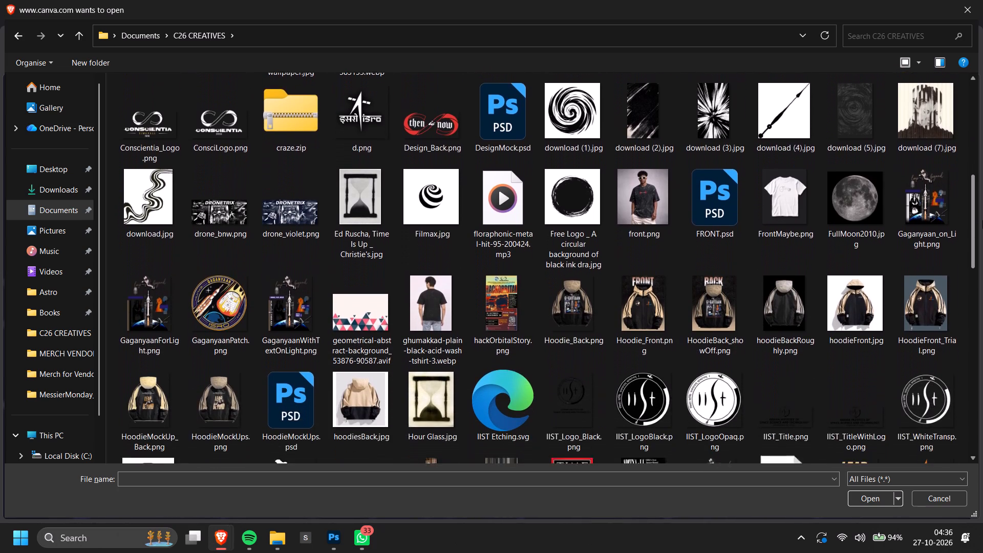
pyautogui.moveTo(982, 220); pyautogui.dragTo(977, 311)
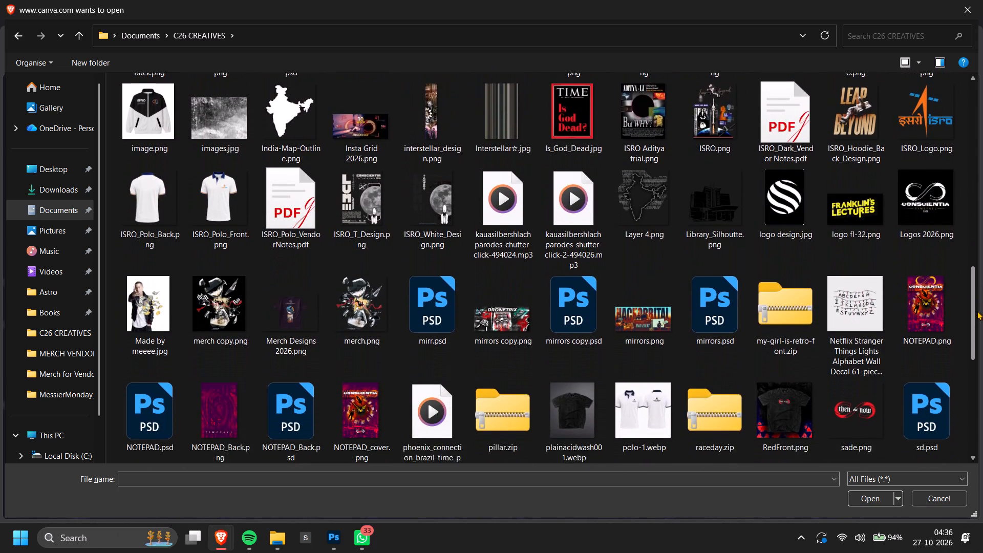
pyautogui.moveTo(977, 311); pyautogui.dragTo(976, 386)
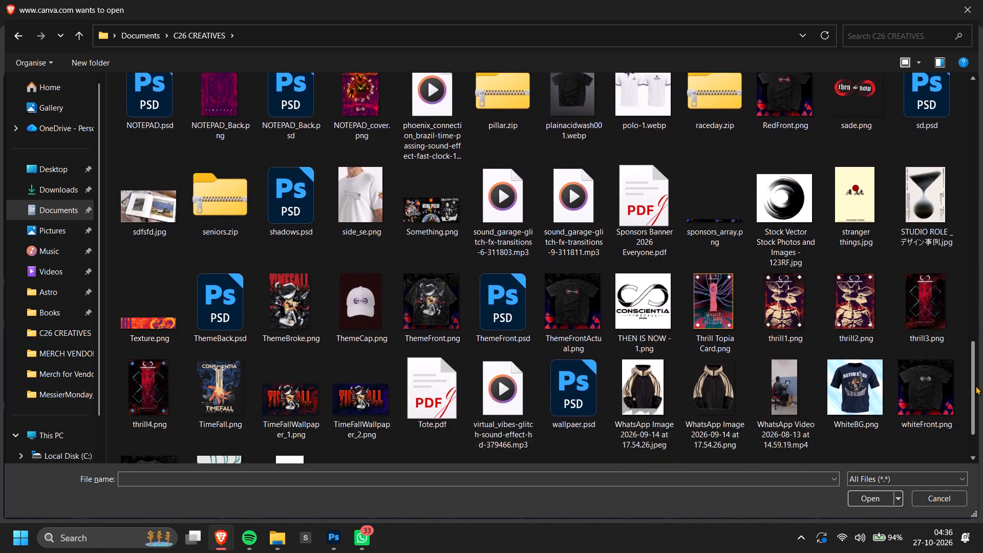
pyautogui.moveTo(976, 386); pyautogui.dragTo(973, 412)
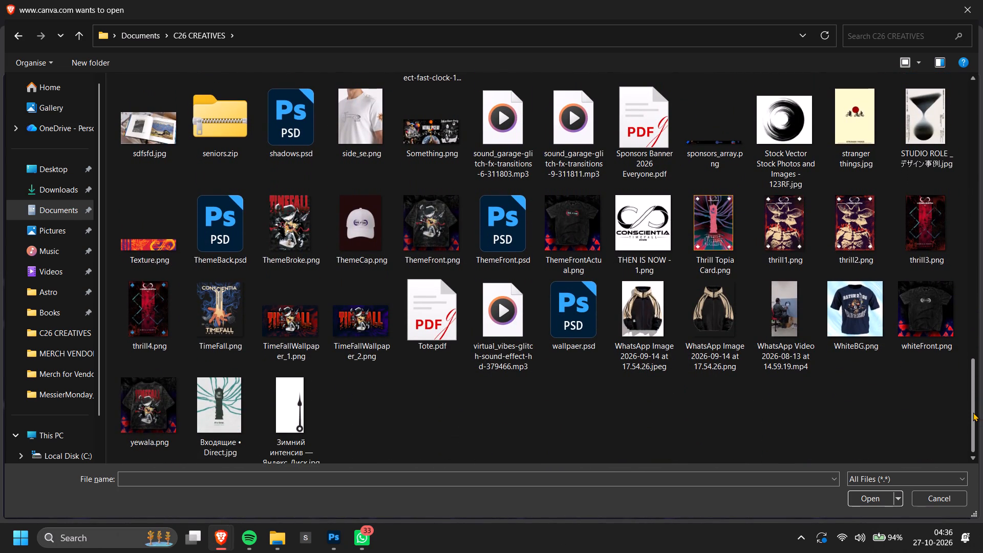
pyautogui.moveTo(973, 412); pyautogui.dragTo(973, 391)
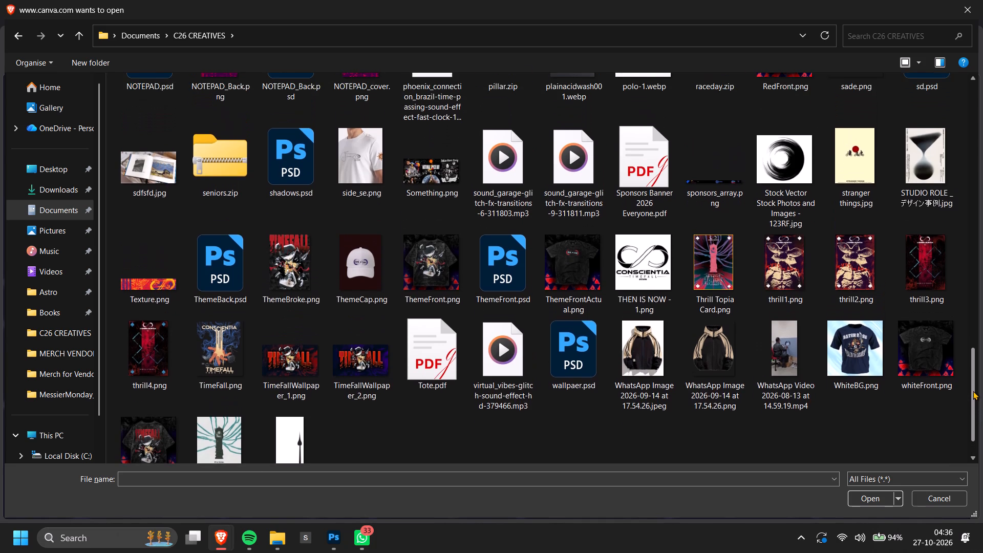
pyautogui.moveTo(973, 391); pyautogui.dragTo(969, 333)
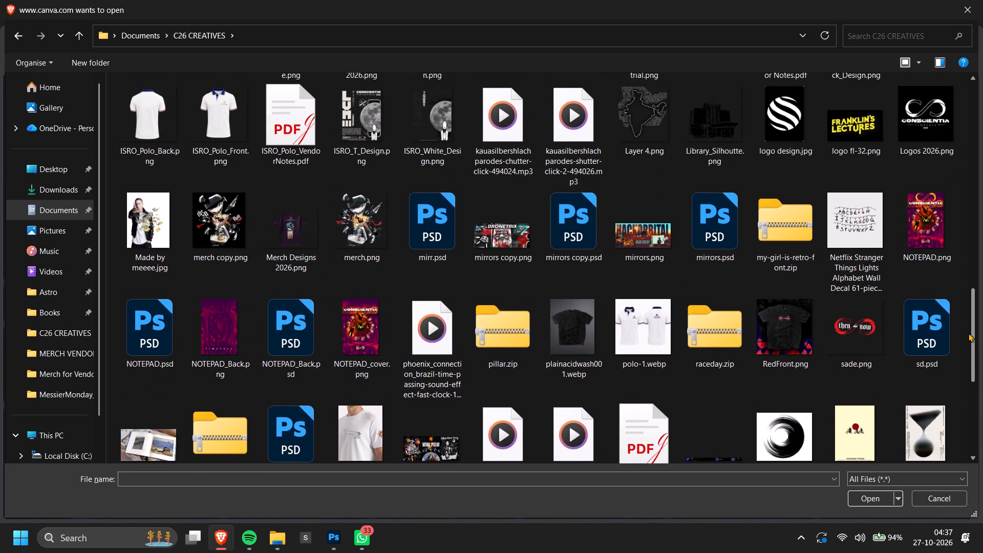
pyautogui.moveTo(969, 333); pyautogui.dragTo(966, 270)
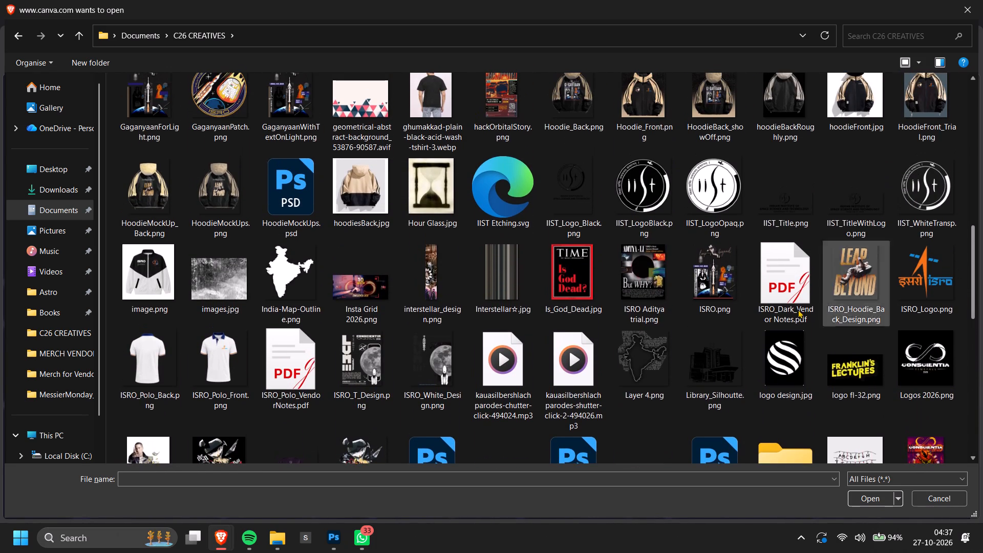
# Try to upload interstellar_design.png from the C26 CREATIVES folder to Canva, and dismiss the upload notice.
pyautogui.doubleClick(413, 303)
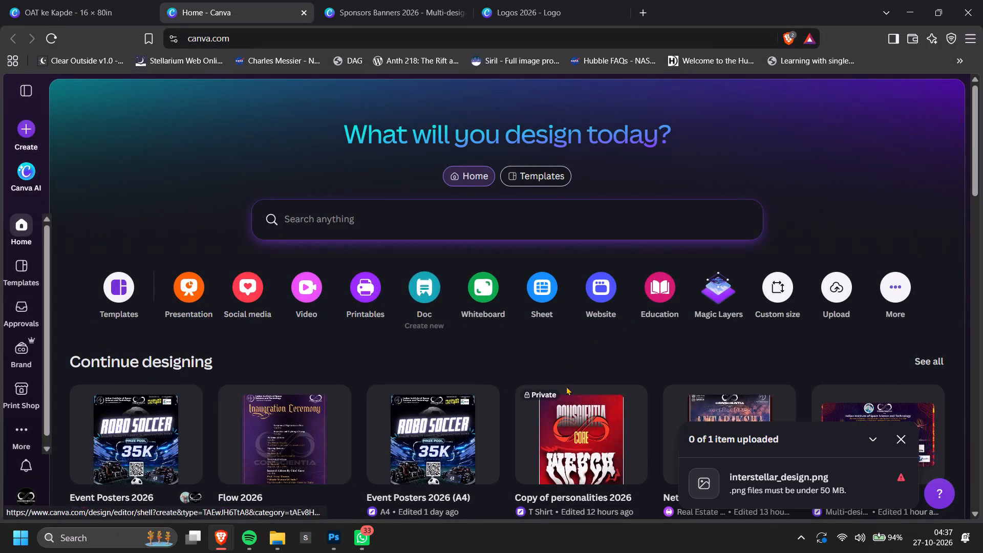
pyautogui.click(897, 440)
# Switch to Photoshop and examine the upper part of the tall astronaut collage in the Untitled-1 document.
pyautogui.hotkey('alt', 'Tab')
pyautogui.hotkey('alt', 'Tab')
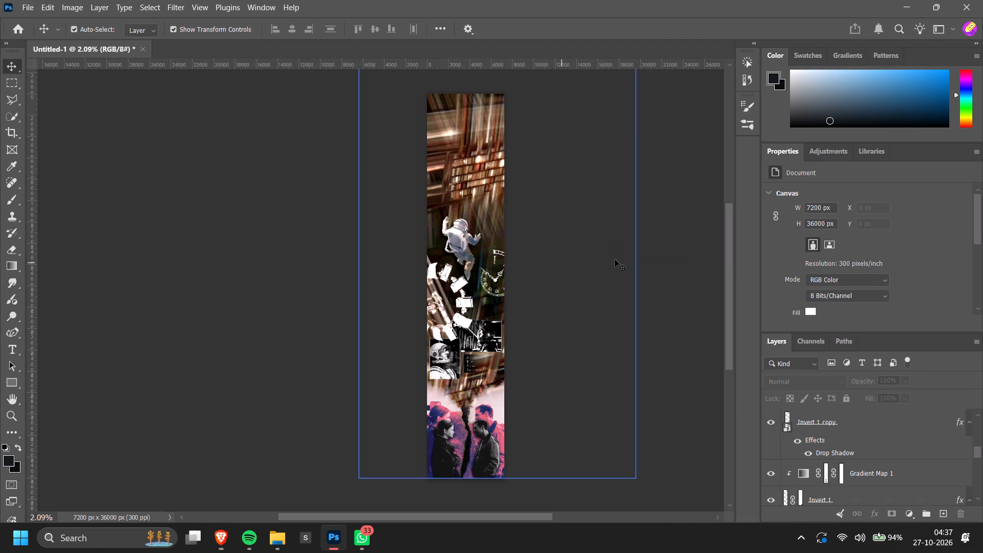
pyautogui.scroll(3, 686, 150)
pyautogui.keyDown('alt'); pyautogui.scroll(8, 686, 150); pyautogui.keyUp('alt')
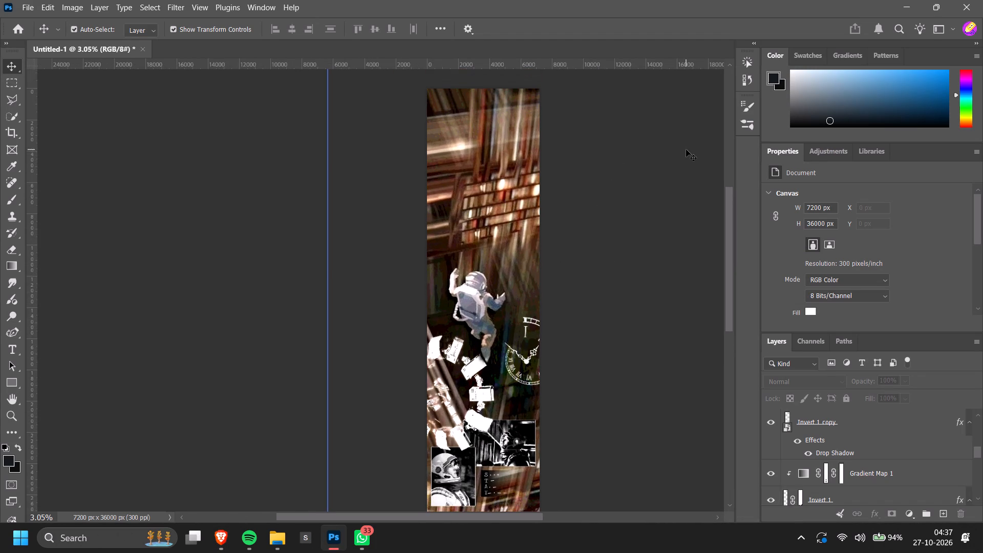
pyautogui.keyDown('ctrl'); pyautogui.scroll(-6, 689, 167); pyautogui.keyUp('ctrl')
pyautogui.scroll(4, 683, 189)
pyautogui.keyDown('alt'); pyautogui.scroll(2, 636, 160); pyautogui.keyUp('alt')
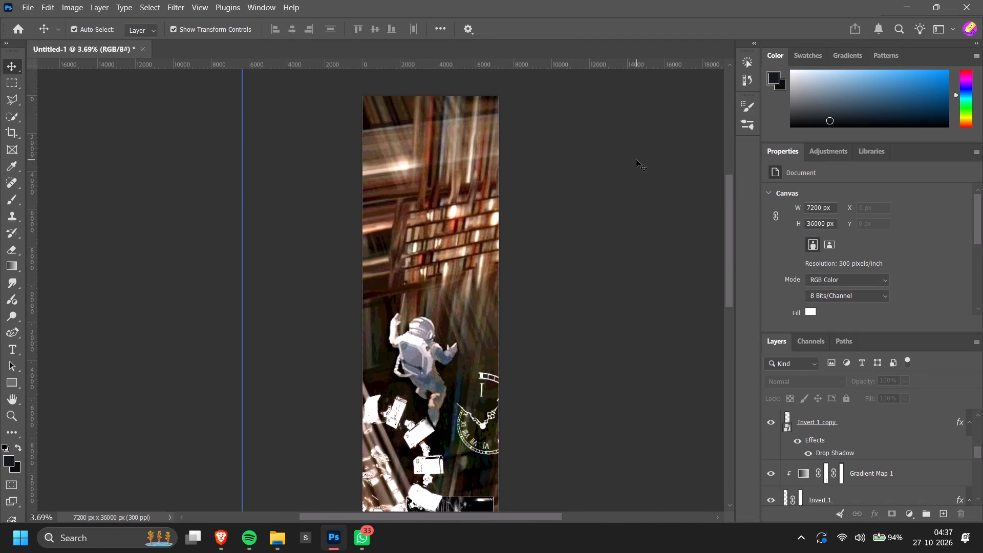
pyautogui.scroll(3, 637, 163)
pyautogui.keyDown('ctrl'); pyautogui.scroll(-5, 637, 163); pyautogui.keyUp('ctrl')
pyautogui.scroll(2, 671, 180)
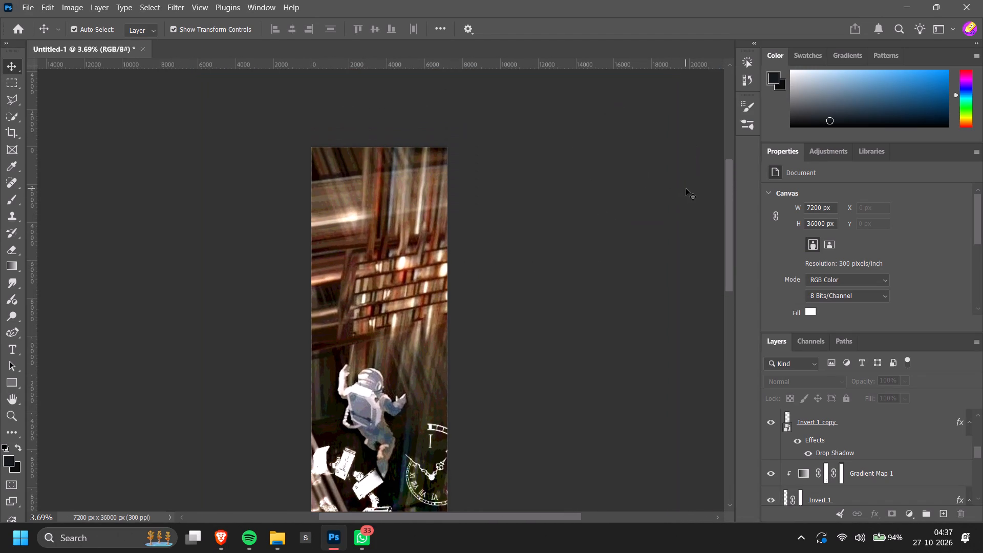
pyautogui.keyDown('alt'); pyautogui.scroll(2, 647, 184); pyautogui.keyUp('alt')
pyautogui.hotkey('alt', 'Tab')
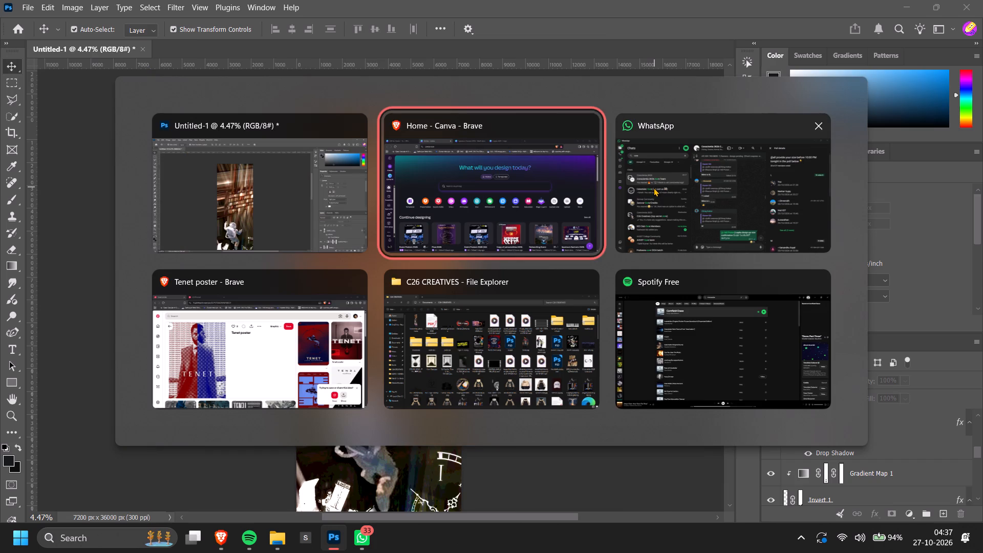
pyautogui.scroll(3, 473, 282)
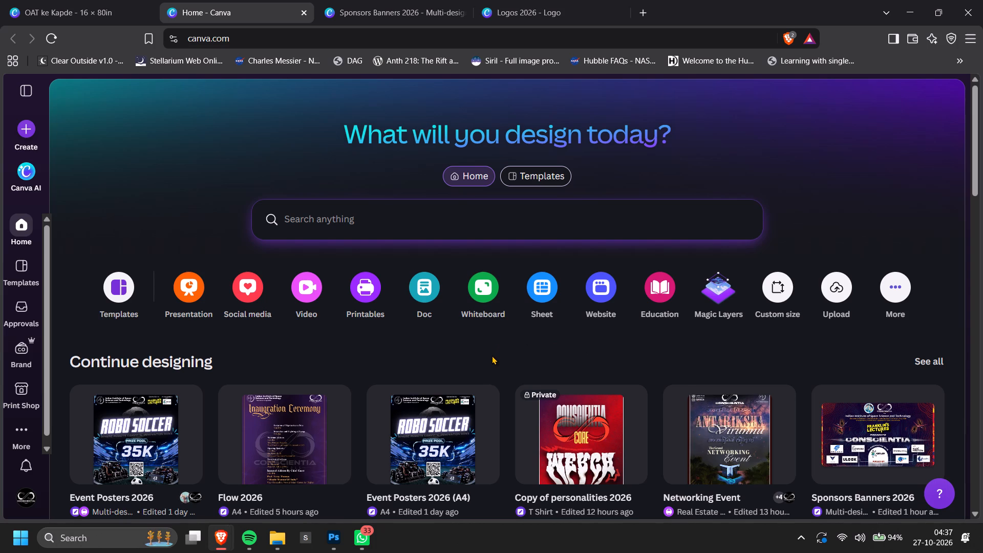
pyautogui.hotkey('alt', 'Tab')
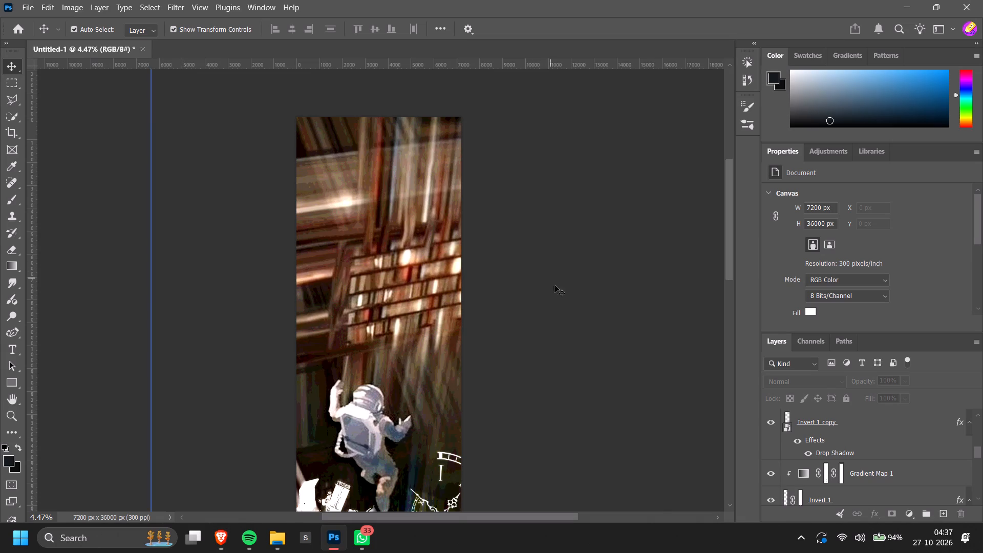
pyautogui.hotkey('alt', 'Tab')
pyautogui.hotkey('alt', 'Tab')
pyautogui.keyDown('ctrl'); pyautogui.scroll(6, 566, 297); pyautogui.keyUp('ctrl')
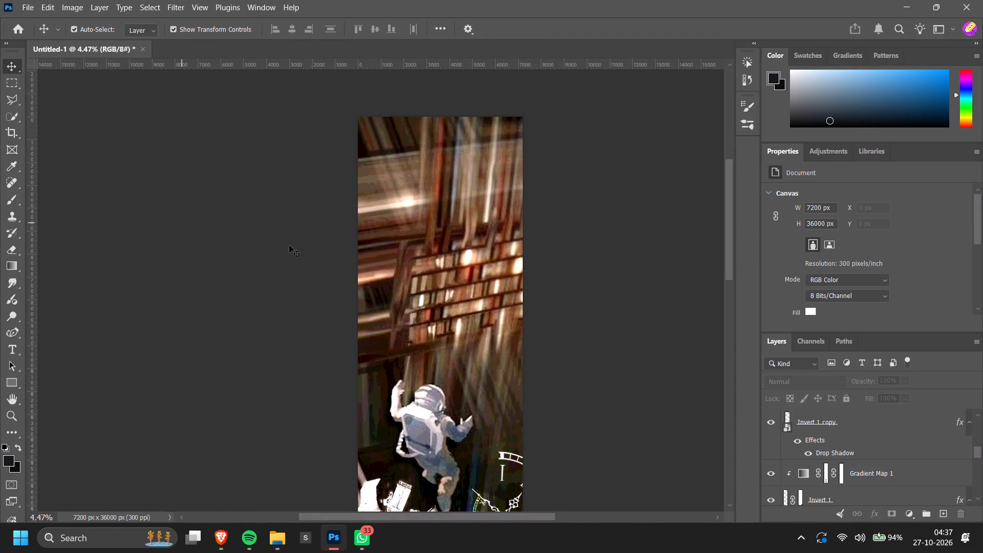
# Add a new empty layer above Layer 4 at the top of the layer stack and activate the Gradient tool.
pyautogui.scroll(15, 864, 446)
pyautogui.click(860, 415)
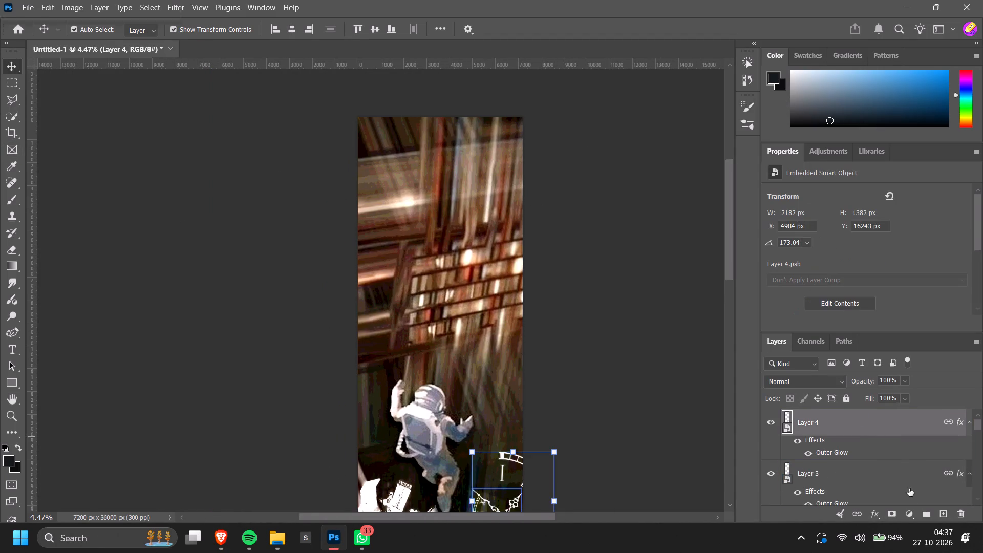
pyautogui.click(943, 514)
pyautogui.click(872, 426)
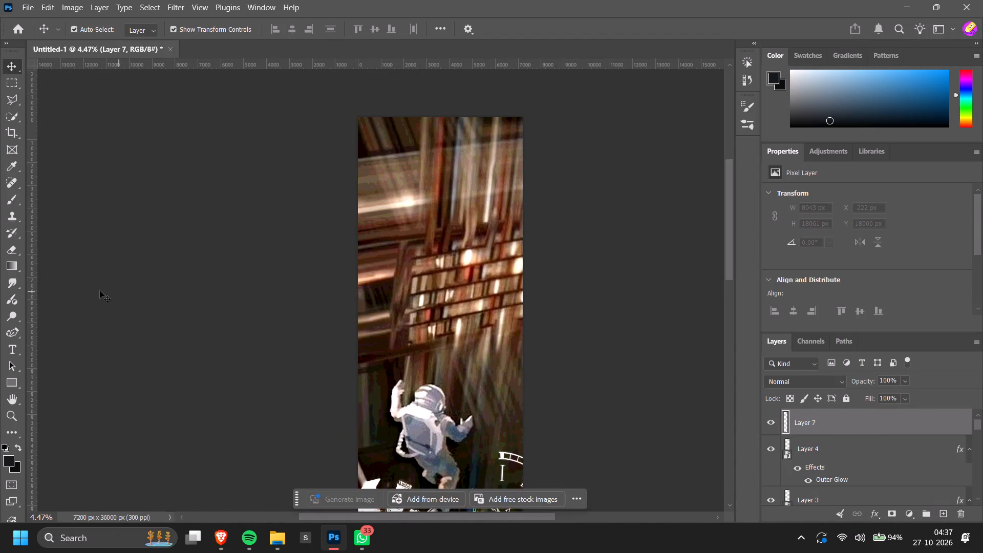
pyautogui.click(15, 263)
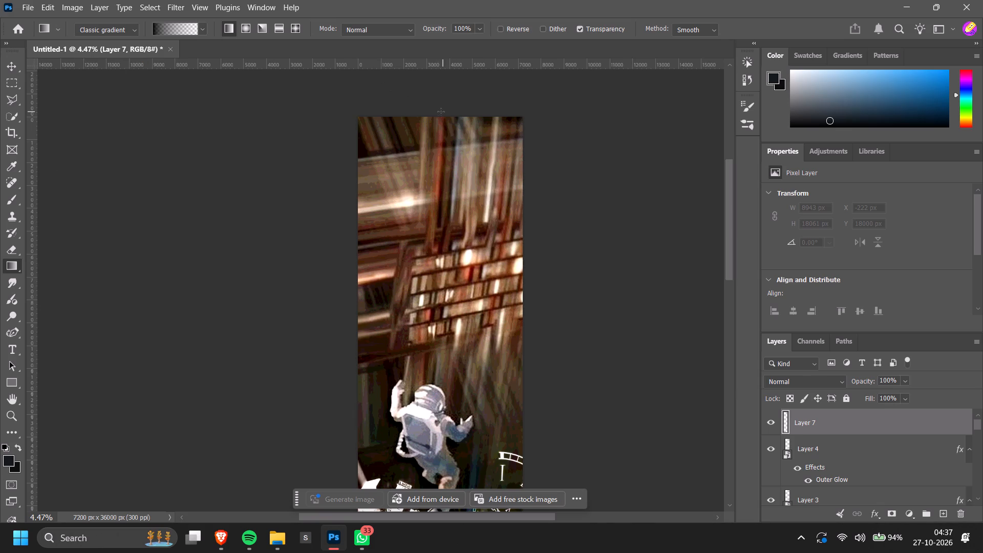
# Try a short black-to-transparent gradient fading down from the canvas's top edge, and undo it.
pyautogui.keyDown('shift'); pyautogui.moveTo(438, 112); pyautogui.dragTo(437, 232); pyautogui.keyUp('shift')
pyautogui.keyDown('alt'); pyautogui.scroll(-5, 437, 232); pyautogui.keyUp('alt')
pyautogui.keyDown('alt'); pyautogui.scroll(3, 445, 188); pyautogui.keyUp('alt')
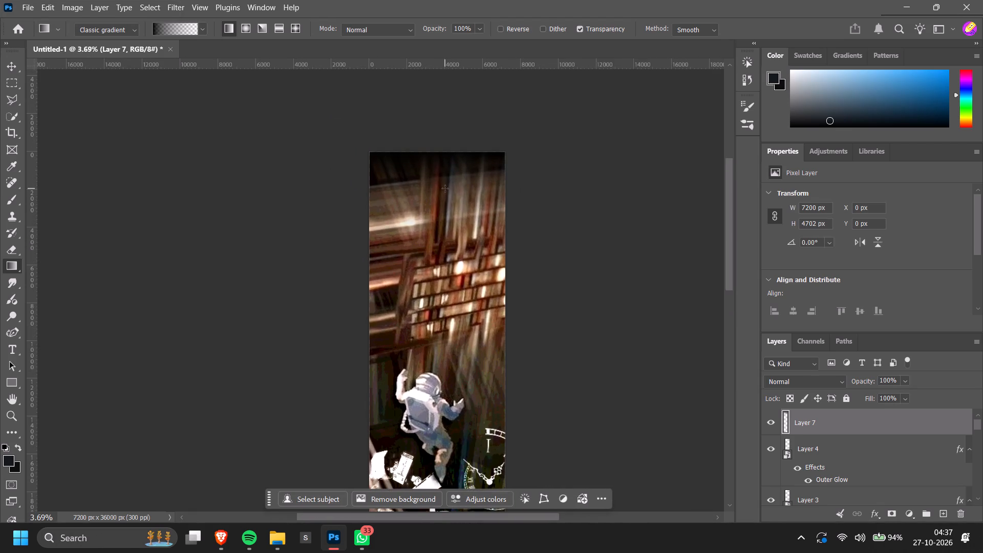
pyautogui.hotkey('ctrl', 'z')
# Draw a longer black-to-transparent gradient on Layer 7, from the canvas's top edge down into the bookshelves, about 7548 px tall.
pyautogui.keyDown('shift'); pyautogui.moveTo(437, 147); pyautogui.dragTo(439, 276); pyautogui.keyUp('shift')
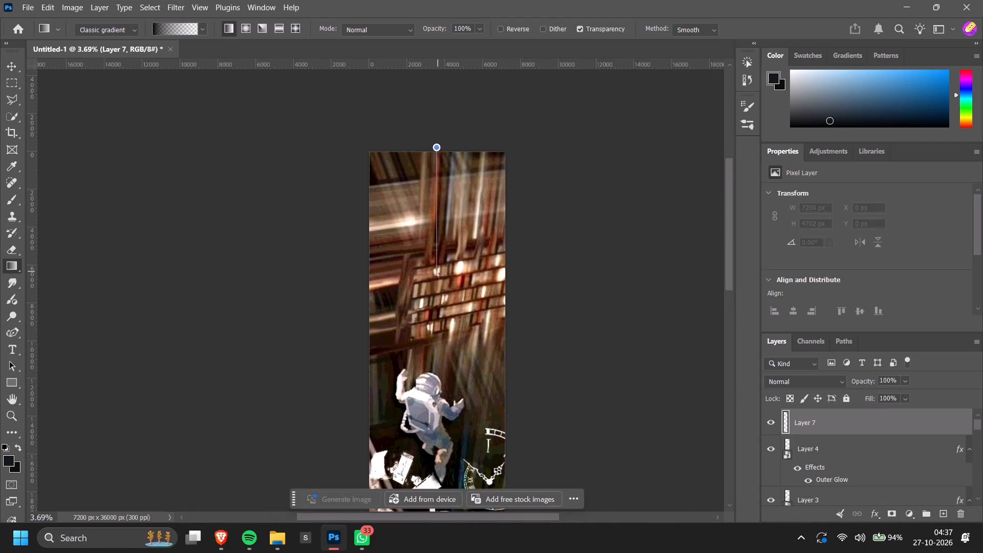
pyautogui.keyDown('shift'); pyautogui.moveTo(439, 276); pyautogui.dragTo(442, 305); pyautogui.keyUp('shift')
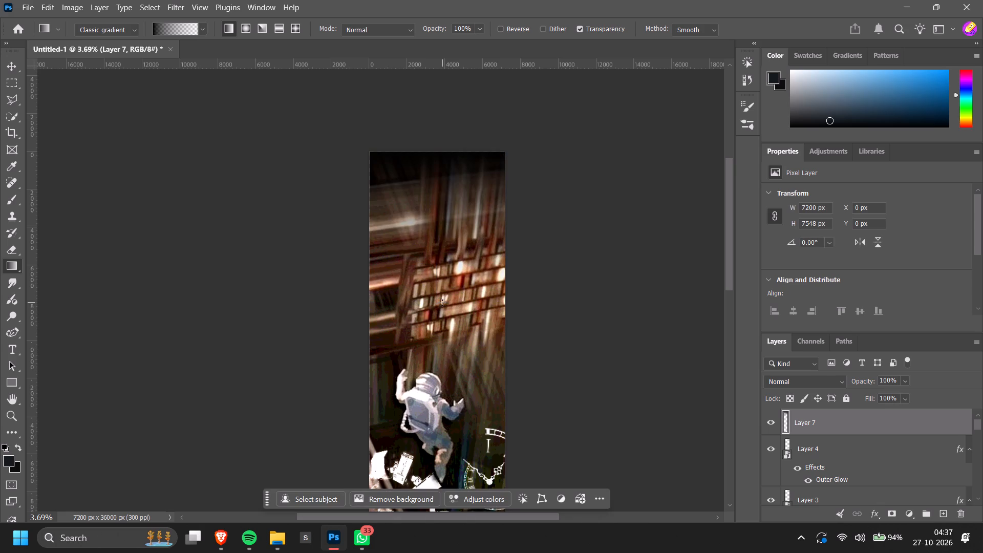
# Stretch the gradient layer's lower edge down to just above the astronaut, making it about 9713 px tall, and apply the transform.
pyautogui.press('v')
pyautogui.keyDown('ctrl'); pyautogui.moveTo(435, 294); pyautogui.dragTo(436, 303); pyautogui.keyUp('ctrl')
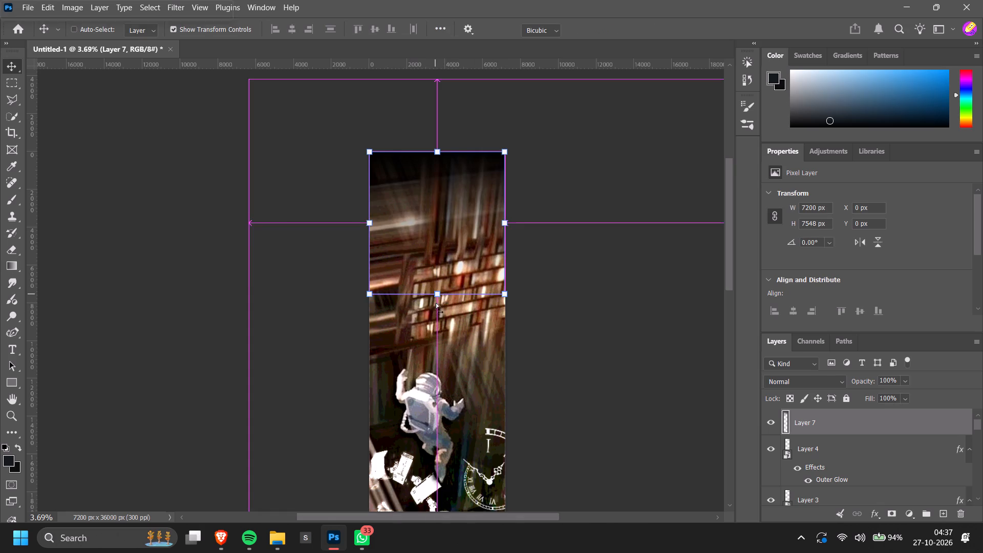
pyautogui.keyDown('ctrl'); pyautogui.moveTo(436, 303); pyautogui.dragTo(435, 335); pyautogui.keyUp('ctrl')
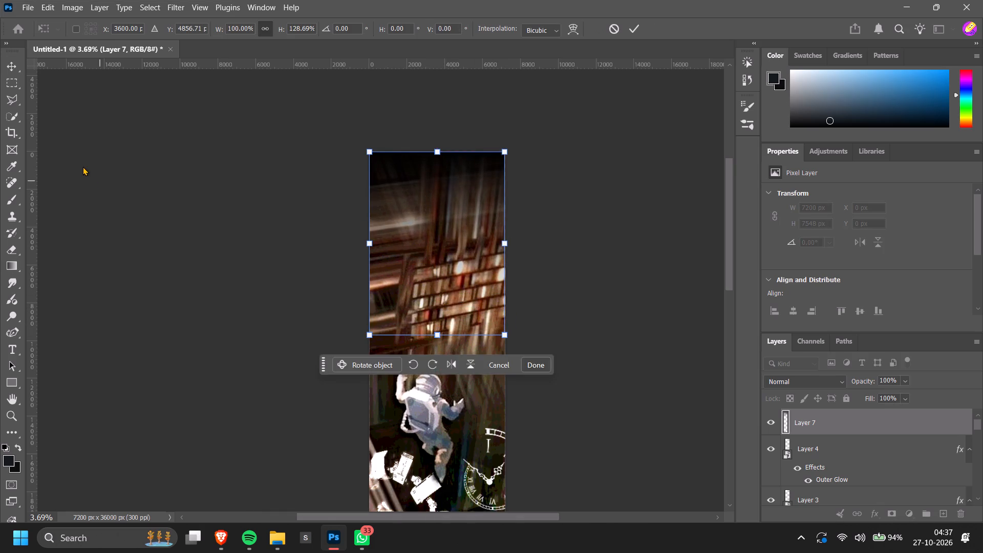
pyautogui.tripleClick(81, 164)
pyautogui.click(79, 172)
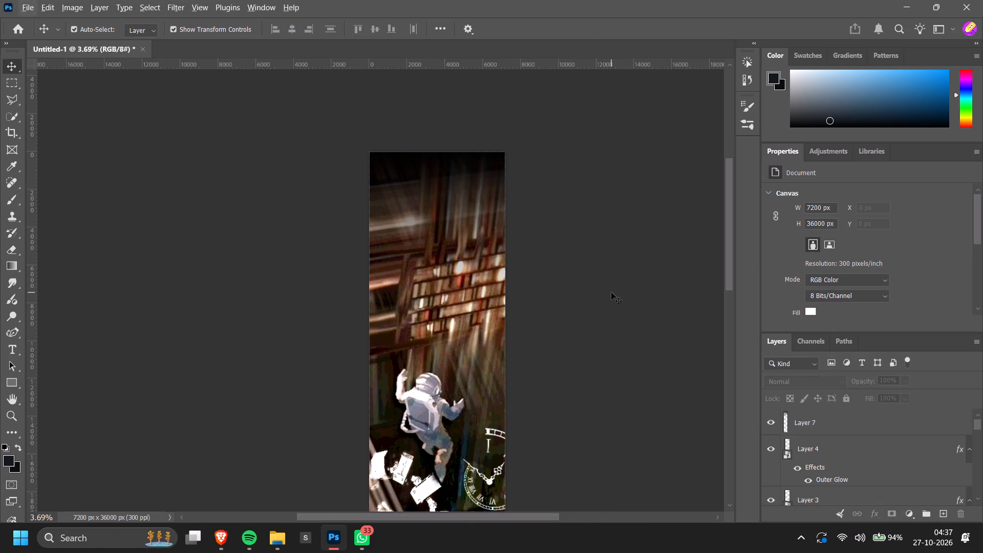
# Enlarge the top gradient layer slightly past the canvas's side edges, to about 7326 by 9884 px, and deselect it.
pyautogui.click(611, 292)
pyautogui.keyDown('alt'); pyautogui.scroll(5, 515, 209); pyautogui.keyUp('alt')
pyautogui.click(459, 197)
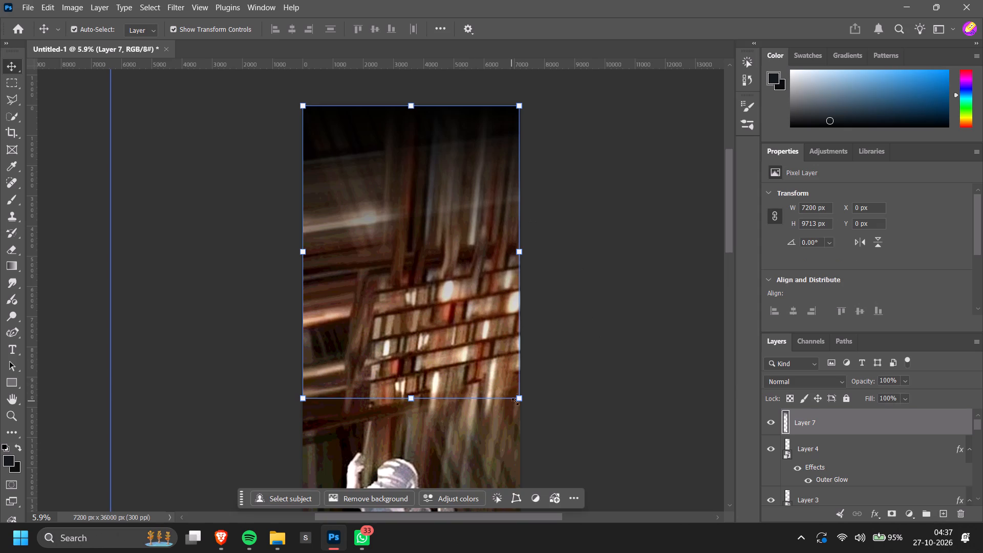
pyautogui.moveTo(523, 401); pyautogui.dragTo(530, 404)
pyautogui.moveTo(495, 363); pyautogui.dragTo(493, 358)
pyautogui.click(662, 297)
pyautogui.click(662, 297)
pyautogui.keyDown('alt'); pyautogui.scroll(-2, 662, 297); pyautogui.keyUp('alt')
pyautogui.click(662, 302)
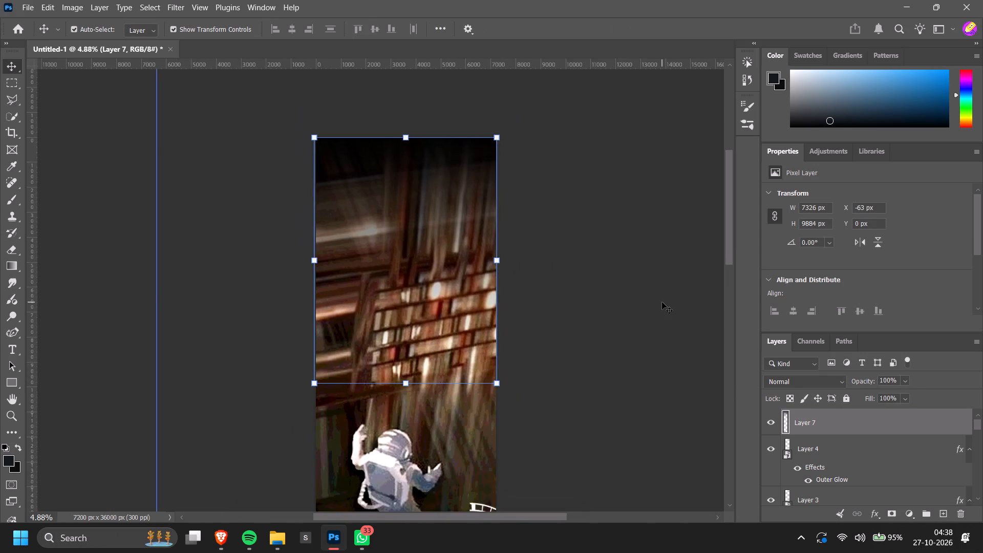
pyautogui.keyDown('alt'); pyautogui.scroll(-5, 640, 301); pyautogui.keyUp('alt')
pyautogui.scroll(-9, 678, 354)
pyautogui.keyDown('ctrl'); pyautogui.scroll(5, 634, 347); pyautogui.keyUp('ctrl')
pyautogui.keyDown('alt'); pyautogui.scroll(8, 448, 161); pyautogui.keyUp('alt')
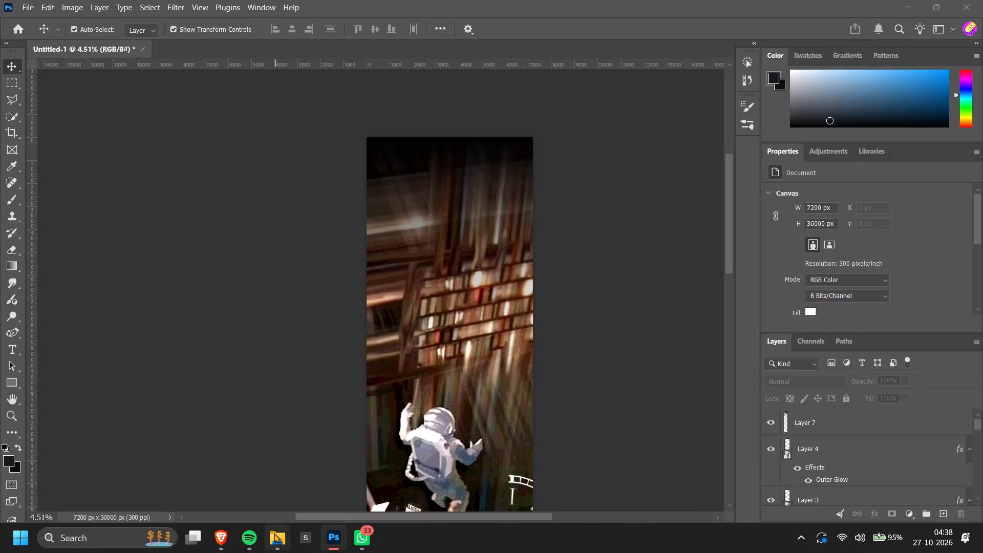
# Look through the C26 CREATIVES folder's images and select Logos 2026.png.
pyautogui.click(275, 533)
pyautogui.scroll(-7, 370, 342)
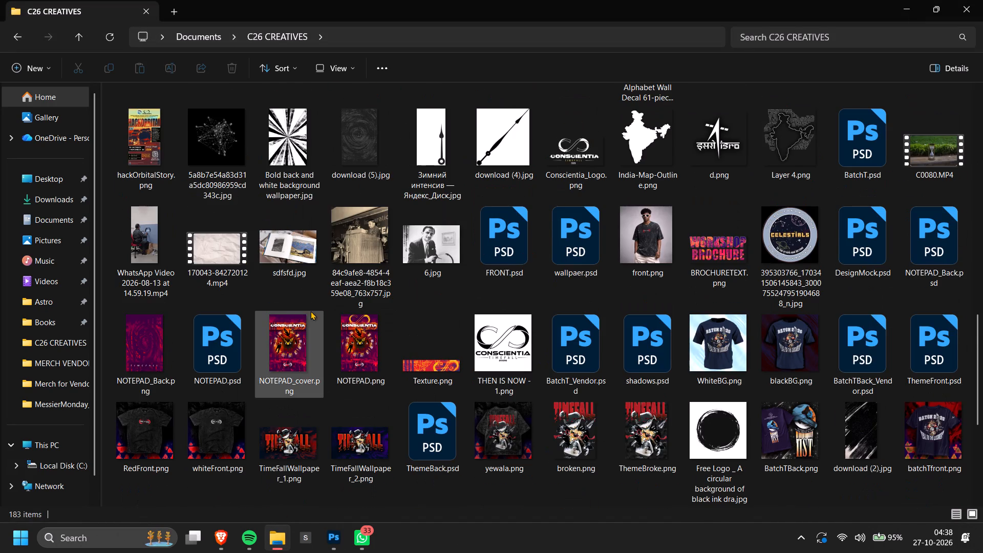
pyautogui.scroll(-4, 316, 311)
pyautogui.scroll(3, 488, 350)
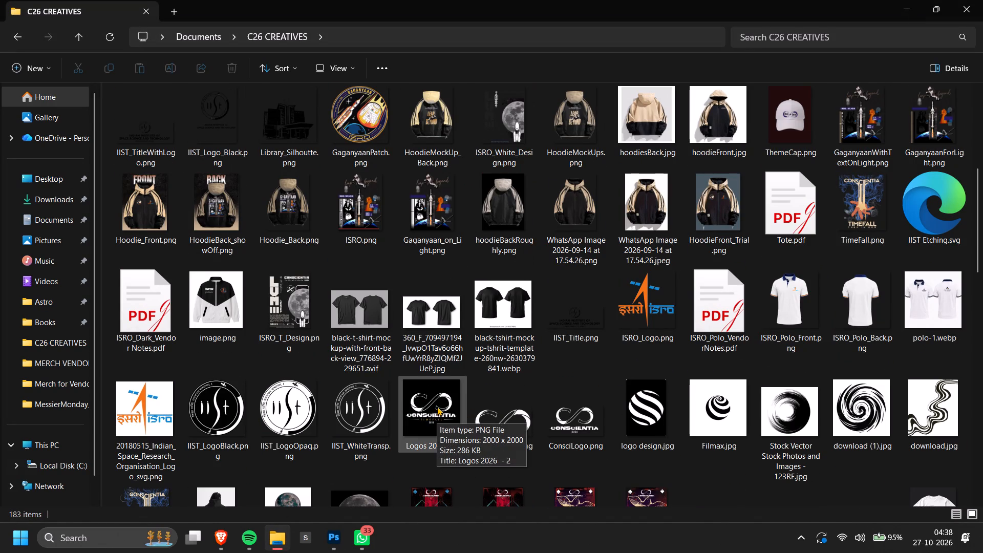
pyautogui.moveTo(437, 403); pyautogui.dragTo(418, 405)
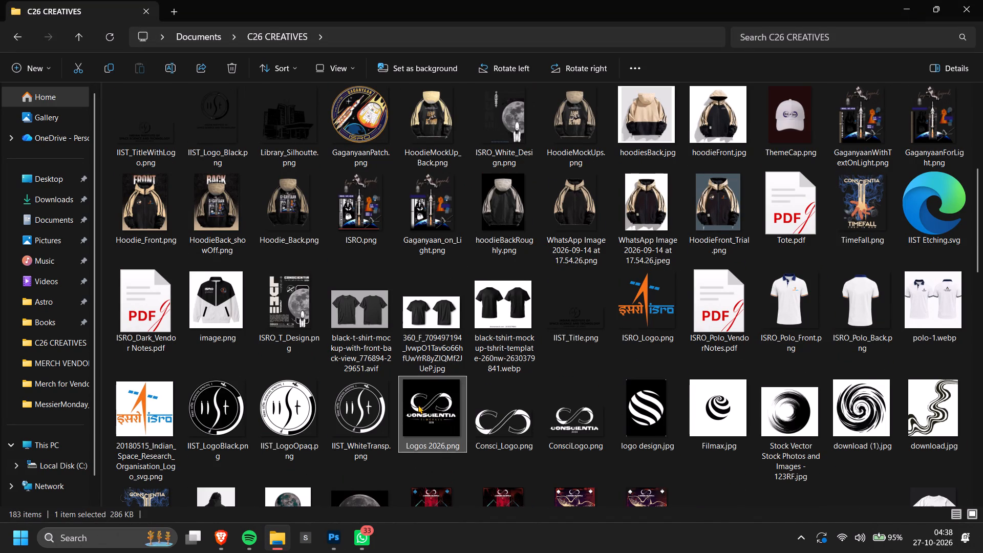
# Switch back to Photoshop and examine the whole collage from the darkened top to the facing couples at the bottom.
pyautogui.hotkey('alt', 'Tab')
pyautogui.keyDown('alt'); pyautogui.scroll(-2, 681, 262); pyautogui.keyUp('alt')
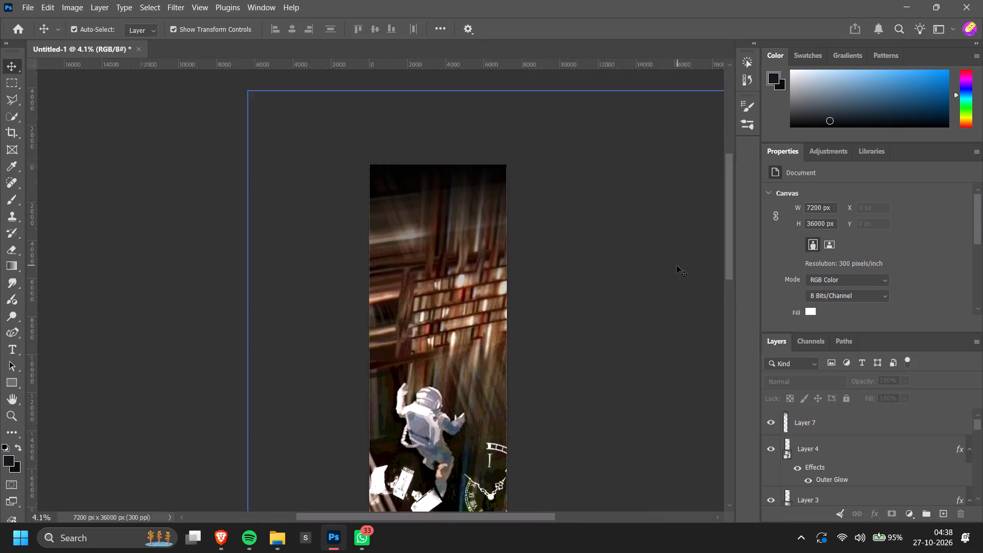
pyautogui.keyDown('alt'); pyautogui.scroll(-3, 677, 266); pyautogui.keyUp('alt')
pyautogui.scroll(-4, 677, 266)
pyautogui.keyDown('alt'); pyautogui.scroll(-5, 676, 267); pyautogui.keyUp('alt')
pyautogui.keyDown('ctrl'); pyautogui.scroll(6, 662, 322); pyautogui.keyUp('ctrl')
pyautogui.scroll(-6, 662, 322)
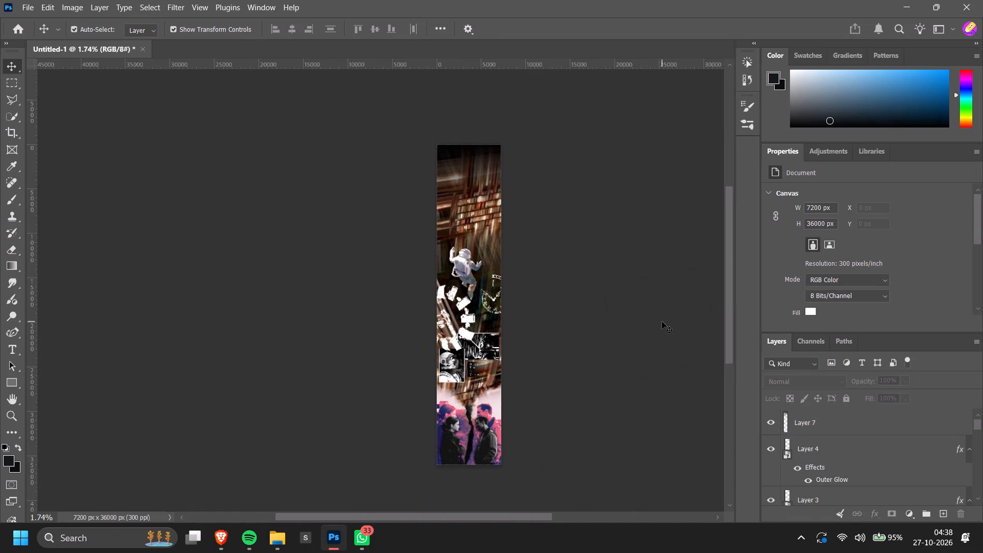
pyautogui.keyDown('alt'); pyautogui.scroll(1, 662, 322); pyautogui.keyUp('alt')
pyautogui.scroll(3, 662, 322)
pyautogui.keyDown('ctrl'); pyautogui.scroll(3, 662, 322); pyautogui.keyUp('ctrl')
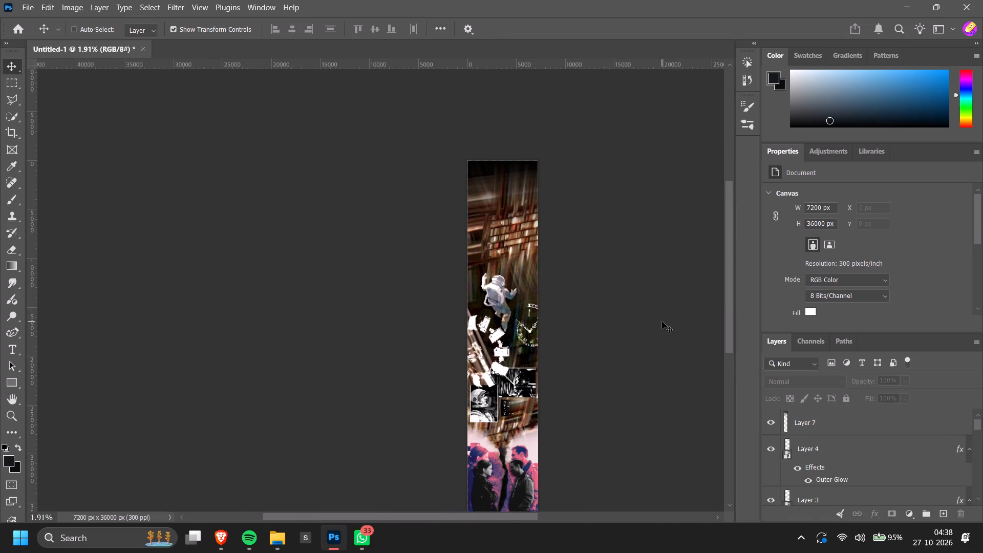
pyautogui.keyDown('alt'); pyautogui.scroll(2, 658, 239); pyautogui.keyUp('alt')
pyautogui.keyDown('ctrl'); pyautogui.scroll(-5, 658, 239); pyautogui.keyUp('ctrl')
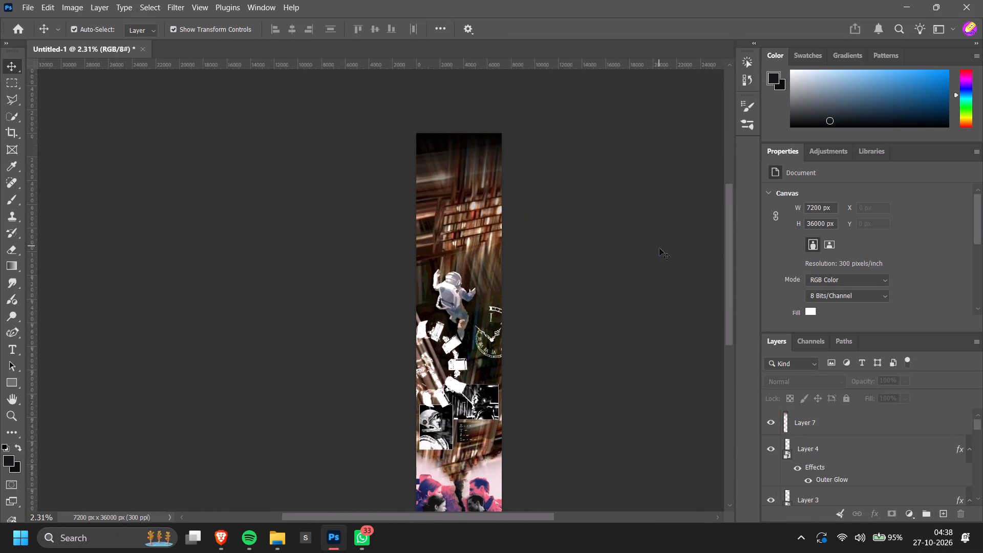
pyautogui.scroll(2, 659, 248)
pyautogui.keyDown('ctrl'); pyautogui.scroll(-1, 659, 248); pyautogui.keyUp('ctrl')
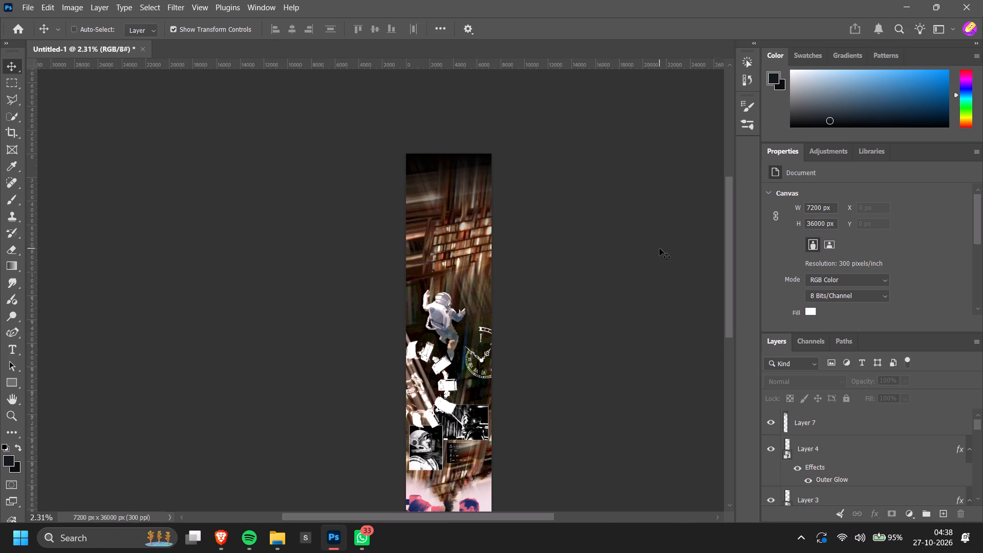
pyautogui.keyDown('ctrl'); pyautogui.scroll(-1, 659, 248); pyautogui.keyUp('ctrl')
pyautogui.keyDown('alt'); pyautogui.scroll(4, 538, 179); pyautogui.keyUp('alt')
pyautogui.keyDown('ctrl'); pyautogui.scroll(-5, 643, 183); pyautogui.keyUp('ctrl')
pyautogui.scroll(5, 651, 206)
pyautogui.keyDown('alt'); pyautogui.scroll(-15, 651, 208); pyautogui.keyUp('alt')
pyautogui.scroll(2, 658, 282)
pyautogui.scroll(2, 587, 163)
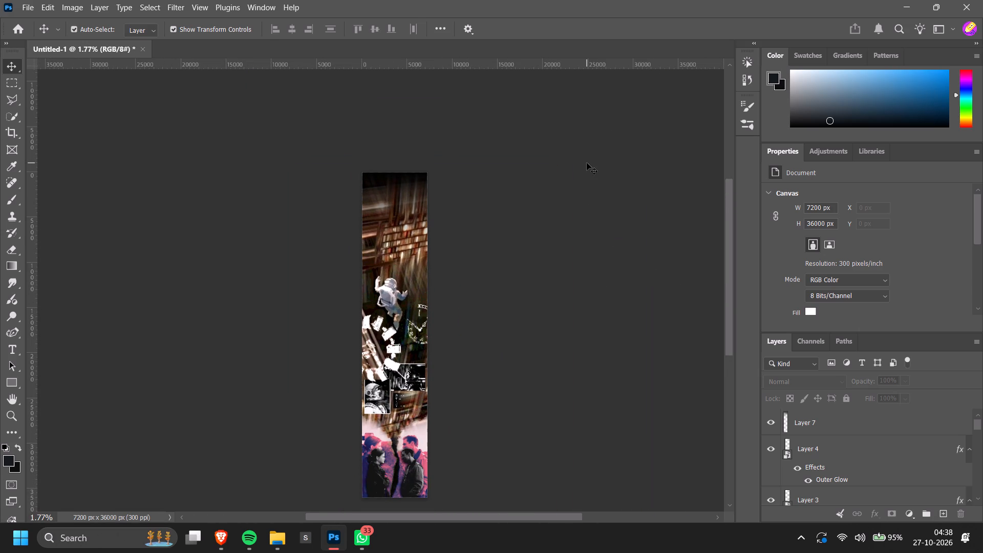
pyautogui.keyDown('alt'); pyautogui.scroll(1, 585, 166); pyautogui.keyUp('alt')
pyautogui.scroll(-7, 586, 169)
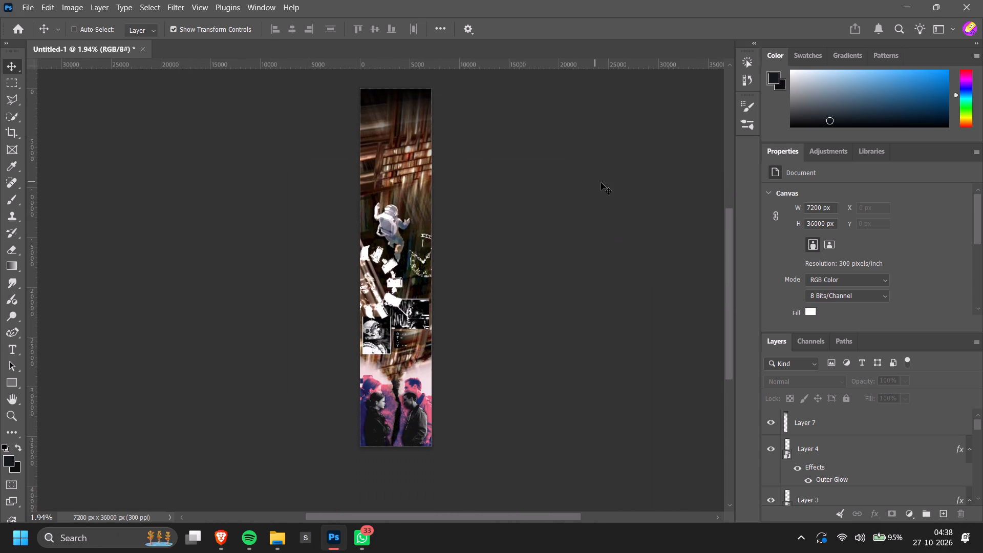
# Examine the collage's lower half, including the astronaut photos, the STAY text and the facing couples.
pyautogui.keyDown('ctrl'); pyautogui.scroll(6, 601, 183); pyautogui.keyUp('ctrl')
pyautogui.scroll(-6, 640, 224)
pyautogui.keyDown('alt'); pyautogui.scroll(11, 605, 325); pyautogui.keyUp('alt')
pyautogui.keyDown('alt'); pyautogui.scroll(-3, 589, 350); pyautogui.keyUp('alt')
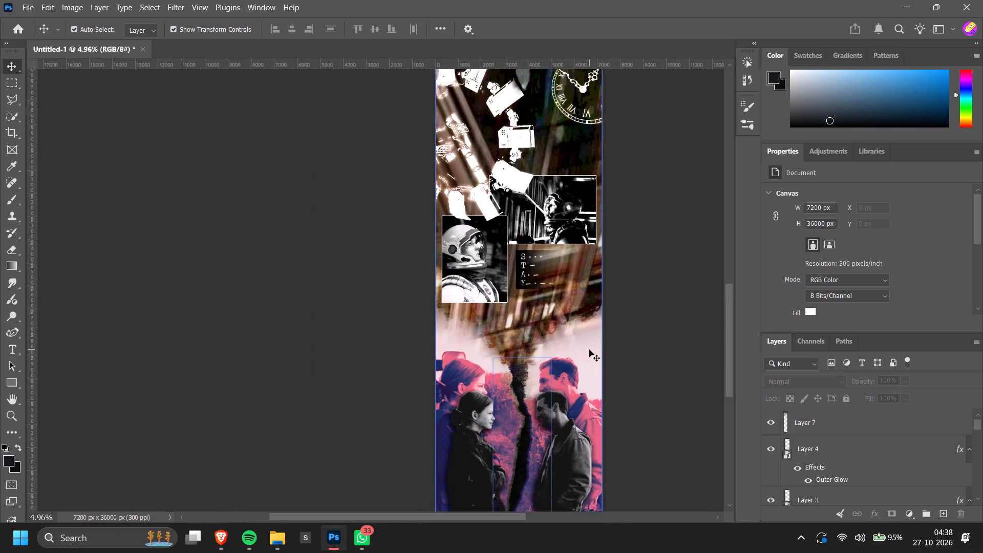
pyautogui.keyDown('alt'); pyautogui.scroll(-2, 589, 350); pyautogui.keyUp('alt')
pyautogui.keyDown('ctrl'); pyautogui.scroll(-6, 622, 350); pyautogui.keyUp('ctrl')
pyautogui.keyDown('alt'); pyautogui.scroll(-5, 625, 347); pyautogui.keyUp('alt')
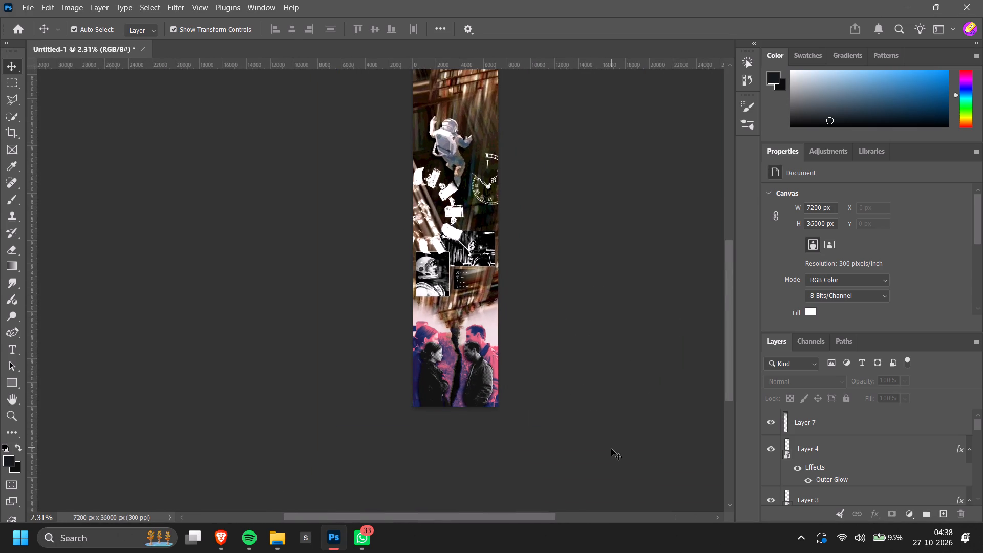
pyautogui.keyDown('alt'); pyautogui.scroll(-3, 611, 449); pyautogui.keyUp('alt')
pyautogui.keyDown('alt'); pyautogui.scroll(4, 607, 433); pyautogui.keyUp('alt')
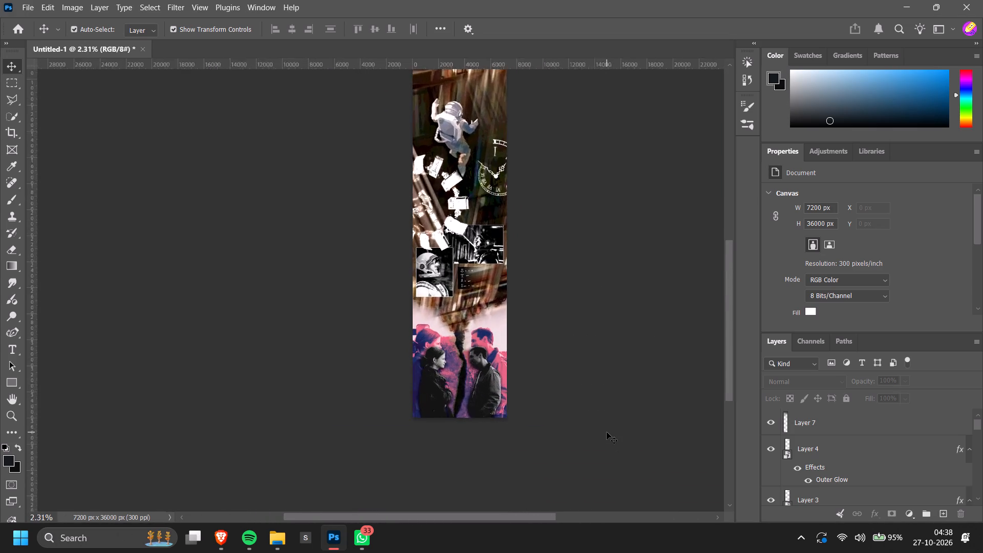
pyautogui.keyDown('alt'); pyautogui.scroll(7, 607, 432); pyautogui.keyUp('alt')
pyautogui.scroll(-6, 670, 453)
pyautogui.keyDown('ctrl'); pyautogui.scroll(-9, 649, 435); pyautogui.keyUp('ctrl')
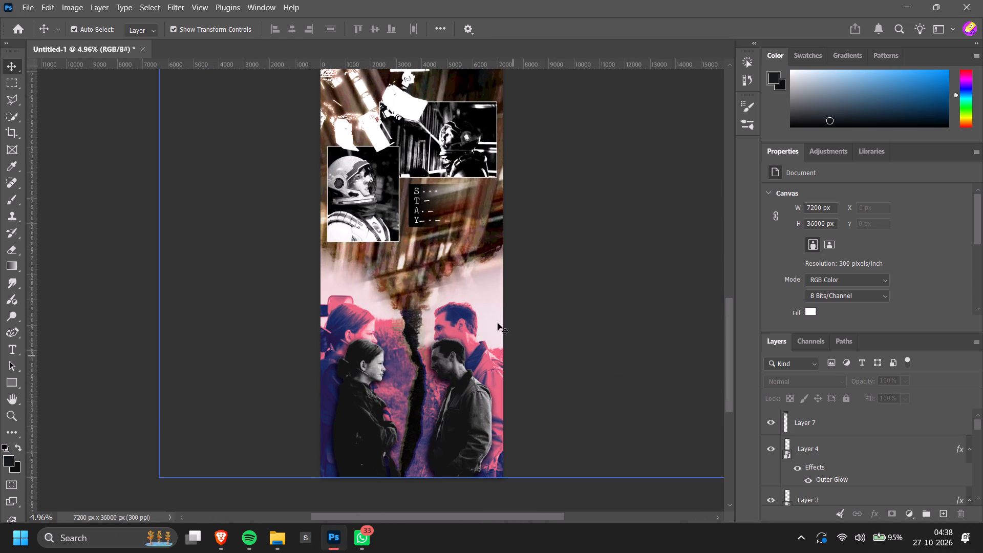
# Add a new empty layer directly above the Posterize 1 adjustment, beneath the Invert 1 layer.
pyautogui.click(473, 282)
pyautogui.scroll(-1, 890, 486)
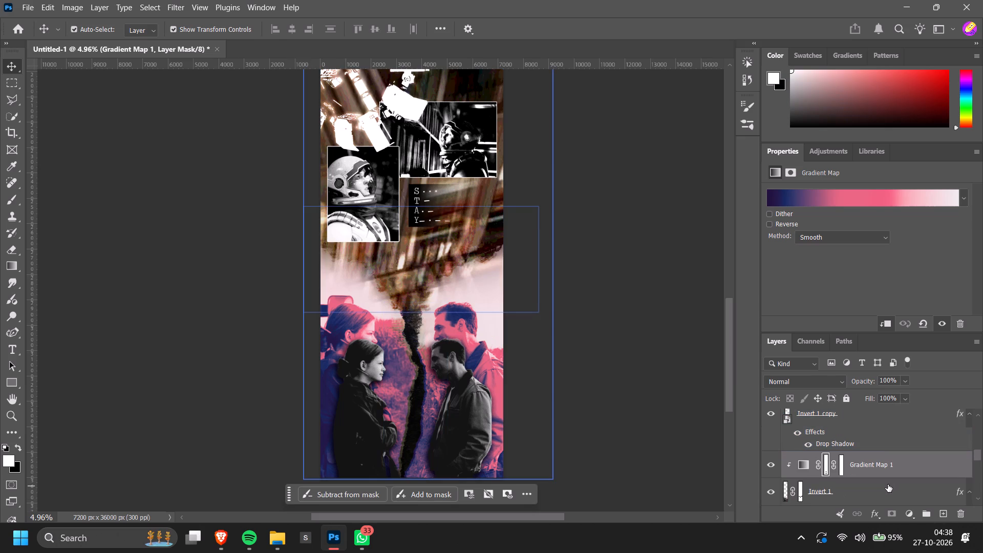
pyautogui.scroll(-2, 880, 485)
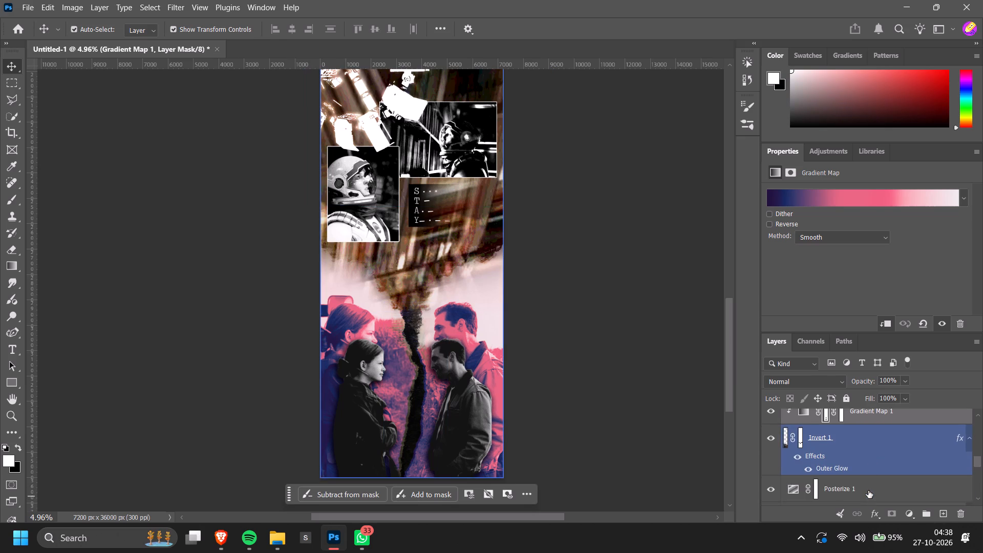
pyautogui.scroll(-1, 868, 491)
pyautogui.click(866, 471)
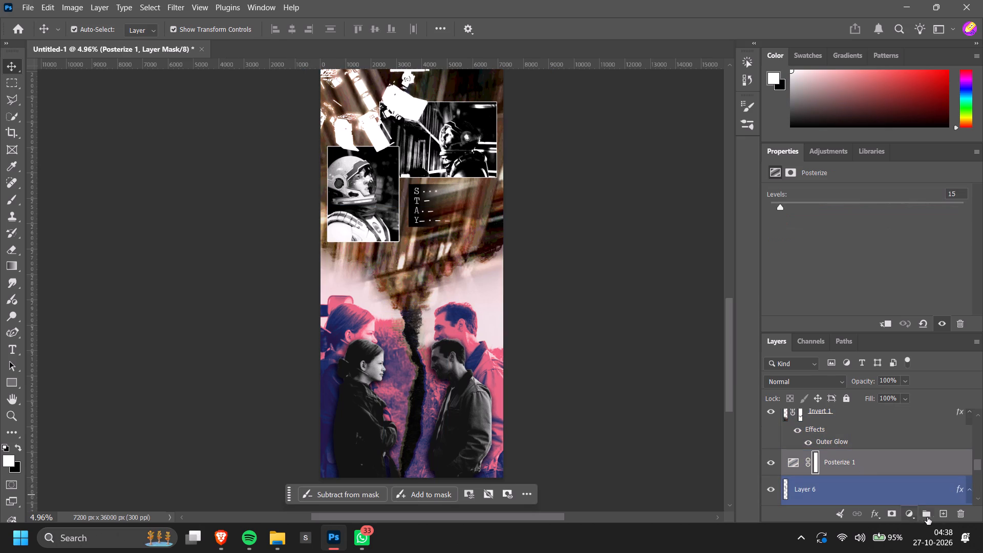
pyautogui.click(941, 513)
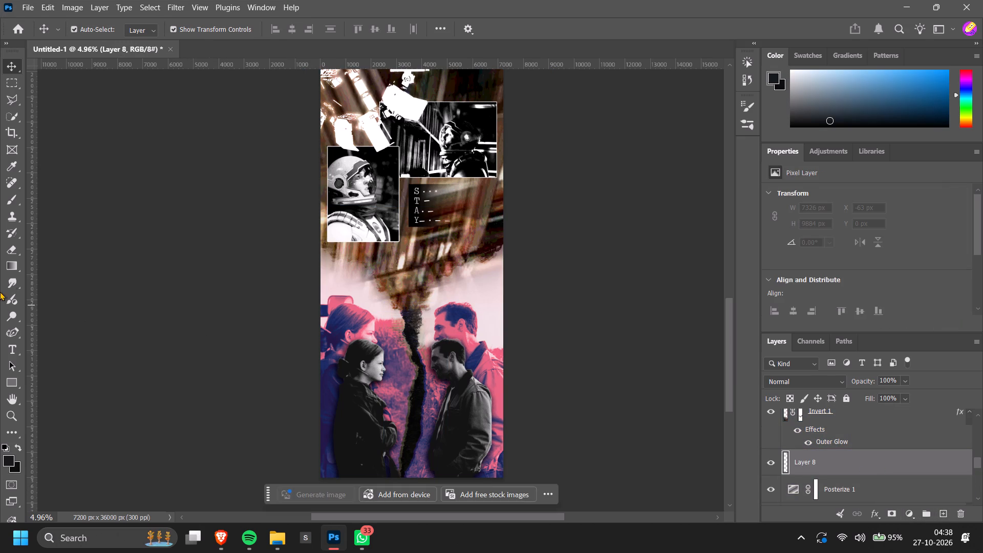
# Draw two overlapping black-to-transparent gradients upward on Layer 8, from the facing couples to the astronaut photos, covering about 13029 px in height.
pyautogui.click(11, 264)
pyautogui.keyDown('alt'); pyautogui.scroll(-3, 446, 275); pyautogui.keyUp('alt')
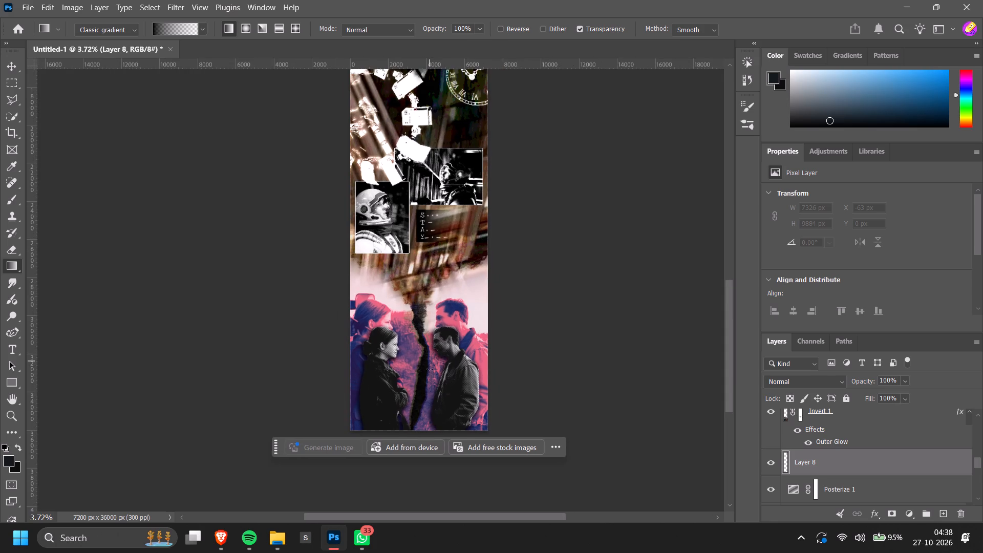
pyautogui.keyDown('shift'); pyautogui.moveTo(419, 413); pyautogui.dragTo(434, 239); pyautogui.keyUp('shift')
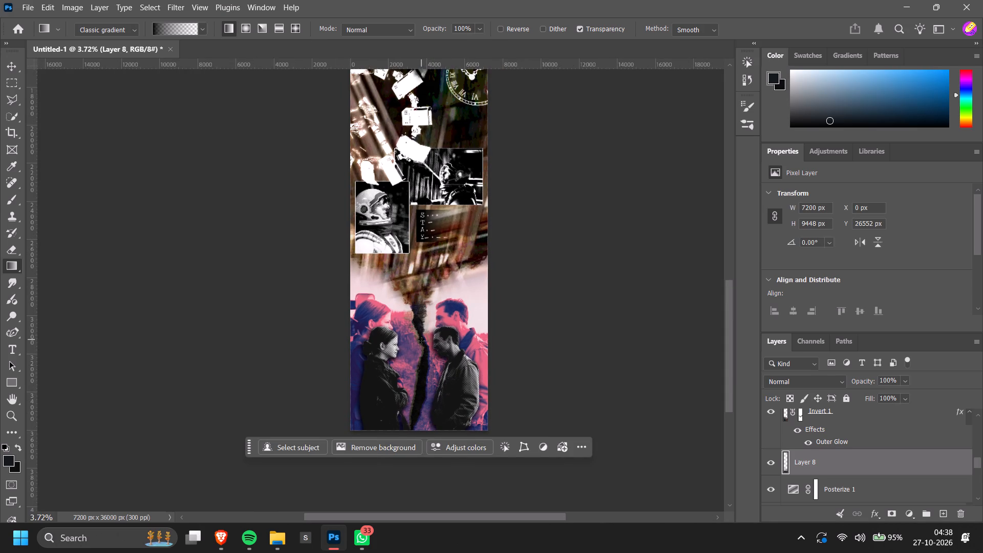
pyautogui.keyDown('shift'); pyautogui.moveTo(418, 356); pyautogui.dragTo(423, 169); pyautogui.keyUp('shift')
pyautogui.keyDown('alt'); pyautogui.scroll(-1, 539, 271); pyautogui.keyUp('alt')
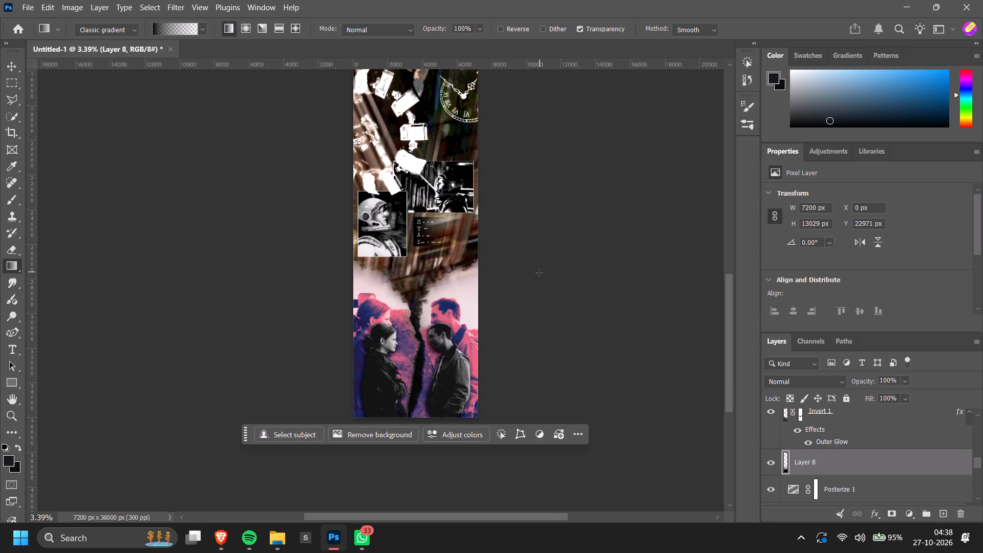
# Examine the whole collage from the darkened top down to the facing couples at the bottom.
pyautogui.press('v')
pyautogui.click(587, 266)
pyautogui.keyDown('alt'); pyautogui.scroll(-5, 619, 311); pyautogui.keyUp('alt')
pyautogui.scroll(1, 601, 396)
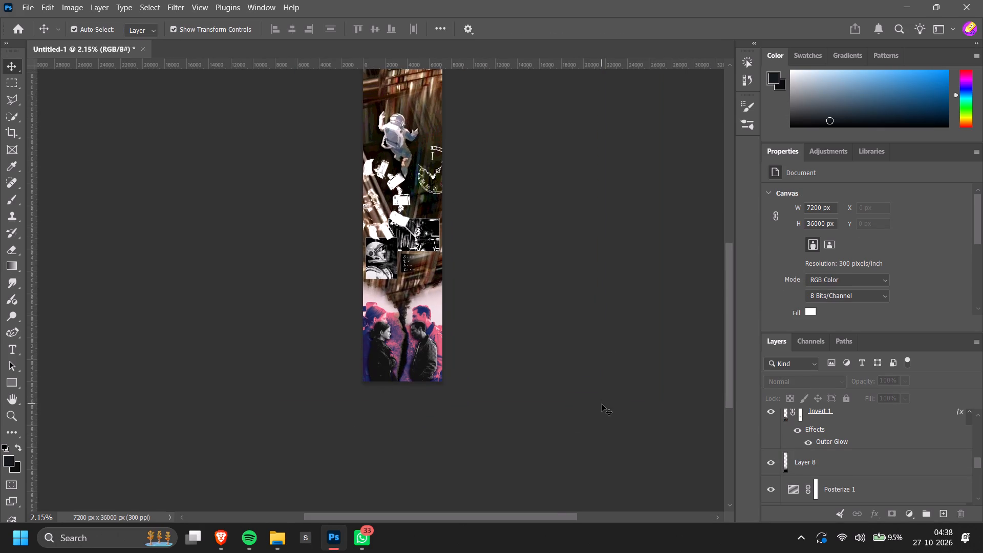
pyautogui.keyDown('ctrl'); pyautogui.scroll(10, 602, 404); pyautogui.keyUp('ctrl')
pyautogui.keyDown('alt'); pyautogui.scroll(-4, 603, 403); pyautogui.keyUp('alt')
pyautogui.keyDown('alt'); pyautogui.scroll(4, 550, 401); pyautogui.keyUp('alt')
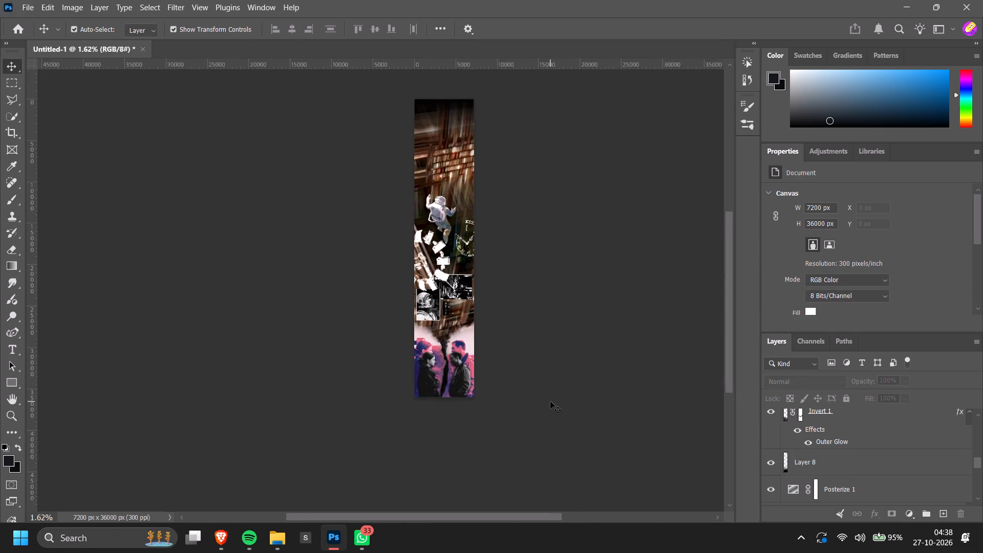
pyautogui.keyDown('alt'); pyautogui.scroll(8, 550, 401); pyautogui.keyUp('alt')
pyautogui.scroll(-5, 550, 401)
# Recolour the first pink stop of the couples photo's Gradient Map 1, at location 36, to a light orange near #efb06c.
pyautogui.click(549, 370)
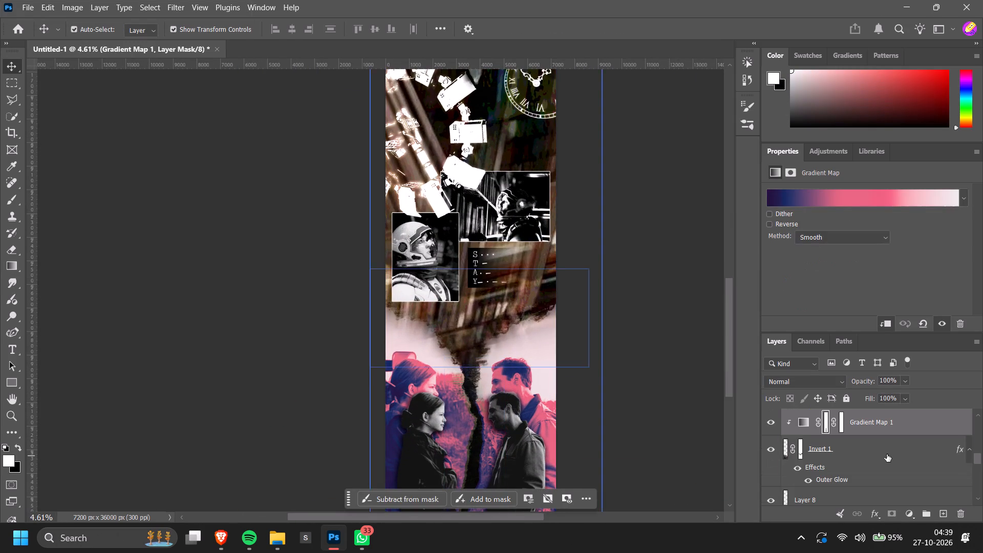
pyautogui.click(844, 201)
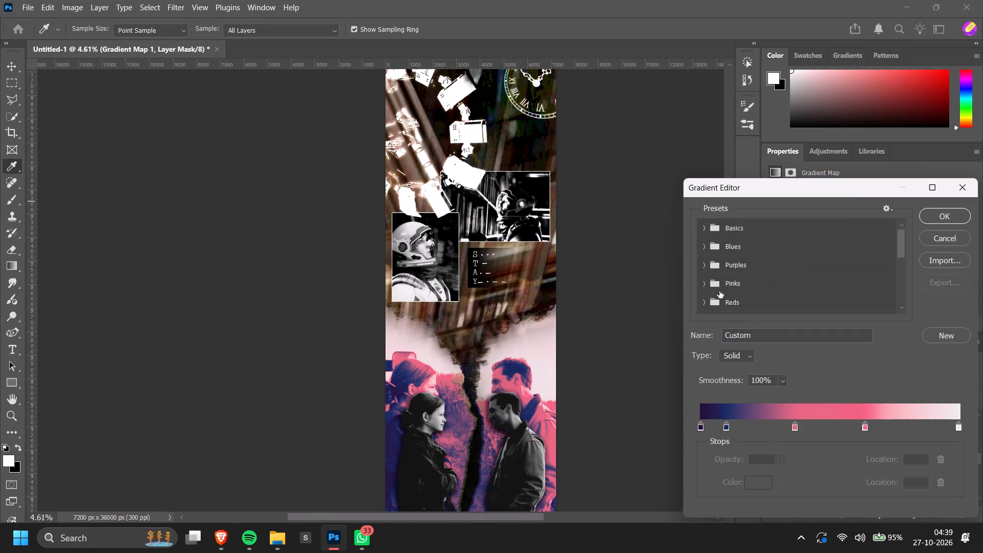
pyautogui.scroll(-2, 713, 275)
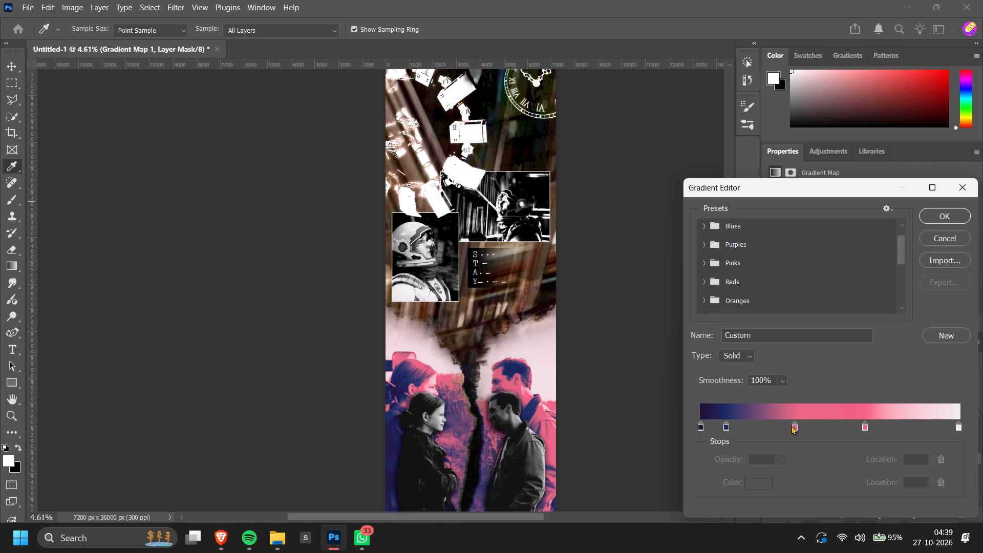
pyautogui.click(793, 426)
pyautogui.click(765, 476)
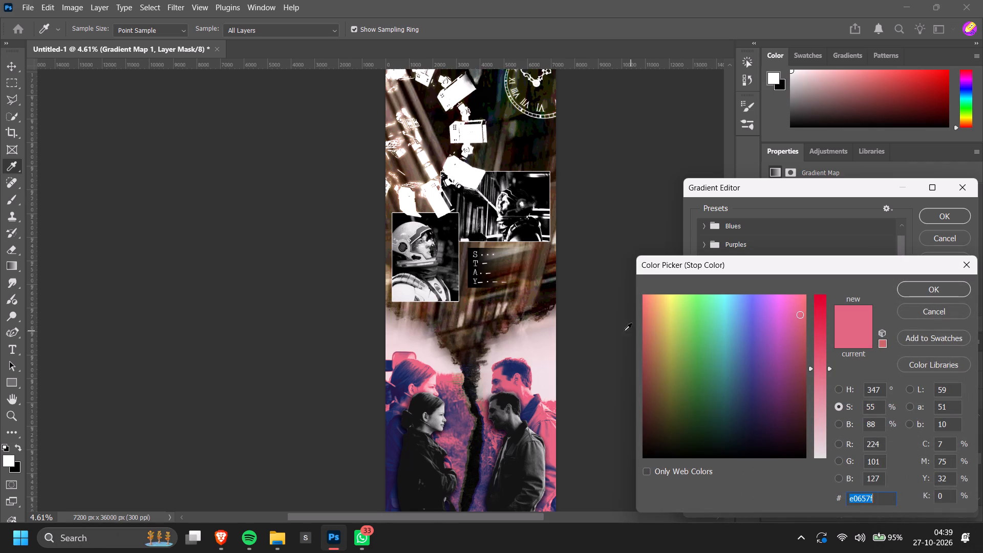
pyautogui.click(659, 303)
pyautogui.click(661, 315)
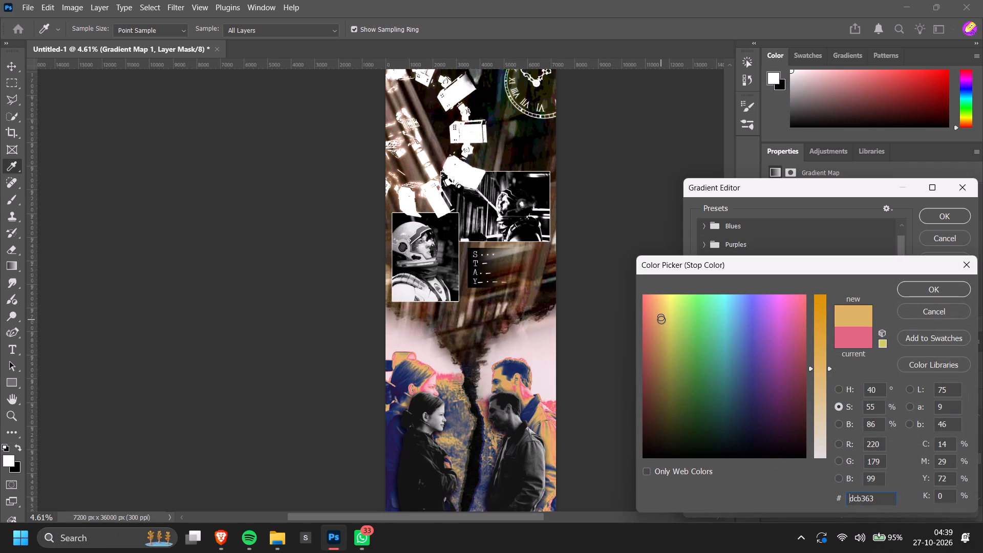
pyautogui.moveTo(661, 315); pyautogui.dragTo(657, 305)
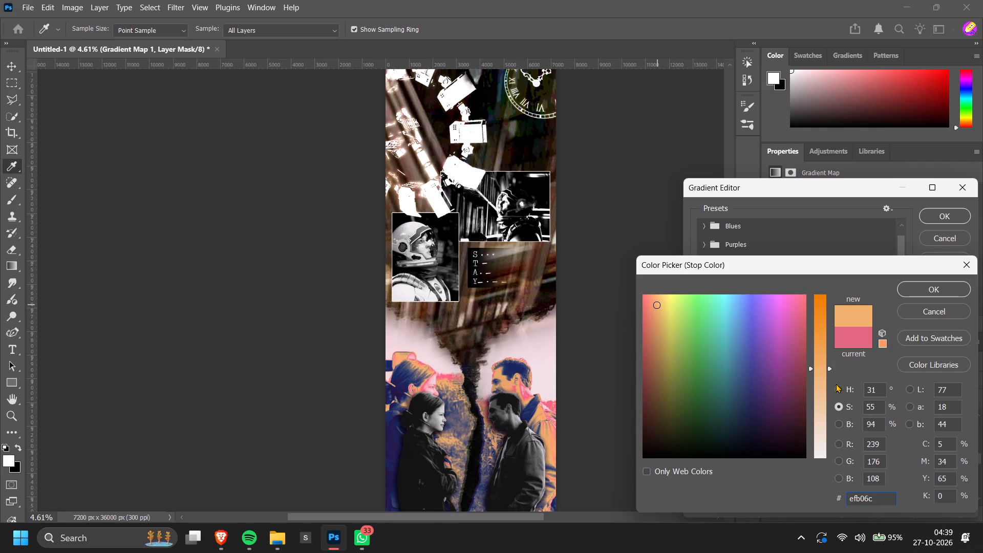
pyautogui.click(821, 361)
pyautogui.click(920, 280)
pyautogui.click(921, 286)
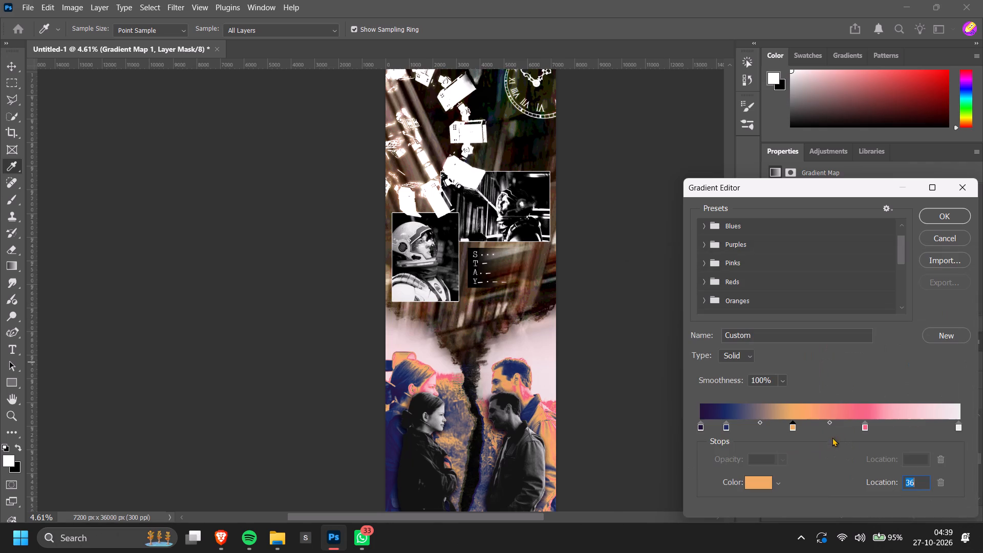
# Remove the remaining pink stop between the orange and white stops from the gradient.
pyautogui.moveTo(864, 429); pyautogui.dragTo(867, 438)
# Examine the recoloured couples photo close up and against the whole collage.
pyautogui.scroll(-1, 806, 440)
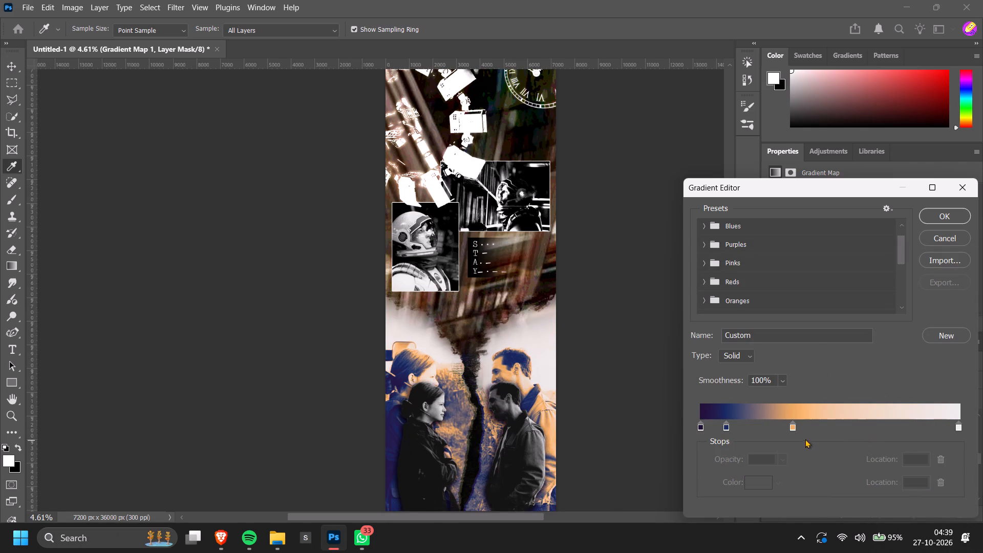
pyautogui.scroll(-3, 822, 430)
pyautogui.keyDown('alt'); pyautogui.scroll(-5, 584, 369); pyautogui.keyUp('alt')
pyautogui.scroll(5, 575, 369)
pyautogui.keyDown('alt'); pyautogui.scroll(-6, 573, 368); pyautogui.keyUp('alt')
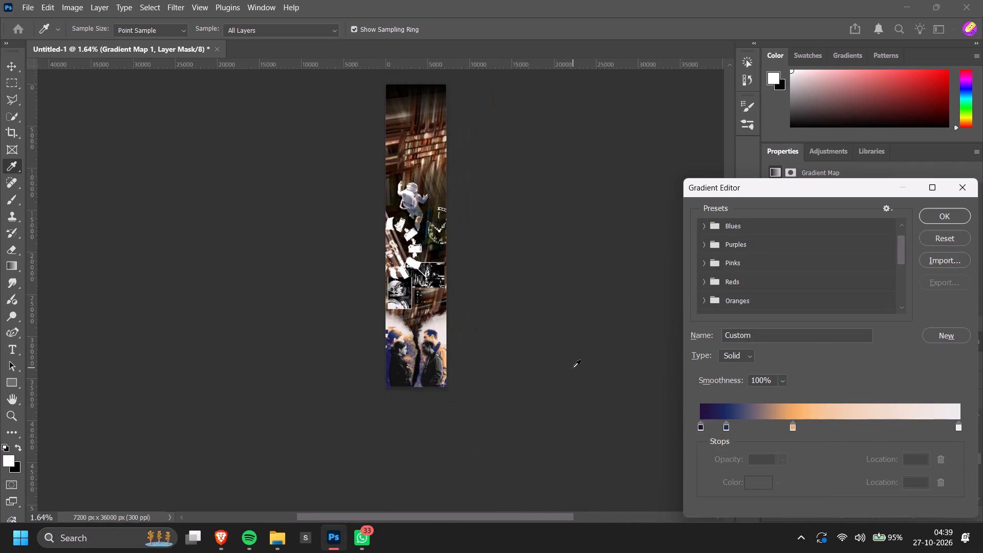
pyautogui.keyDown('alt'); pyautogui.scroll(10, 525, 375); pyautogui.keyUp('alt')
pyautogui.scroll(-11, 527, 379)
pyautogui.keyDown('alt'); pyautogui.scroll(5, 546, 314); pyautogui.keyUp('alt')
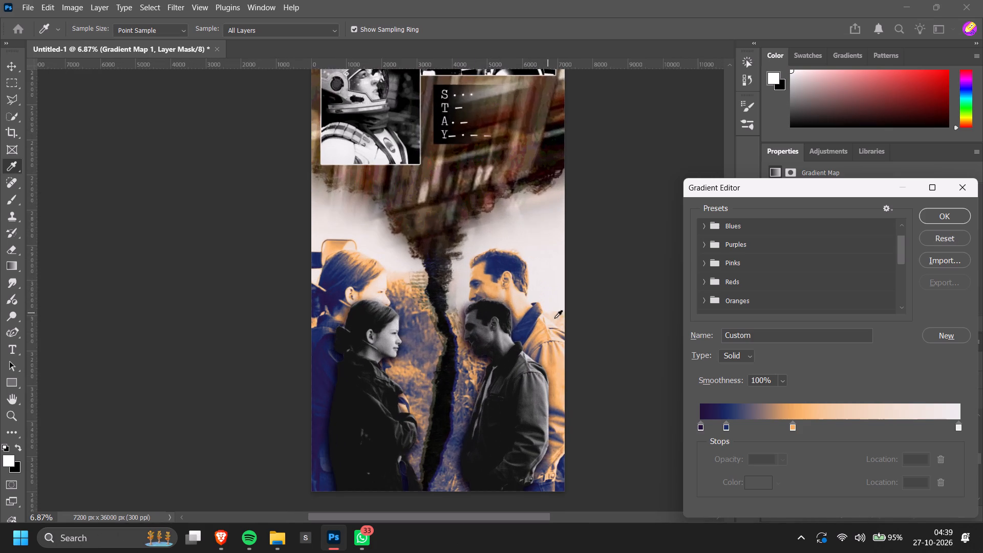
pyautogui.scroll(-11, 579, 365)
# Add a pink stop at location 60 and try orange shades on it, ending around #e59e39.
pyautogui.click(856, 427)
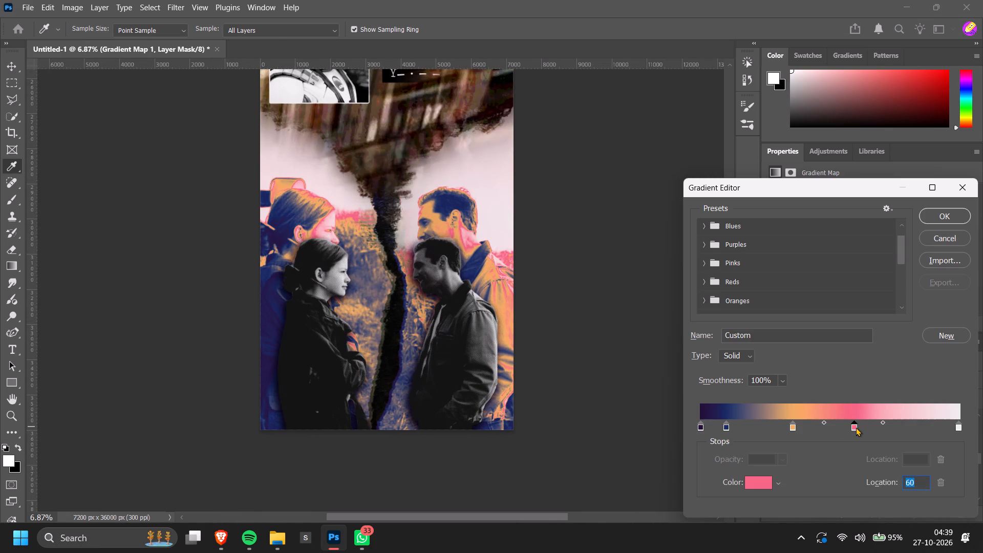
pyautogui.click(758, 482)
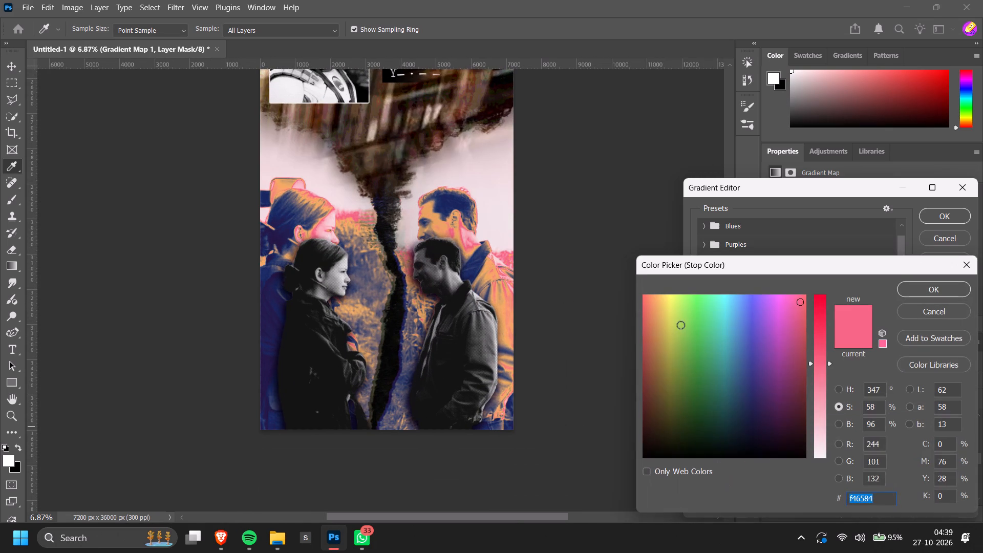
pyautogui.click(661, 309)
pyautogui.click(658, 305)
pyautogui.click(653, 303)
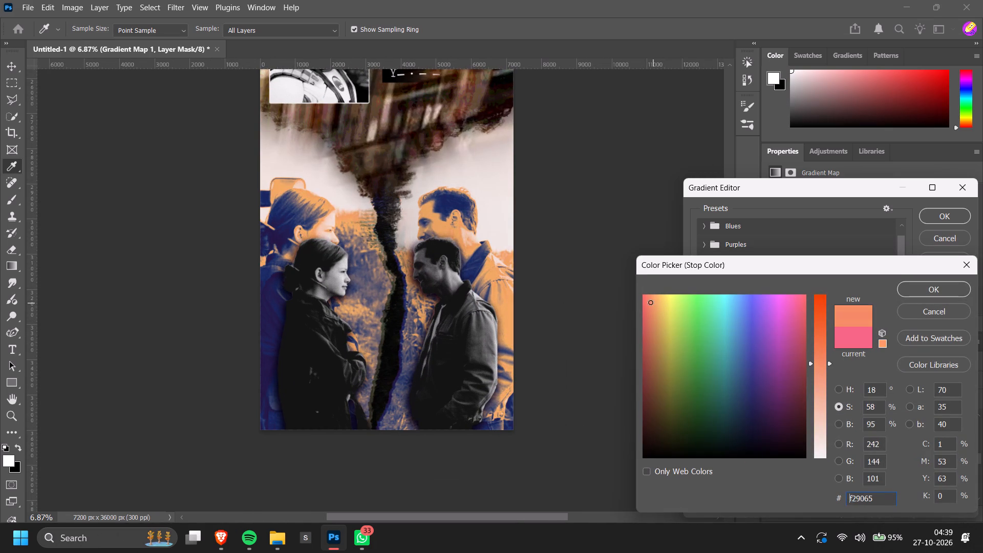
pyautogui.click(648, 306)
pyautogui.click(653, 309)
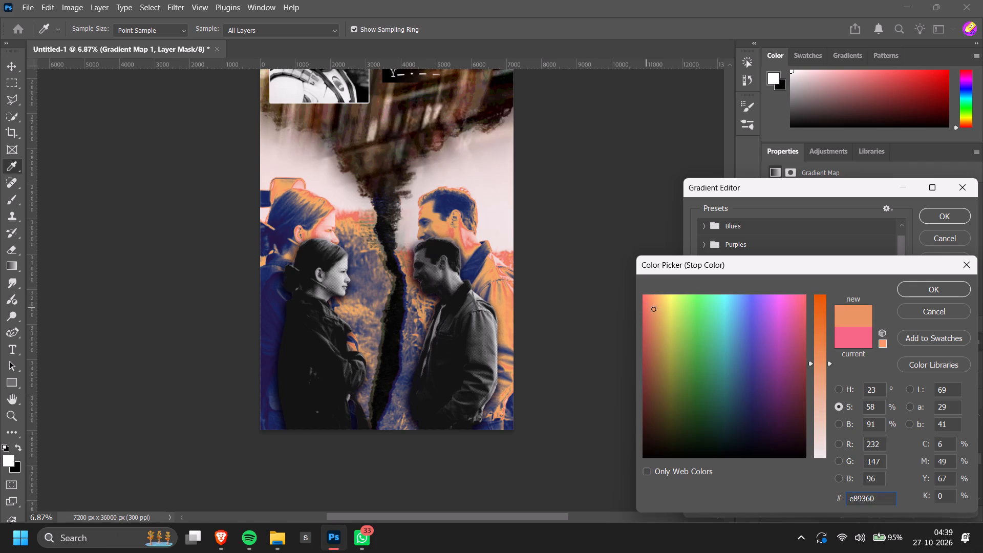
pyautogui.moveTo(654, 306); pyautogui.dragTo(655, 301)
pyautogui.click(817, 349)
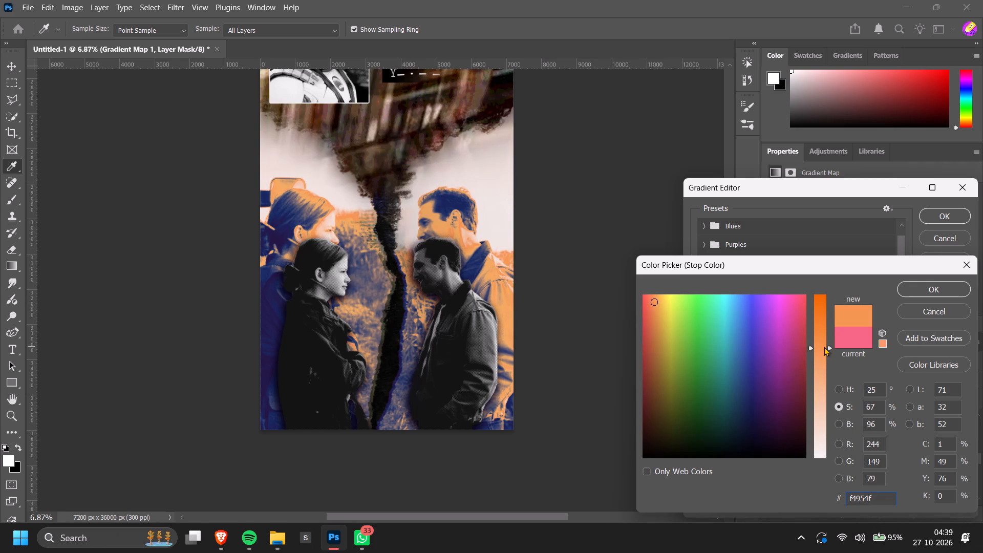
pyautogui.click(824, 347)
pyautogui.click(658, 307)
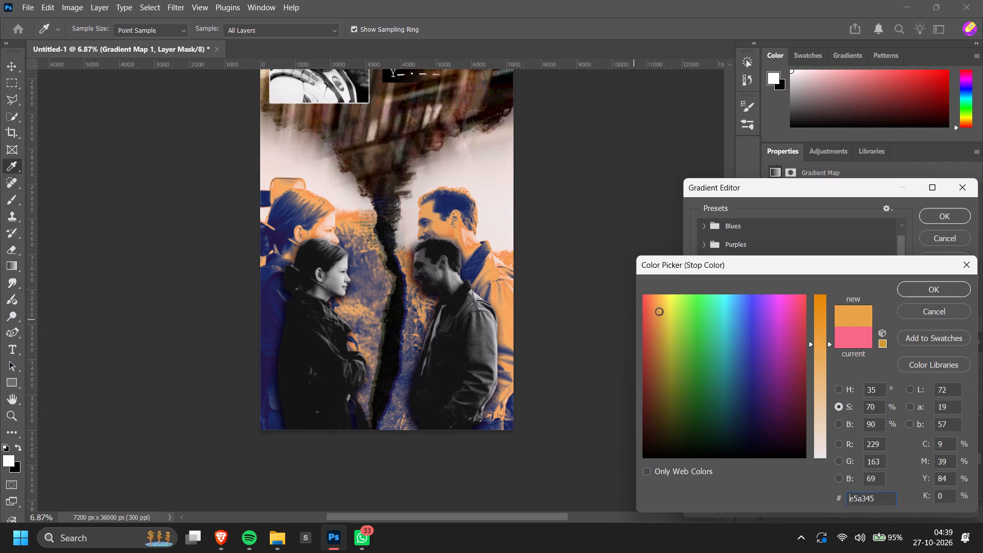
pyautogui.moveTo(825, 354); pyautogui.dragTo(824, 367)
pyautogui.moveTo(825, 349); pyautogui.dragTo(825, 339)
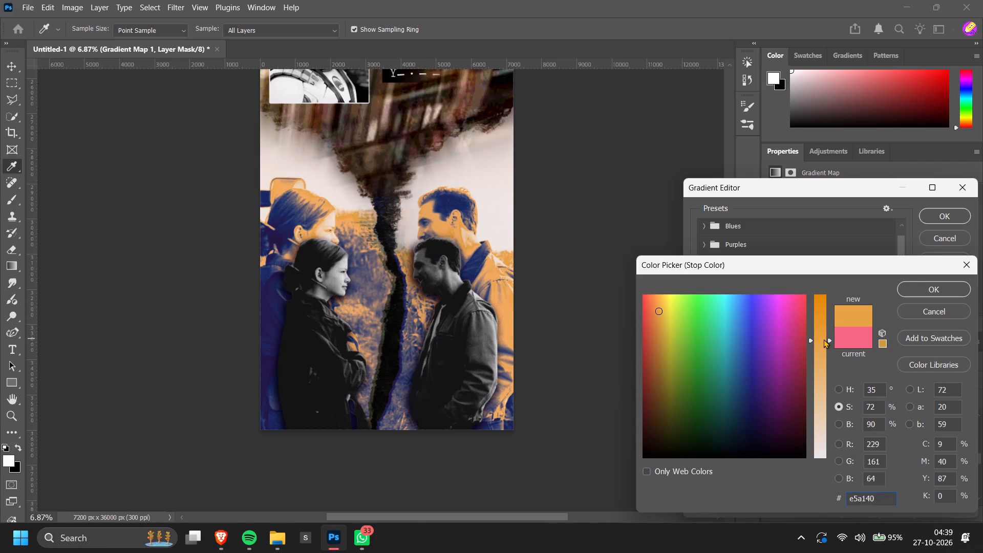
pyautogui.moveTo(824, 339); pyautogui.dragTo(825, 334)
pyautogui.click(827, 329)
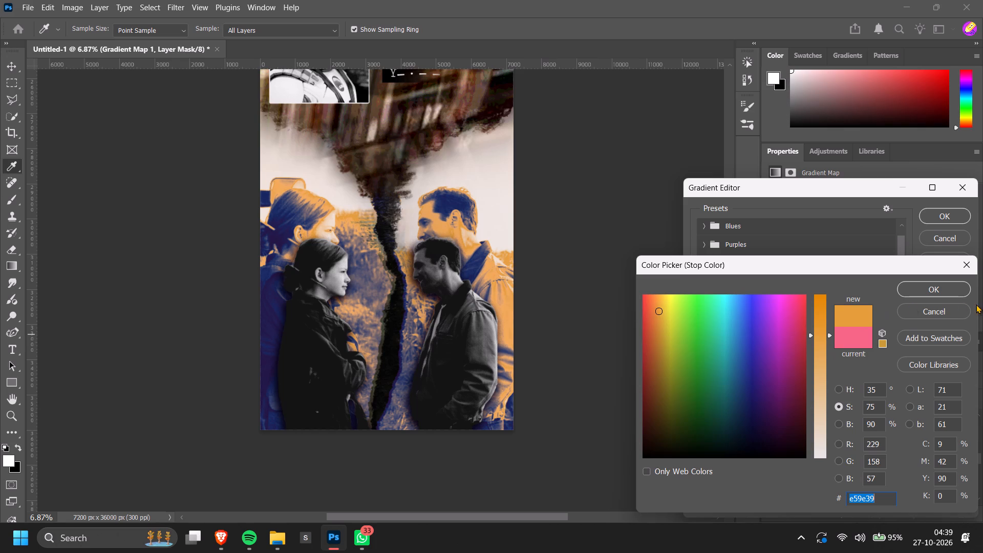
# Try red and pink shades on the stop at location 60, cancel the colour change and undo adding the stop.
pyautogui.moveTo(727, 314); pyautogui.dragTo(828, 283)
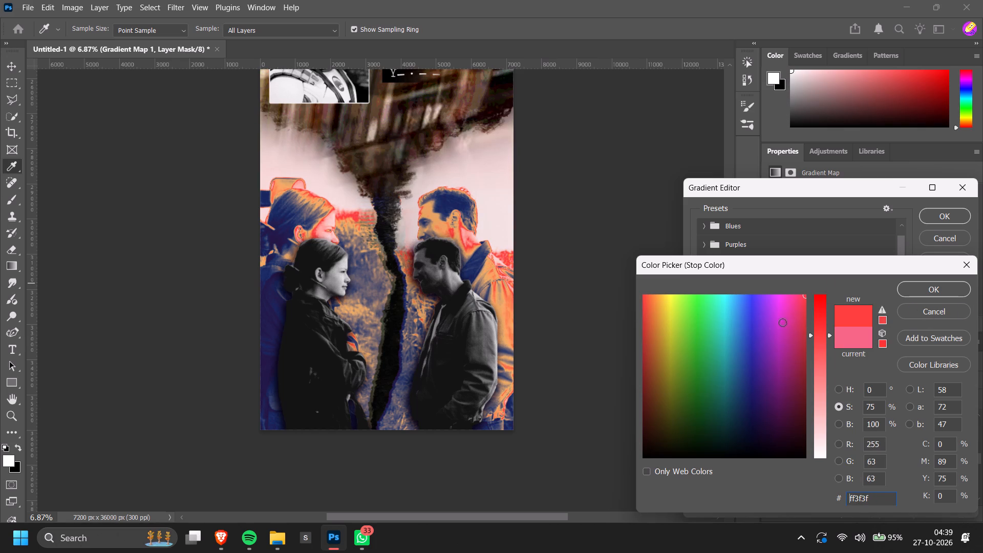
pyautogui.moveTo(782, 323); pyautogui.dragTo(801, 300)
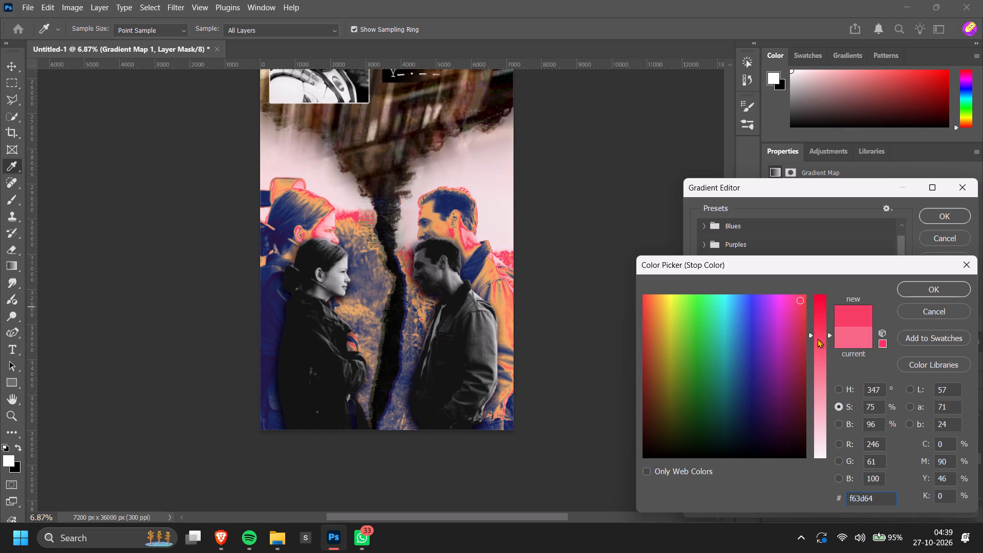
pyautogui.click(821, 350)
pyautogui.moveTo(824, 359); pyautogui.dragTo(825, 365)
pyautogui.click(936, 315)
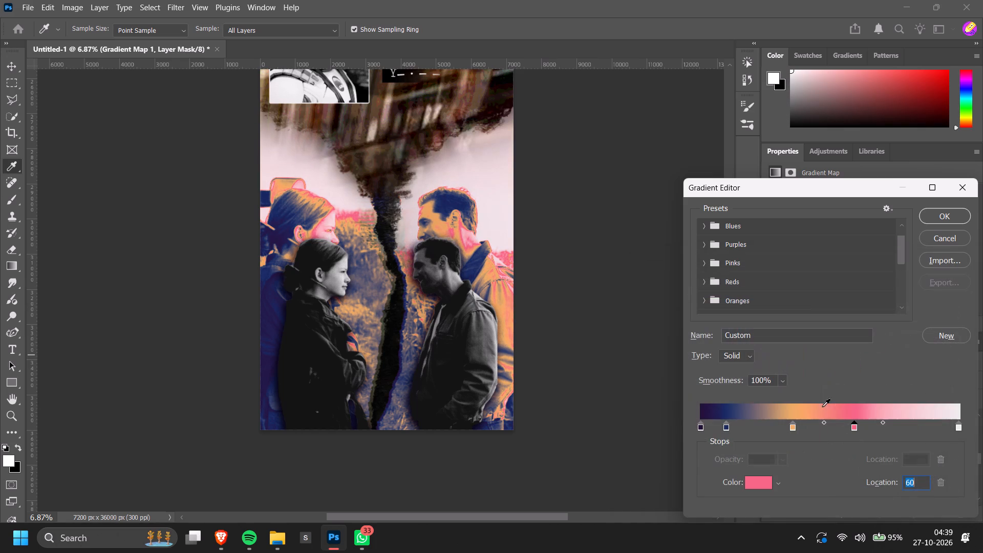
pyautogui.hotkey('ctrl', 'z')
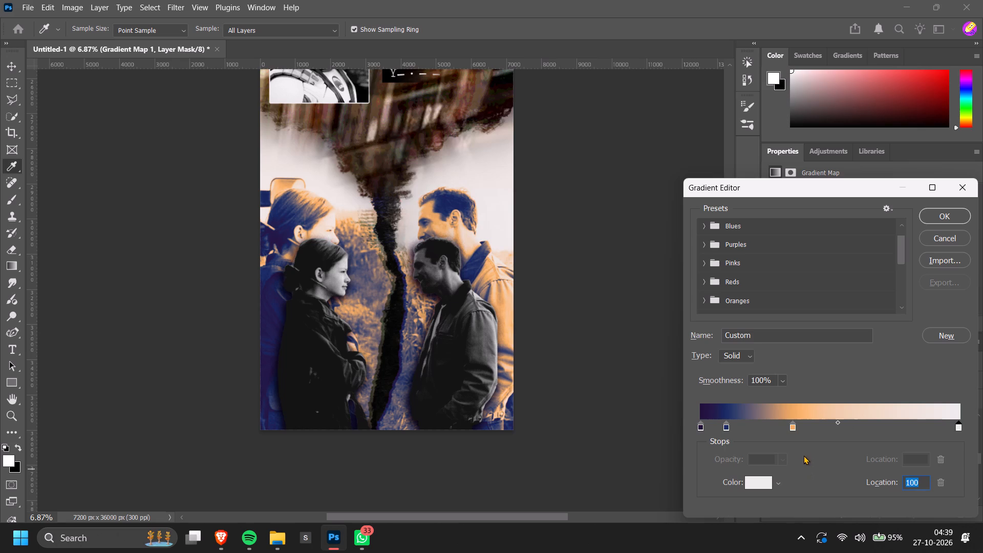
# Duplicate the orange stop to a point roughly midway between it and the white end of the gradient.
pyautogui.moveTo(797, 426); pyautogui.dragTo(845, 433)
pyautogui.hotkey('ctrl', 'z')
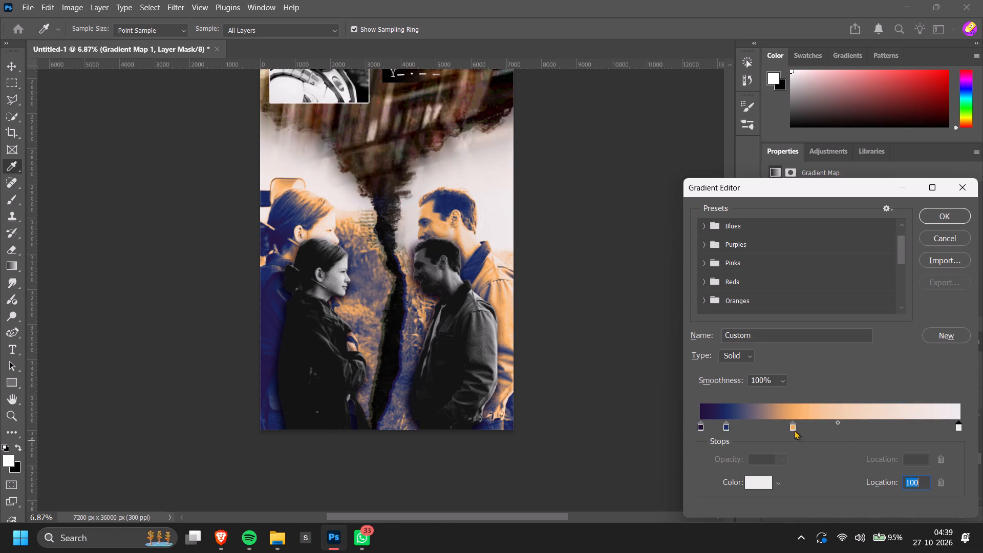
pyautogui.moveTo(795, 429); pyautogui.dragTo(847, 432)
# Recolour the original orange stop at location 34 to pink #d85b6f and apply the edited gradient to Gradient Map 1.
pyautogui.click(788, 431)
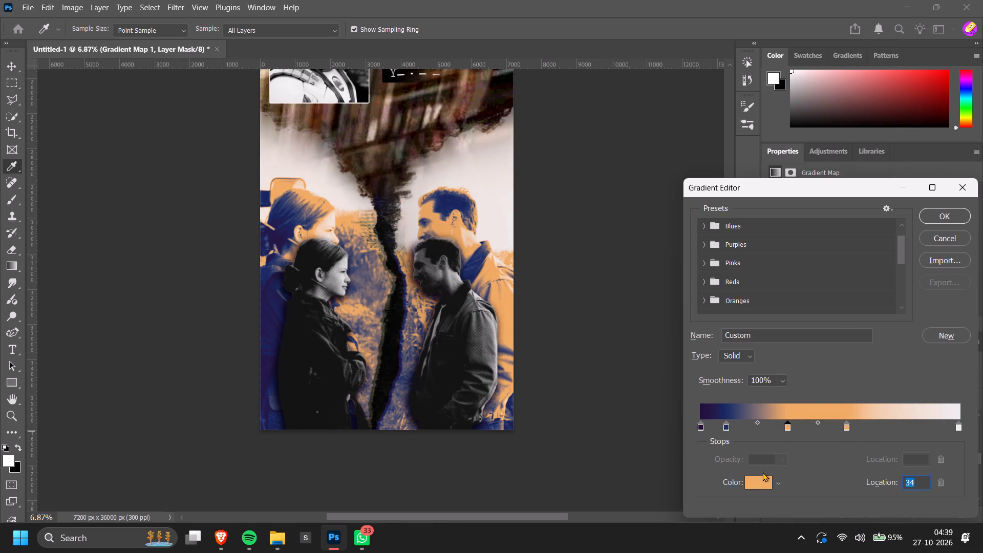
pyautogui.click(758, 480)
pyautogui.moveTo(788, 345); pyautogui.dragTo(802, 324)
pyautogui.click(801, 319)
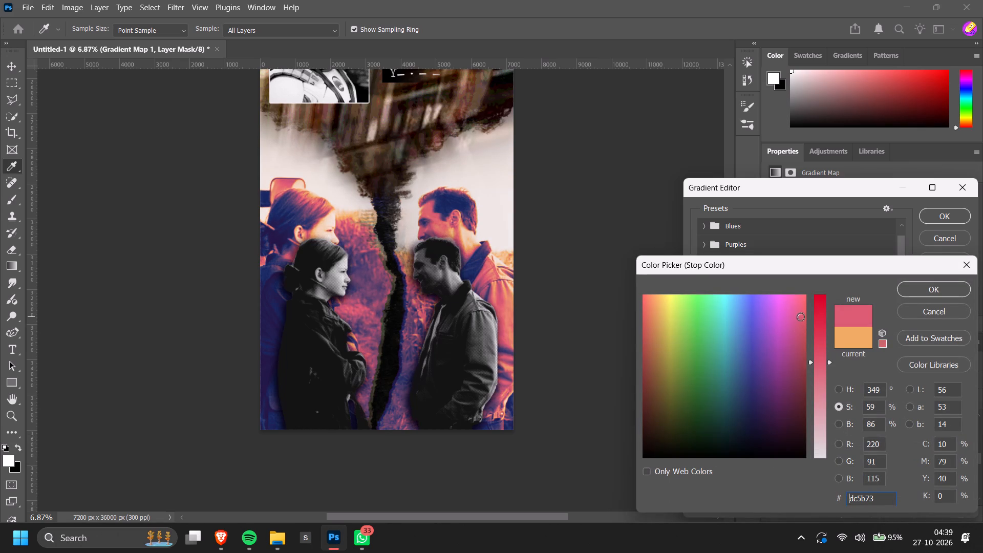
pyautogui.click(802, 320)
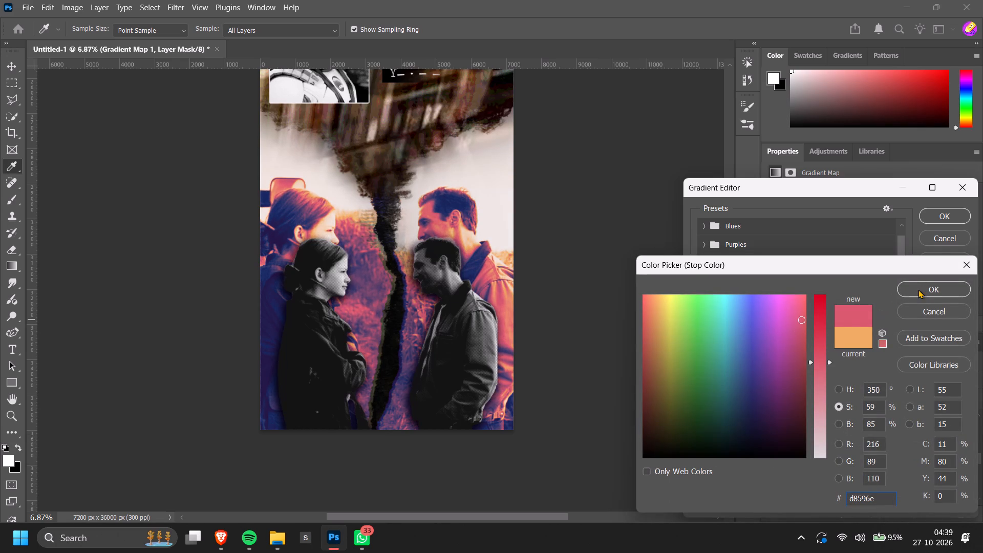
pyautogui.click(820, 368)
pyautogui.click(820, 363)
pyautogui.click(915, 300)
pyautogui.click(918, 293)
pyautogui.click(946, 207)
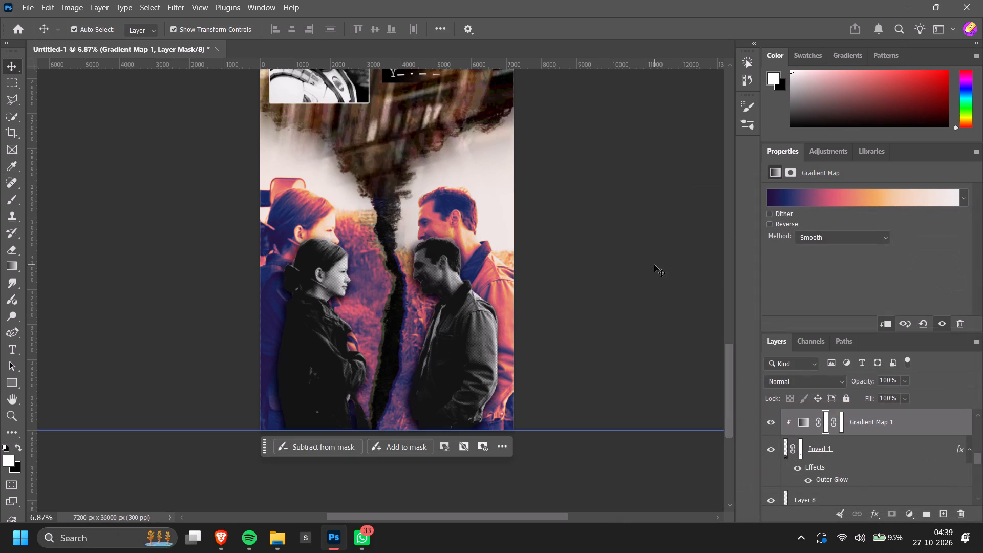
# Examine the entire collage with the recoloured couples photo, from the bottom up to the darkened bookshelf area.
pyautogui.keyDown('alt'); pyautogui.scroll(-5, 634, 262); pyautogui.keyUp('alt')
pyautogui.scroll(2, 612, 437)
pyautogui.keyDown('ctrl'); pyautogui.scroll(5, 607, 469); pyautogui.keyUp('ctrl')
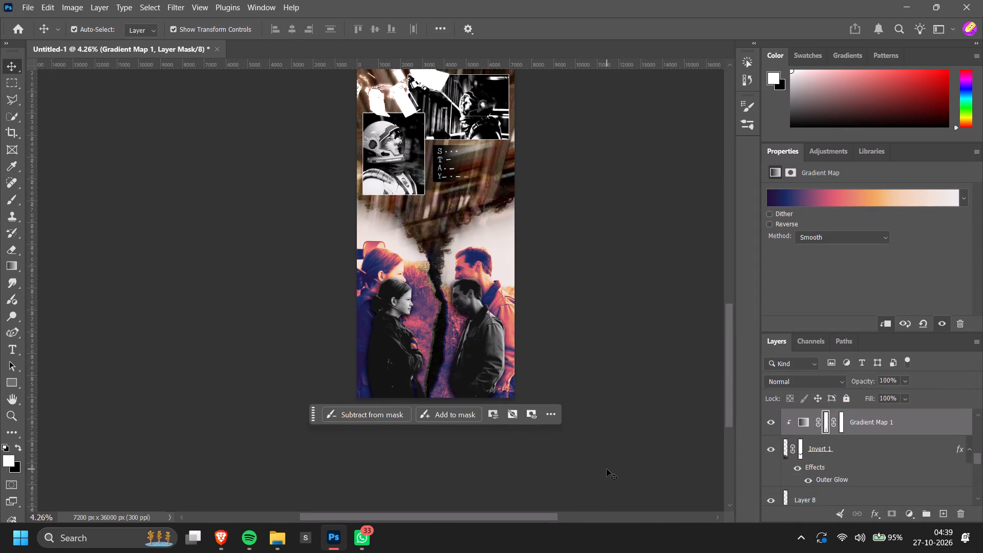
pyautogui.keyDown('alt'); pyautogui.scroll(-4, 607, 469); pyautogui.keyUp('alt')
pyautogui.scroll(5, 609, 466)
pyautogui.keyDown('ctrl'); pyautogui.scroll(9, 646, 455); pyautogui.keyUp('ctrl')
pyautogui.keyDown('alt'); pyautogui.scroll(-3, 662, 453); pyautogui.keyUp('alt')
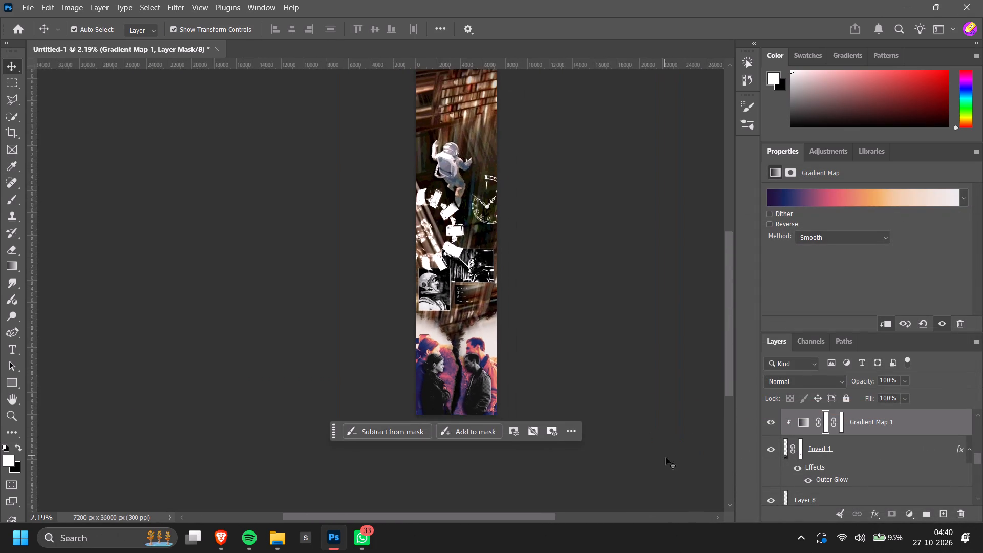
pyautogui.scroll(4, 669, 460)
pyautogui.keyDown('alt'); pyautogui.scroll(-4, 669, 460); pyautogui.keyUp('alt')
pyautogui.keyDown('ctrl'); pyautogui.scroll(10, 666, 463); pyautogui.keyUp('ctrl')
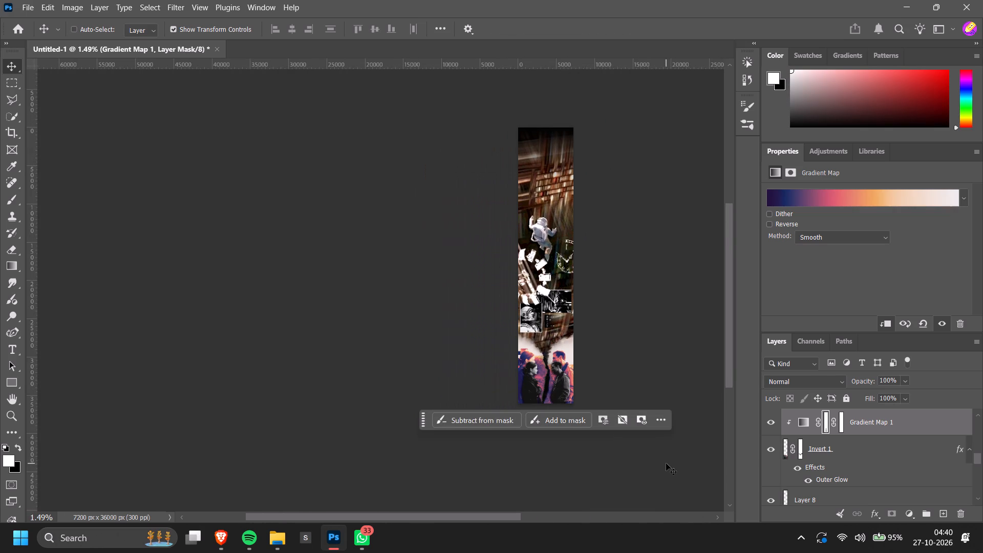
pyautogui.keyDown('alt'); pyautogui.scroll(3, 682, 418); pyautogui.keyUp('alt')
pyautogui.keyDown('ctrl'); pyautogui.scroll(-3, 682, 418); pyautogui.keyUp('ctrl')
pyautogui.scroll(6, 695, 385)
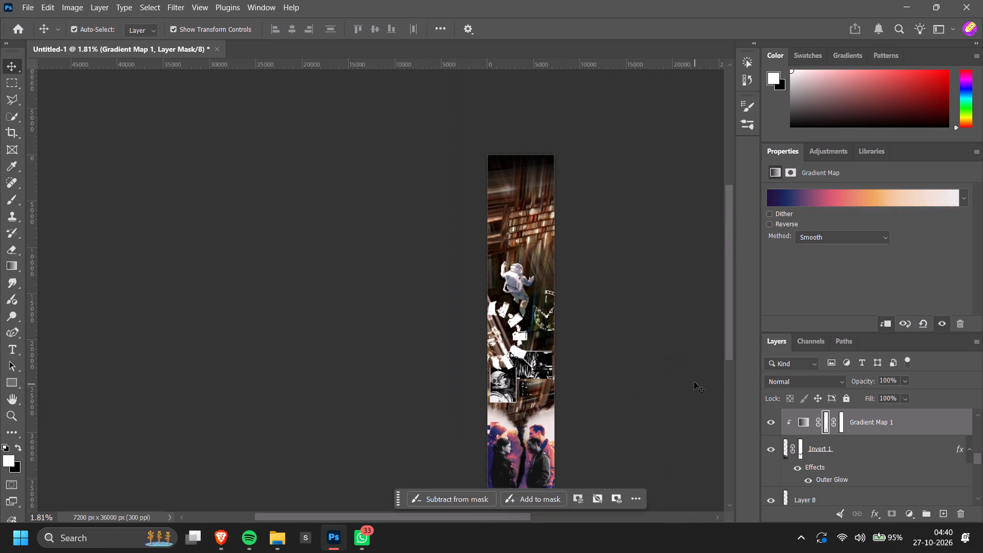
pyautogui.scroll(3, 694, 382)
pyautogui.keyDown('alt'); pyautogui.scroll(9, 634, 207); pyautogui.keyUp('alt')
pyautogui.keyDown('ctrl'); pyautogui.scroll(-10, 649, 191); pyautogui.keyUp('ctrl')
pyautogui.scroll(8, 632, 208)
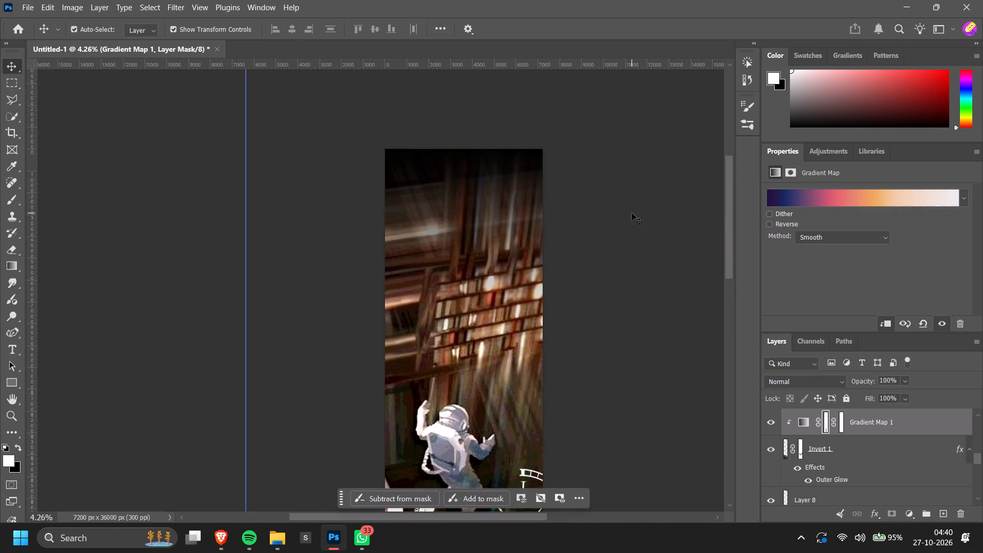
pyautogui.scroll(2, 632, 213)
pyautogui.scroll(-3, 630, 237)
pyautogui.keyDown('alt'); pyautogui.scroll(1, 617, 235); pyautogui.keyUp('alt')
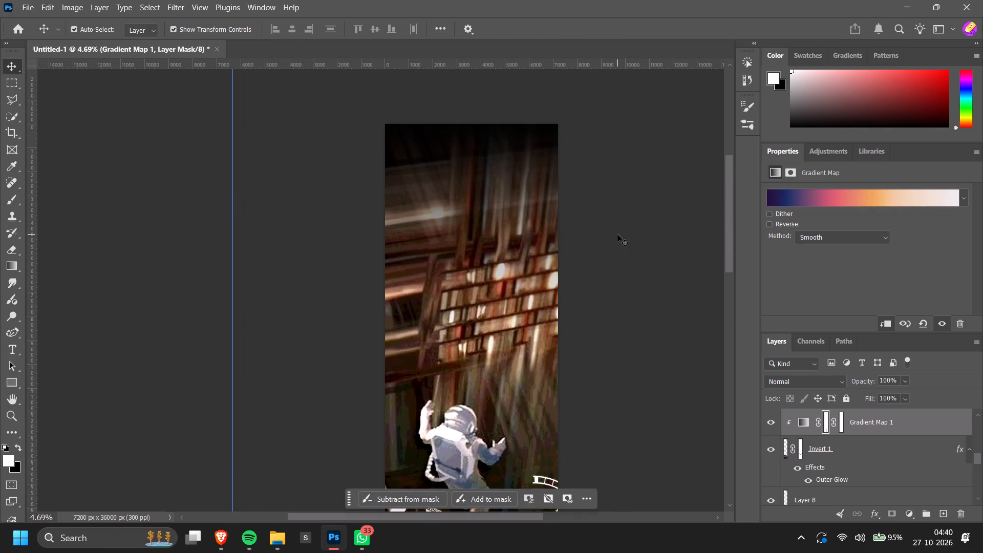
# Switch to File Explorer and look through the logo files in the C26 CREATIVES folder for a Conscientia logo.
pyautogui.hotkey('alt', 'Tab')
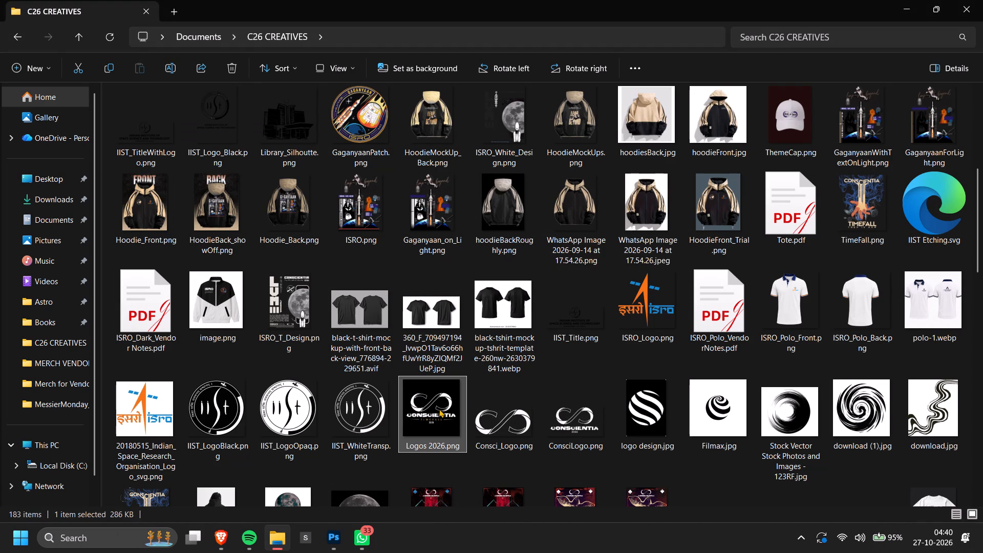
pyautogui.scroll(-1, 507, 399)
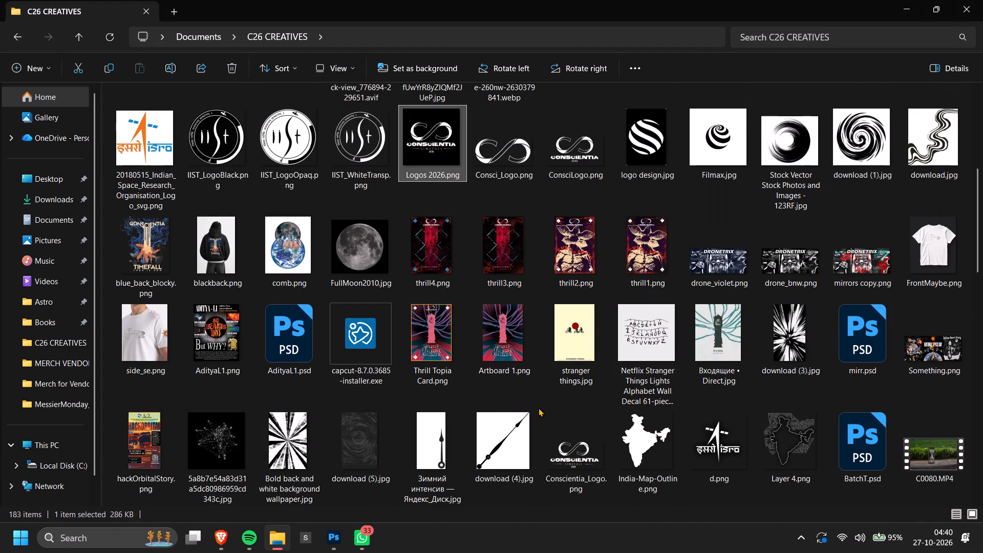
pyautogui.scroll(1, 524, 405)
pyautogui.click(499, 386)
pyautogui.click(644, 395)
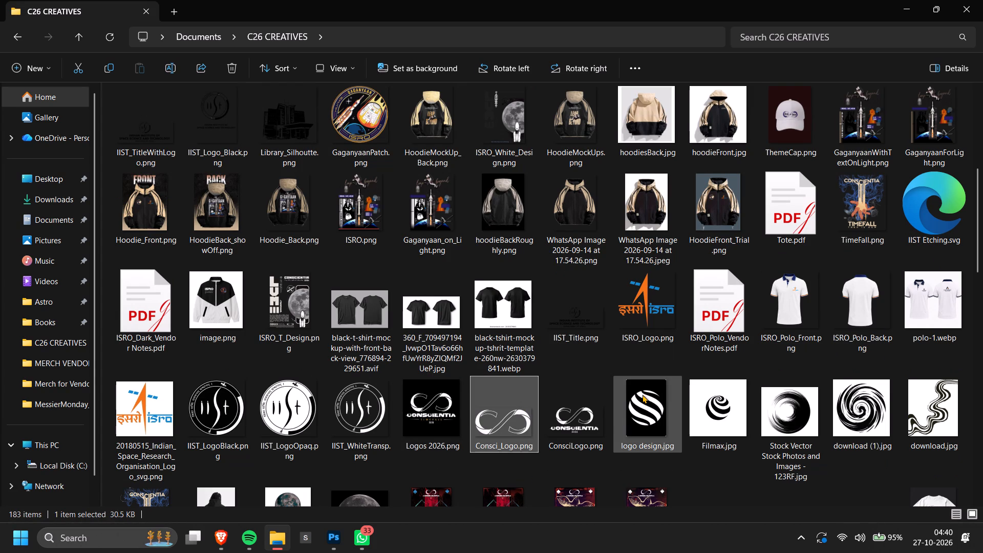
pyautogui.click(429, 389)
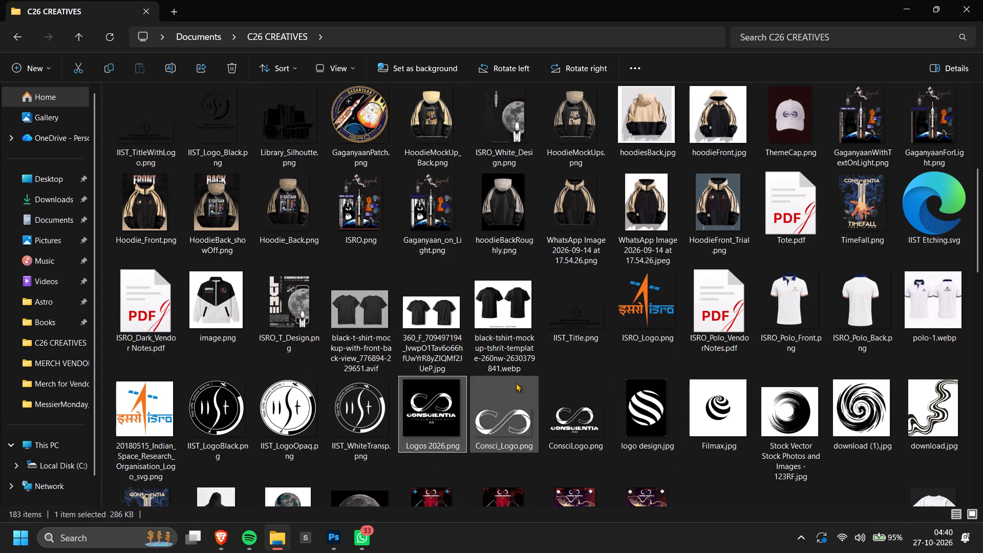
pyautogui.scroll(-1, 599, 376)
pyautogui.scroll(1, 604, 379)
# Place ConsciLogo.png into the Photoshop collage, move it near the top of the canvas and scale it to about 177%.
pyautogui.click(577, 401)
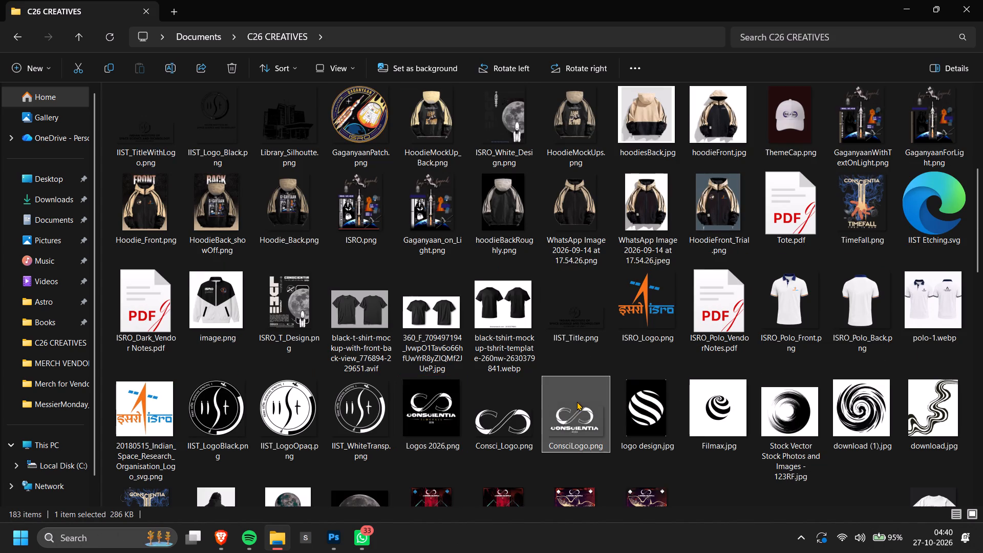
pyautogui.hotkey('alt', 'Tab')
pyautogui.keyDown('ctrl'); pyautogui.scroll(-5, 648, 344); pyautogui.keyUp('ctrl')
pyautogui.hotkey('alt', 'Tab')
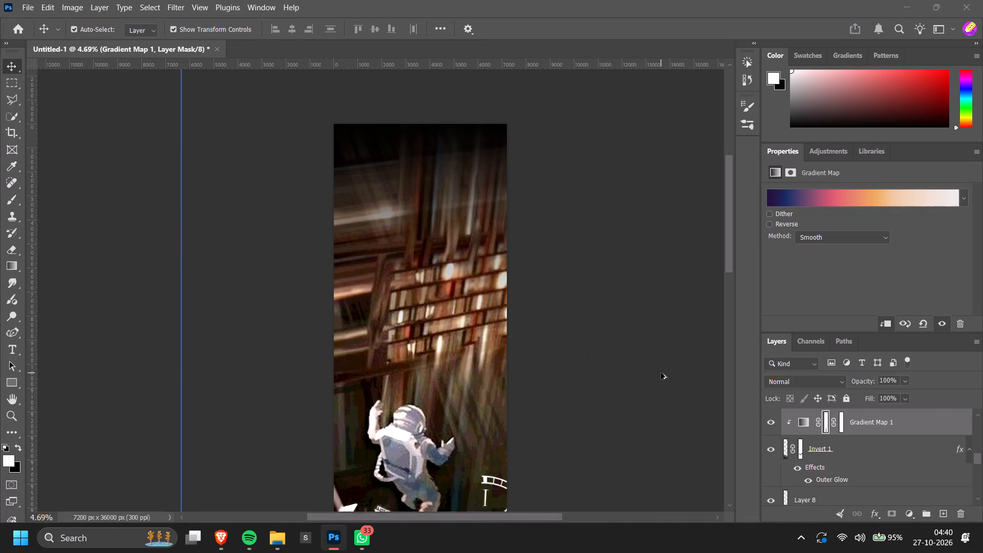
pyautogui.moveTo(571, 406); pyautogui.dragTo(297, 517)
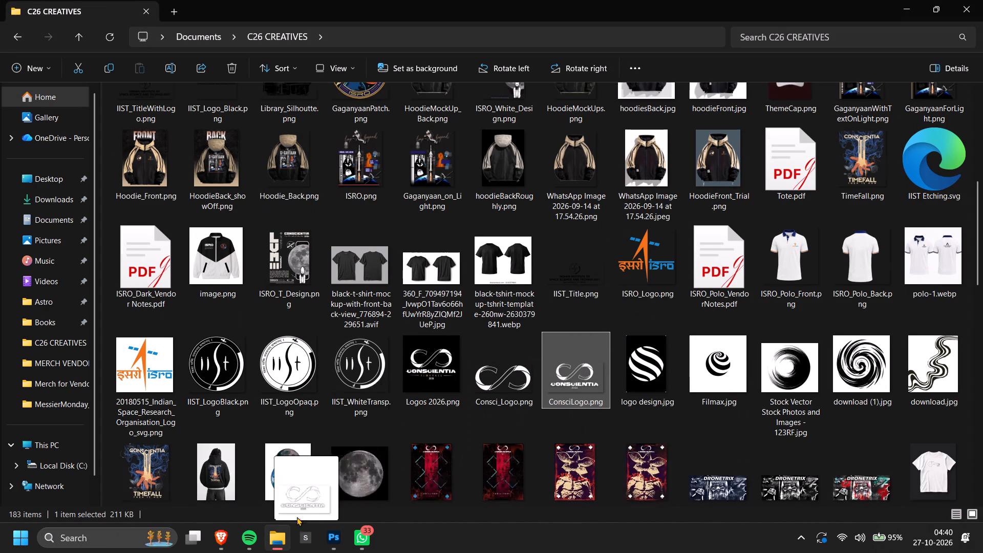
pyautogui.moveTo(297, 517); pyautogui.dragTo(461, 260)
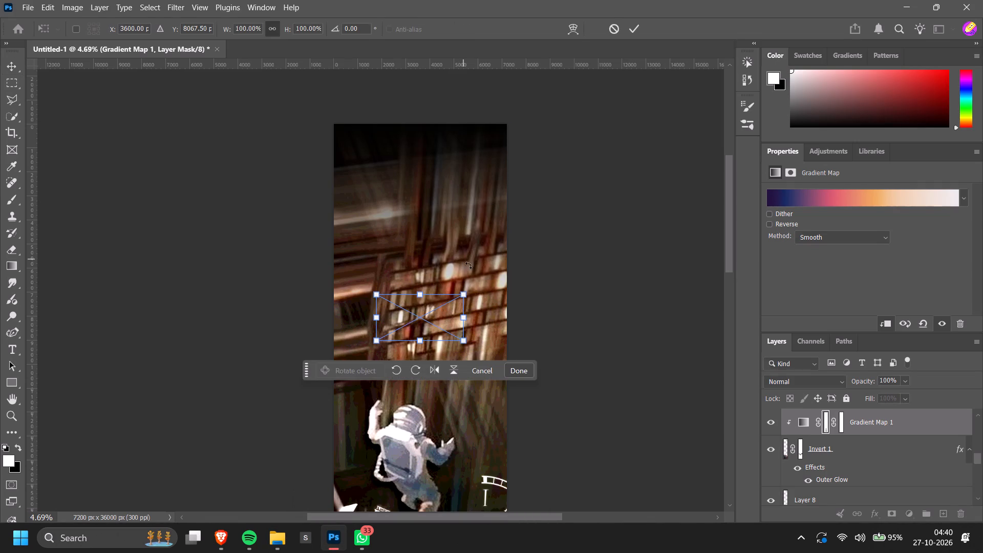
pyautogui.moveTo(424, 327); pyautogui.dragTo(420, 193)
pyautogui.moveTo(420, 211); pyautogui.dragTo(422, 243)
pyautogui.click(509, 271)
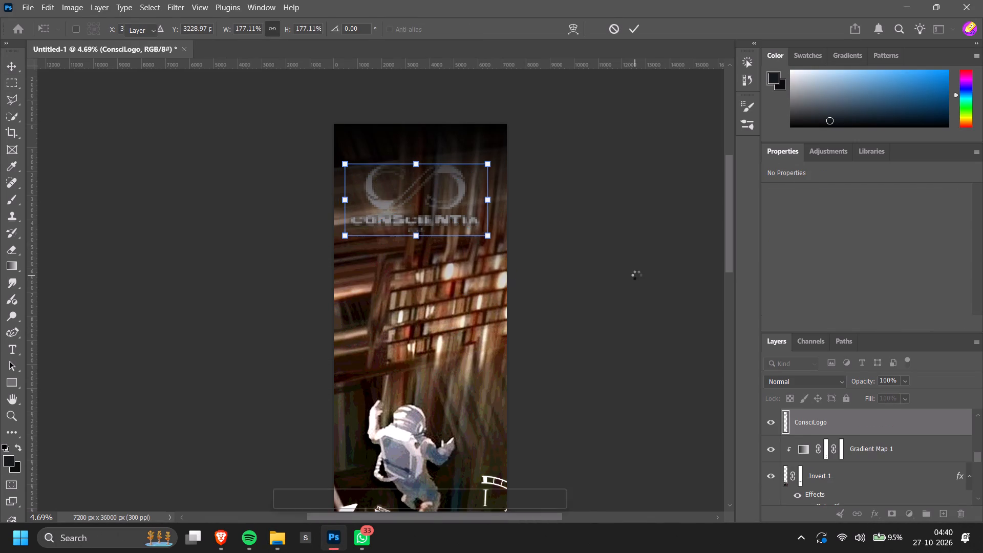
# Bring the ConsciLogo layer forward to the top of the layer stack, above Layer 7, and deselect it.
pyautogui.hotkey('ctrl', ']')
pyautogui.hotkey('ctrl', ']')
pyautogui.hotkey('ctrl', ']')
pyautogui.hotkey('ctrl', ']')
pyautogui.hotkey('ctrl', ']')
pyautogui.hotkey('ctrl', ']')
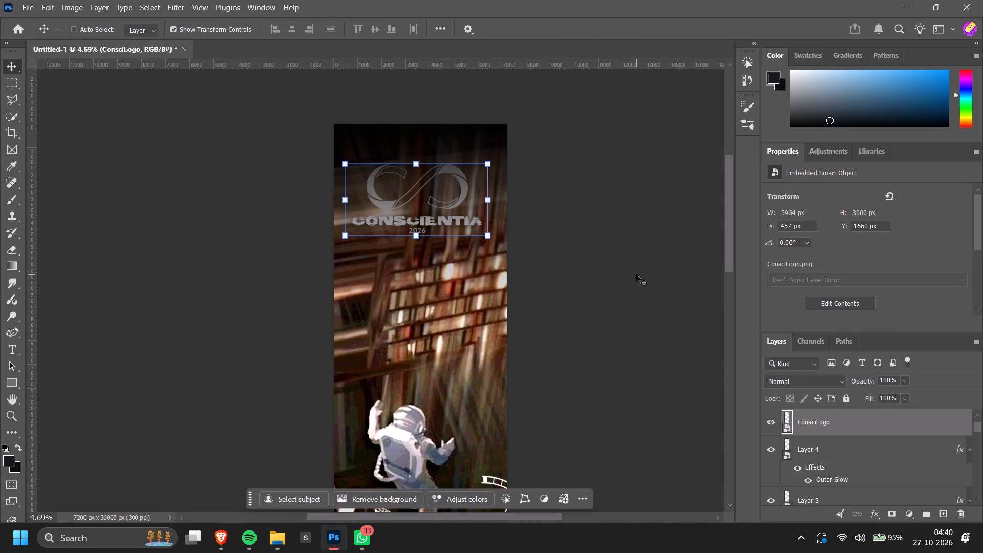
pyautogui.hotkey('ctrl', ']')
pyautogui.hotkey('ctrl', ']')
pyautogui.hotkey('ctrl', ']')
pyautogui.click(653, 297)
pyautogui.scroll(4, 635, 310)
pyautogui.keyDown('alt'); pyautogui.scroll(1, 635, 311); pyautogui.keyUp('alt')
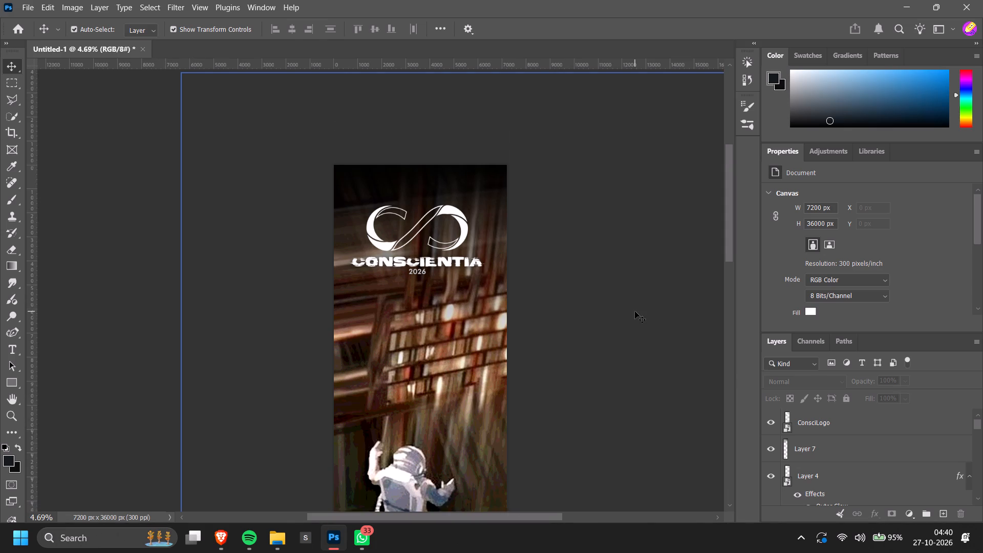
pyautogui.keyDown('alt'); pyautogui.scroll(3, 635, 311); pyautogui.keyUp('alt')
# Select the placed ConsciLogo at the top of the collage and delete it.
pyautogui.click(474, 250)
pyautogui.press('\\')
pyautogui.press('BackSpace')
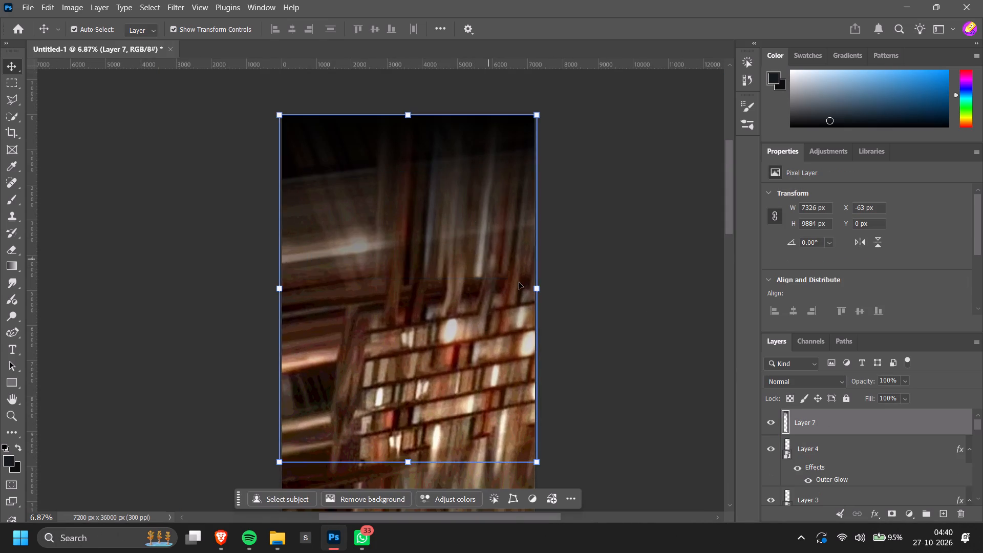
# Preview Logos 2026.png from the C26 CREATIVES folder to check its logo design, and close the preview.
pyautogui.hotkey('alt', 'Tab')
pyautogui.doubleClick(432, 331)
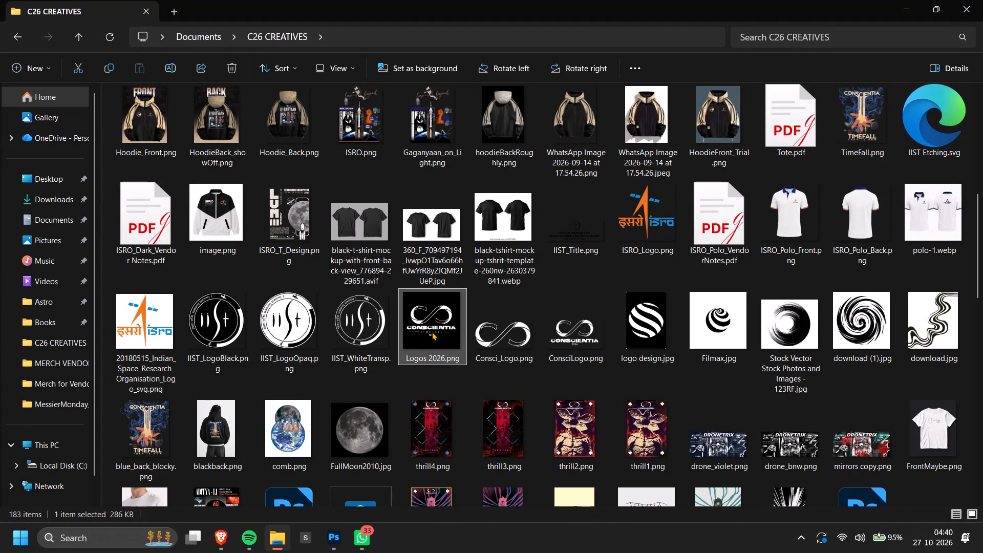
pyautogui.click(835, 136)
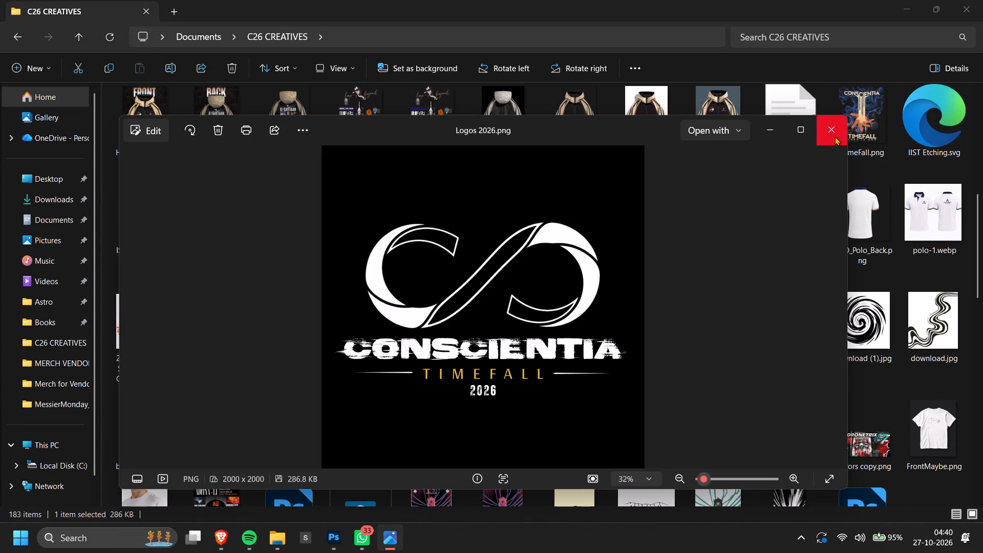
pyautogui.scroll(-2, 698, 263)
pyautogui.click(832, 140)
# Browse the whole C26 CREATIVES folder for another version of the Conscientia Timefall logo.
pyautogui.scroll(5, 538, 284)
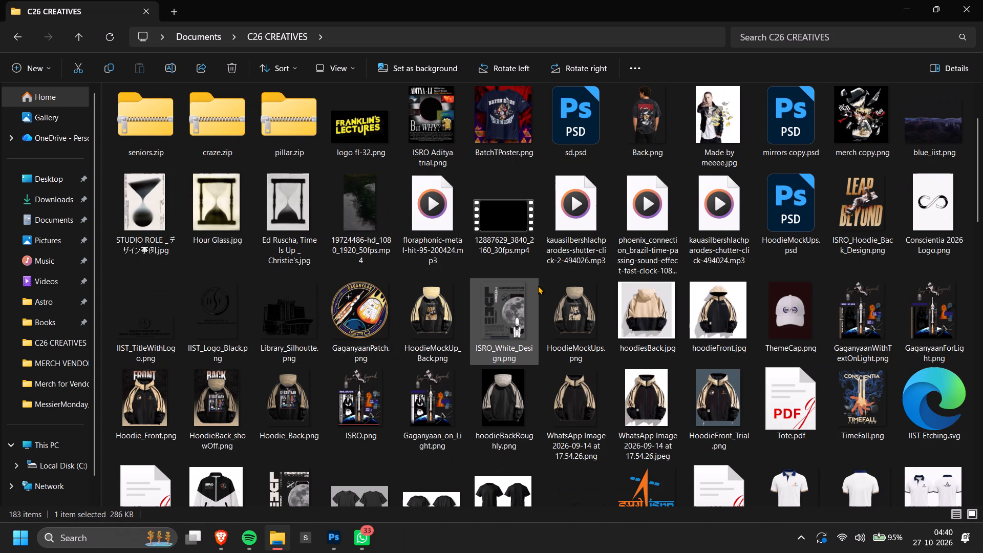
pyautogui.scroll(3, 538, 285)
pyautogui.scroll(-1, 538, 285)
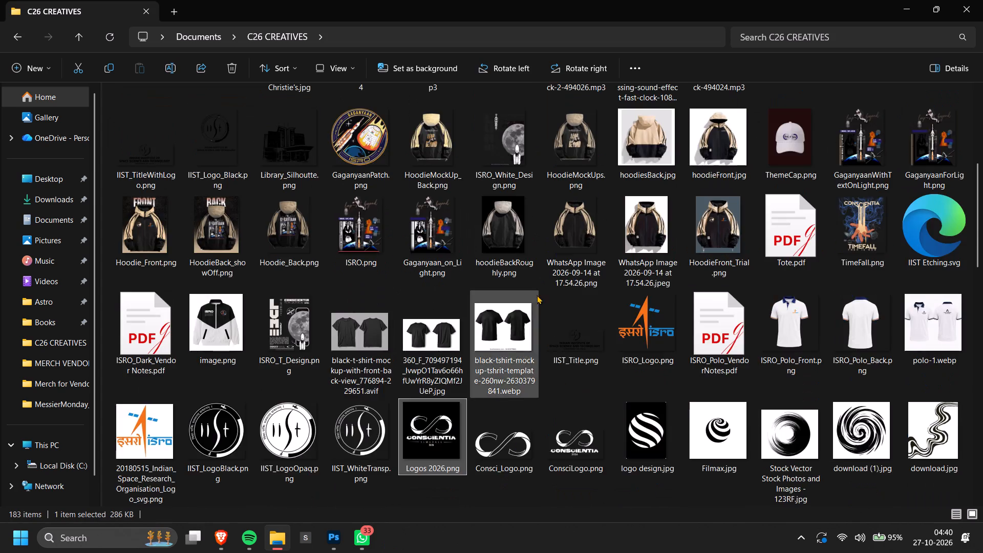
pyautogui.scroll(-2, 535, 298)
pyautogui.scroll(1, 540, 317)
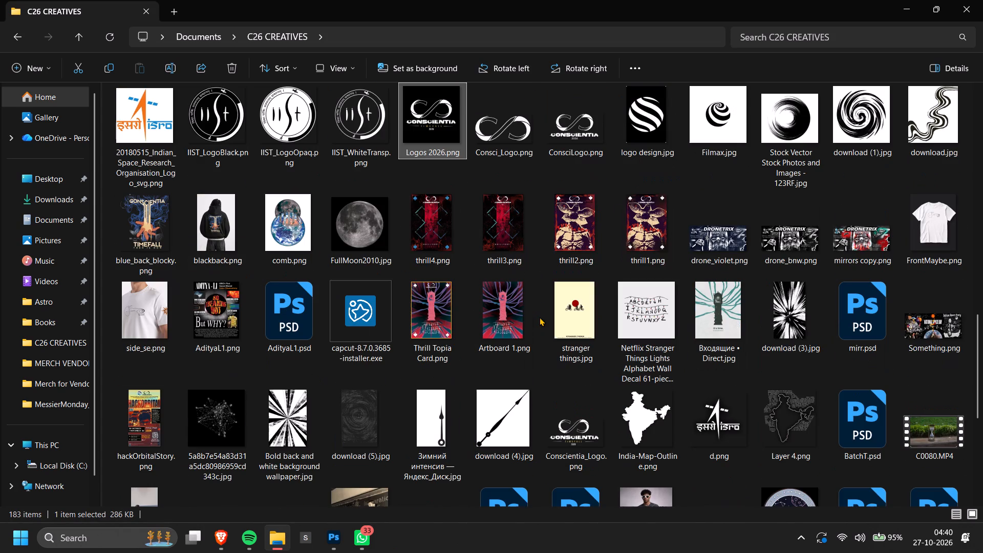
pyautogui.scroll(3, 551, 326)
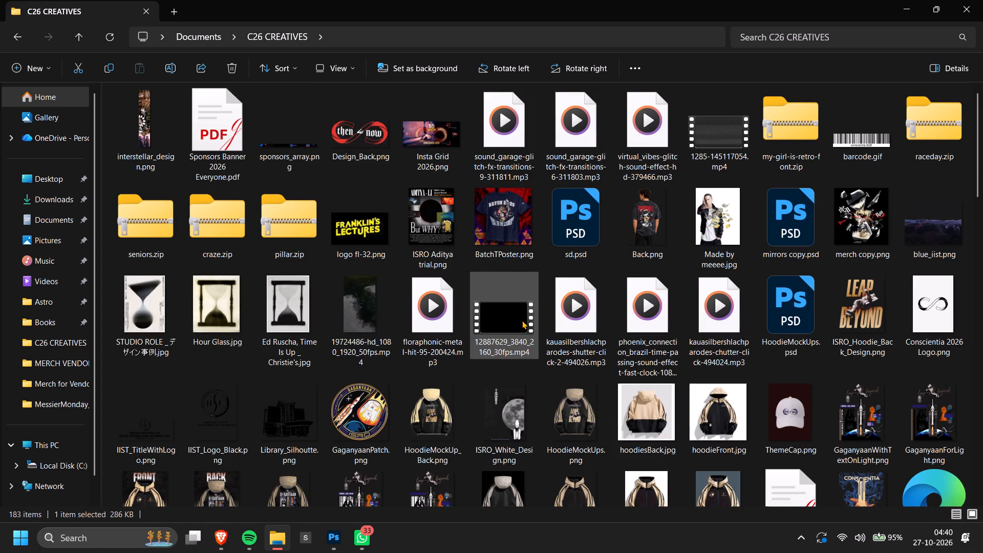
pyautogui.scroll(4, 522, 320)
pyautogui.scroll(-14, 695, 281)
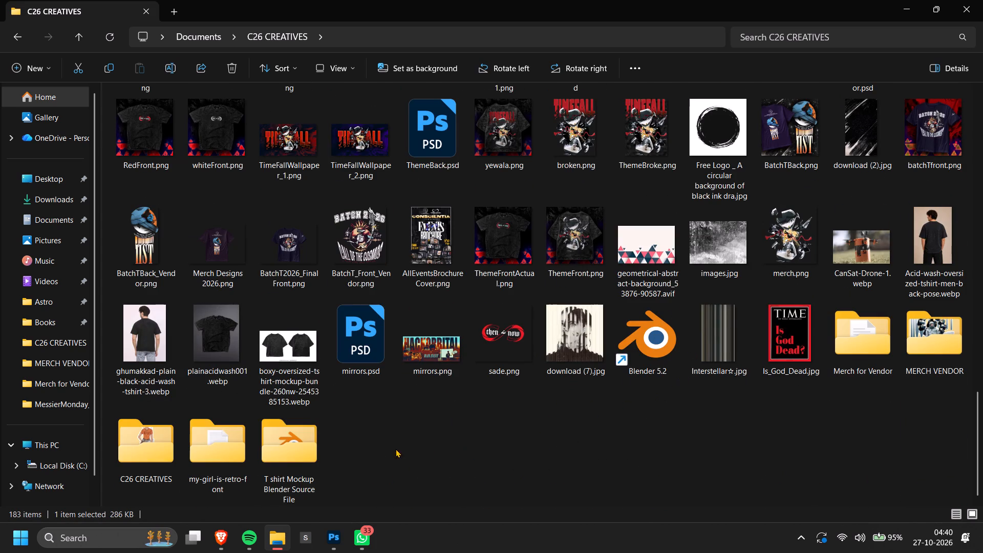
# Place Conscientia_Logo.png from the nested C26 CREATIVES folder into the collage at 100%, about 1750 px below the canvas's top edge.
pyautogui.doubleClick(173, 448)
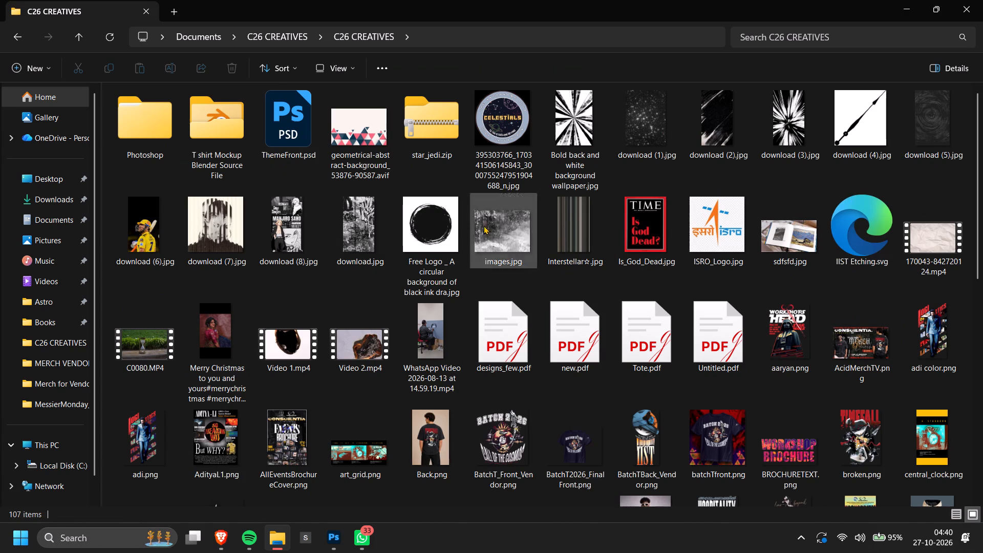
pyautogui.scroll(-3, 466, 227)
pyautogui.scroll(1, 478, 248)
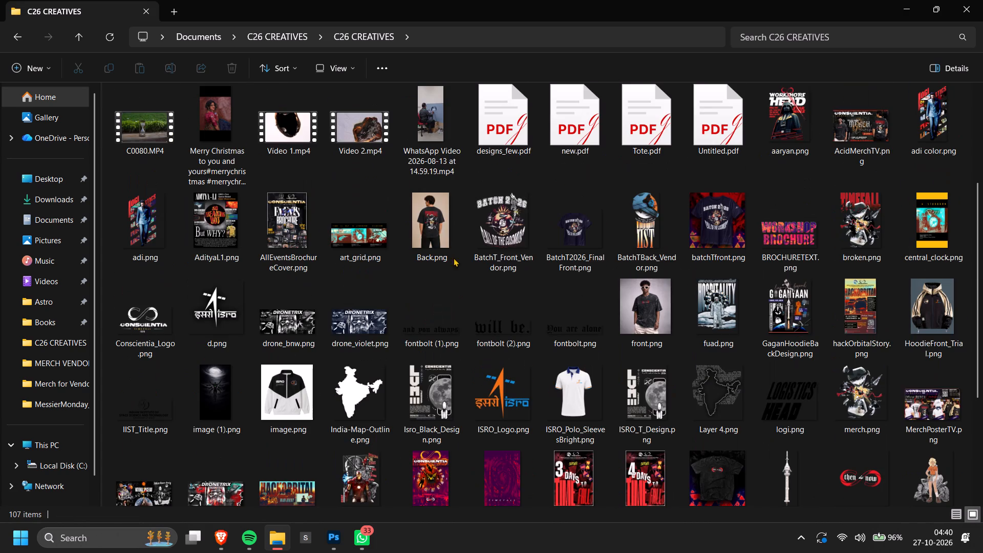
pyautogui.moveTo(153, 308); pyautogui.dragTo(336, 513)
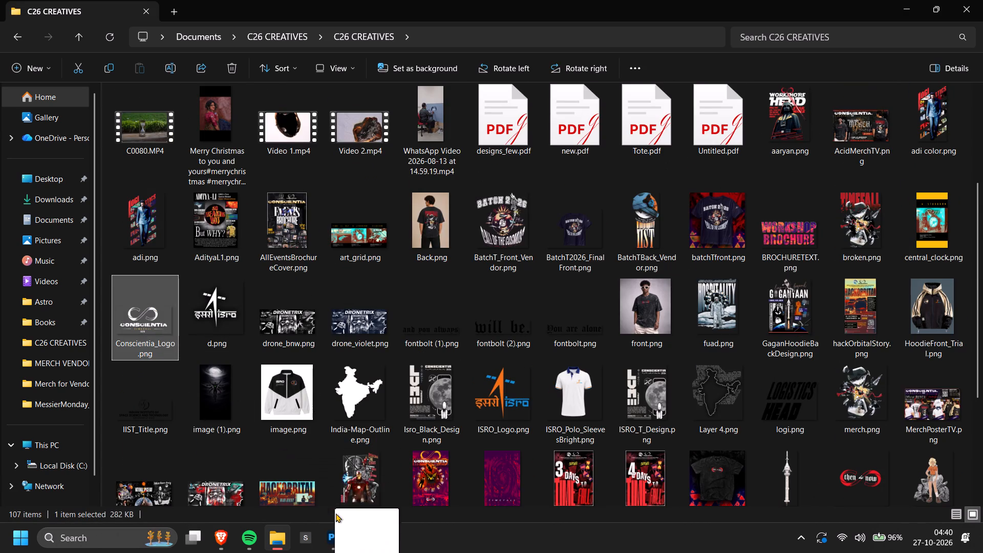
pyautogui.moveTo(336, 513); pyautogui.dragTo(407, 283)
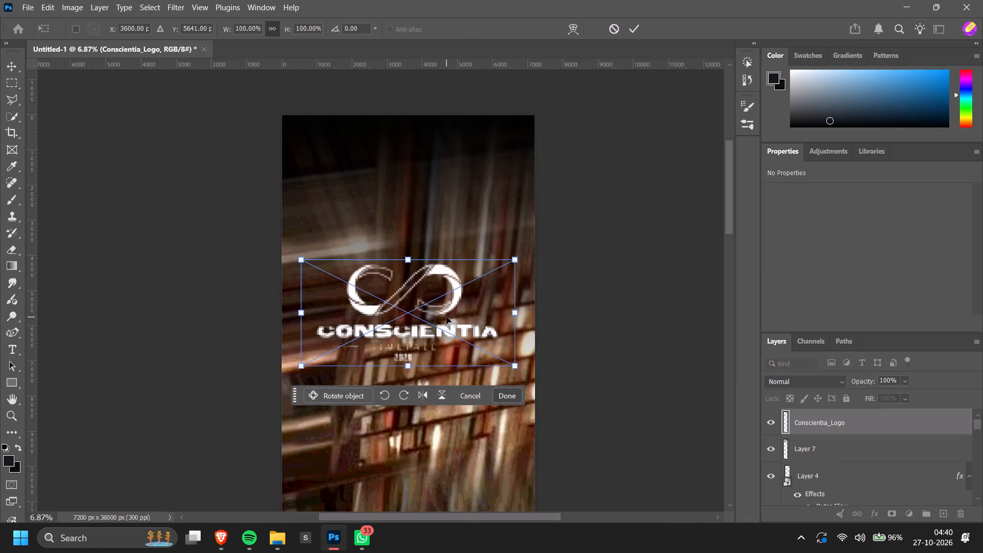
pyautogui.moveTo(446, 317); pyautogui.dragTo(445, 229)
pyautogui.click(516, 307)
pyautogui.click(636, 270)
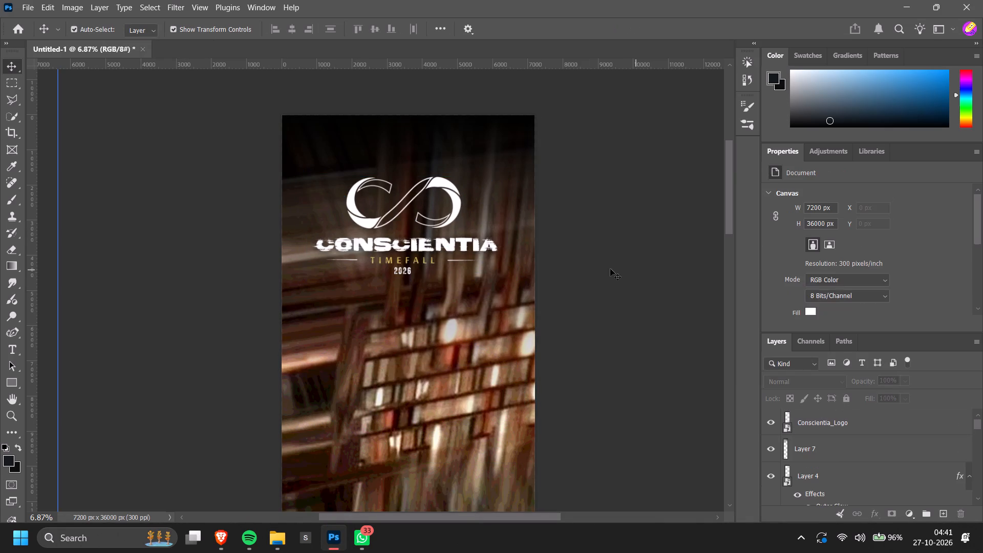
# Scale the Conscientia_Logo layer up to about 118% so it nearly spans the canvas width, and apply the transform.
pyautogui.click(409, 262)
pyautogui.click(454, 207)
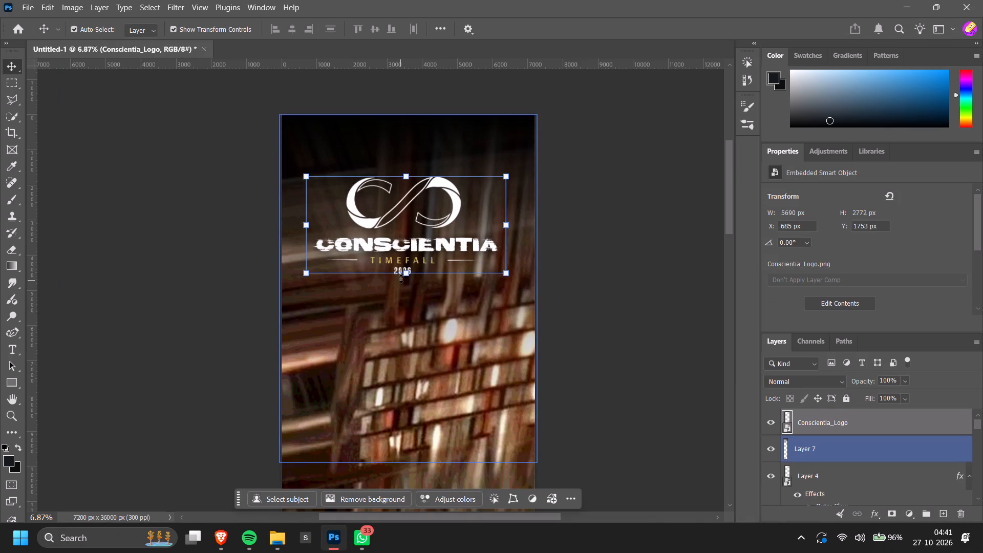
pyautogui.moveTo(401, 279); pyautogui.dragTo(401, 297)
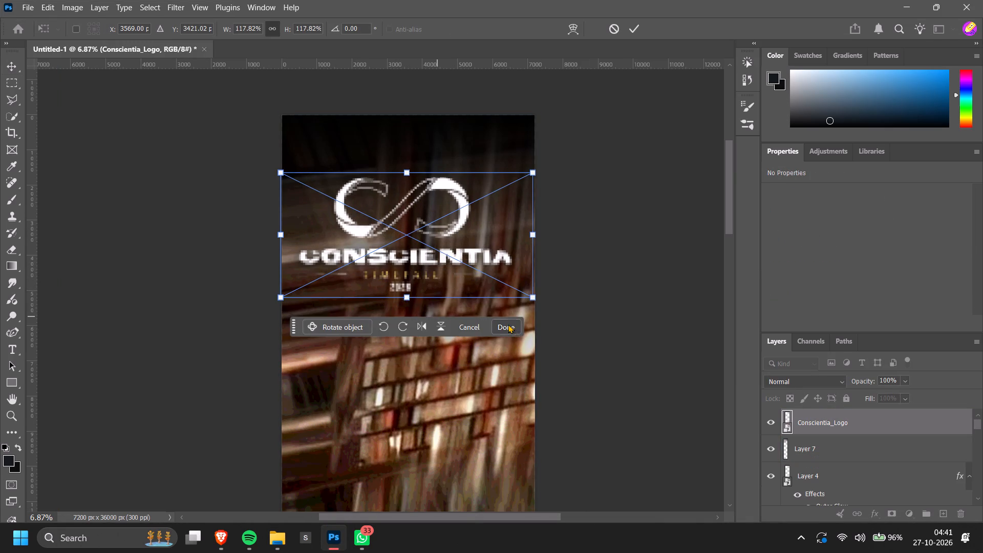
pyautogui.click(508, 324)
pyautogui.click(645, 291)
pyautogui.keyDown('ctrl'); pyautogui.scroll(16, 645, 291); pyautogui.keyUp('ctrl')
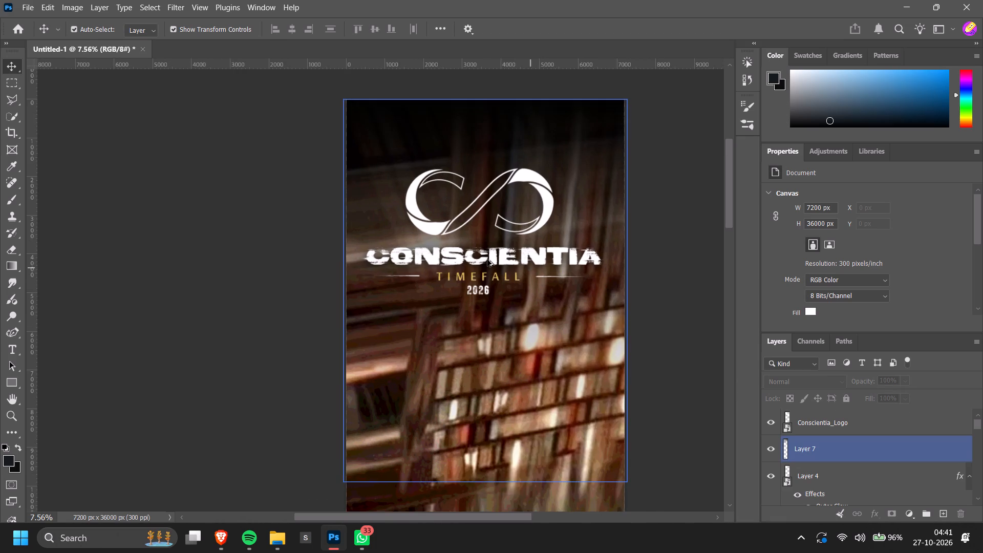
pyautogui.keyDown('ctrl'); pyautogui.scroll(2, 487, 260); pyautogui.keyUp('ctrl')
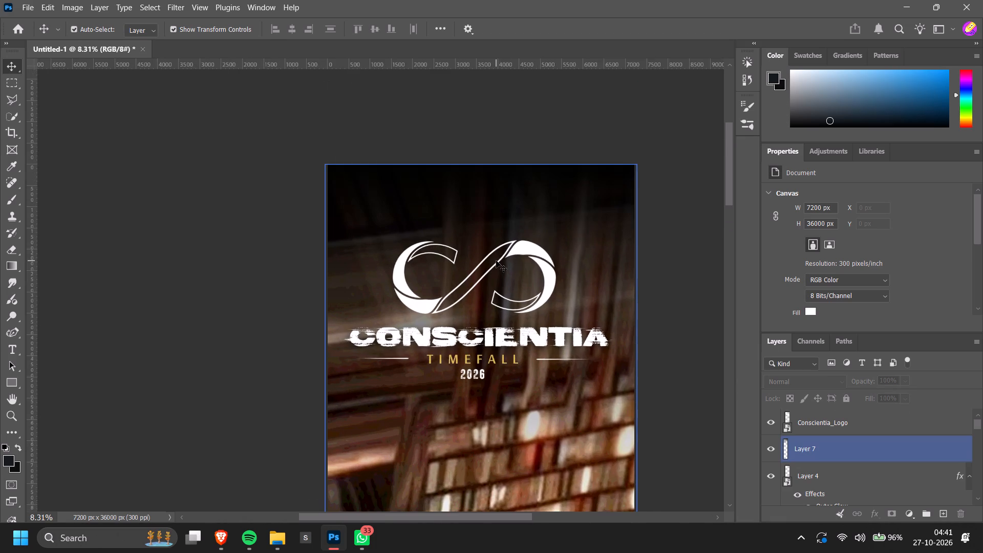
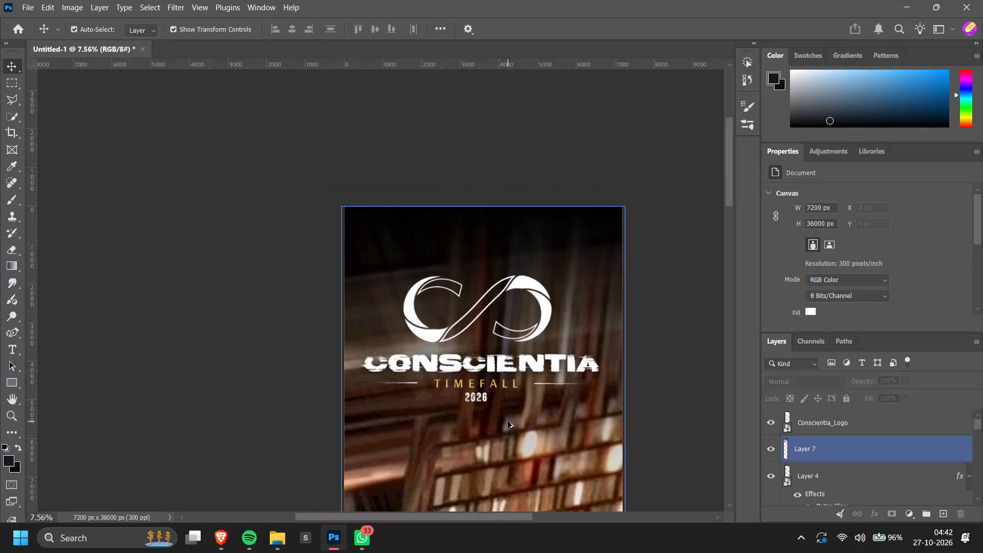
# Move the Conscientia_Logo layer up to about 980 px below the canvas's top edge.
pyautogui.moveTo(545, 307); pyautogui.dragTo(547, 279)
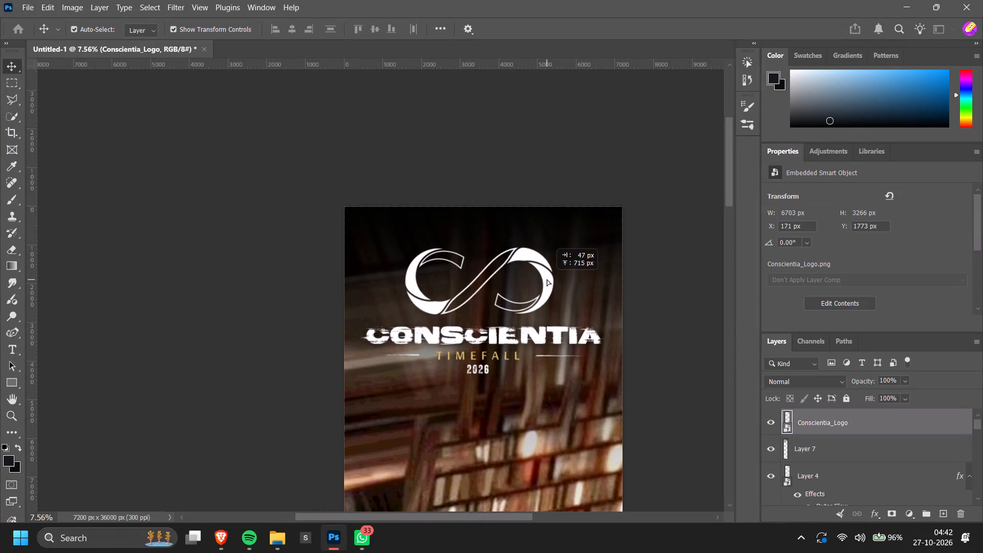
pyautogui.moveTo(547, 279); pyautogui.dragTo(545, 276)
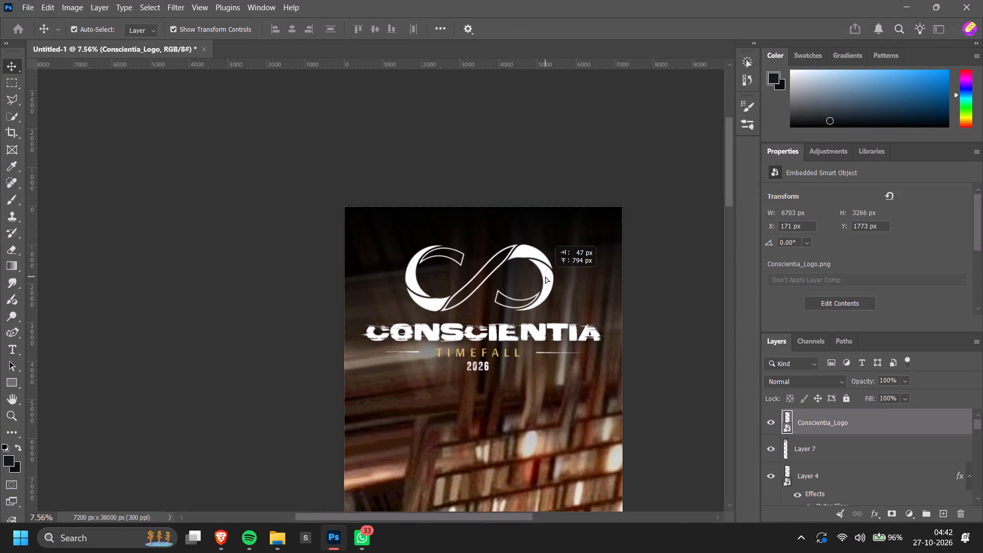
pyautogui.moveTo(545, 276); pyautogui.dragTo(552, 276)
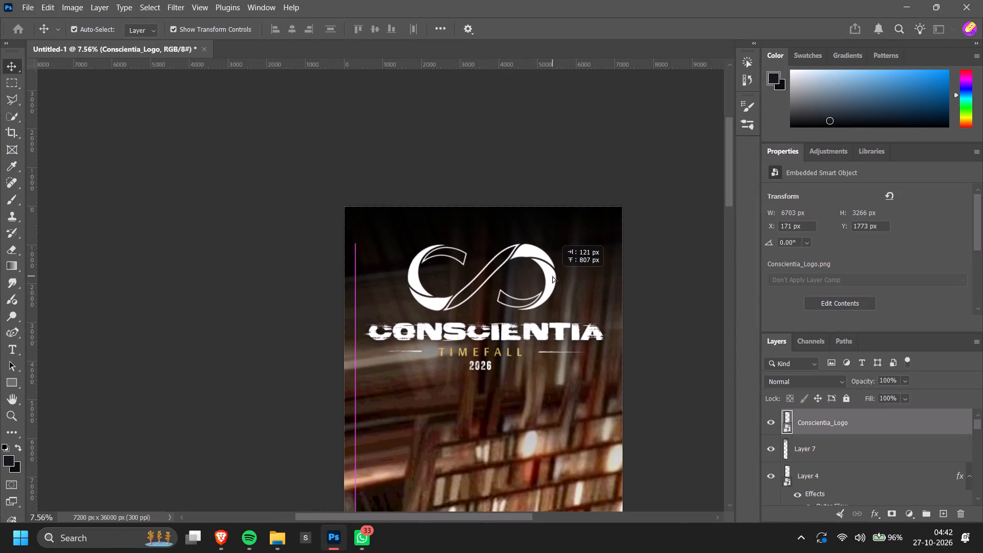
pyautogui.moveTo(552, 276); pyautogui.dragTo(553, 276)
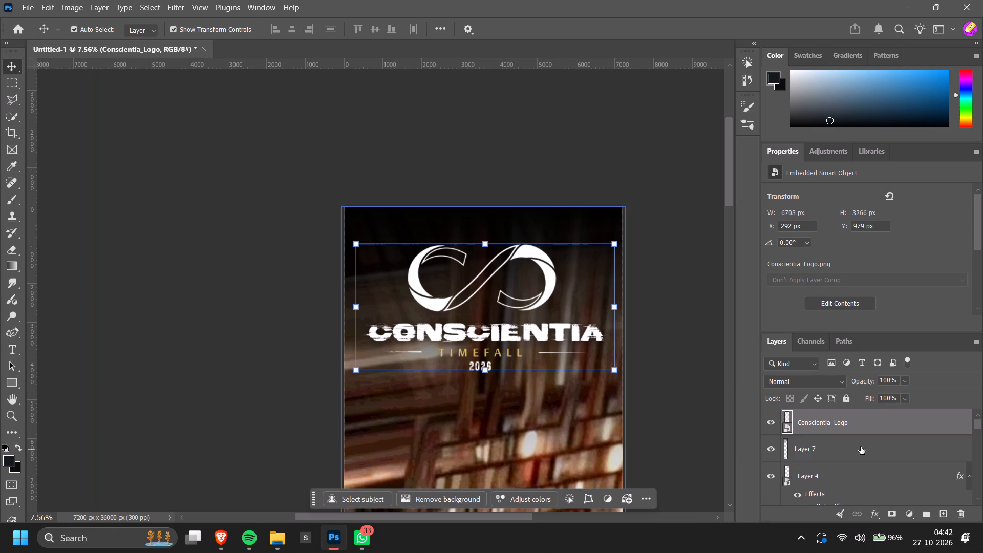
# Set alignment relative to the canvas and centre the Conscientia_Logo layer horizontally on it.
pyautogui.click(447, 25)
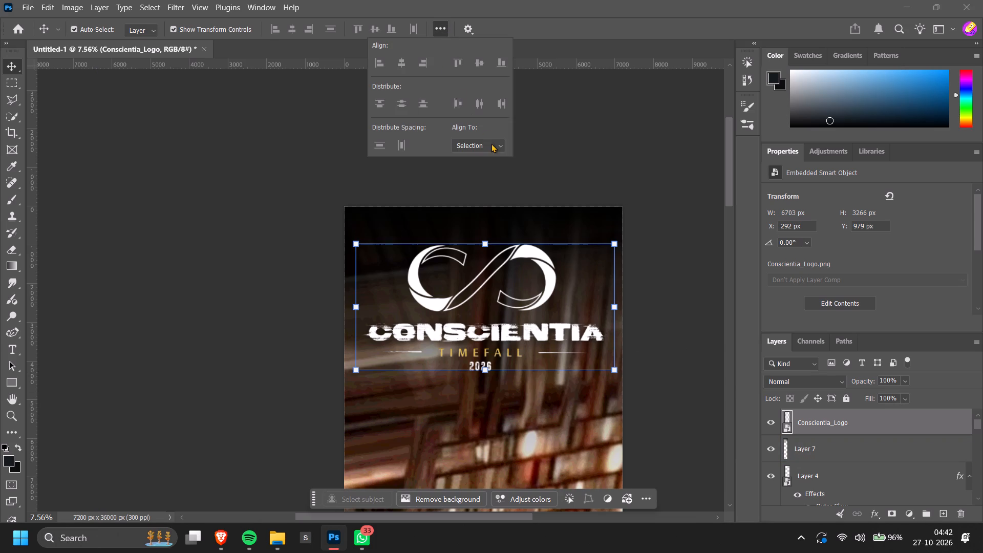
pyautogui.click(491, 143)
pyautogui.click(490, 171)
pyautogui.click(292, 30)
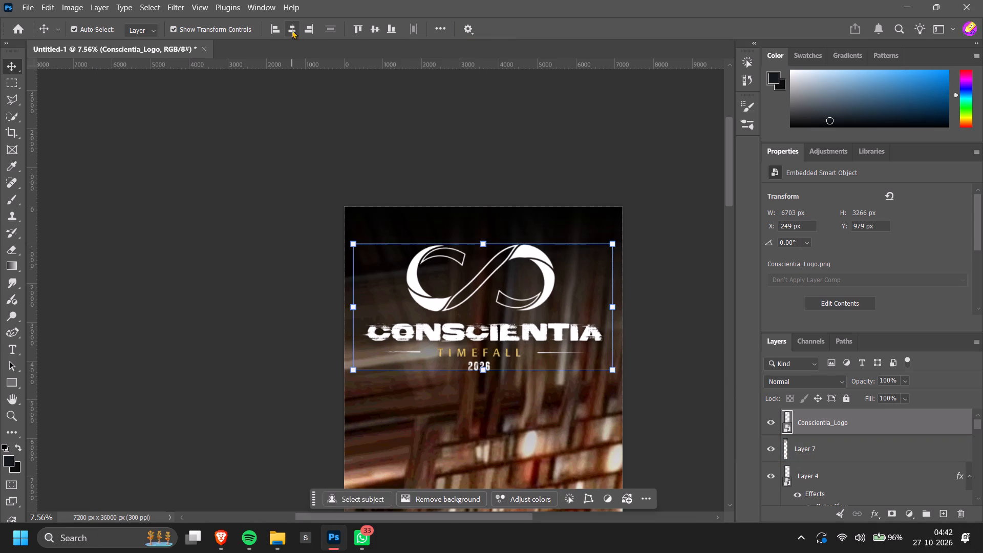
pyautogui.click(245, 174)
# Raise the Conscientia_Logo layer to about 760 px below the canvas's top edge and centre it horizontally again.
pyautogui.keyDown('alt'); pyautogui.scroll(-11, 245, 210); pyautogui.keyUp('alt')
pyautogui.keyDown('ctrl'); pyautogui.scroll(6, 645, 358); pyautogui.keyUp('ctrl')
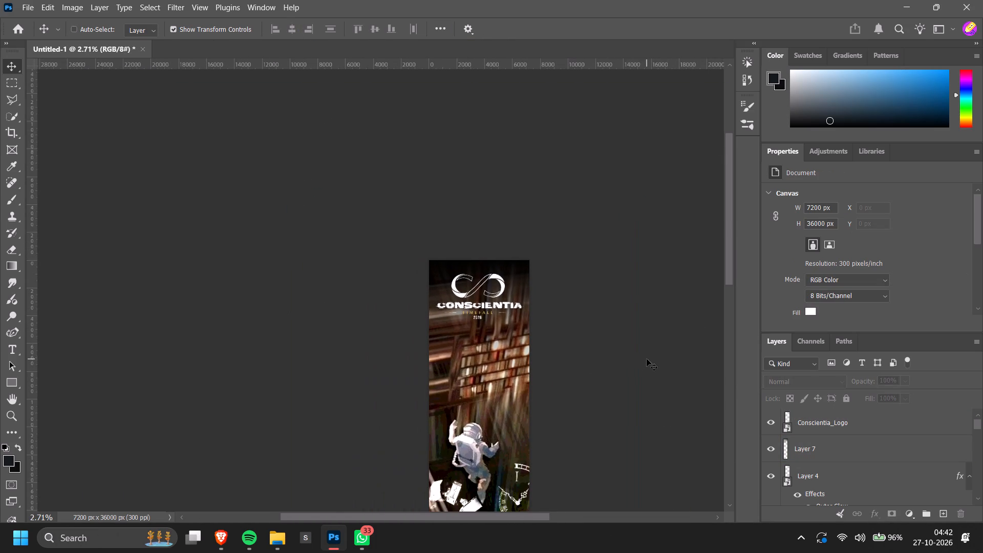
pyautogui.scroll(-11, 649, 360)
pyautogui.scroll(5, 647, 332)
pyautogui.keyDown('alt'); pyautogui.scroll(4, 524, 219); pyautogui.keyUp('alt')
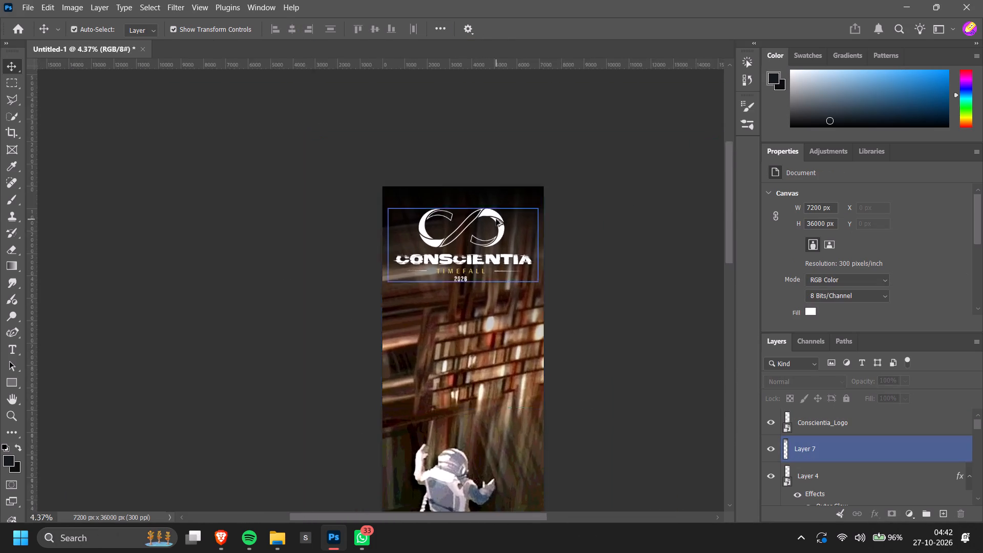
pyautogui.keyDown('alt'); pyautogui.scroll(7, 496, 219); pyautogui.keyUp('alt')
pyautogui.moveTo(496, 218); pyautogui.dragTo(497, 209)
pyautogui.click(295, 32)
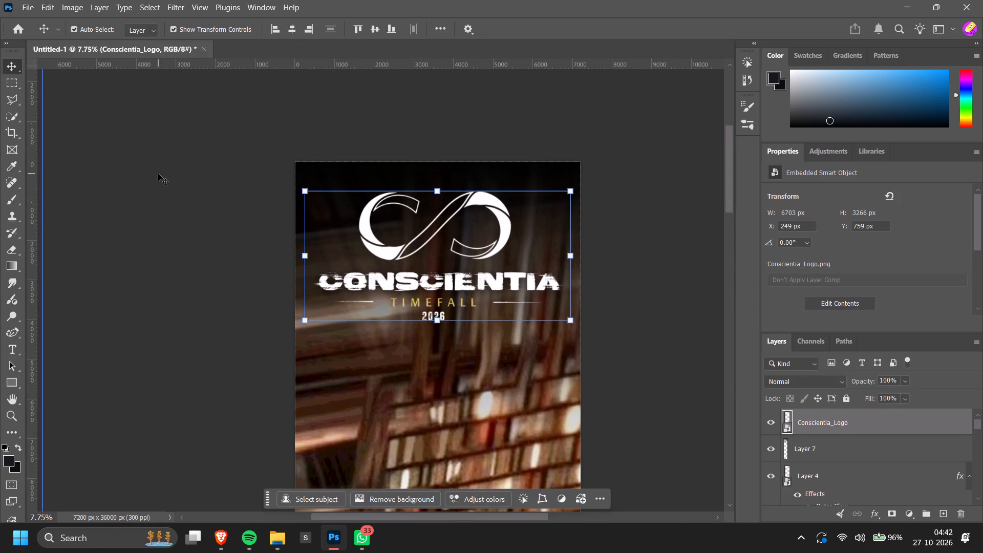
# Stretch the Layer 7 dark shading downward to about 126% of its height, keeping its top edge fixed, and apply the transform.
pyautogui.keyDown('alt'); pyautogui.scroll(-3, 163, 193); pyautogui.keyUp('alt')
pyautogui.click(164, 199)
pyautogui.keyDown('alt'); pyautogui.scroll(-5, 184, 246); pyautogui.keyUp('alt')
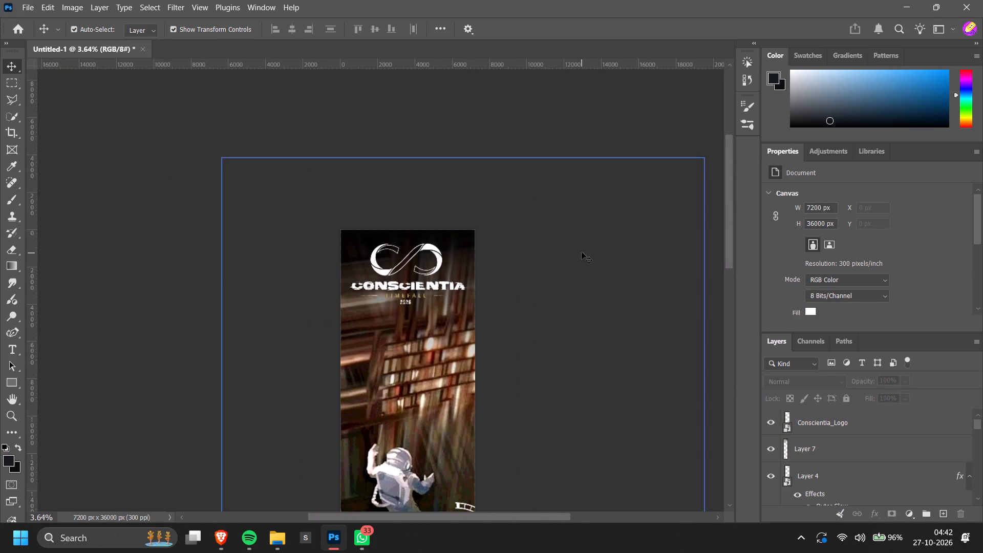
pyautogui.click(603, 140)
pyautogui.scroll(-5, 645, 179)
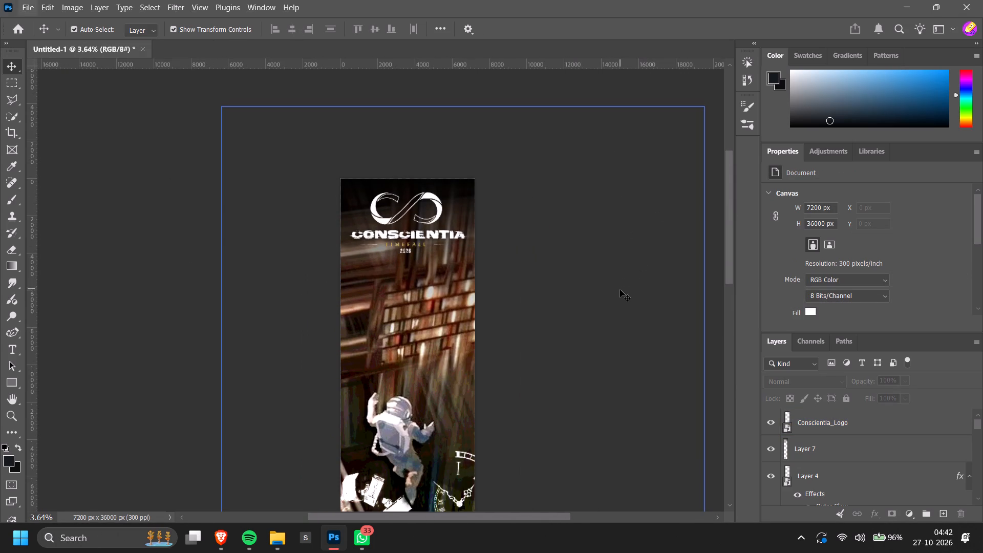
pyautogui.scroll(-3, 617, 298)
pyautogui.keyDown('alt'); pyautogui.scroll(4, 476, 152); pyautogui.keyUp('alt')
pyautogui.click(464, 154)
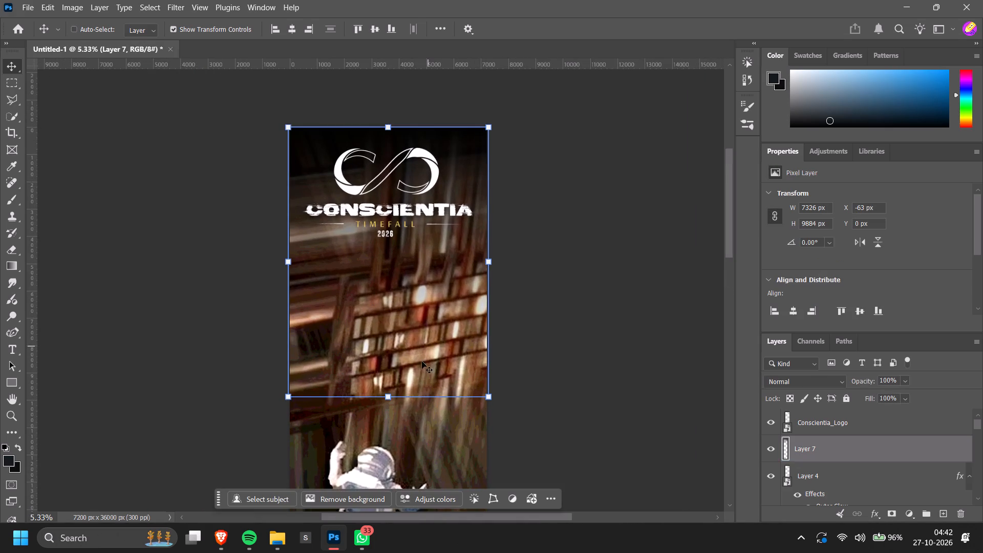
pyautogui.keyDown('ctrl'); pyautogui.moveTo(386, 399); pyautogui.dragTo(385, 449); pyautogui.keyUp('ctrl')
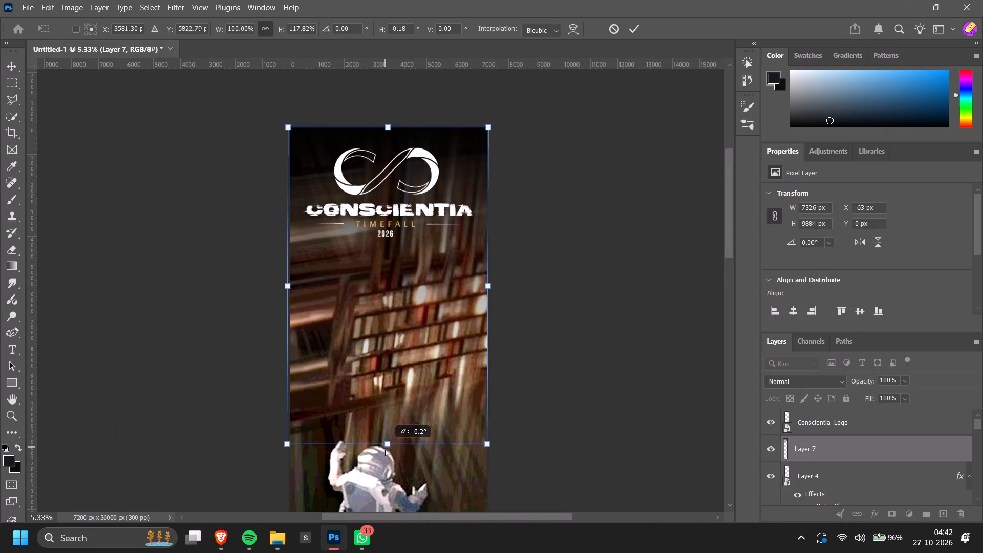
pyautogui.keyDown('ctrl'); pyautogui.moveTo(385, 449); pyautogui.dragTo(385, 464); pyautogui.keyUp('ctrl')
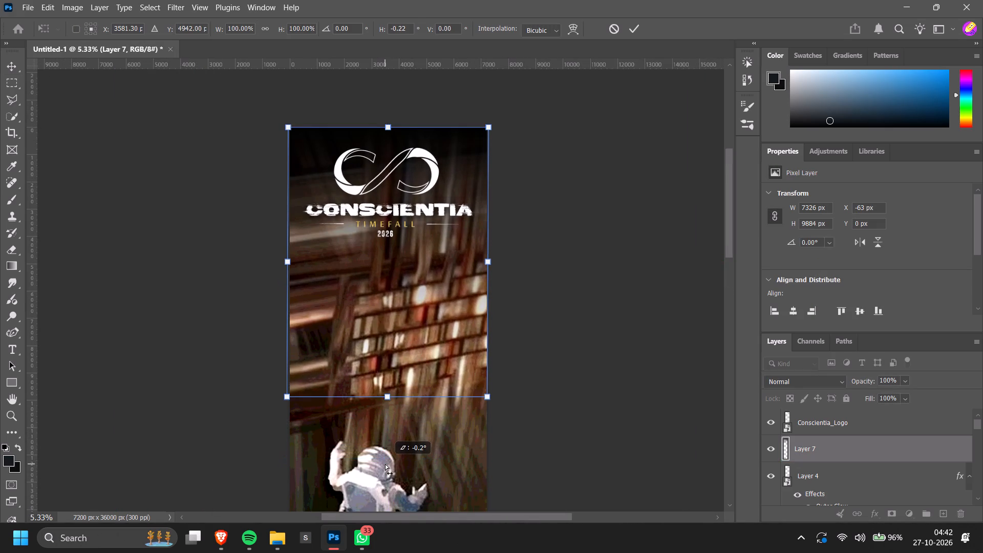
pyautogui.keyDown('ctrl'); pyautogui.moveTo(385, 464); pyautogui.dragTo(385, 470); pyautogui.keyUp('ctrl')
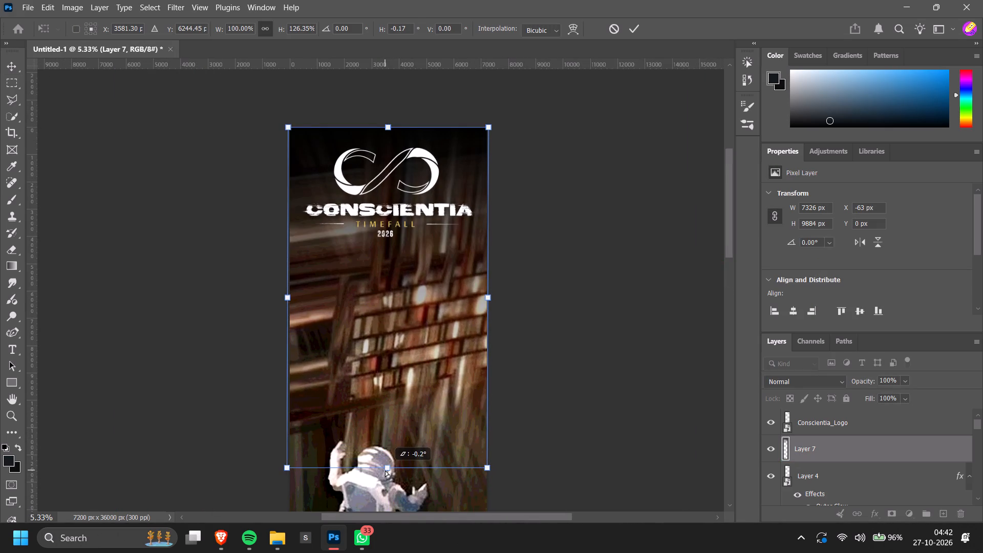
pyautogui.keyDown('ctrl'); pyautogui.moveTo(385, 470); pyautogui.dragTo(387, 470); pyautogui.keyUp('ctrl')
pyautogui.click(632, 27)
pyautogui.click(618, 261)
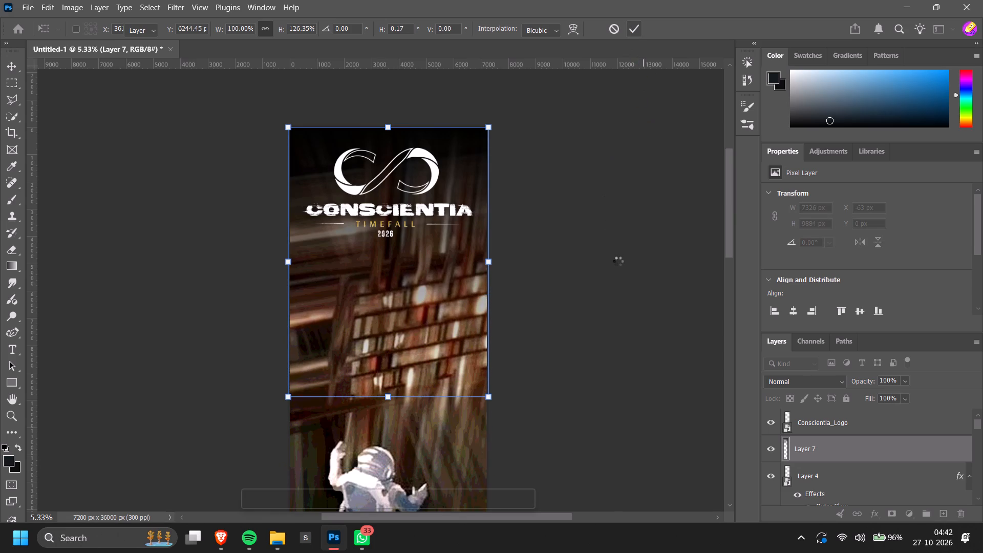
# Scale the Conscientia_Logo layer down proportionally to about 109% and apply the transform.
pyautogui.keyDown('ctrl'); pyautogui.scroll(3, 671, 347); pyautogui.keyUp('ctrl')
pyautogui.click(671, 347)
pyautogui.keyDown('alt'); pyautogui.scroll(-5, 671, 347); pyautogui.keyUp('alt')
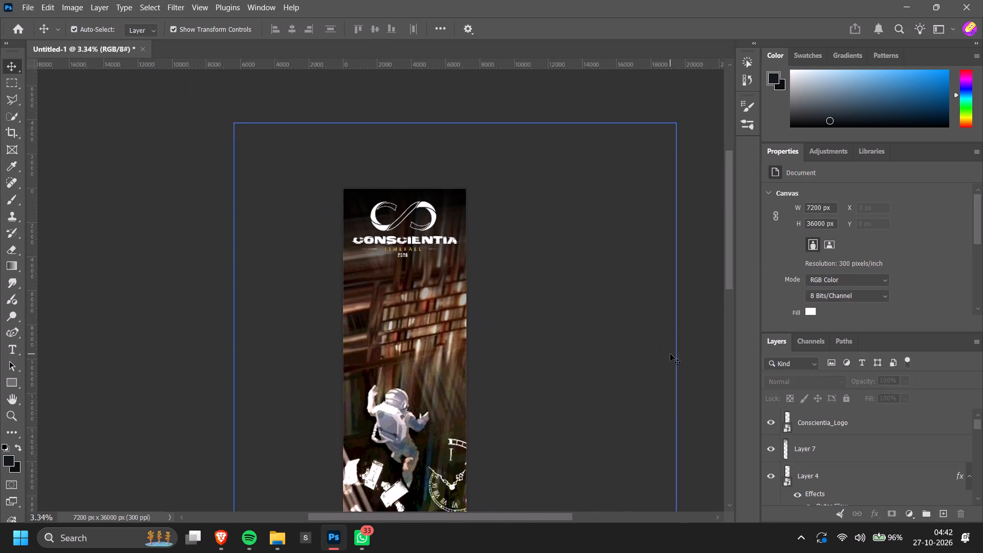
pyautogui.keyDown('alt'); pyautogui.scroll(-4, 670, 354); pyautogui.keyUp('alt')
pyautogui.keyDown('ctrl'); pyautogui.scroll(4, 687, 360); pyautogui.keyUp('ctrl')
pyautogui.keyDown('alt'); pyautogui.scroll(-6, 687, 360); pyautogui.keyUp('alt')
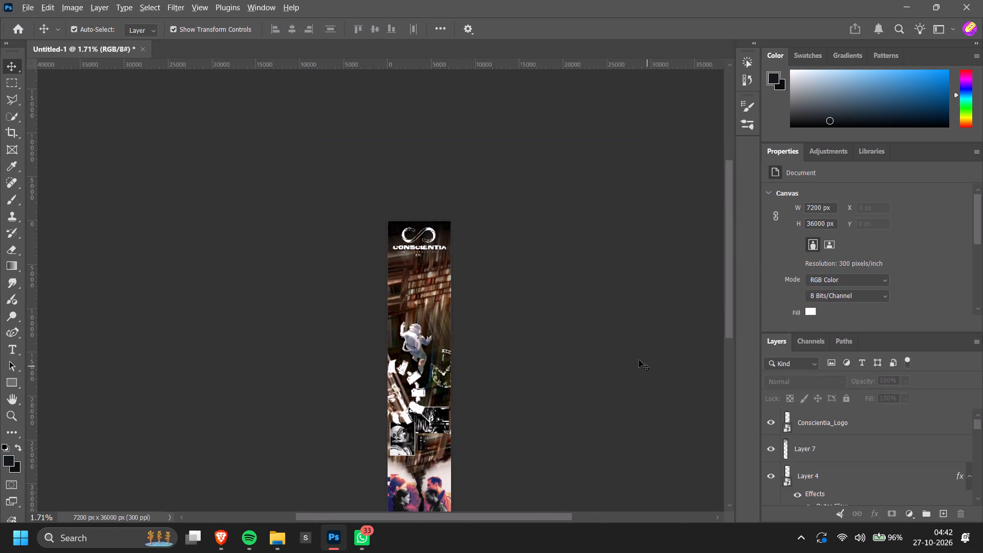
pyautogui.keyDown('alt'); pyautogui.scroll(15, 539, 283); pyautogui.keyUp('alt')
pyautogui.scroll(11, 435, 199)
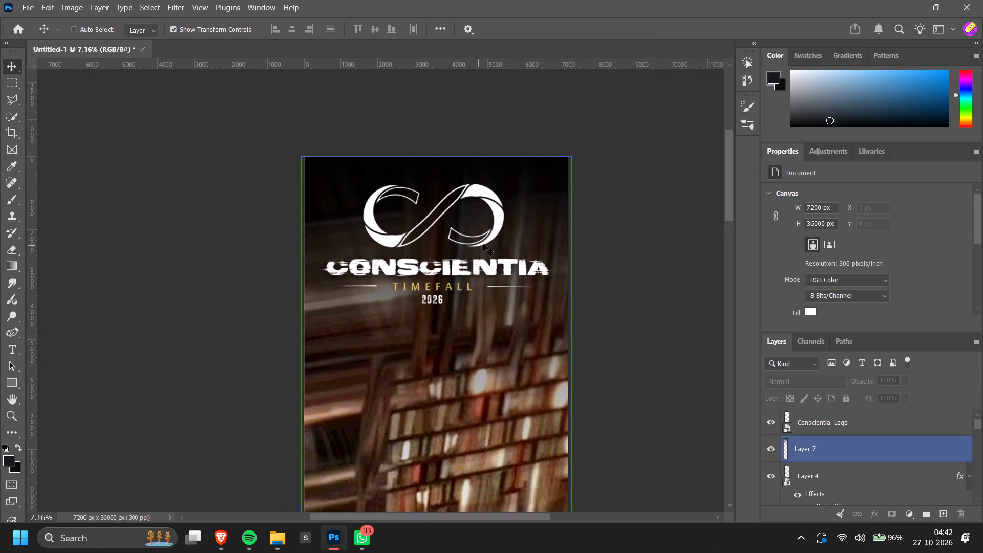
pyautogui.scroll(3, 483, 244)
pyautogui.click(526, 206)
pyautogui.click(531, 200)
pyautogui.click(532, 196)
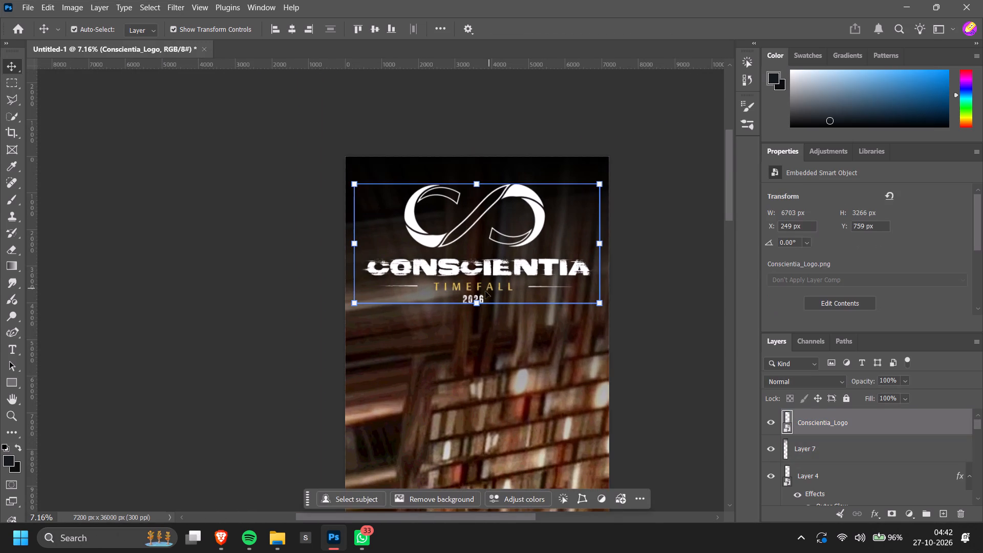
pyautogui.moveTo(475, 306); pyautogui.dragTo(476, 296)
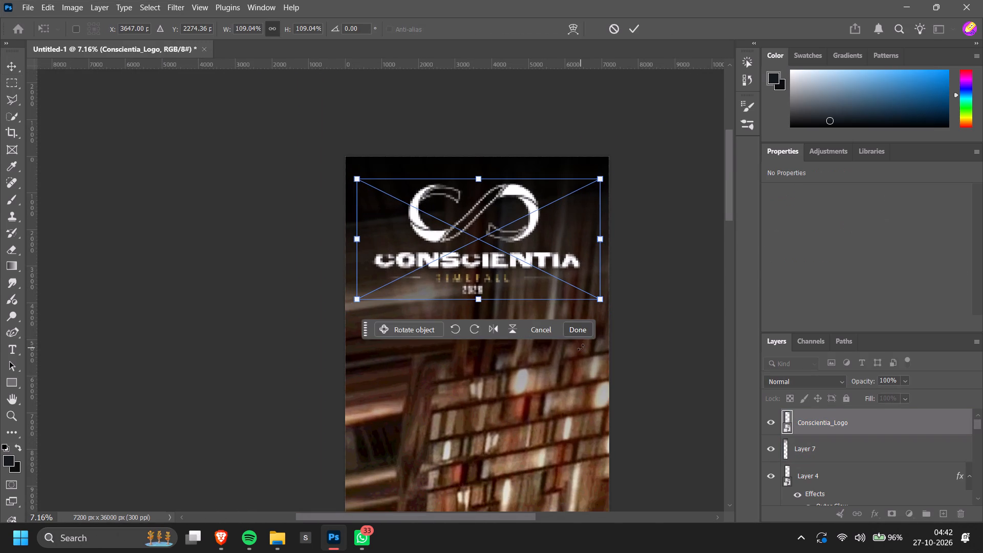
pyautogui.click(581, 341)
pyautogui.click(581, 336)
# Review the whole collage from the logo down to the couples' photos to judge the overall composition.
pyautogui.click(140, 300)
pyautogui.keyDown('alt'); pyautogui.scroll(-2, 140, 300); pyautogui.keyUp('alt')
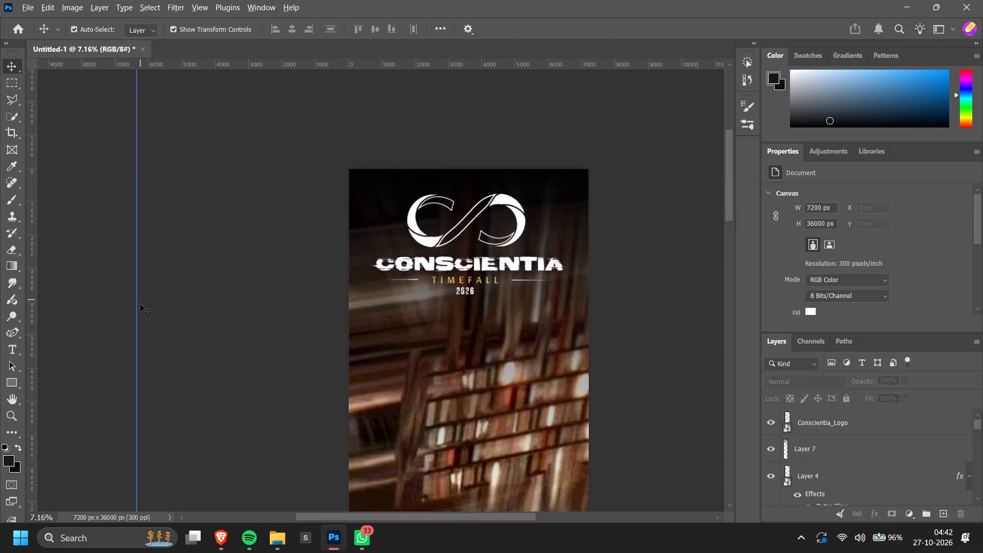
pyautogui.keyDown('alt'); pyautogui.scroll(-9, 140, 304); pyautogui.keyUp('alt')
pyautogui.scroll(-11, 572, 308)
pyautogui.scroll(-4, 645, 363)
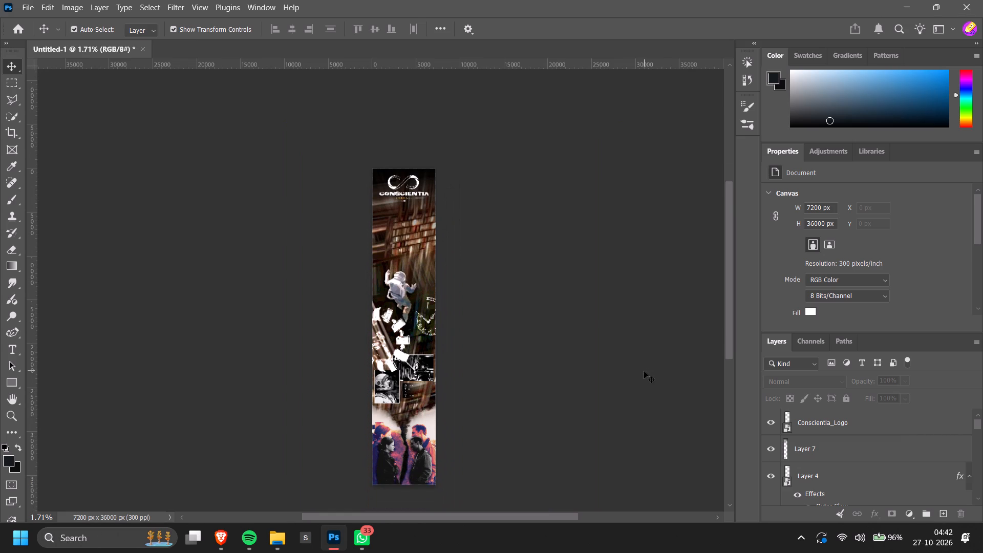
pyautogui.keyDown('ctrl'); pyautogui.scroll(3, 641, 373); pyautogui.keyUp('ctrl')
pyautogui.scroll(4, 641, 373)
pyautogui.keyDown('alt'); pyautogui.scroll(6, 628, 381); pyautogui.keyUp('alt')
pyautogui.scroll(-6, 628, 382)
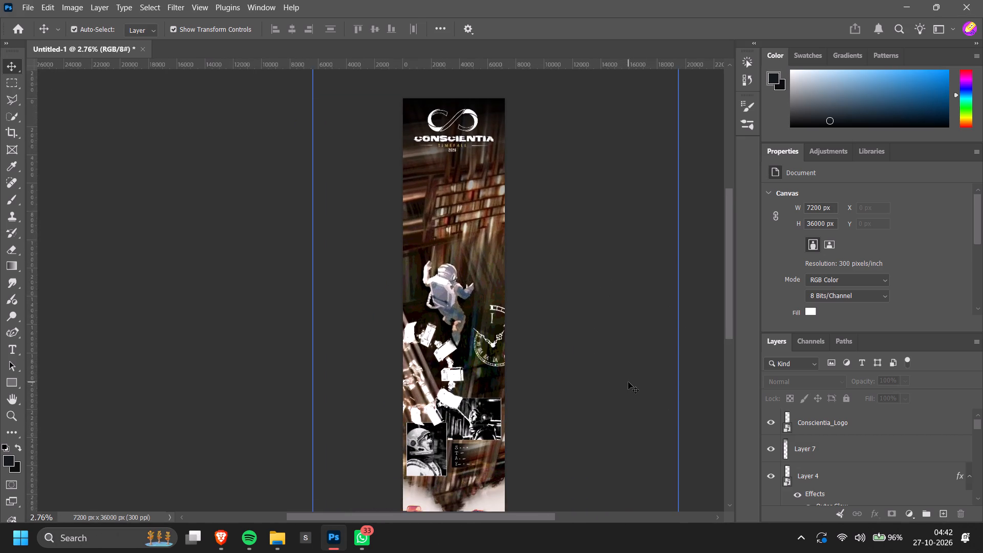
pyautogui.scroll(-11, 628, 382)
pyautogui.keyDown('alt'); pyautogui.scroll(5, 425, 379); pyautogui.keyUp('alt')
pyautogui.keyDown('alt'); pyautogui.scroll(-2, 616, 348); pyautogui.keyUp('alt')
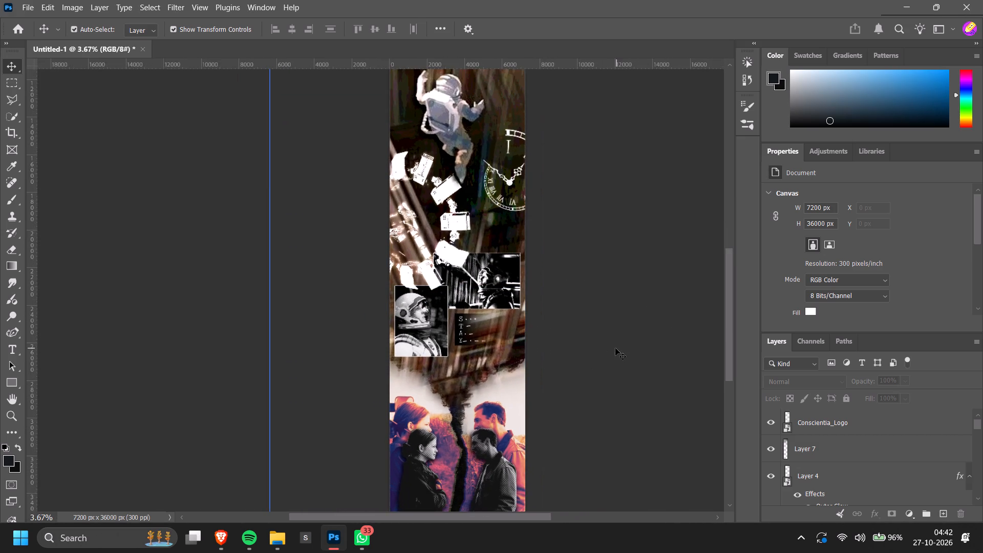
# Move the Layer 2 astronaut portrait slightly up and right to about X 388 px, Y 22802 px, and deselect it.
pyautogui.keyDown('alt'); pyautogui.scroll(11, 436, 331); pyautogui.keyUp('alt')
pyautogui.moveTo(410, 267); pyautogui.dragTo(412, 263)
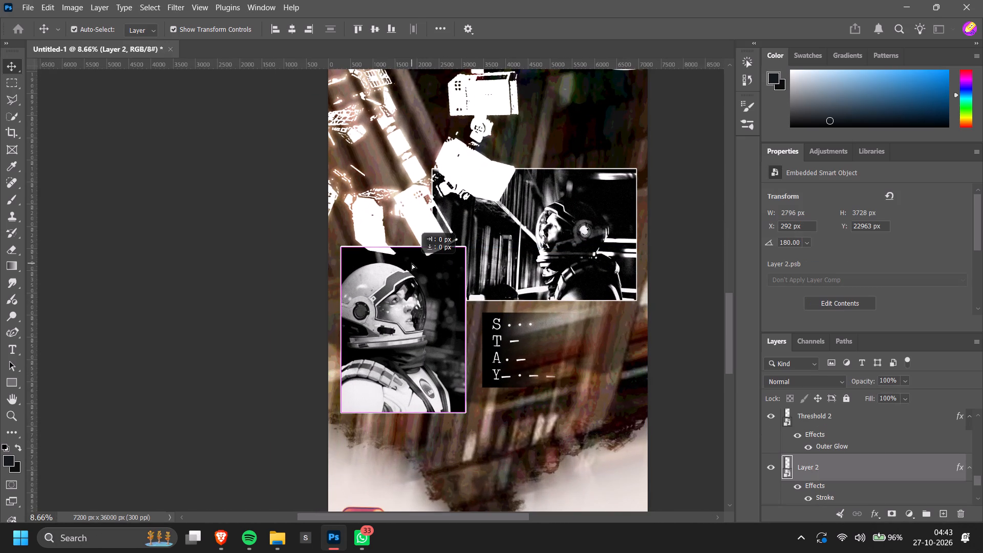
pyautogui.moveTo(412, 263); pyautogui.dragTo(412, 260)
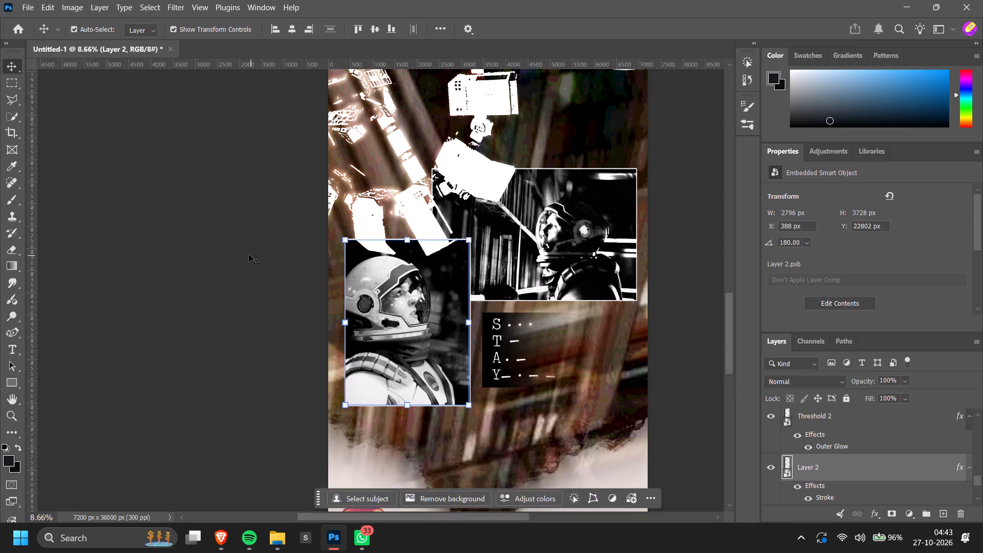
pyautogui.click(246, 253)
# Examine the collage at several zoom levels, checking the astronaut photos and the logo area at the top.
pyautogui.keyDown('alt'); pyautogui.scroll(-10, 246, 253); pyautogui.keyUp('alt')
pyautogui.scroll(2, 625, 286)
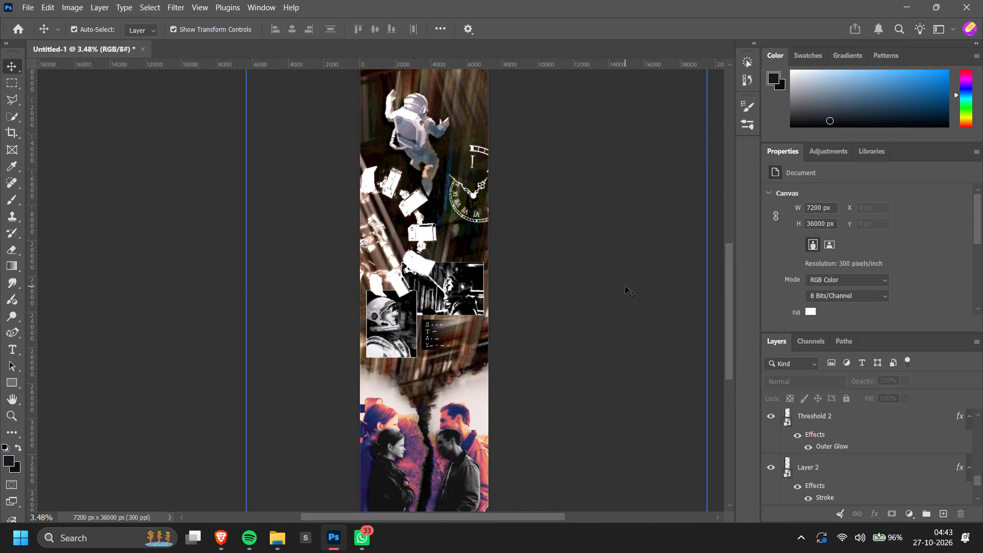
pyautogui.keyDown('alt'); pyautogui.scroll(9, 572, 298); pyautogui.keyUp('alt')
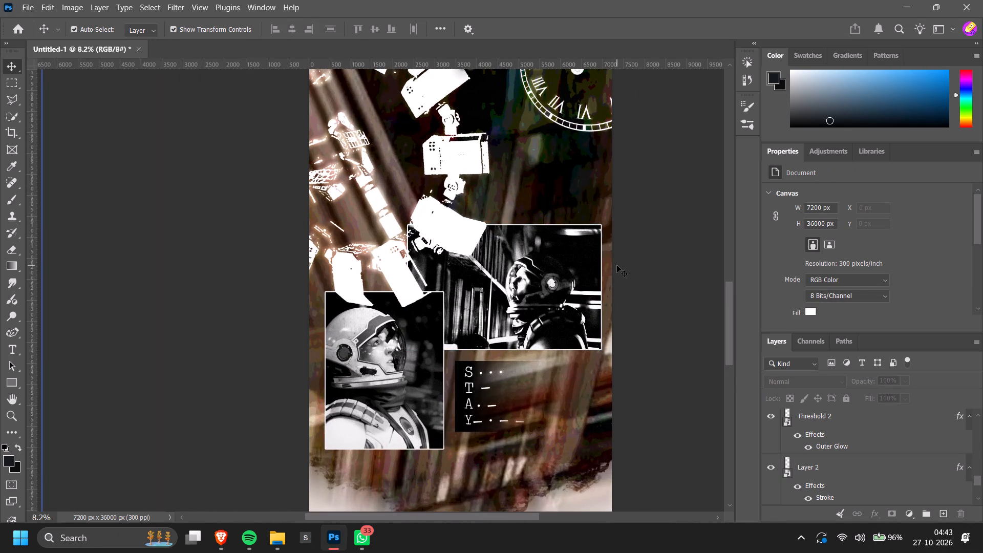
pyautogui.keyDown('alt'); pyautogui.scroll(-10, 617, 265); pyautogui.keyUp('alt')
pyautogui.scroll(14, 666, 345)
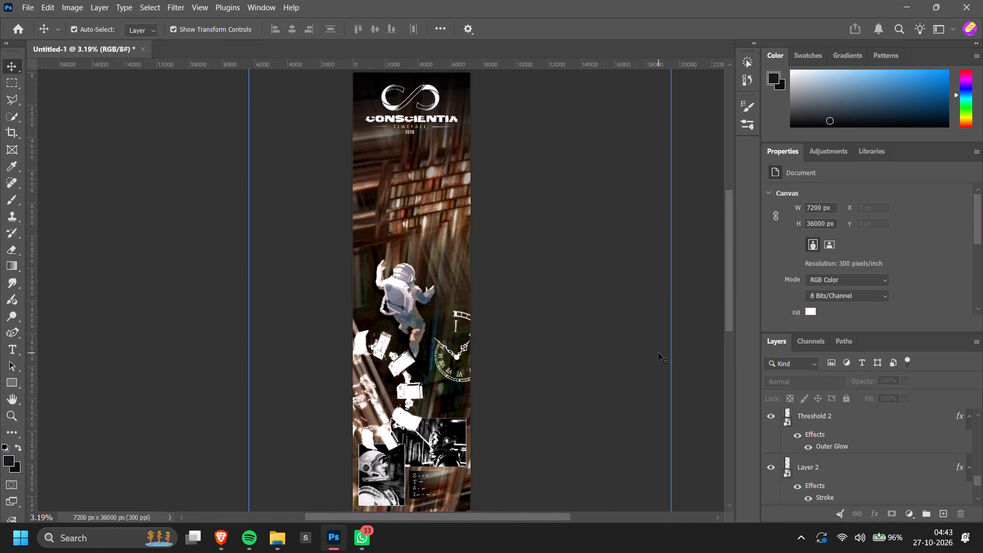
pyautogui.scroll(11, 658, 353)
pyautogui.keyDown('alt'); pyautogui.scroll(-1, 615, 262); pyautogui.keyUp('alt')
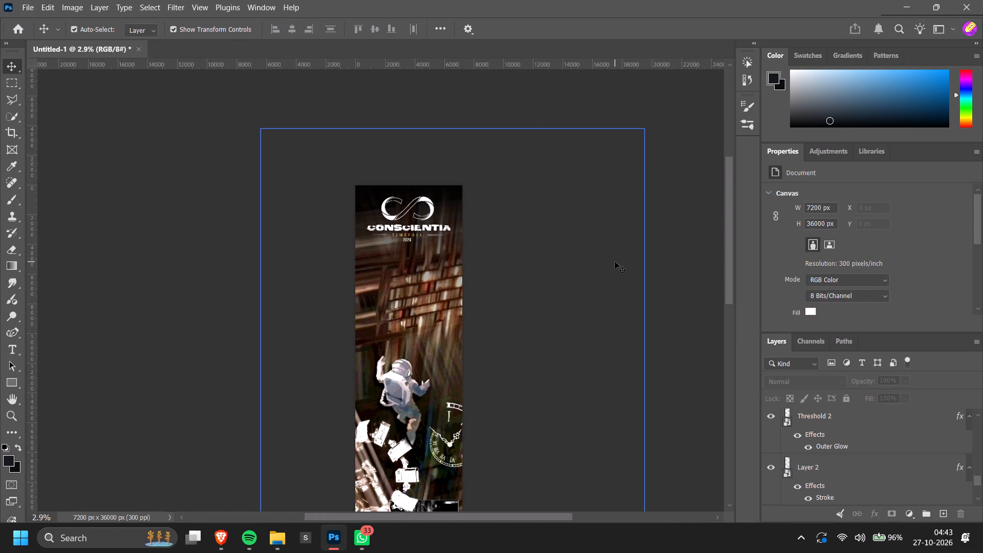
pyautogui.keyDown('alt'); pyautogui.scroll(5, 613, 271); pyautogui.keyUp('alt')
pyautogui.keyDown('ctrl'); pyautogui.scroll(-2, 621, 285); pyautogui.keyUp('ctrl')
pyautogui.scroll(4, 621, 285)
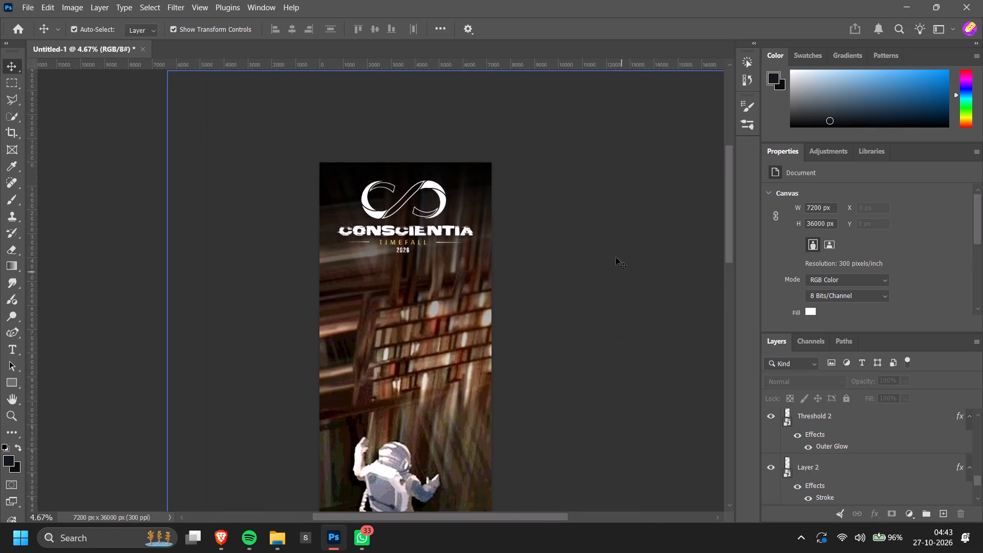
# Scale the Conscientia_Logo layer down proportionally to about 84% and apply the transform.
pyautogui.keyDown('alt'); pyautogui.scroll(9, 431, 217); pyautogui.keyUp('alt')
pyautogui.click(455, 195)
pyautogui.click(459, 199)
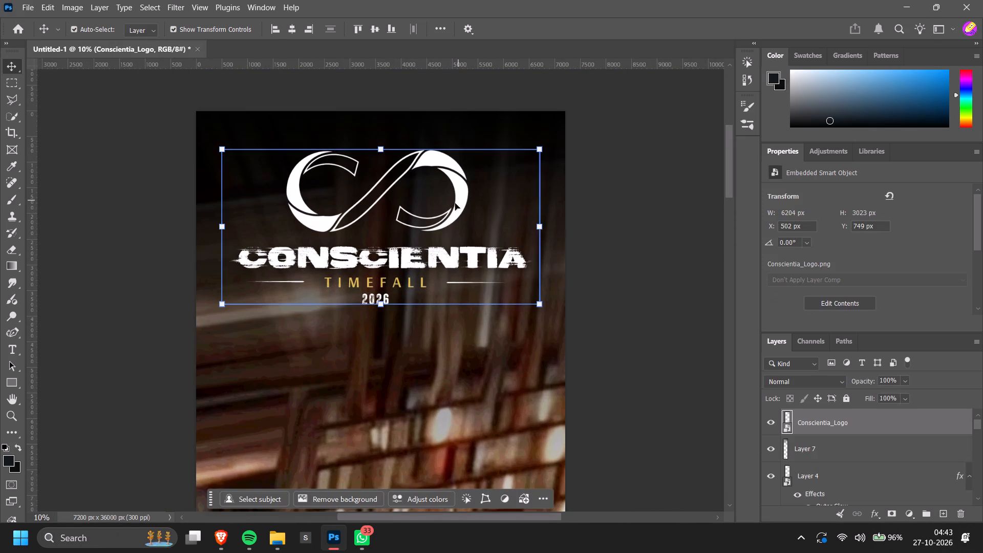
pyautogui.moveTo(380, 308); pyautogui.dragTo(380, 276)
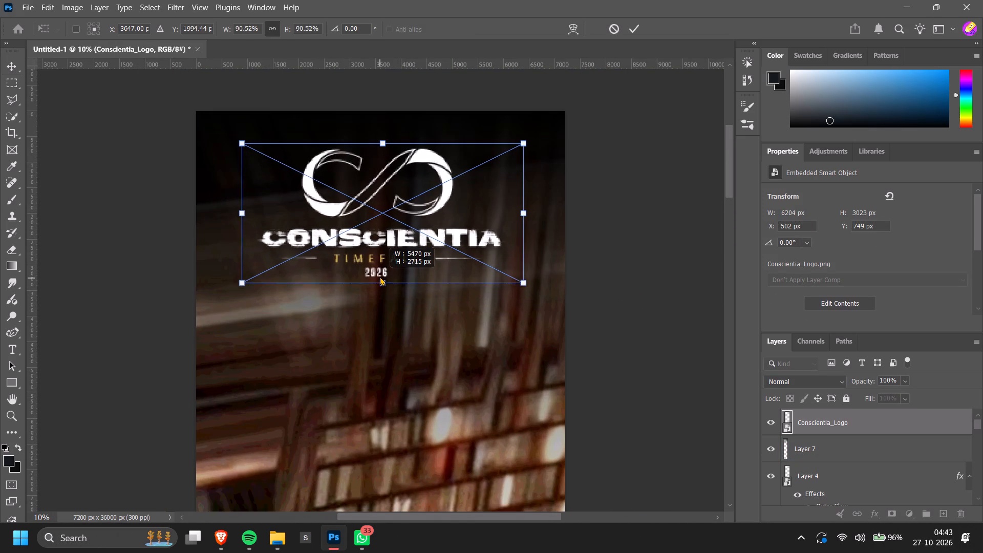
pyautogui.moveTo(380, 276); pyautogui.dragTo(380, 269)
pyautogui.click(633, 26)
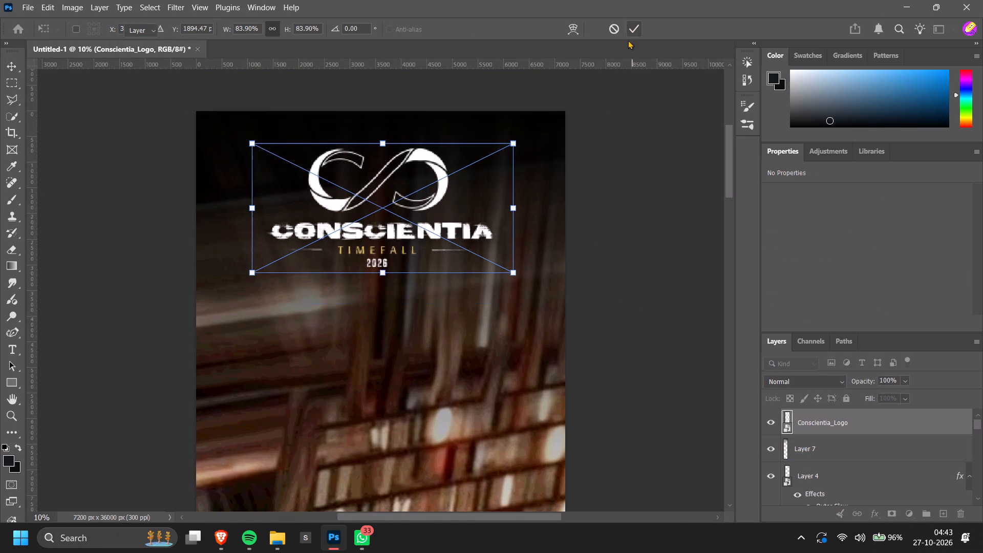
# Check the resized Conscientia logo against the upper part of the collage at several zoom levels.
pyautogui.click(635, 205)
pyautogui.keyDown('alt'); pyautogui.scroll(-13, 648, 256); pyautogui.keyUp('alt')
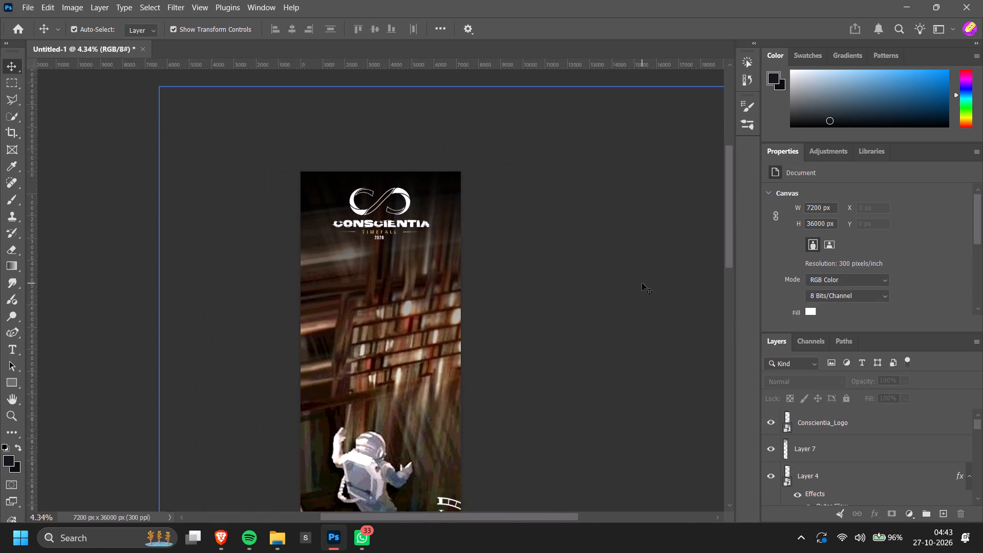
pyautogui.keyDown('alt'); pyautogui.scroll(-6, 642, 283); pyautogui.keyUp('alt')
pyautogui.keyDown('alt'); pyautogui.scroll(8, 413, 202); pyautogui.keyUp('alt')
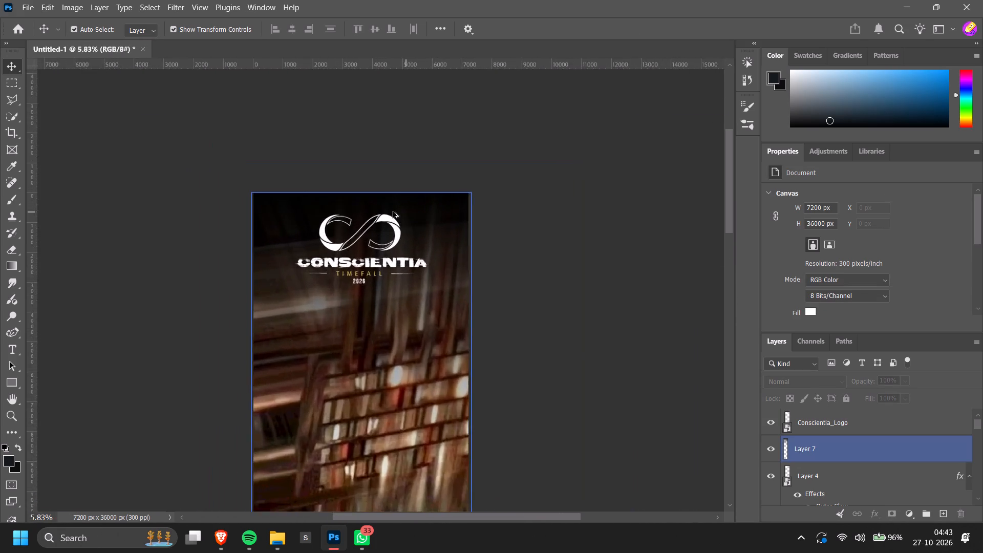
pyautogui.keyDown('alt'); pyautogui.scroll(13, 393, 211); pyautogui.keyUp('alt')
# Scale the Conscientia_Logo layer down to about 3958 × 1929 px near the top and centre it horizontally.
pyautogui.click(411, 224)
pyautogui.click(409, 239)
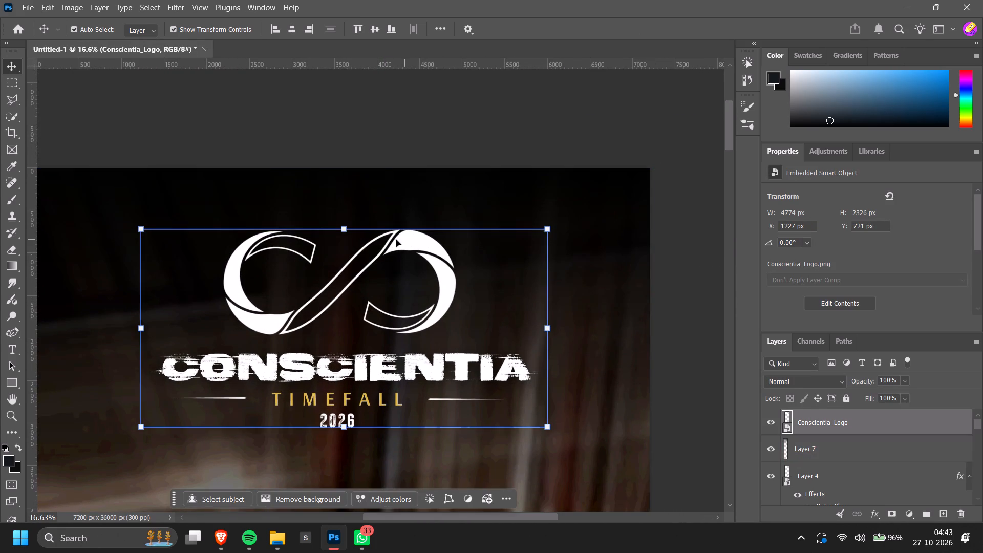
pyautogui.moveTo(372, 227); pyautogui.dragTo(371, 236)
pyautogui.press('z')
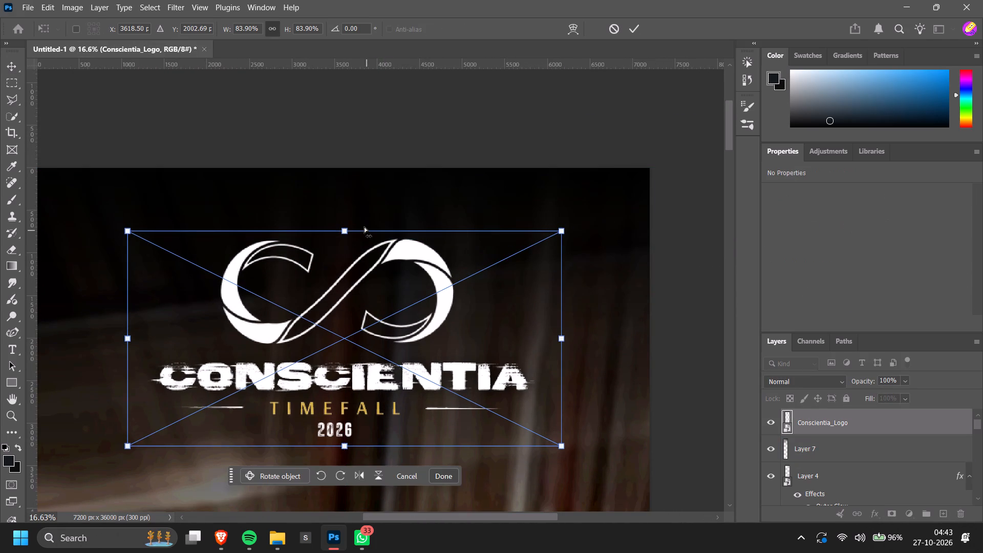
pyautogui.hotkey('ctrl', 'z')
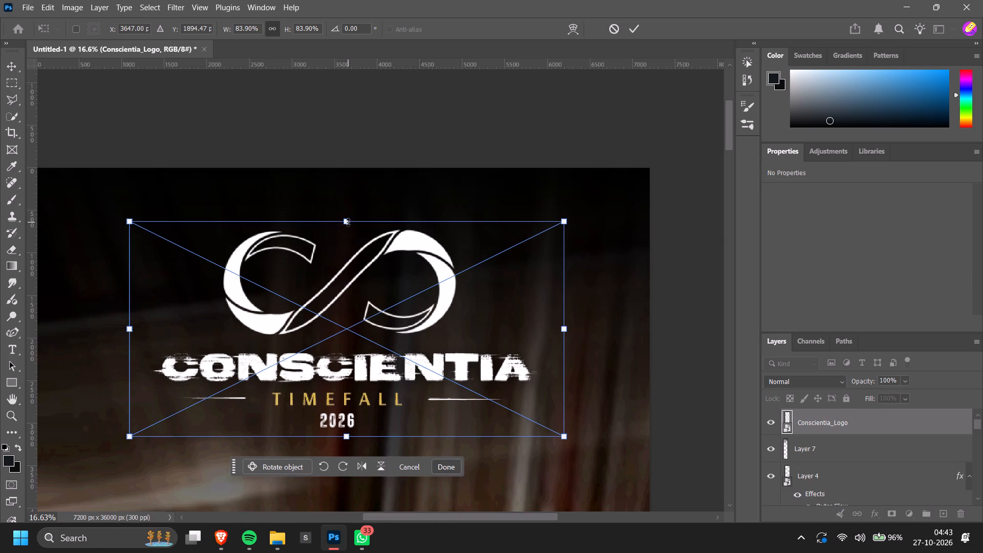
pyautogui.moveTo(348, 222); pyautogui.dragTo(348, 259)
pyautogui.moveTo(407, 279); pyautogui.dragTo(406, 250)
pyautogui.click(637, 26)
pyautogui.click(291, 33)
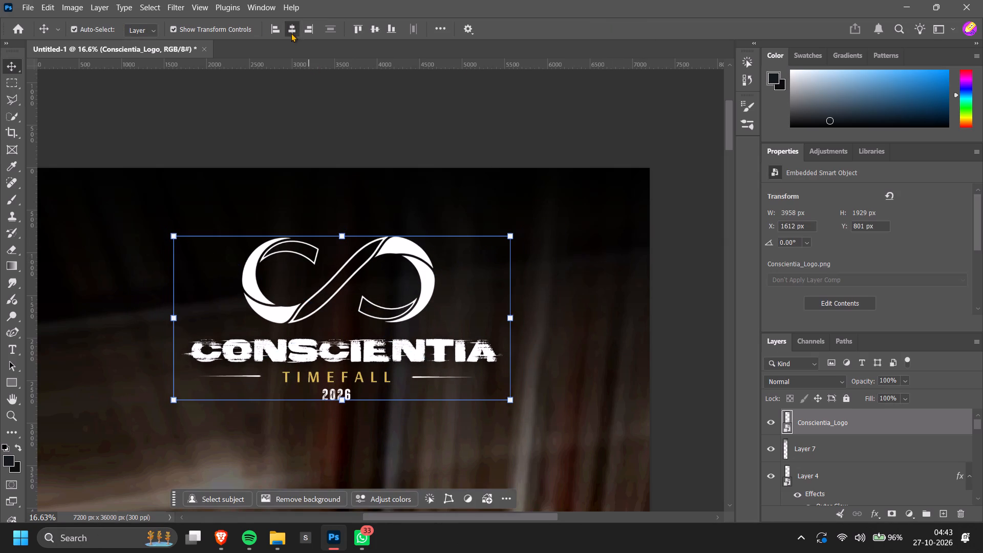
# Nudge the Conscientia_Logo layer slightly down near the canvas's vertical centre line and deselect it.
pyautogui.click(528, 134)
pyautogui.keyDown('alt'); pyautogui.scroll(-19, 528, 134); pyautogui.keyUp('alt')
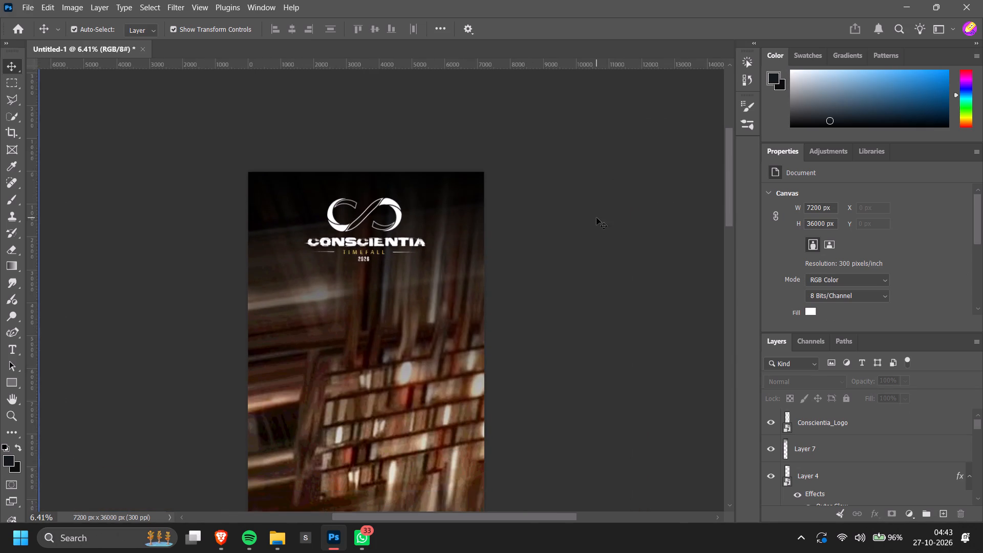
pyautogui.keyDown('alt'); pyautogui.scroll(-13, 596, 218); pyautogui.keyUp('alt')
pyautogui.keyDown('ctrl'); pyautogui.scroll(8, 636, 303); pyautogui.keyUp('ctrl')
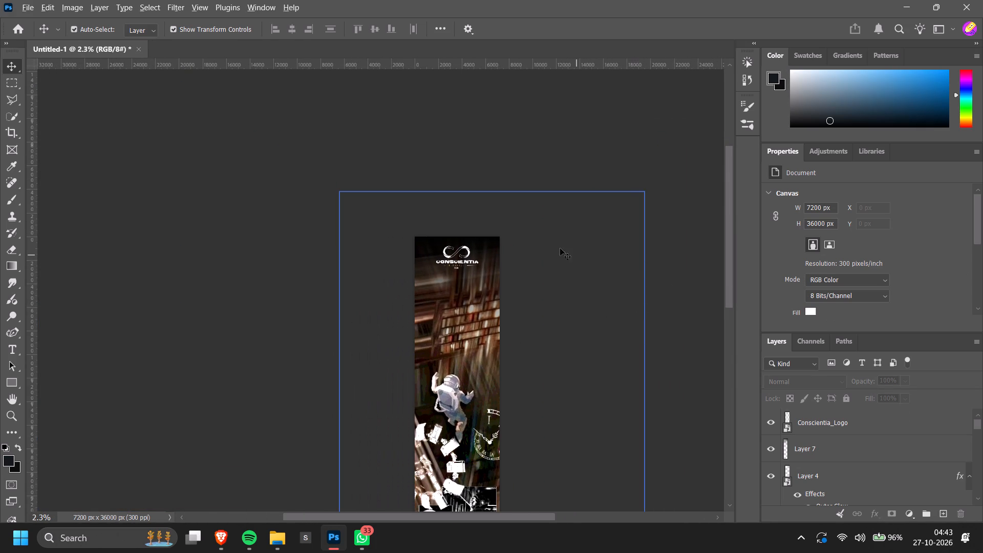
pyautogui.keyDown('alt'); pyautogui.scroll(18, 428, 223); pyautogui.keyUp('alt')
pyautogui.moveTo(518, 241); pyautogui.dragTo(516, 247)
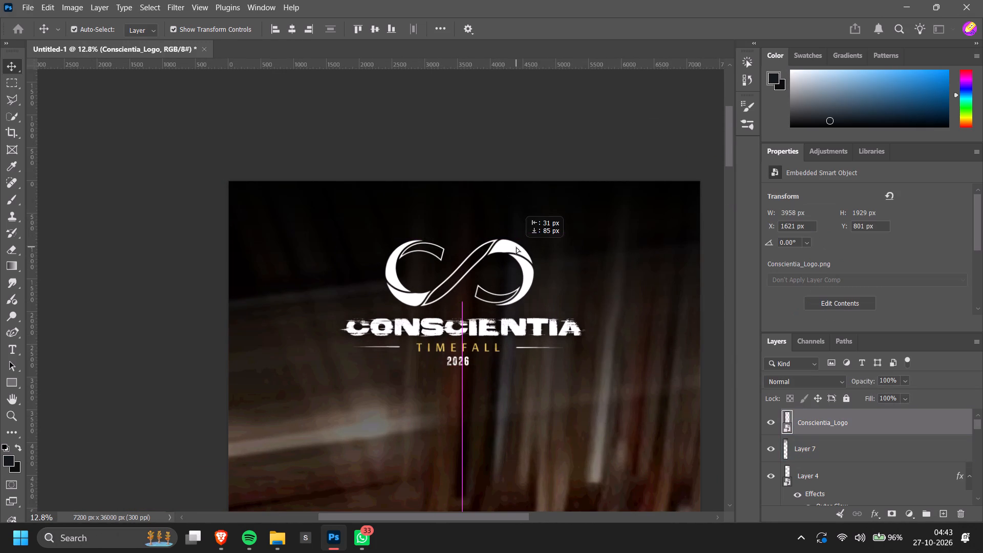
pyautogui.moveTo(516, 247); pyautogui.dragTo(518, 248)
pyautogui.keyDown('alt'); pyautogui.scroll(-9, 518, 248); pyautogui.keyUp('alt')
pyautogui.click(266, 194)
pyautogui.keyDown('alt'); pyautogui.scroll(-6, 266, 194); pyautogui.keyUp('alt')
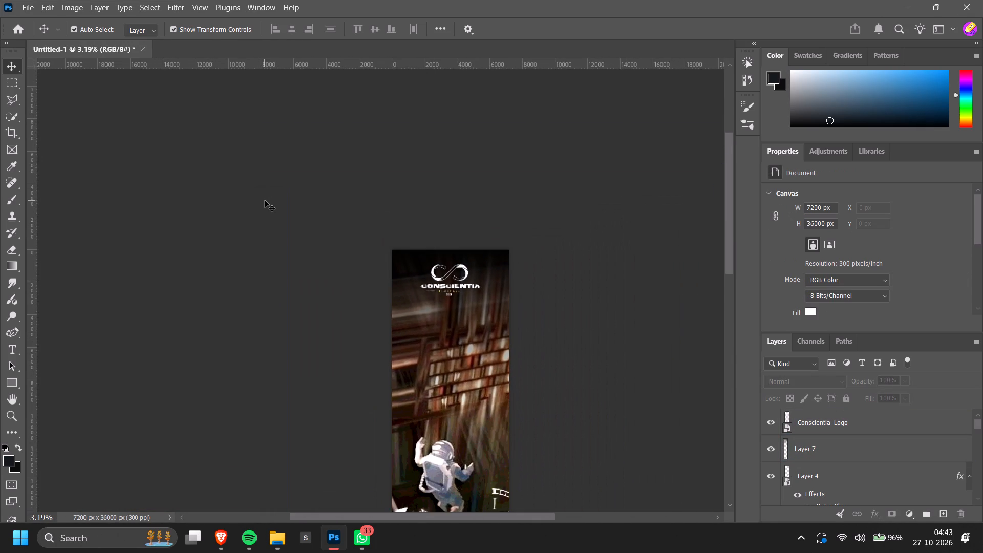
pyautogui.scroll(-6, 265, 200)
# Look through the C26 CREATIVES folder in File Explorer for logo images to add to the collage.
pyautogui.hotkey('alt', 'Tab')
pyautogui.scroll(-4, 512, 279)
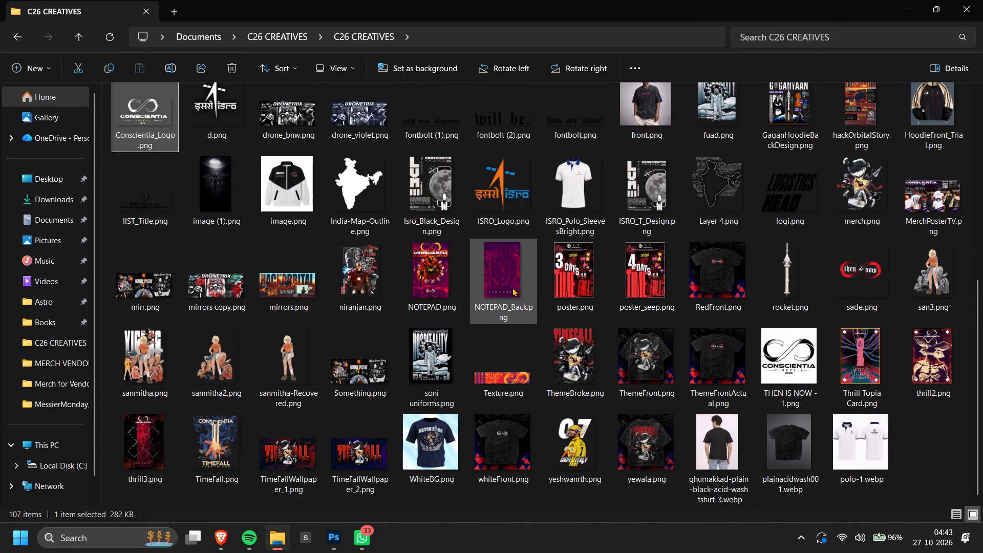
pyautogui.scroll(11, 558, 343)
pyautogui.scroll(-6, 664, 345)
pyautogui.scroll(2, 314, 296)
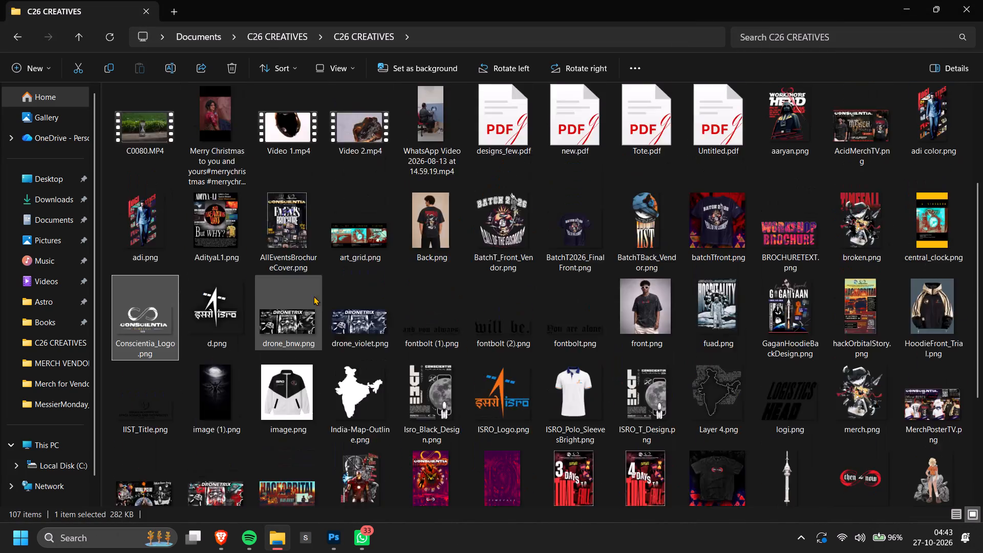
pyautogui.scroll(-2, 626, 357)
pyautogui.click(176, 211)
pyautogui.scroll(1, 486, 199)
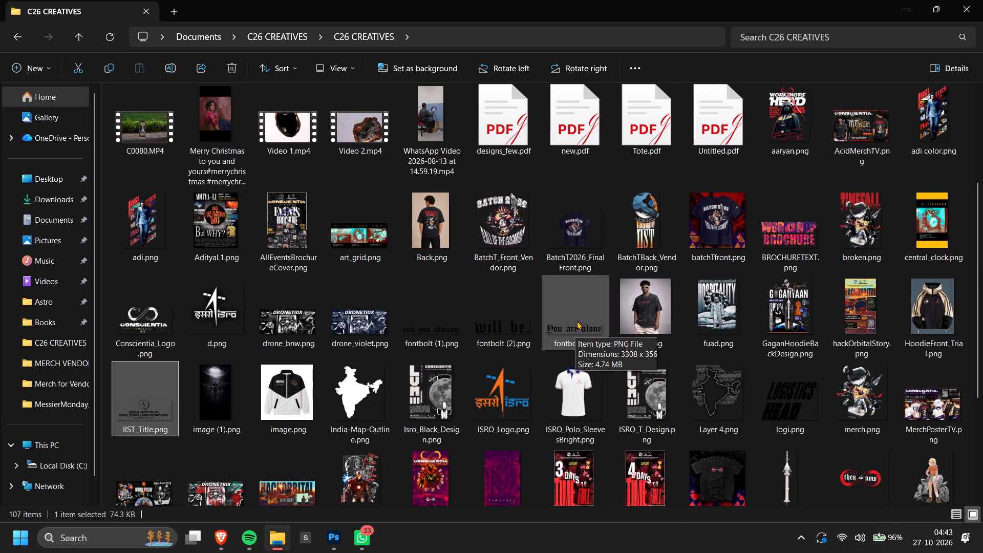
pyautogui.scroll(-5, 580, 325)
pyautogui.hotkey('alt', 'Tab')
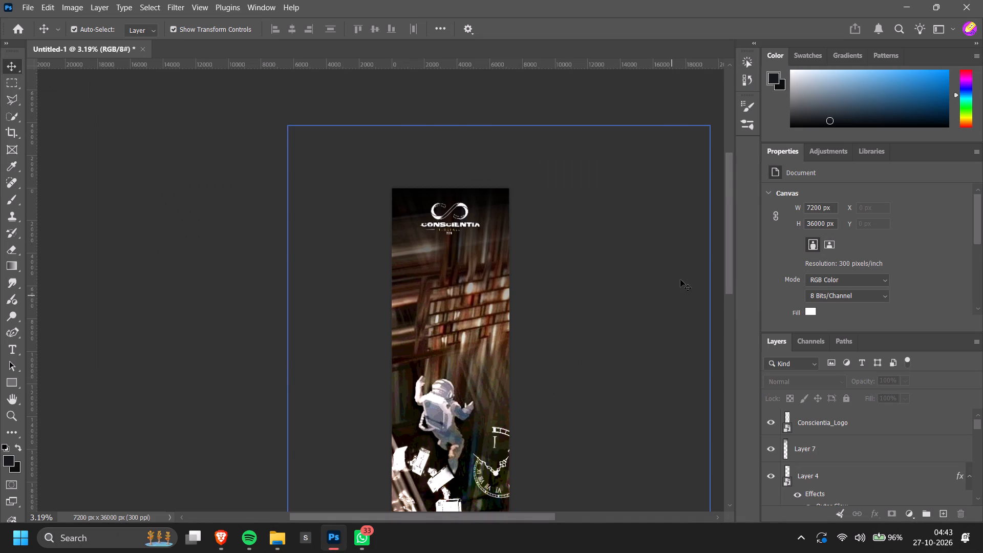
# Switch to Canva in the browser and go to page 4 of the Logos 2026 design.
pyautogui.hotkey('alt', 'Tab')
pyautogui.hotkey('alt', 'Tab')
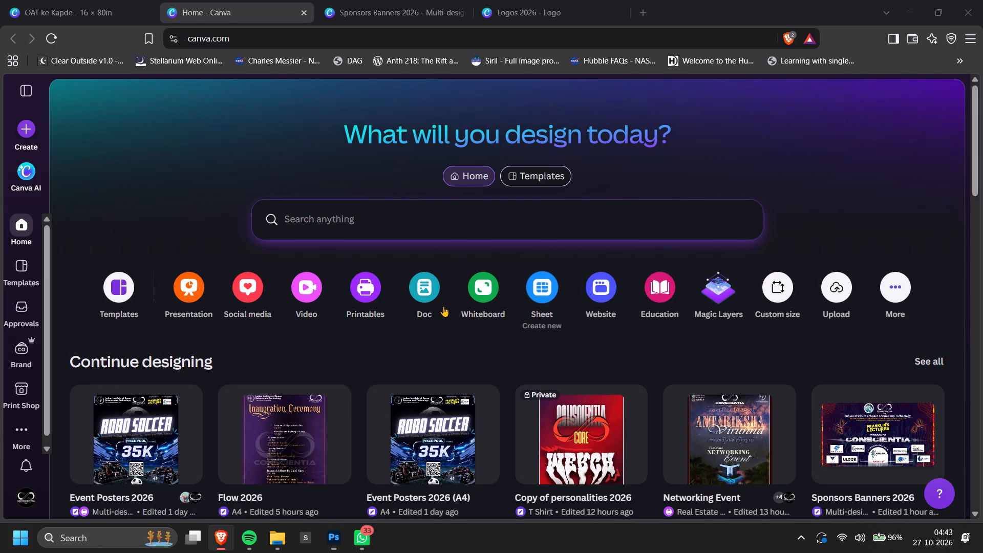
pyautogui.click(381, 0)
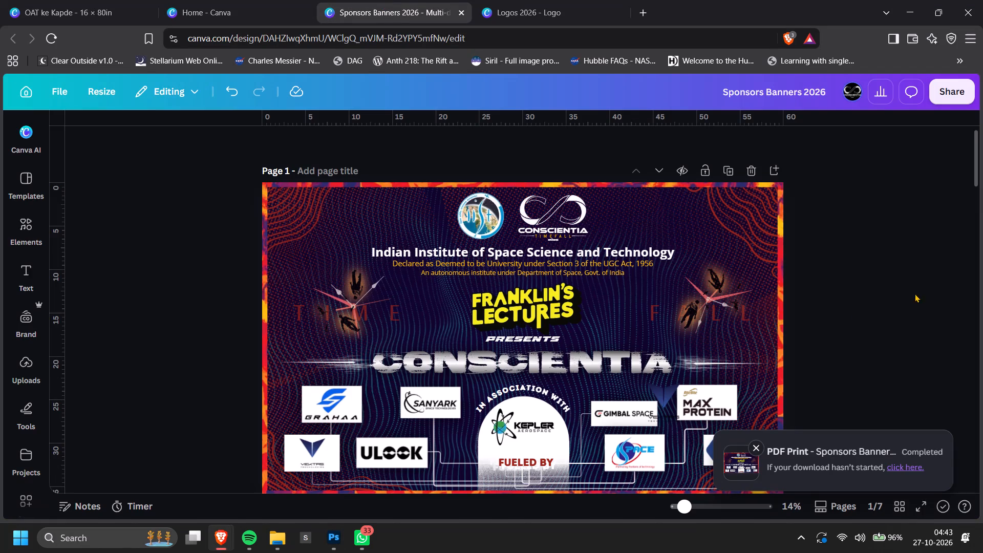
pyautogui.click(568, 12)
pyautogui.scroll(-3, 899, 316)
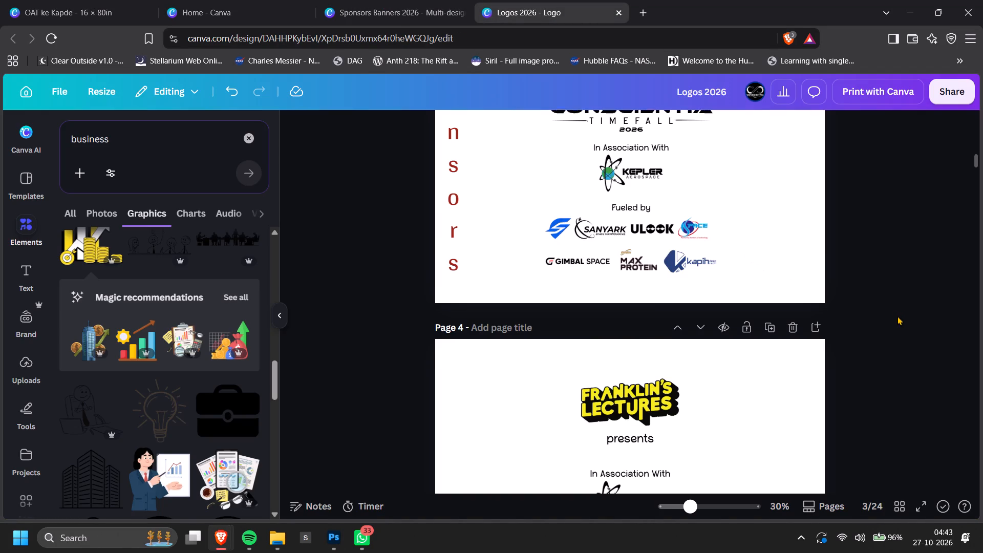
pyautogui.click(705, 331)
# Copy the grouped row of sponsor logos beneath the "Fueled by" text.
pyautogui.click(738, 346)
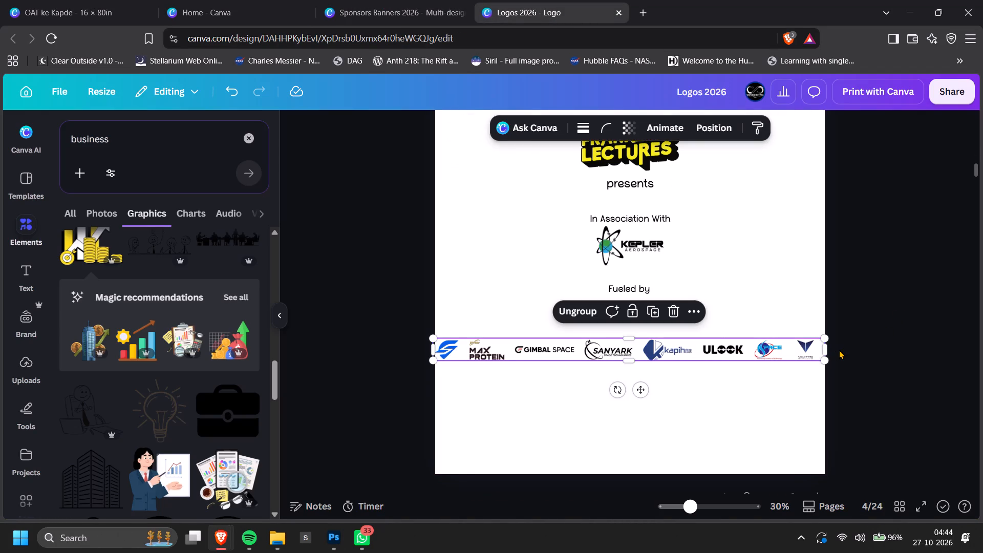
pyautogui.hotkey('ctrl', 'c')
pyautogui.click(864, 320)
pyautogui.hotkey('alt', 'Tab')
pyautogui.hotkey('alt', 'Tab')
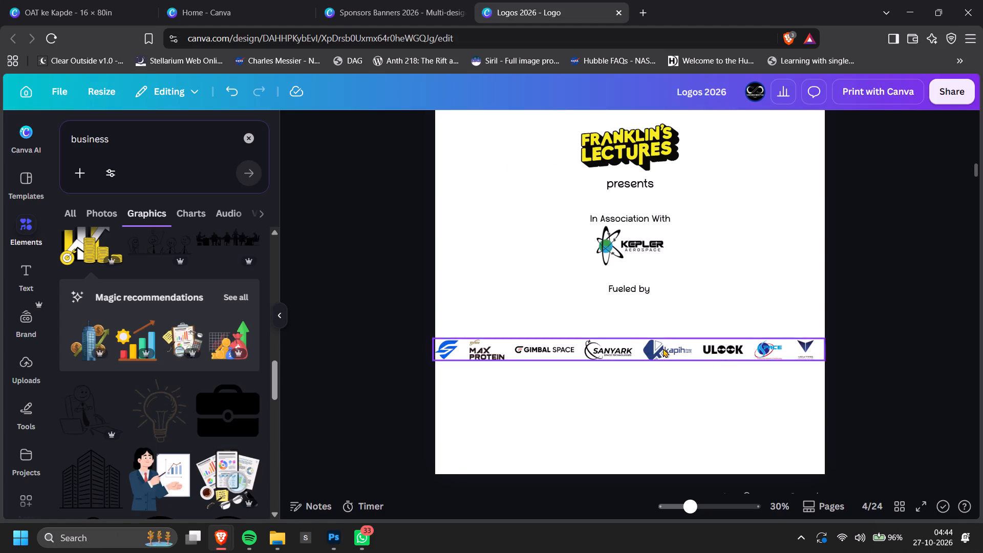
# Download the grouped sponsor logo row as a PNG with transparent background and save it as Logo_array.
pyautogui.click(732, 353)
pyautogui.click(689, 310)
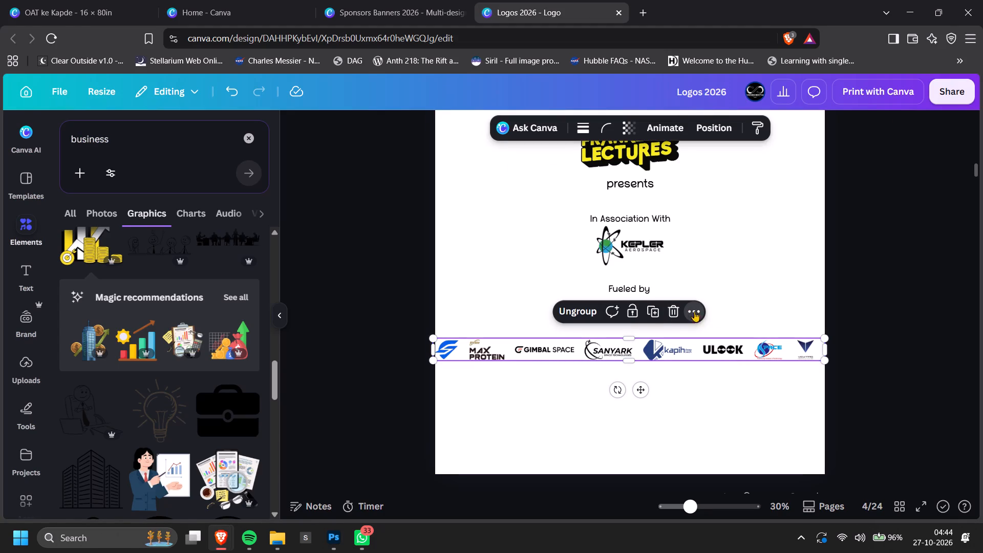
pyautogui.scroll(-7, 765, 209)
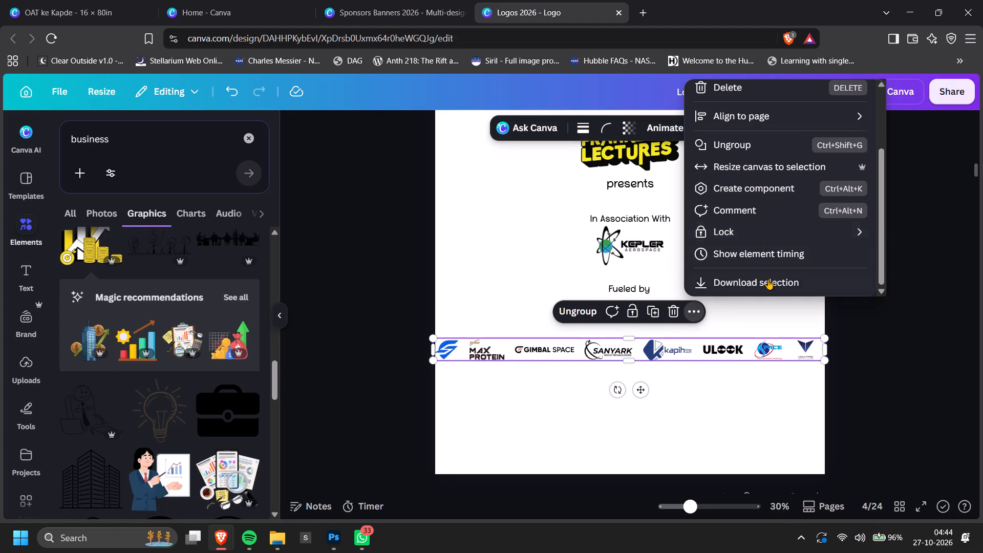
pyautogui.click(768, 279)
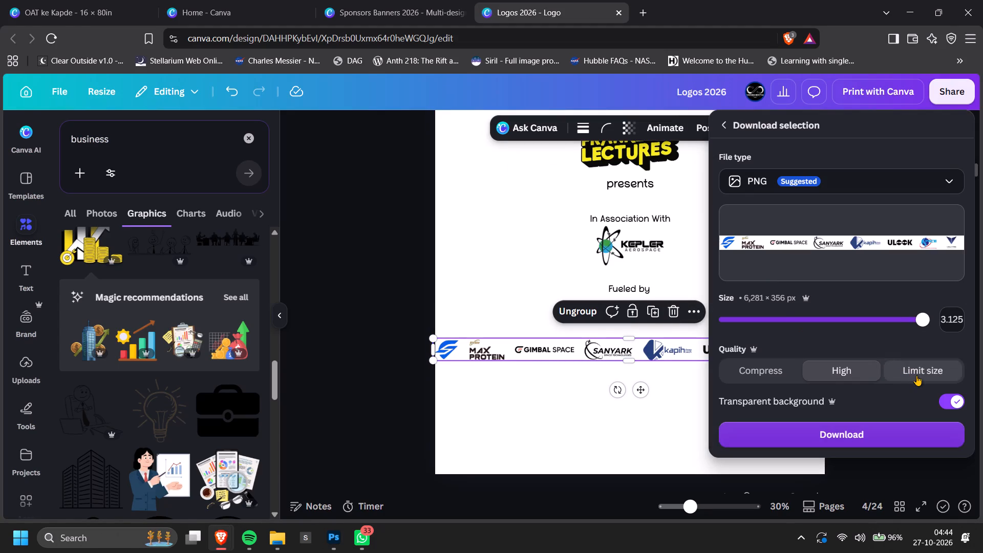
pyautogui.click(868, 430)
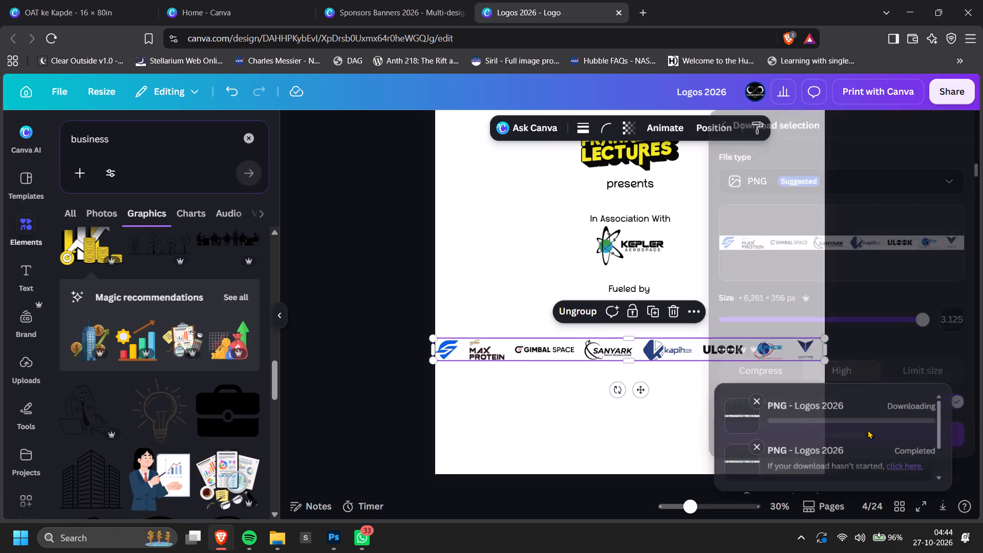
pyautogui.click(755, 442)
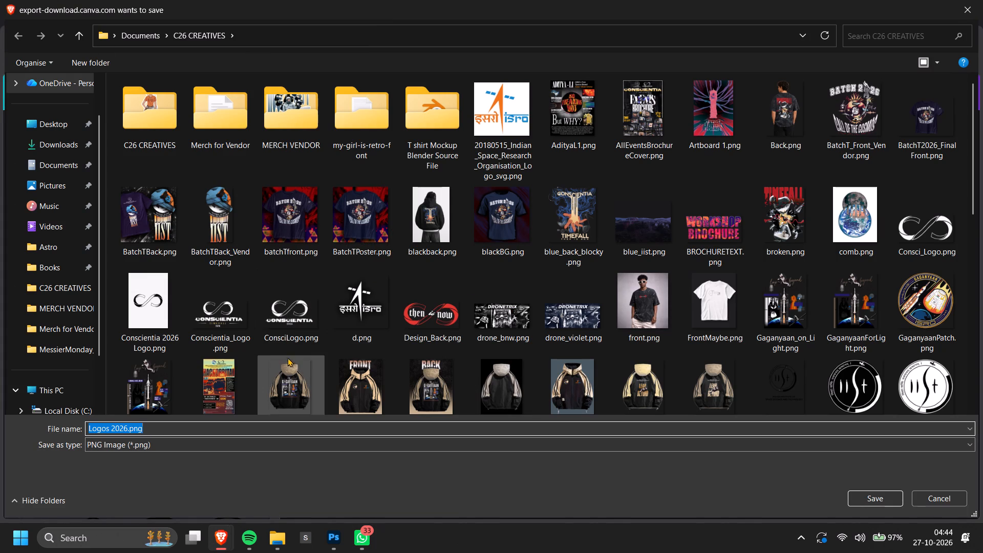
pyautogui.write('Logo')
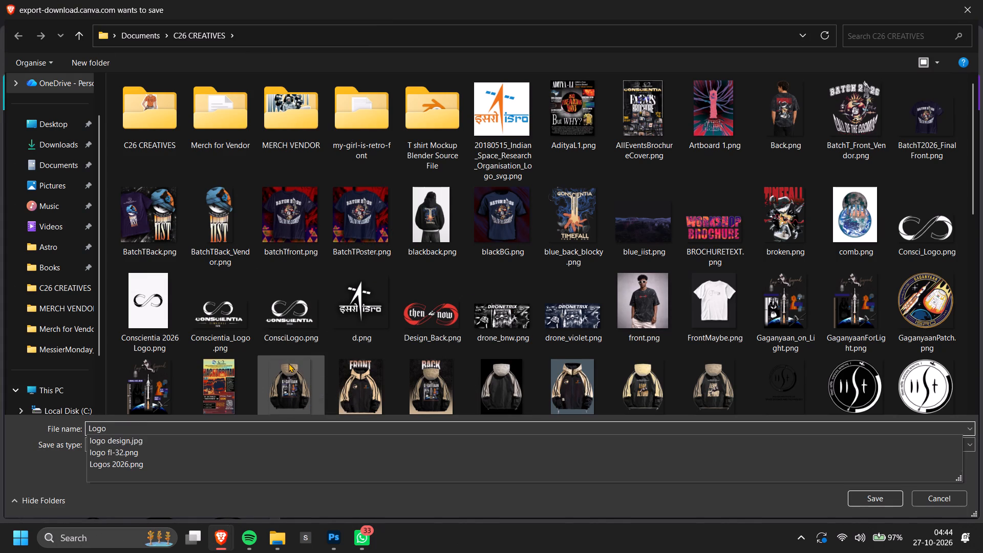
pyautogui.write('_array')
pyautogui.press('Return')
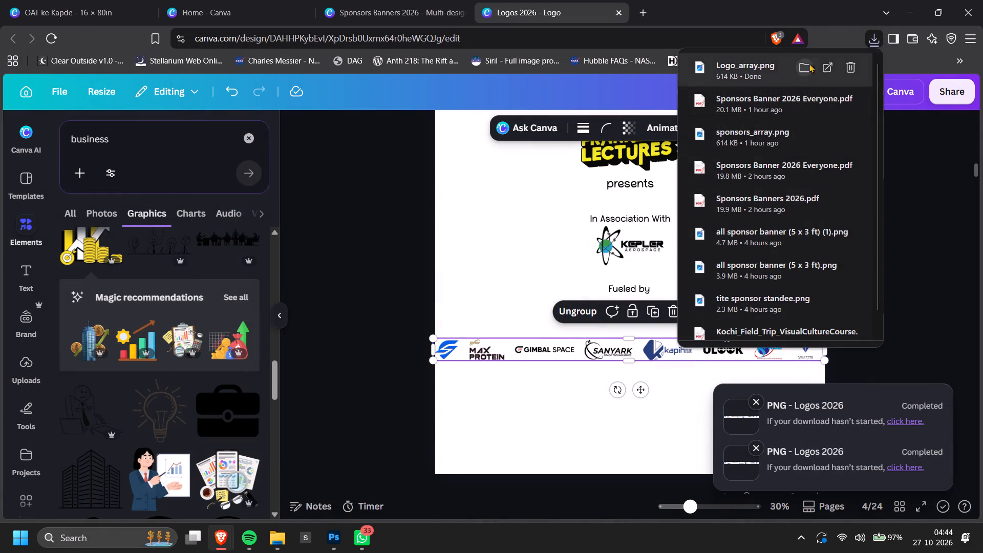
# Place the downloaded Logo_array.png into the Photoshop collage at 100% scale and deselect it.
pyautogui.moveTo(731, 71); pyautogui.dragTo(334, 530)
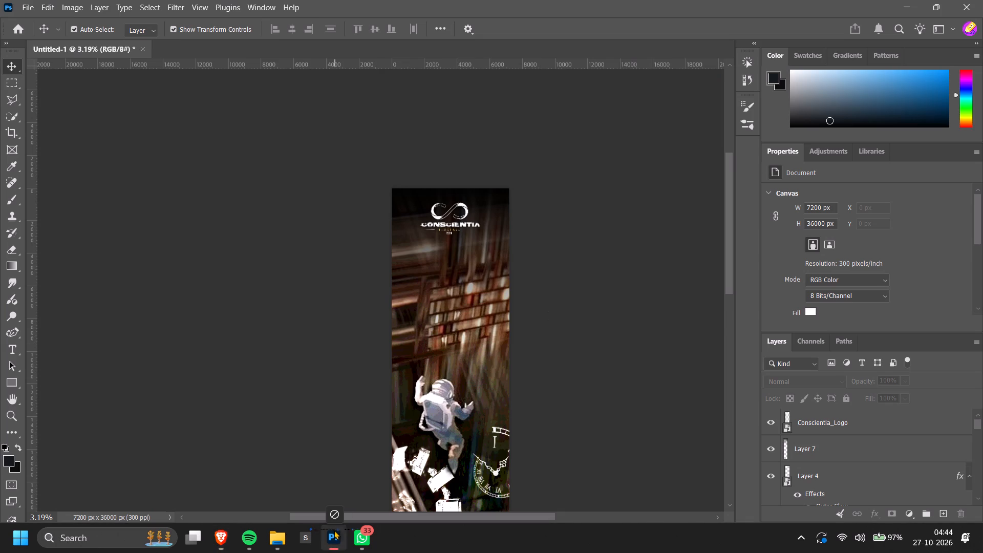
pyautogui.moveTo(334, 530); pyautogui.dragTo(464, 297)
pyautogui.click(550, 387)
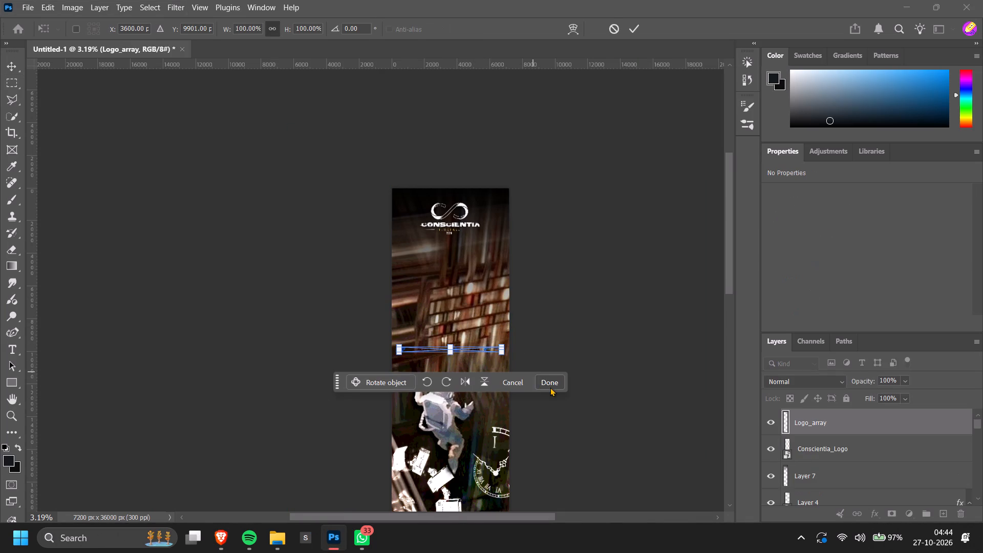
pyautogui.click(658, 308)
# Move the Logo_array strip up below the Conscientia logo to about X 388 px, Y 3718 px.
pyautogui.keyDown('ctrl'); pyautogui.scroll(2, 430, 344); pyautogui.keyUp('ctrl')
pyautogui.keyDown('alt'); pyautogui.scroll(9, 463, 353); pyautogui.keyUp('alt')
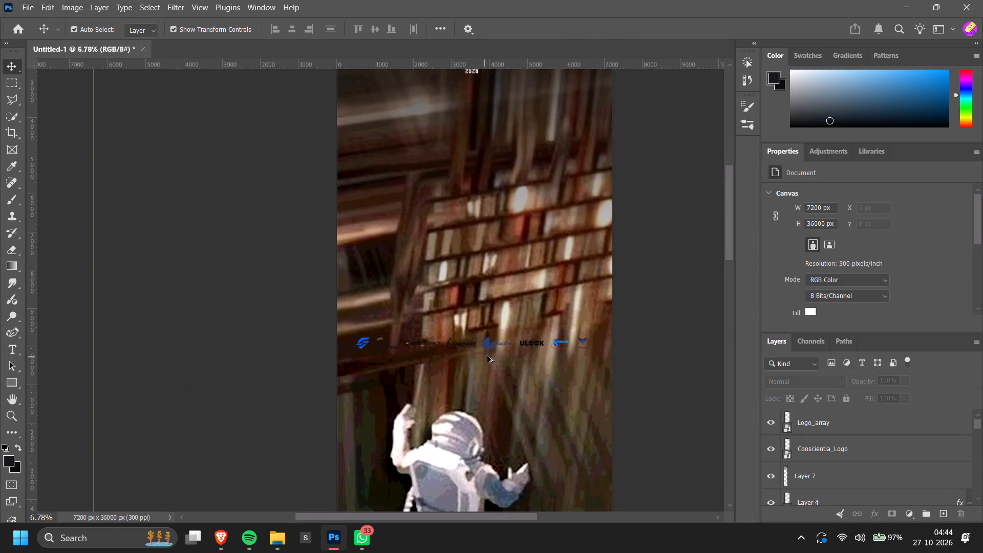
pyautogui.keyDown('alt'); pyautogui.scroll(1, 487, 356); pyautogui.keyUp('alt')
pyautogui.moveTo(486, 344); pyautogui.dragTo(481, 91)
pyautogui.keyDown('alt'); pyautogui.scroll(-1, 479, 108); pyautogui.keyUp('alt')
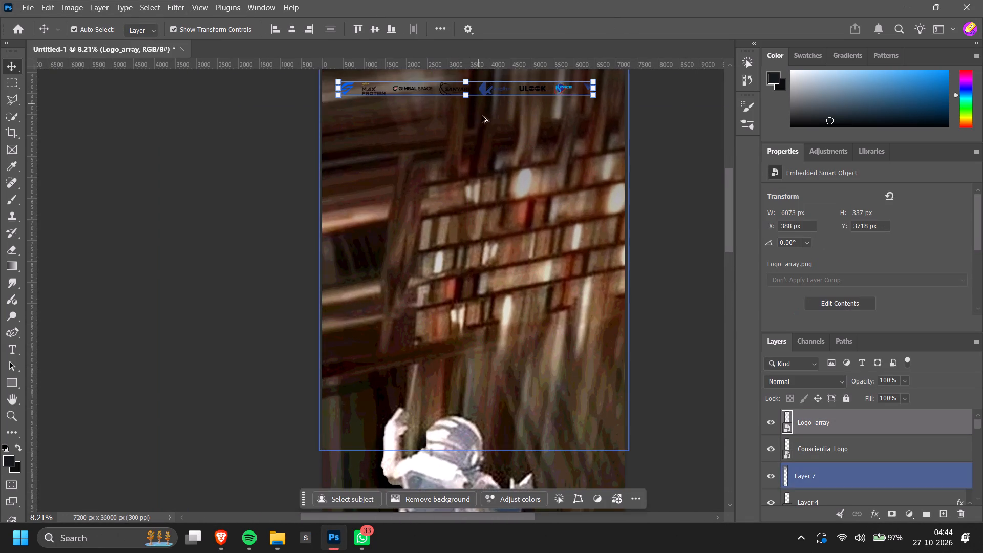
pyautogui.keyDown('alt'); pyautogui.scroll(-9, 479, 110); pyautogui.keyUp('alt')
pyautogui.scroll(5, 691, 261)
pyautogui.click(675, 167)
# Raise the Logo_array strip closer to the 2026 text at about Y 3329 px and centre it horizontally.
pyautogui.keyDown('alt'); pyautogui.scroll(5, 675, 167); pyautogui.keyUp('alt')
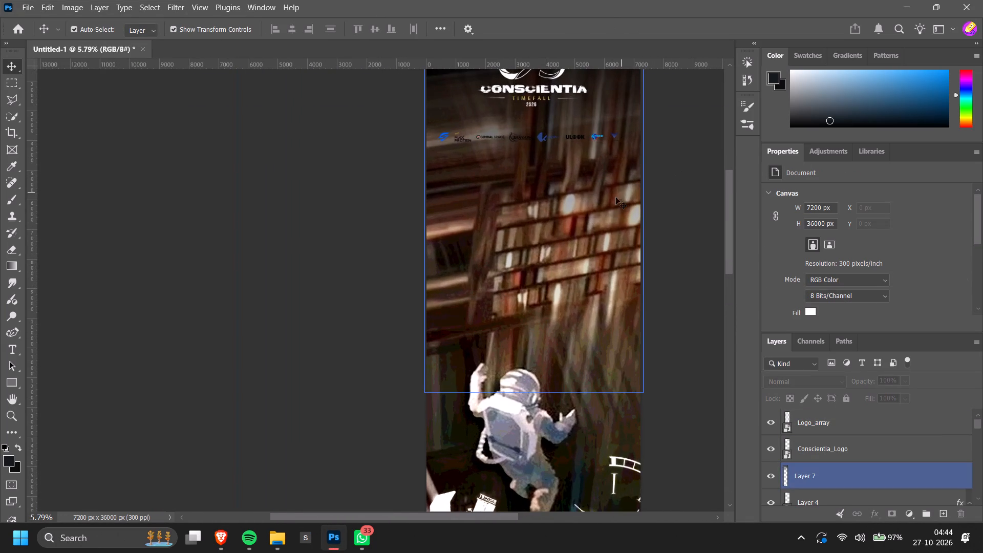
pyautogui.keyDown('ctrl'); pyautogui.scroll(-11, 574, 194); pyautogui.keyUp('ctrl')
pyautogui.scroll(18, 558, 200)
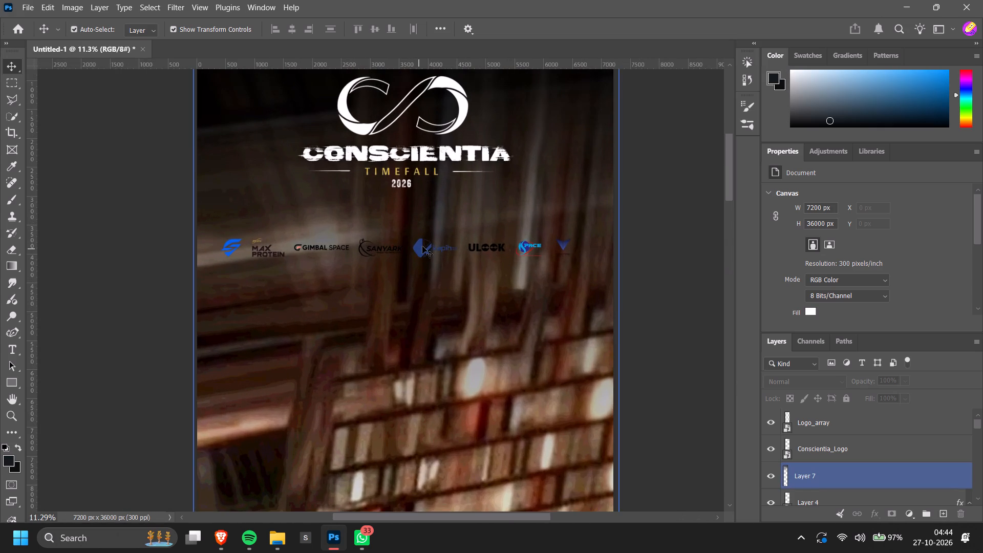
pyautogui.click(420, 247)
pyautogui.moveTo(420, 250); pyautogui.dragTo(419, 227)
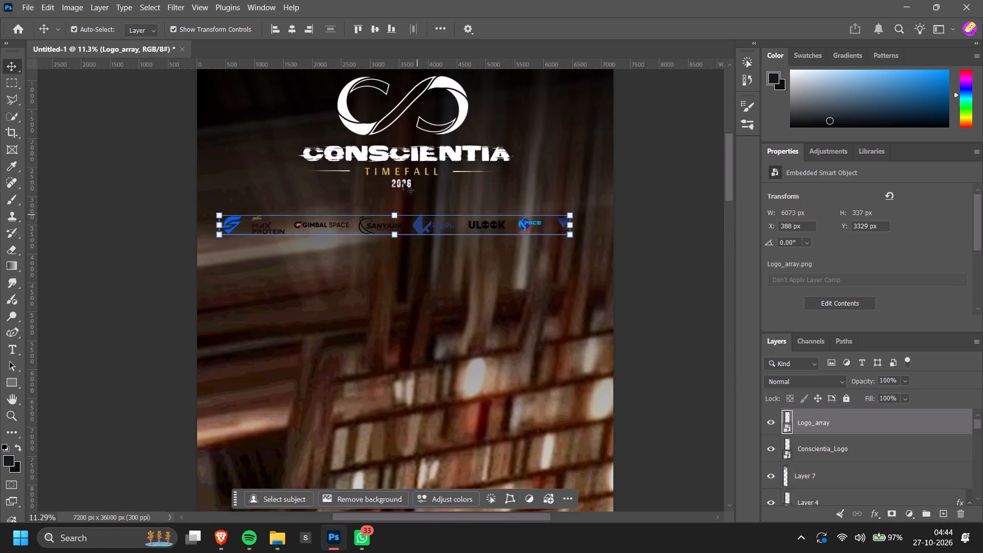
pyautogui.click(291, 27)
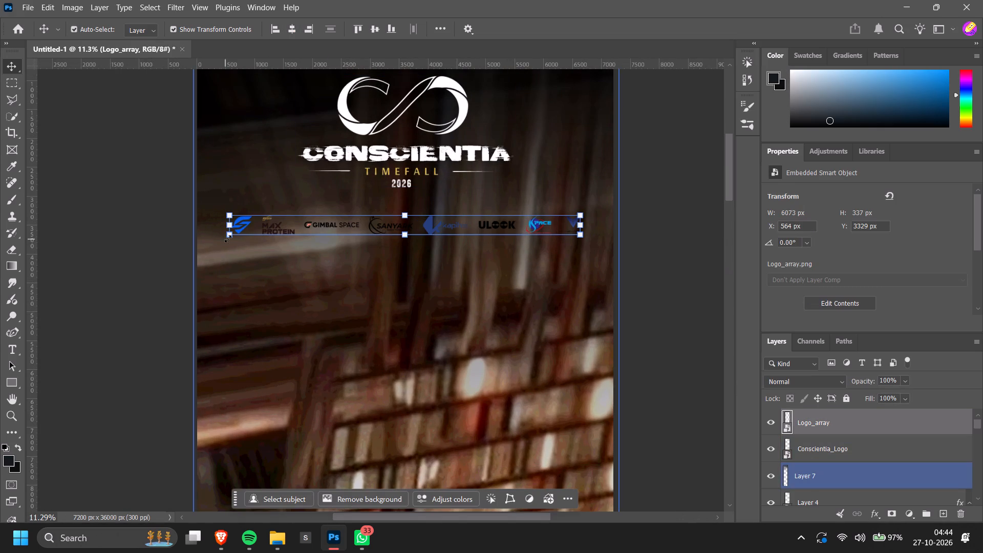
# Enlarge the Logo_array strip to about 6760 × 375 px and position it at about X 128 px, Y 3260 px.
pyautogui.moveTo(229, 237); pyautogui.dragTo(200, 261)
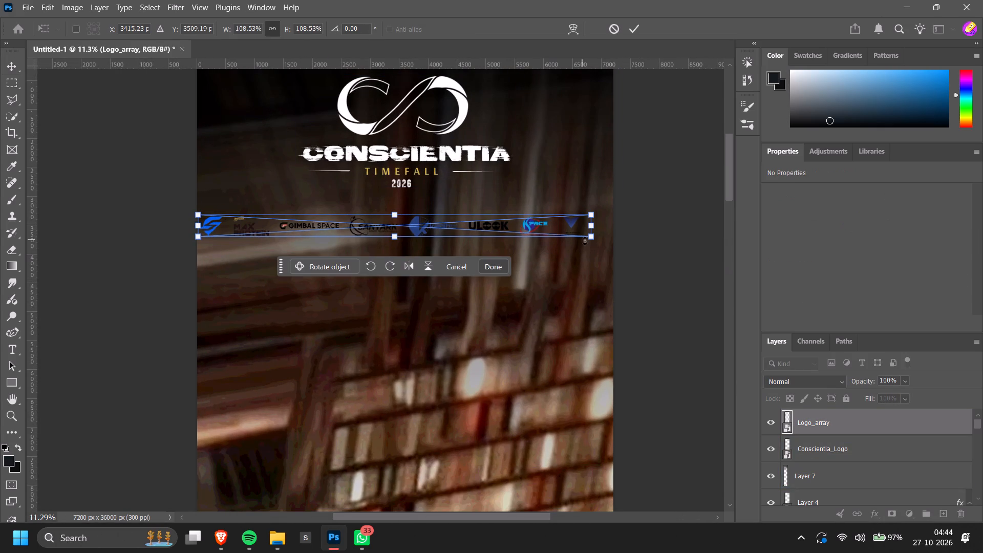
pyautogui.moveTo(594, 243); pyautogui.dragTo(604, 250)
pyautogui.moveTo(576, 228); pyautogui.dragTo(582, 224)
pyautogui.click(700, 294)
pyautogui.click(696, 421)
pyautogui.click(694, 433)
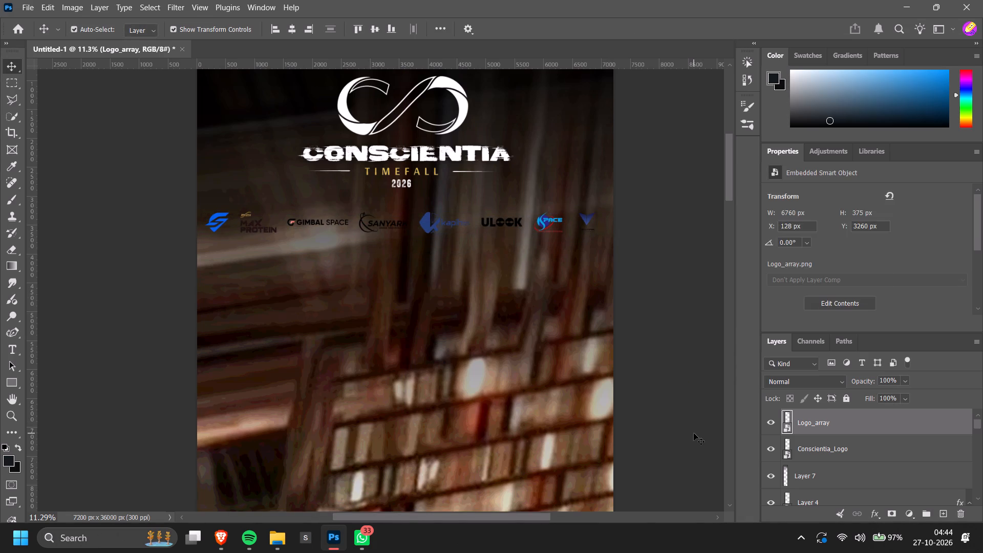
# Shift the Logo_array strip sideways to about X 189 px, keeping its height on the canvas, and deselect it.
pyautogui.keyDown('alt'); pyautogui.scroll(-4, 655, 373); pyautogui.keyUp('alt')
pyautogui.scroll(-4, 655, 373)
pyautogui.keyDown('ctrl'); pyautogui.scroll(6, 655, 372); pyautogui.keyUp('ctrl')
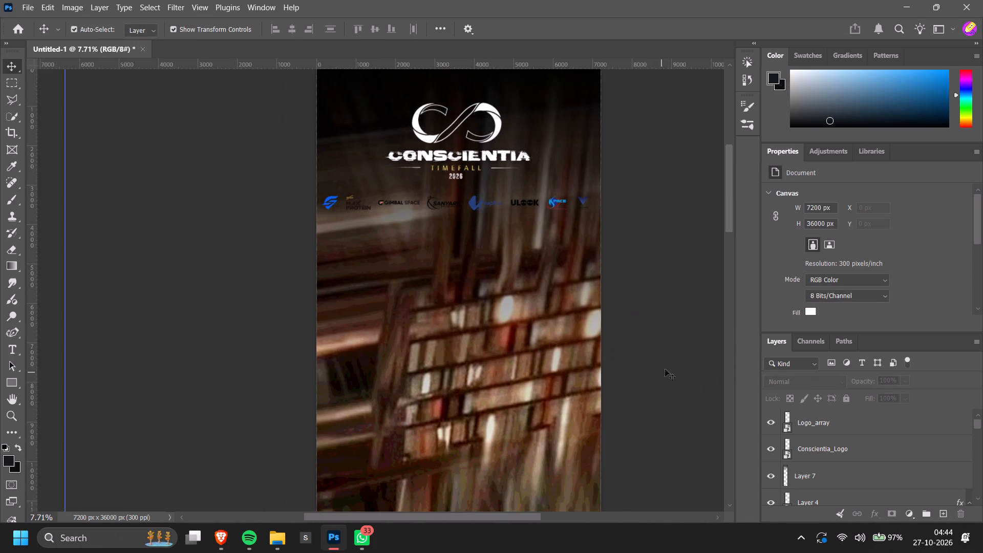
pyautogui.keyDown('alt'); pyautogui.scroll(10, 544, 194); pyautogui.keyUp('alt')
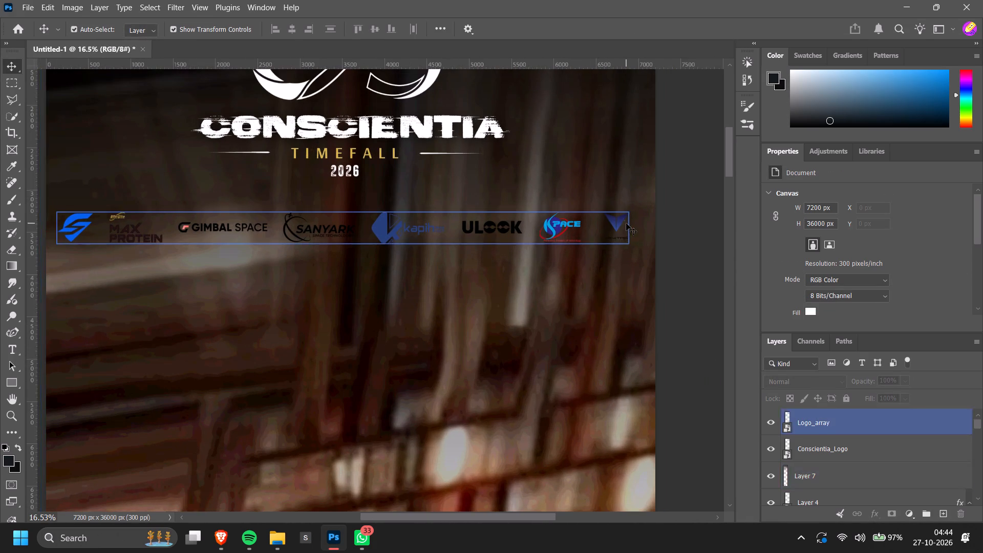
pyautogui.click(617, 224)
pyautogui.keyDown('ctrl'); pyautogui.scroll(4, 621, 229); pyautogui.keyUp('ctrl')
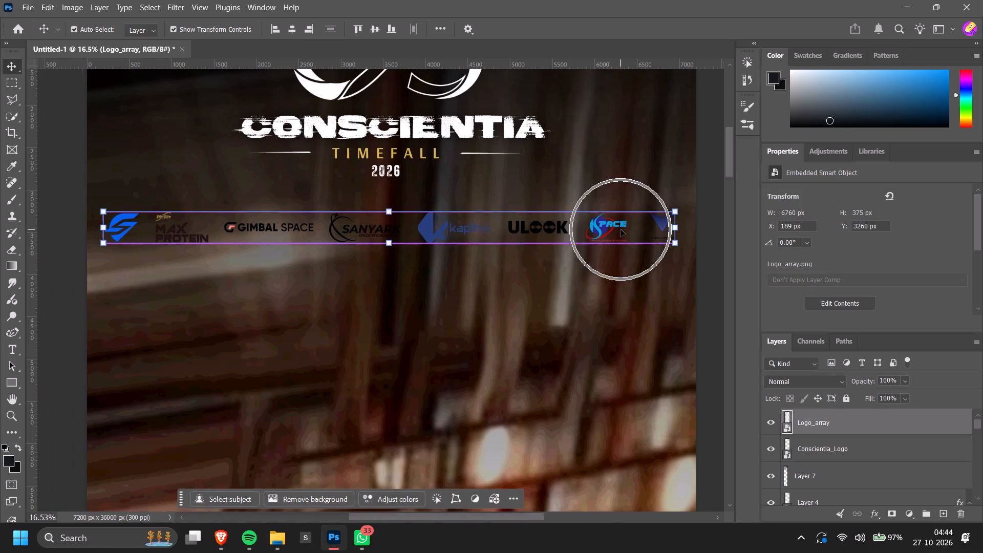
pyautogui.keyDown('alt'); pyautogui.scroll(-8, 621, 229); pyautogui.keyUp('alt')
pyautogui.click(235, 223)
# Examine the sponsor strip's legibility and balance below the Conscientia logo against the dark bookshelf background.
pyautogui.keyDown('alt'); pyautogui.scroll(-3, 235, 223); pyautogui.keyUp('alt')
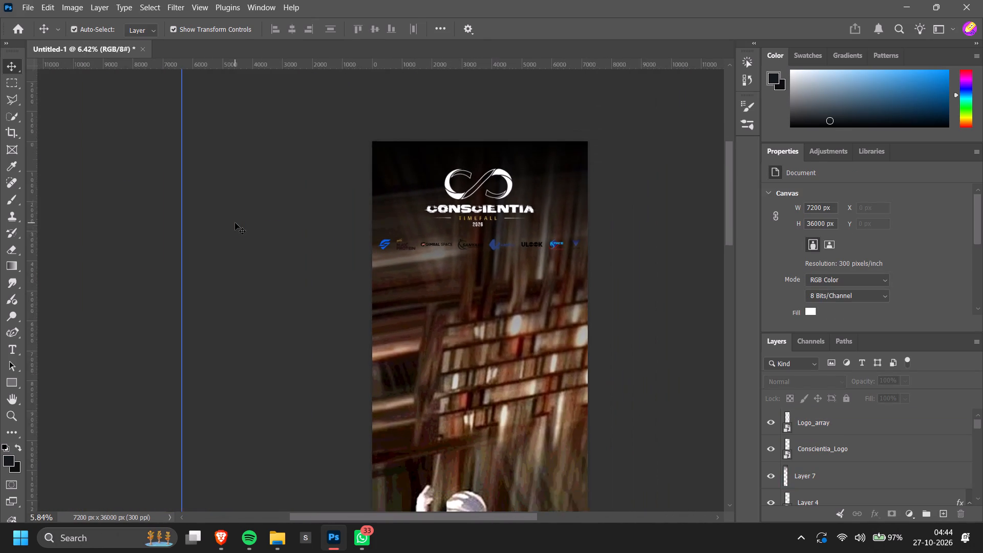
pyautogui.keyDown('alt'); pyautogui.scroll(-1, 235, 223); pyautogui.keyUp('alt')
pyautogui.scroll(-5, 235, 223)
pyautogui.keyDown('ctrl'); pyautogui.scroll(-3, 680, 246); pyautogui.keyUp('ctrl')
pyautogui.keyDown('alt'); pyautogui.scroll(-2, 677, 249); pyautogui.keyUp('alt')
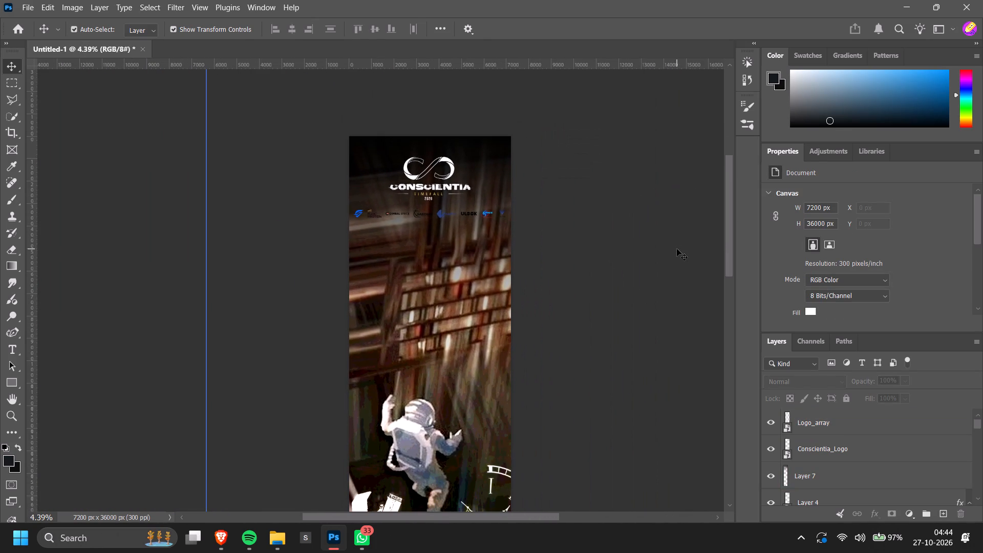
pyautogui.keyDown('alt'); pyautogui.scroll(-4, 702, 277); pyautogui.keyUp('alt')
pyautogui.keyDown('alt'); pyautogui.scroll(11, 545, 232); pyautogui.keyUp('alt')
pyautogui.scroll(4, 672, 210)
pyautogui.keyDown('ctrl'); pyautogui.scroll(-3, 672, 210); pyautogui.keyUp('ctrl')
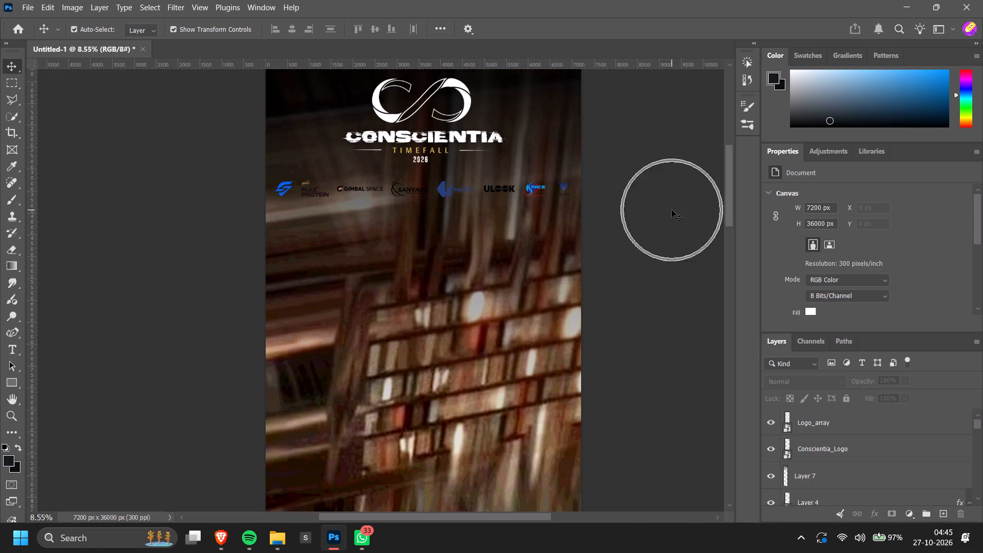
pyautogui.scroll(4, 672, 210)
pyautogui.keyDown('alt'); pyautogui.scroll(2, 672, 210); pyautogui.keyUp('alt')
pyautogui.keyDown('ctrl'); pyautogui.scroll(-3, 672, 210); pyautogui.keyUp('ctrl')
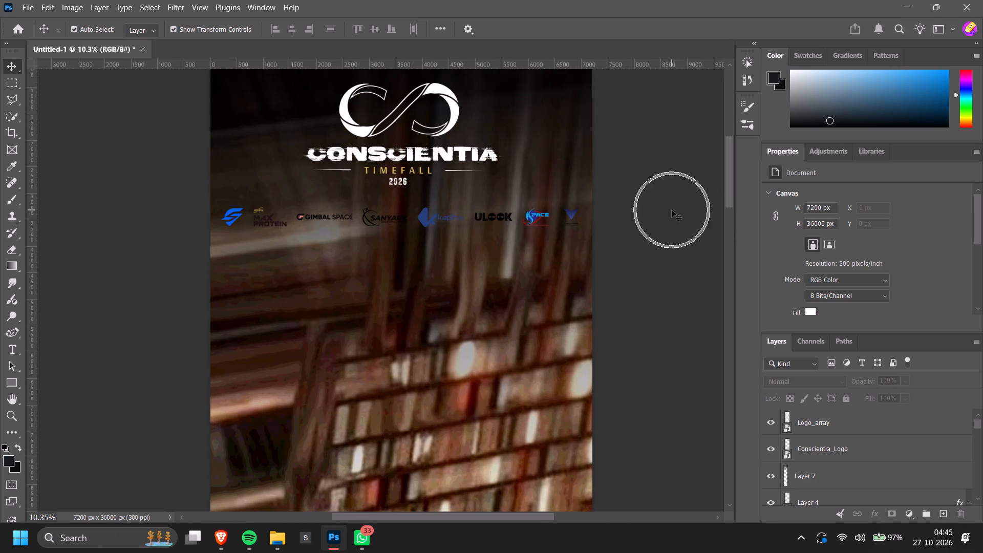
pyautogui.keyDown('ctrl'); pyautogui.scroll(-2, 672, 210); pyautogui.keyUp('ctrl')
pyautogui.scroll(5, 672, 210)
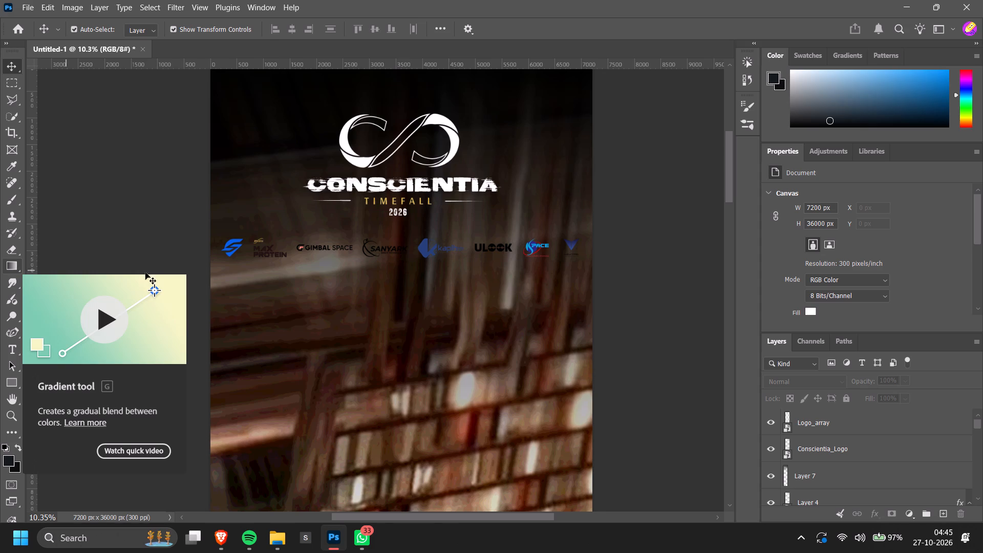
# Scale the Logo_array strip down to about 6611 × 367 px at about X 265 px, Y 3259 px, and deselect it.
pyautogui.keyDown('alt'); pyautogui.scroll(-3, 448, 216); pyautogui.keyUp('alt')
pyautogui.keyDown('ctrl'); pyautogui.scroll(5, 660, 273); pyautogui.keyUp('ctrl')
pyautogui.keyDown('alt'); pyautogui.scroll(4, 506, 240); pyautogui.keyUp('alt')
pyautogui.click(460, 256)
pyautogui.click(451, 259)
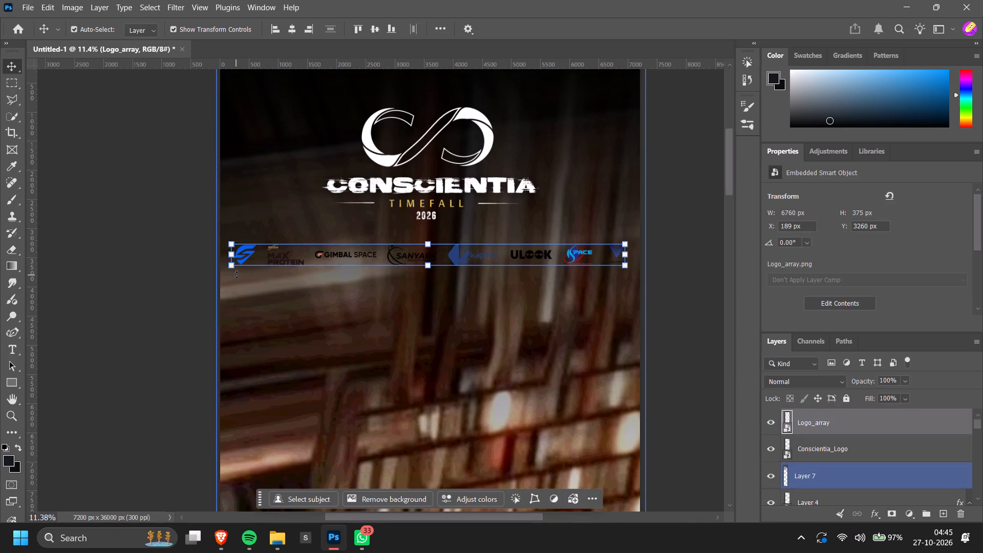
pyautogui.click(242, 267)
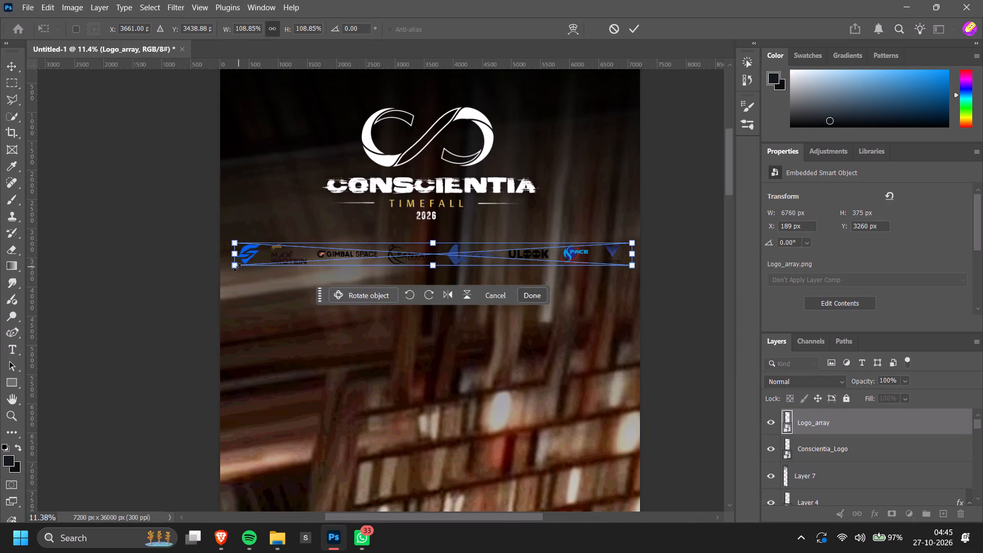
pyautogui.click(104, 129)
pyautogui.click(96, 123)
# Draw a rectangle about 7342 × 575 px across the canvas over the sponsor strip and place it behind Logo_array.
pyautogui.keyDown('alt'); pyautogui.scroll(-3, 108, 140); pyautogui.keyUp('alt')
pyautogui.keyDown('alt'); pyautogui.scroll(5, 124, 168); pyautogui.keyUp('alt')
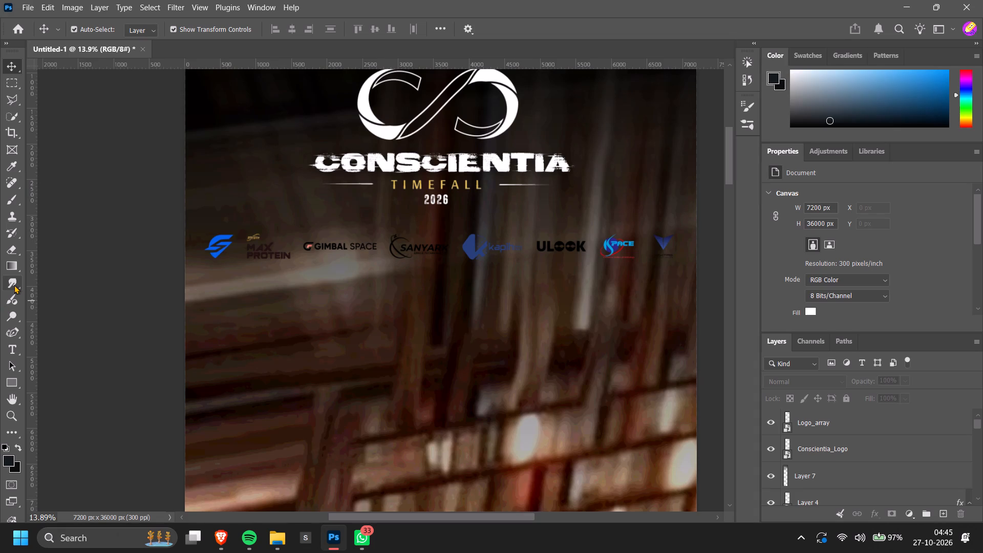
pyautogui.click(7, 380)
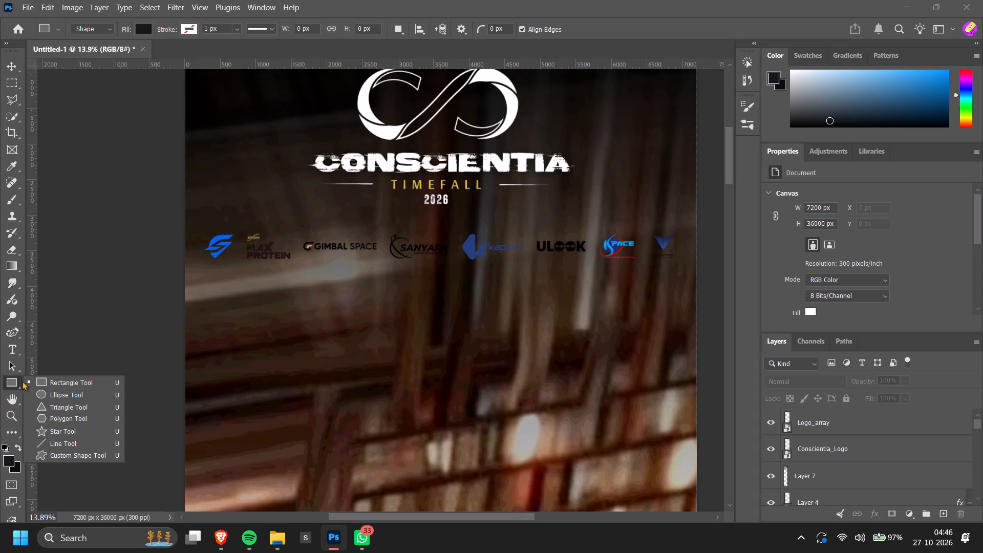
pyautogui.click(50, 382)
pyautogui.moveTo(179, 225); pyautogui.dragTo(263, 263)
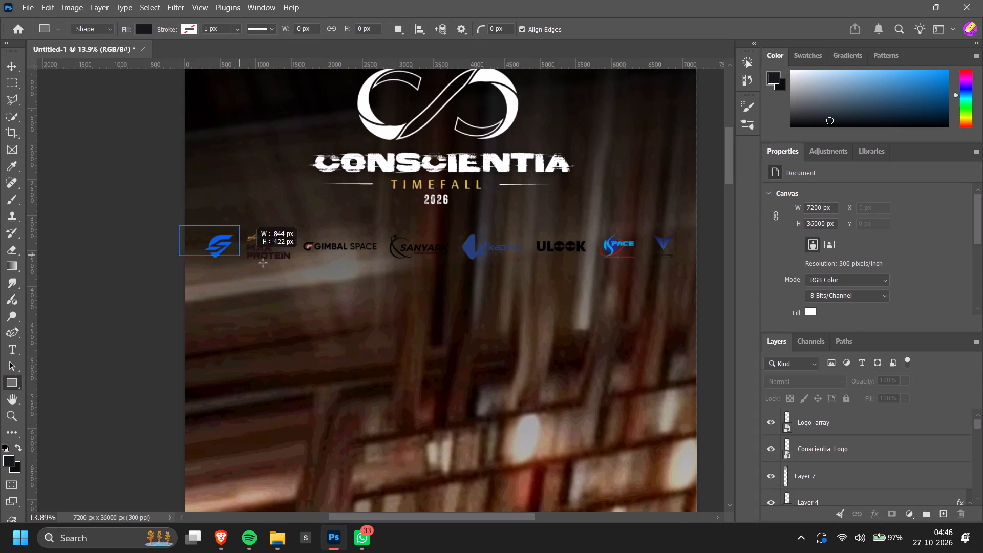
pyautogui.moveTo(263, 263); pyautogui.dragTo(701, 266)
pyautogui.moveTo(860, 445); pyautogui.dragTo(866, 411)
# Apply a white Color Overlay to the rectangle behind the sponsor logos.
pyautogui.doubleClick(861, 444)
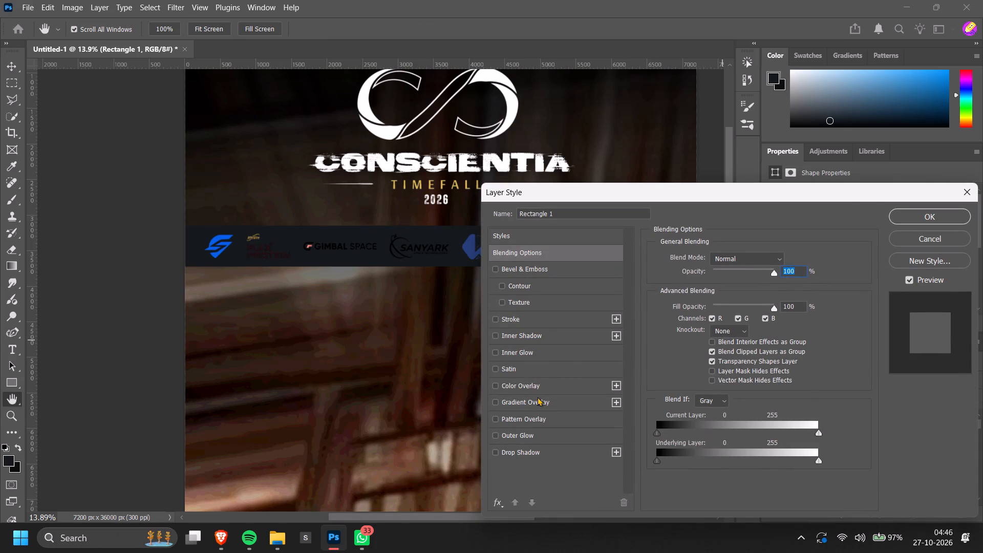
pyautogui.click(539, 390)
pyautogui.moveTo(925, 229); pyautogui.dragTo(929, 219)
pyautogui.click(929, 219)
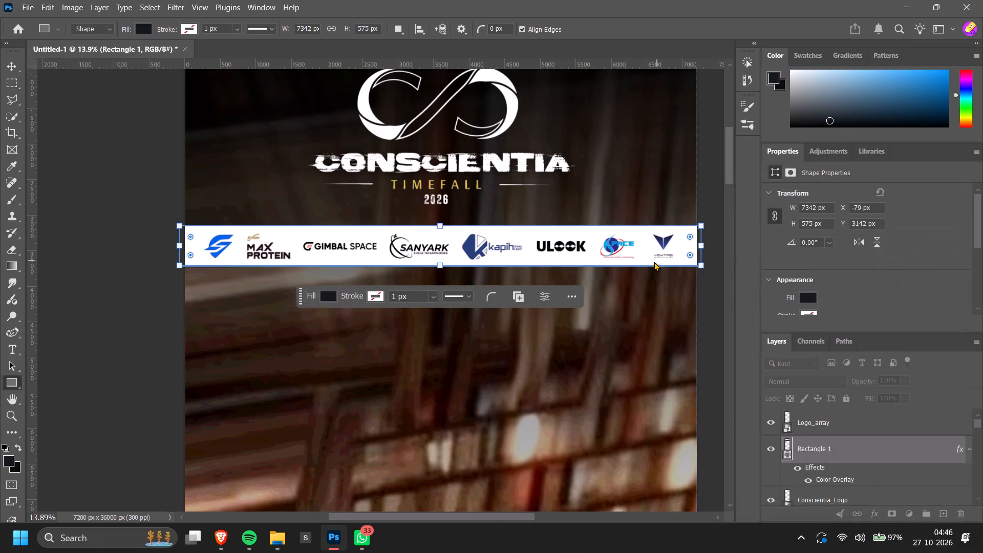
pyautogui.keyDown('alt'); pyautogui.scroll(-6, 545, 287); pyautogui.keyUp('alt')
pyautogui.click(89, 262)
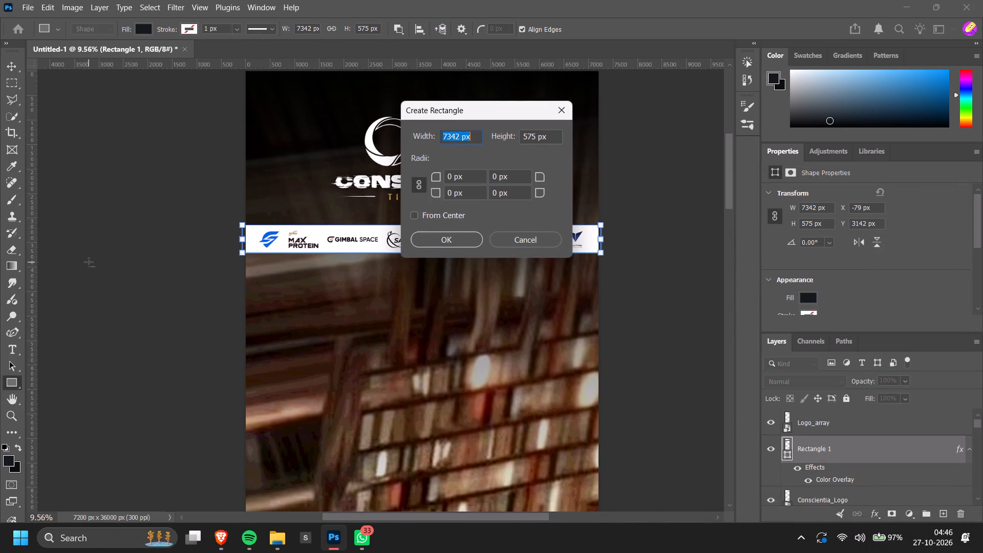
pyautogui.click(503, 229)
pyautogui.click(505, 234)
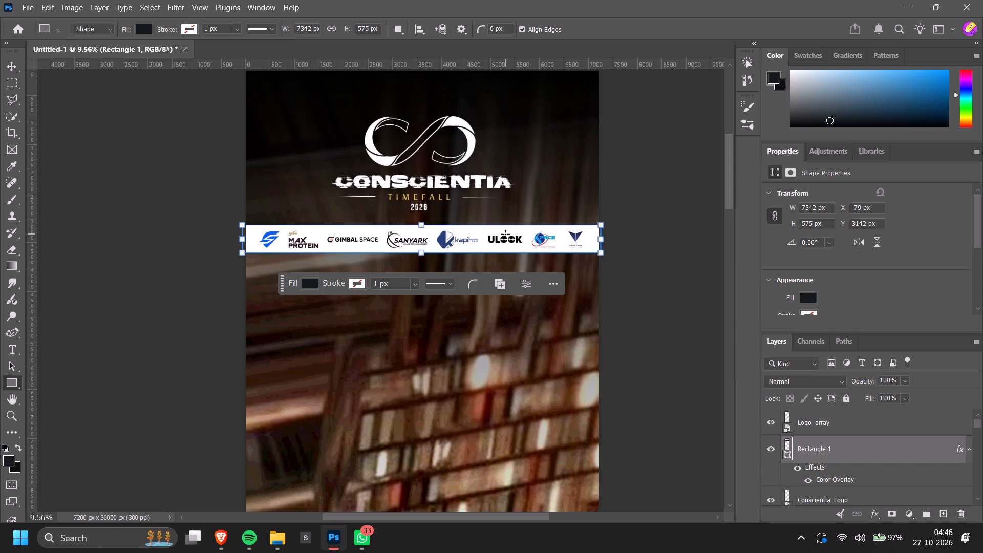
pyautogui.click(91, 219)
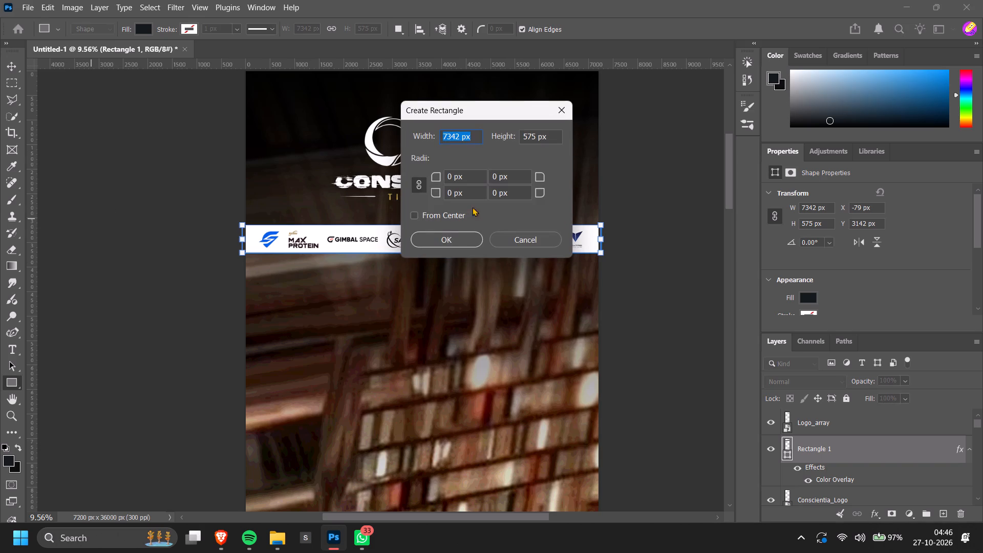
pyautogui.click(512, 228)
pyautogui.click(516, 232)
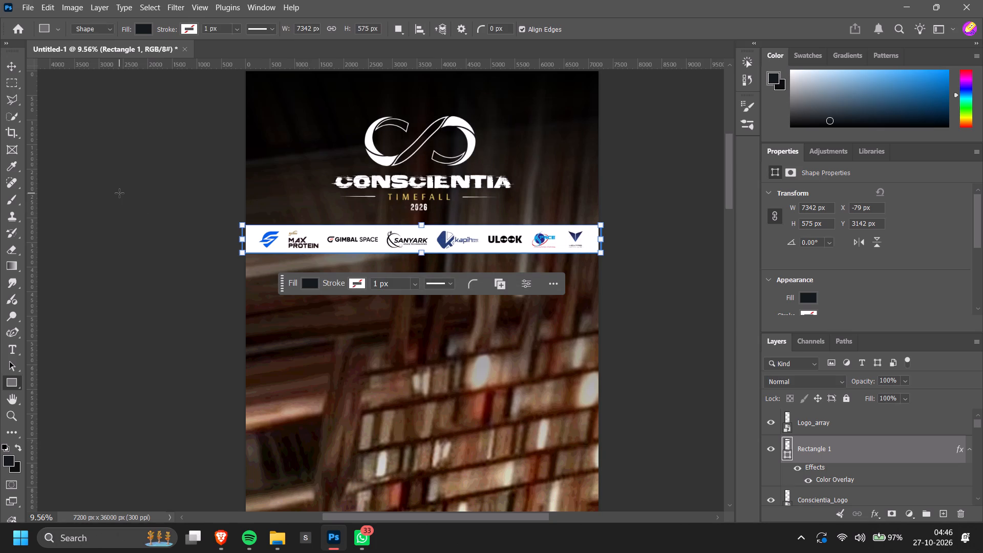
# Deselect the rectangle and examine the white sponsor band, both close up and within the whole collage.
pyautogui.press('v')
pyautogui.click(119, 188)
pyautogui.keyDown('alt'); pyautogui.scroll(-19, 119, 188); pyautogui.keyUp('alt')
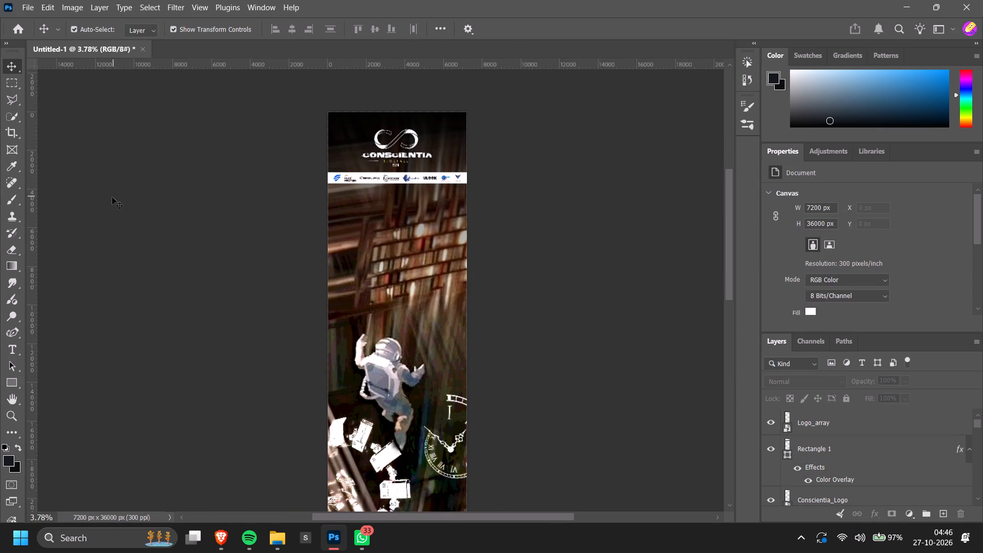
pyautogui.keyDown('alt'); pyautogui.scroll(-5, 514, 199); pyautogui.keyUp('alt')
pyautogui.scroll(-14, 543, 223)
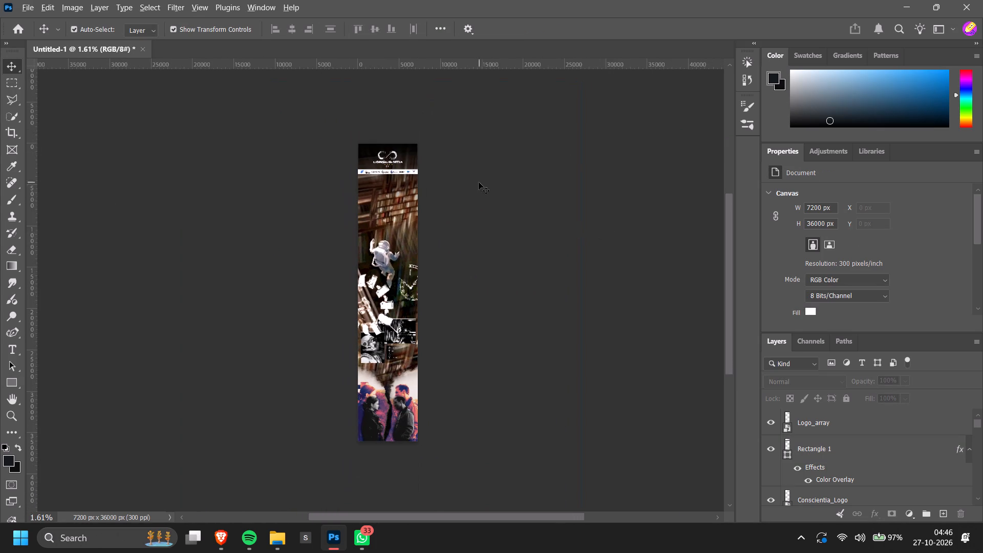
pyautogui.keyDown('alt'); pyautogui.scroll(20, 349, 130); pyautogui.keyUp('alt')
pyautogui.keyDown('alt'); pyautogui.scroll(7, 349, 130); pyautogui.keyUp('alt')
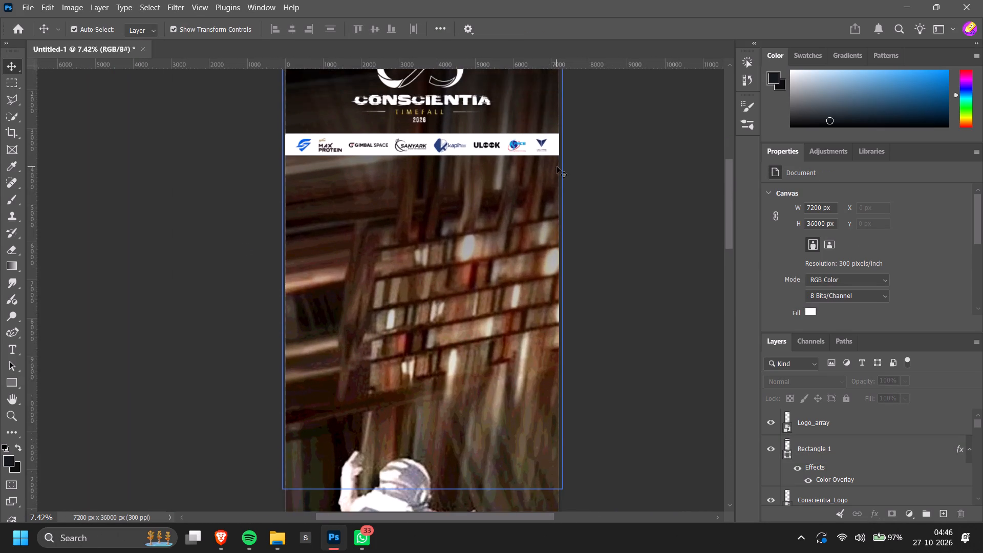
pyautogui.keyDown('alt'); pyautogui.scroll(9, 557, 166); pyautogui.keyUp('alt')
pyautogui.keyDown('alt'); pyautogui.scroll(6, 593, 232); pyautogui.keyUp('alt')
pyautogui.keyDown('ctrl'); pyautogui.scroll(6, 637, 235); pyautogui.keyUp('ctrl')
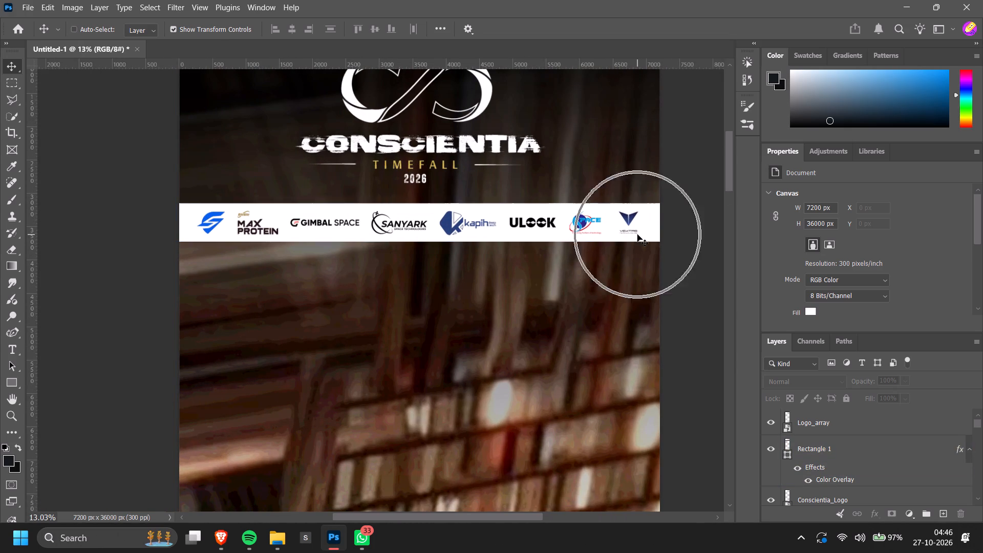
pyautogui.keyDown('ctrl'); pyautogui.scroll(5, 637, 235); pyautogui.keyUp('ctrl')
pyautogui.click(462, 225)
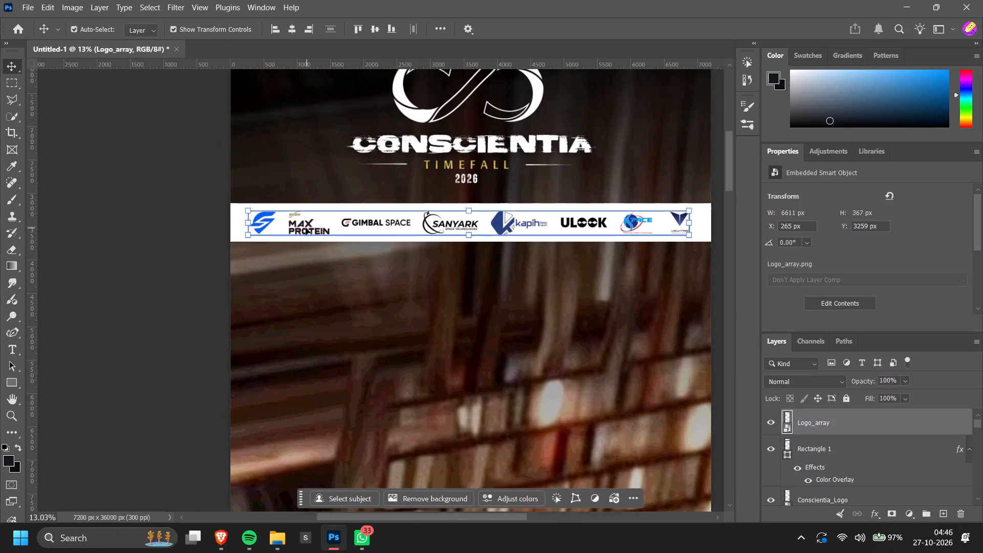
pyautogui.click(130, 205)
pyautogui.keyDown('alt'); pyautogui.scroll(-4, 130, 205); pyautogui.keyUp('alt')
pyautogui.scroll(-4, 130, 205)
pyautogui.scroll(1, 130, 205)
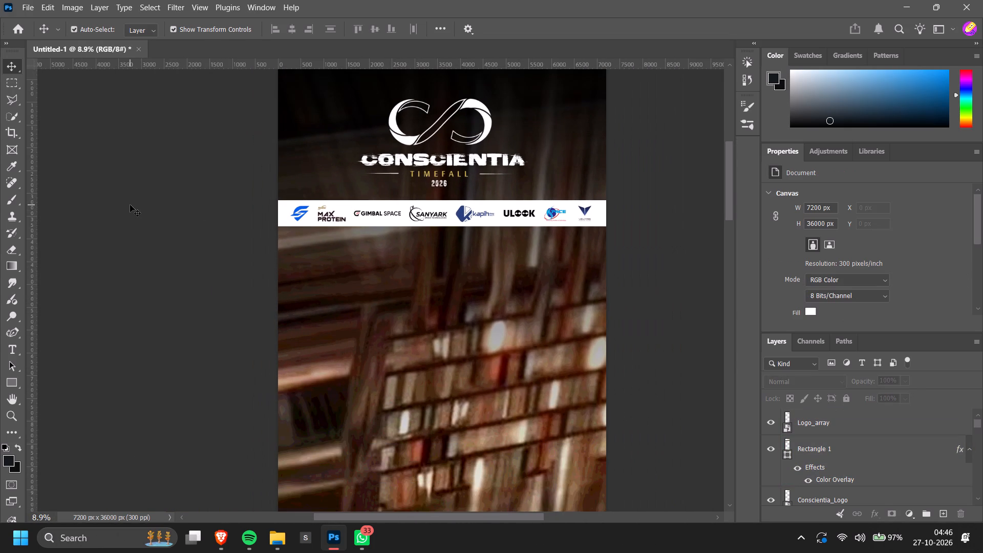
pyautogui.scroll(3, 130, 205)
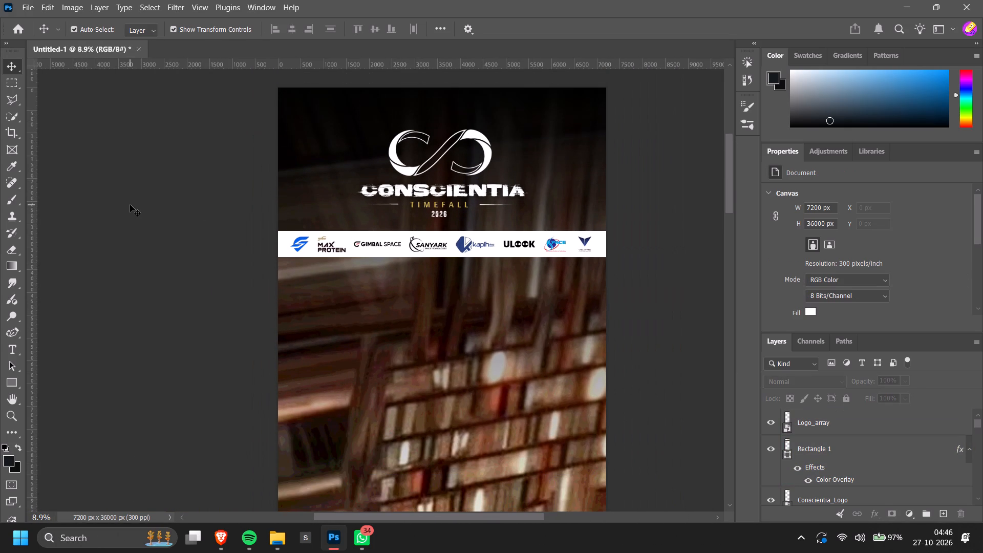
pyautogui.keyDown('ctrl'); pyautogui.scroll(-3, 131, 205); pyautogui.keyUp('ctrl')
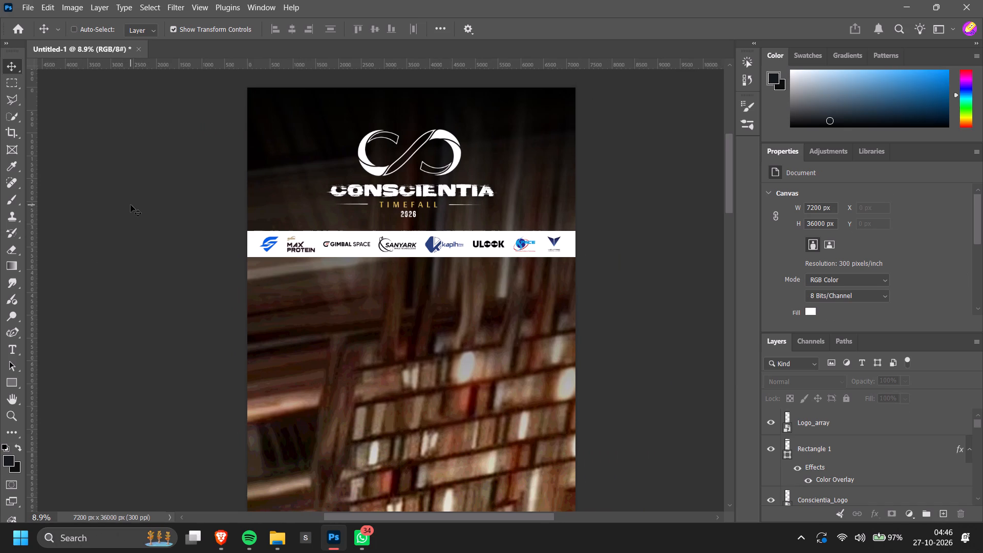
pyautogui.keyDown('alt'); pyautogui.scroll(-5, 131, 205); pyautogui.keyUp('alt')
pyautogui.scroll(-5, 151, 198)
pyautogui.keyDown('ctrl'); pyautogui.scroll(-4, 148, 209); pyautogui.keyUp('ctrl')
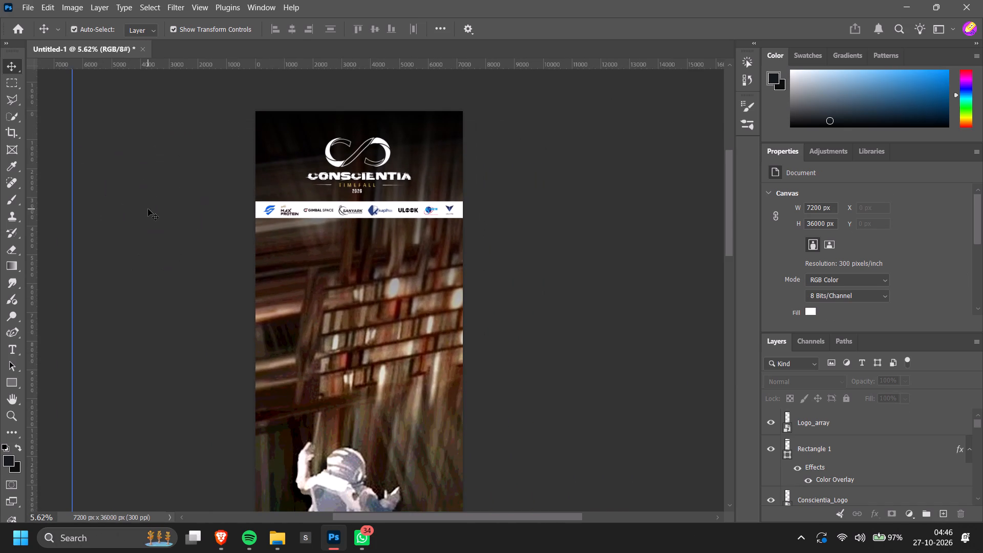
pyautogui.keyDown('alt'); pyautogui.scroll(-7, 123, 226); pyautogui.keyUp('alt')
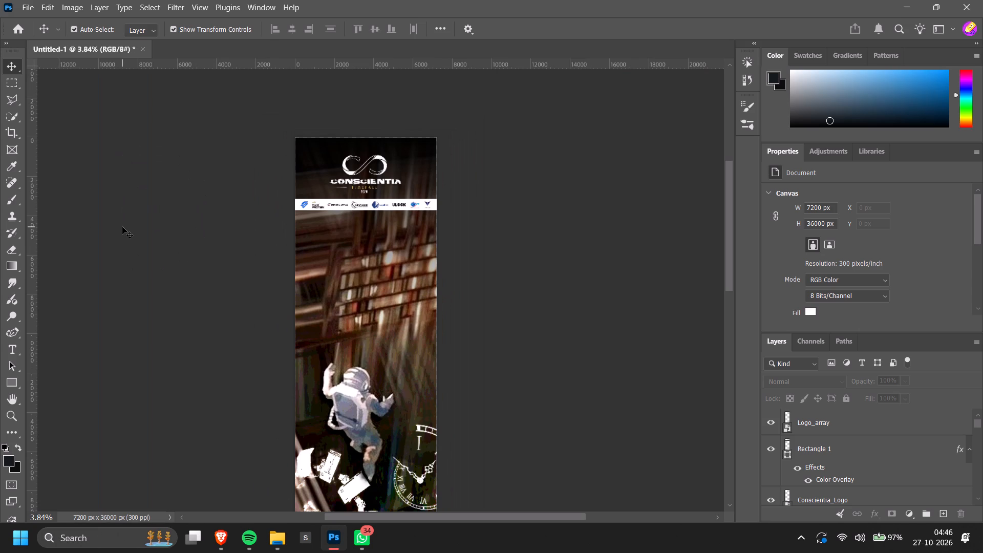
pyautogui.keyDown('alt'); pyautogui.scroll(-3, 124, 225); pyautogui.keyUp('alt')
# Move the Logo_array strip and the white rectangle together down so the rectangle sits at about Y 3816 px, and deselect them.
pyautogui.keyDown('alt'); pyautogui.scroll(17, 432, 193); pyautogui.keyUp('alt')
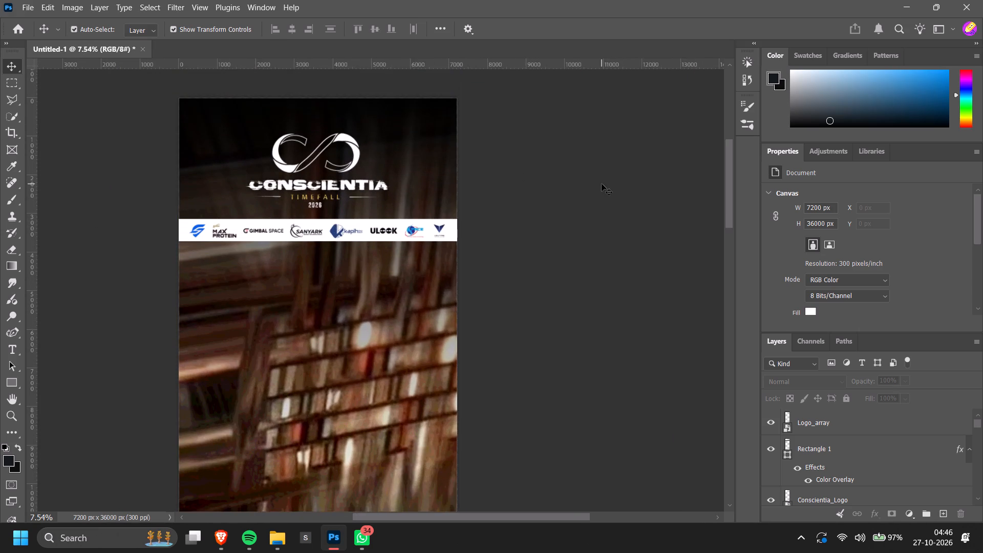
pyautogui.keyDown('alt'); pyautogui.scroll(9, 602, 184); pyautogui.keyUp('alt')
pyautogui.keyDown('alt'); pyautogui.scroll(7, 494, 252); pyautogui.keyUp('alt')
pyautogui.click(503, 209)
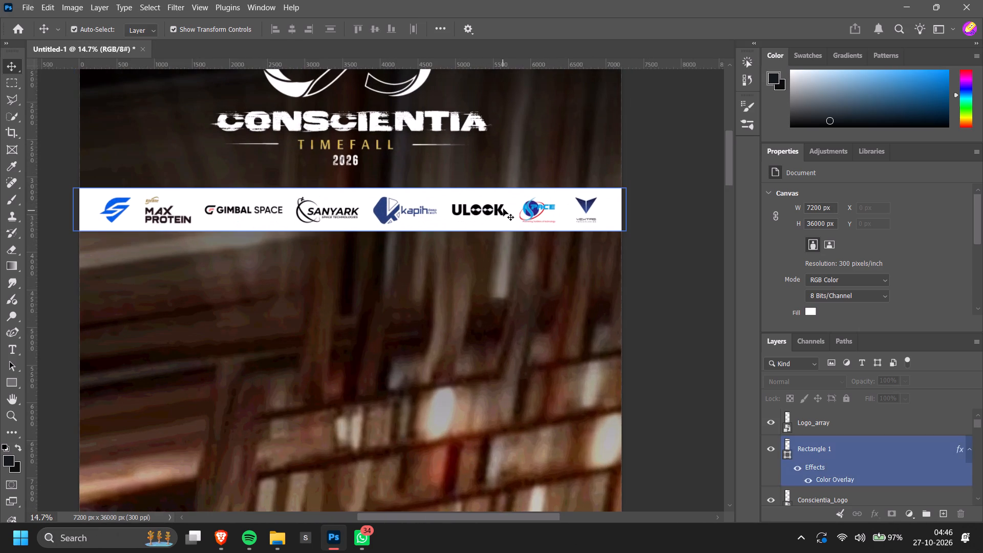
pyautogui.keyDown('shift'); pyautogui.click(383, 212); pyautogui.keyUp('shift')
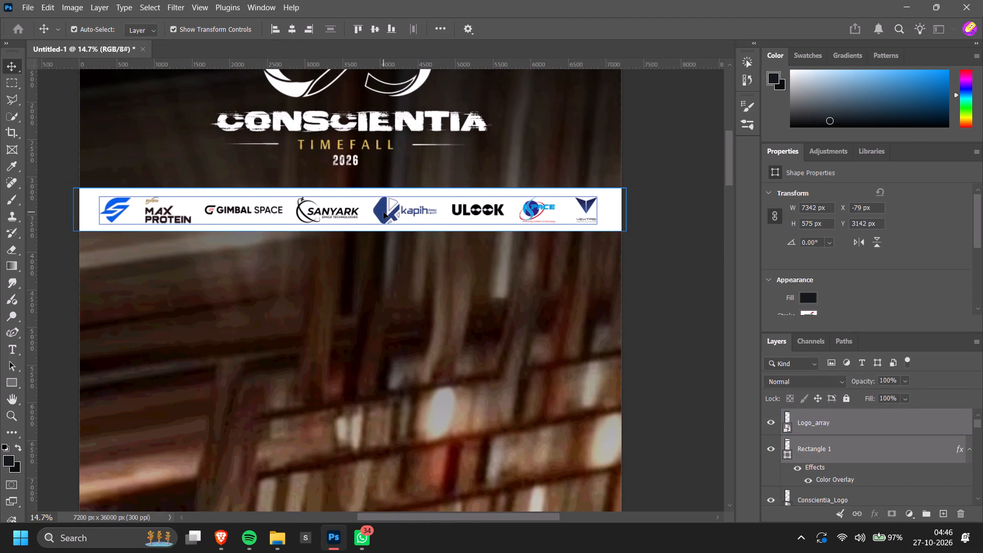
pyautogui.moveTo(383, 210); pyautogui.dragTo(382, 259)
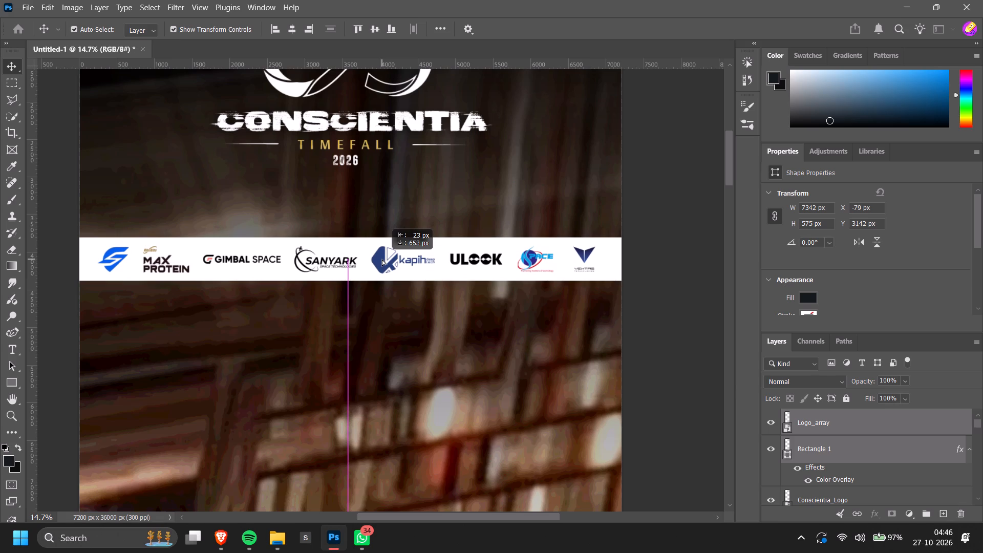
pyautogui.moveTo(382, 259); pyautogui.dragTo(383, 261)
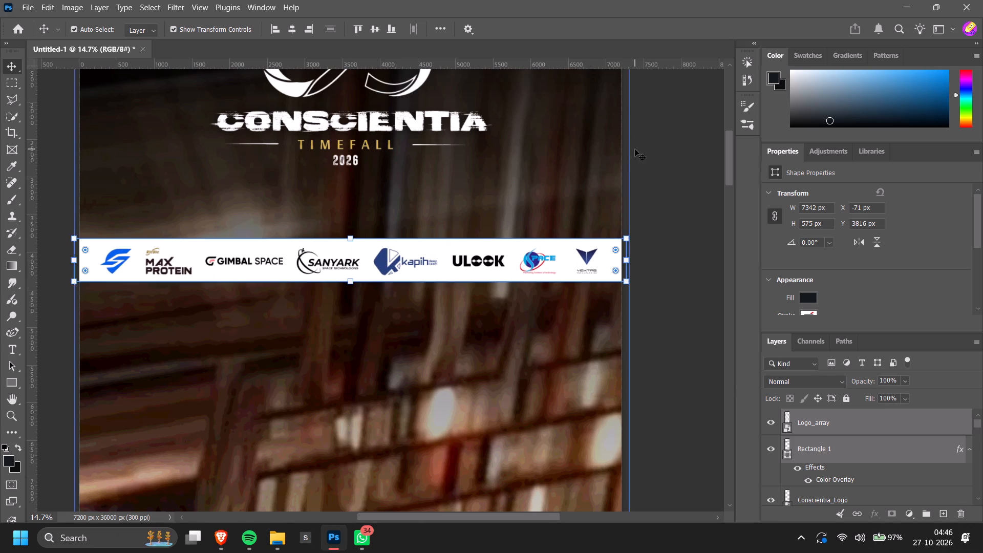
pyautogui.click(654, 144)
# Scale the white rectangle behind the sponsor logos down to about 7277 × 570 px, at about X -38 px, Y 3821 px.
pyautogui.keyDown('alt'); pyautogui.scroll(-20, 654, 144); pyautogui.keyUp('alt')
pyautogui.keyDown('alt'); pyautogui.scroll(-4, 654, 144); pyautogui.keyUp('alt')
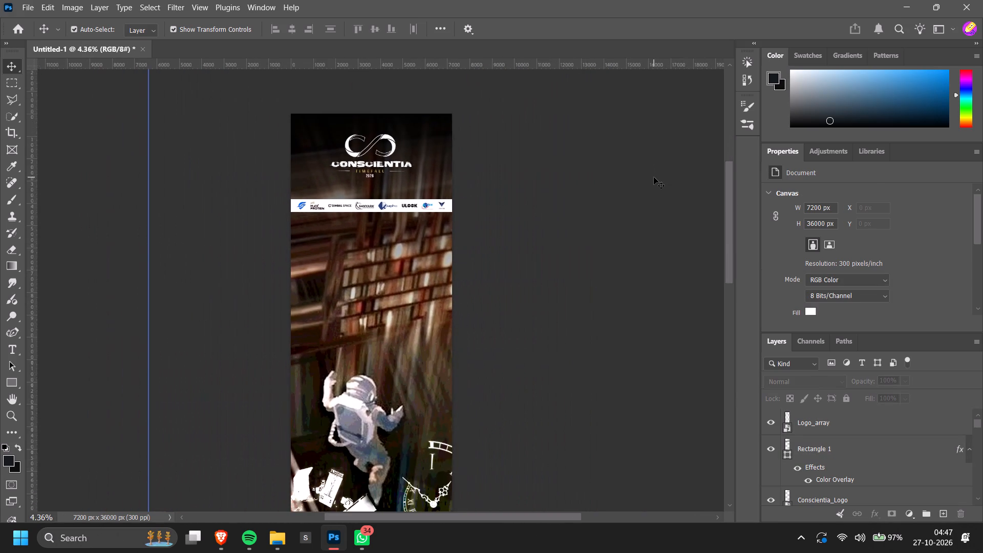
pyautogui.keyDown('alt'); pyautogui.scroll(-4, 654, 177); pyautogui.keyUp('alt')
pyautogui.scroll(5, 654, 177)
pyautogui.keyDown('alt'); pyautogui.scroll(10, 553, 147); pyautogui.keyUp('alt')
pyautogui.keyDown('alt'); pyautogui.scroll(6, 526, 190); pyautogui.keyUp('alt')
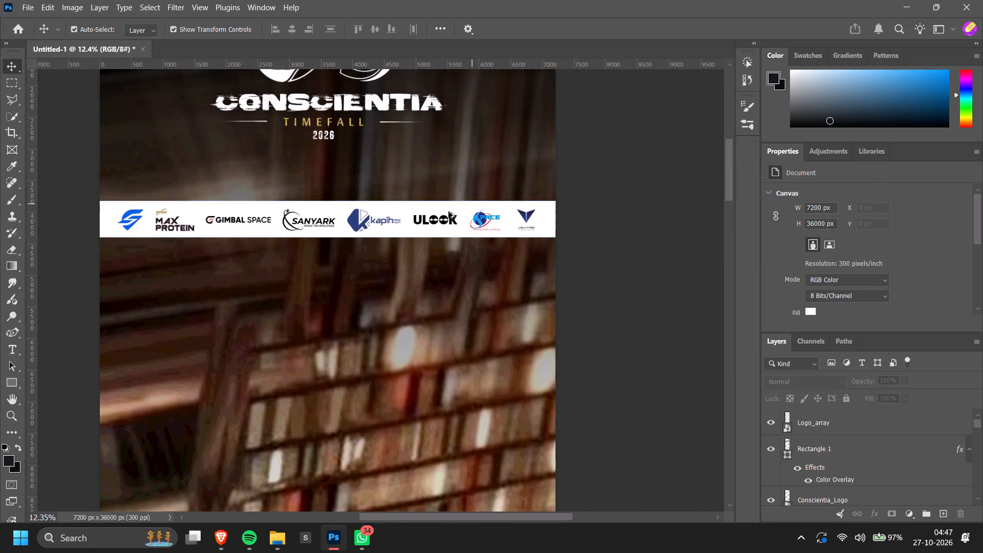
pyautogui.keyDown('ctrl'); pyautogui.scroll(6, 456, 208); pyautogui.keyUp('ctrl')
pyautogui.click(485, 205)
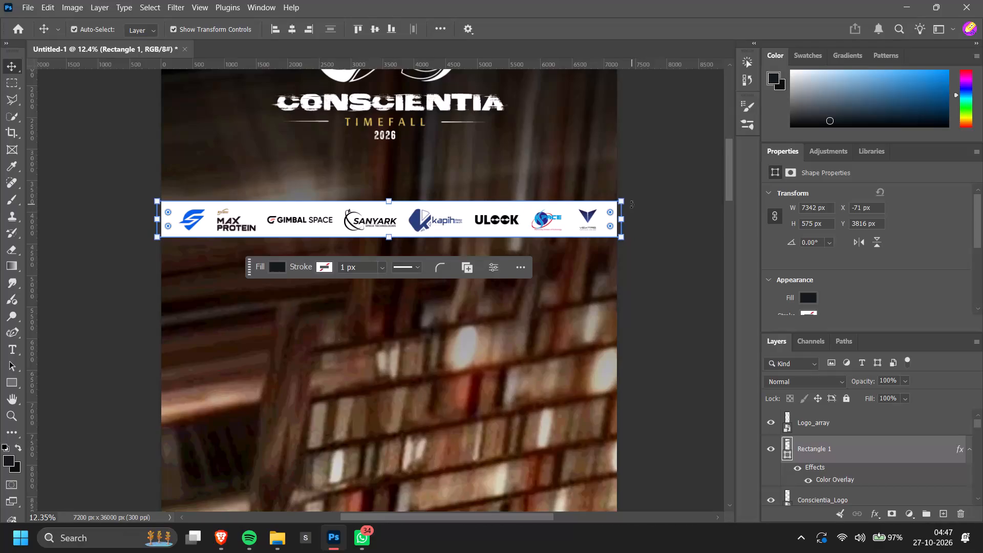
pyautogui.click(622, 204)
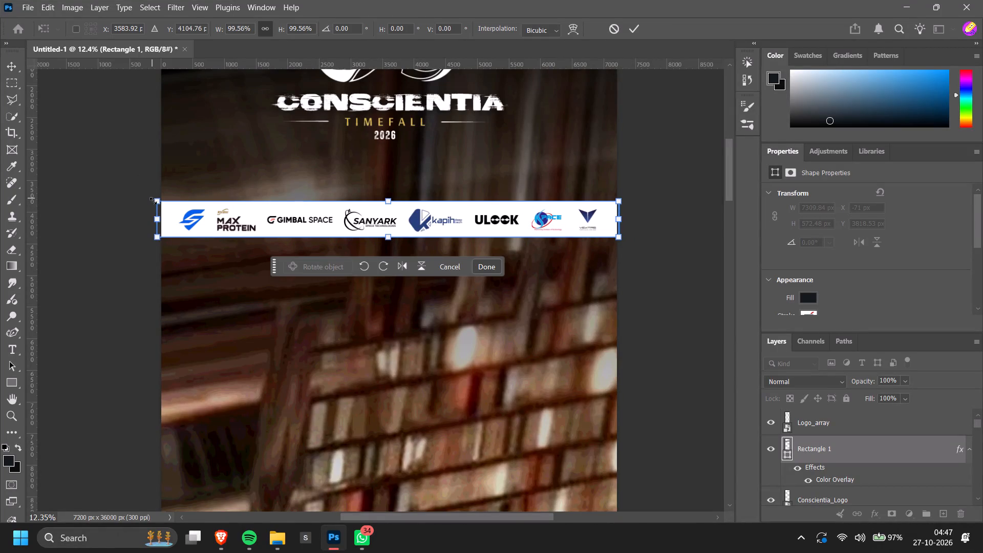
pyautogui.click(153, 201)
pyautogui.click(118, 169)
pyautogui.click(114, 110)
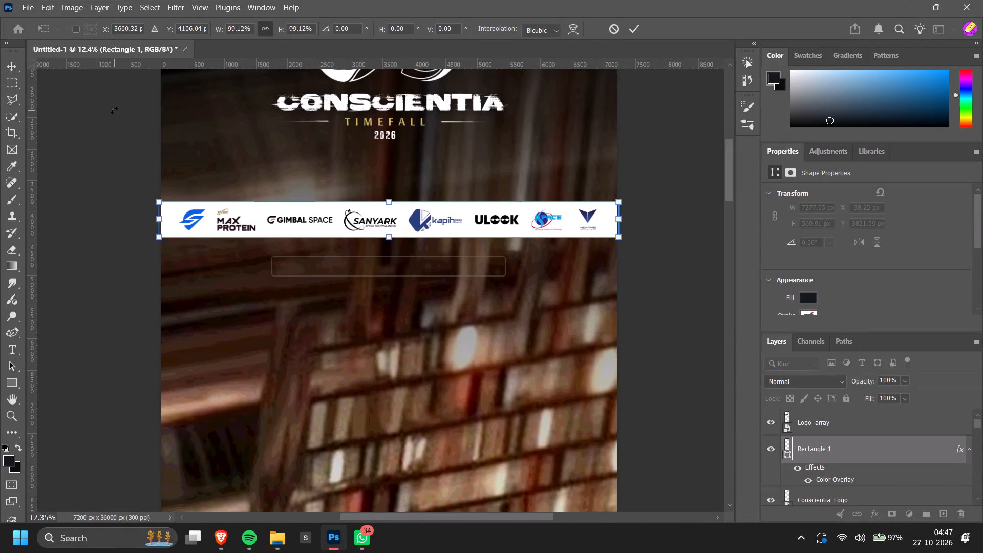
pyautogui.keyDown('alt'); pyautogui.scroll(-6, 496, 194); pyautogui.keyUp('alt')
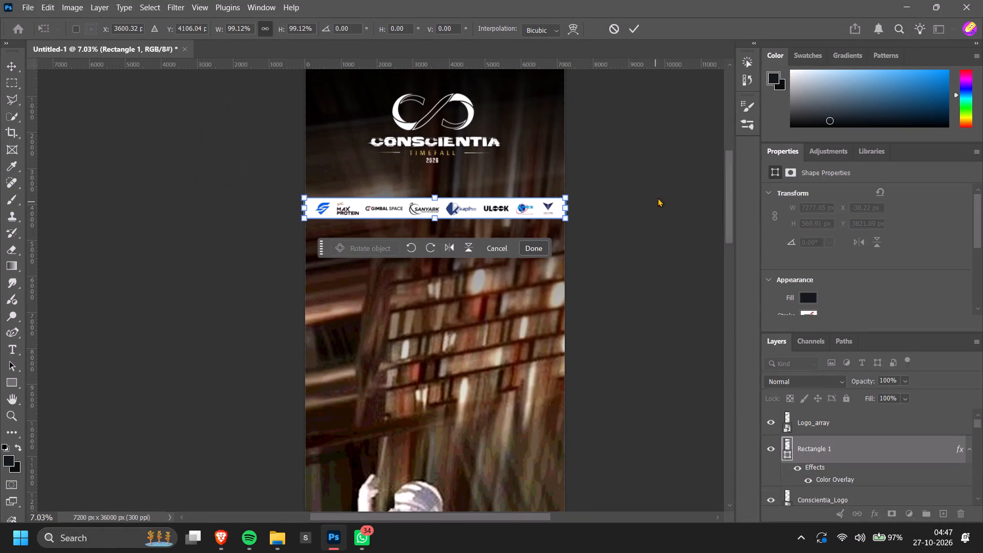
pyautogui.click(661, 154)
pyautogui.click(637, 346)
pyautogui.doubleClick(661, 440)
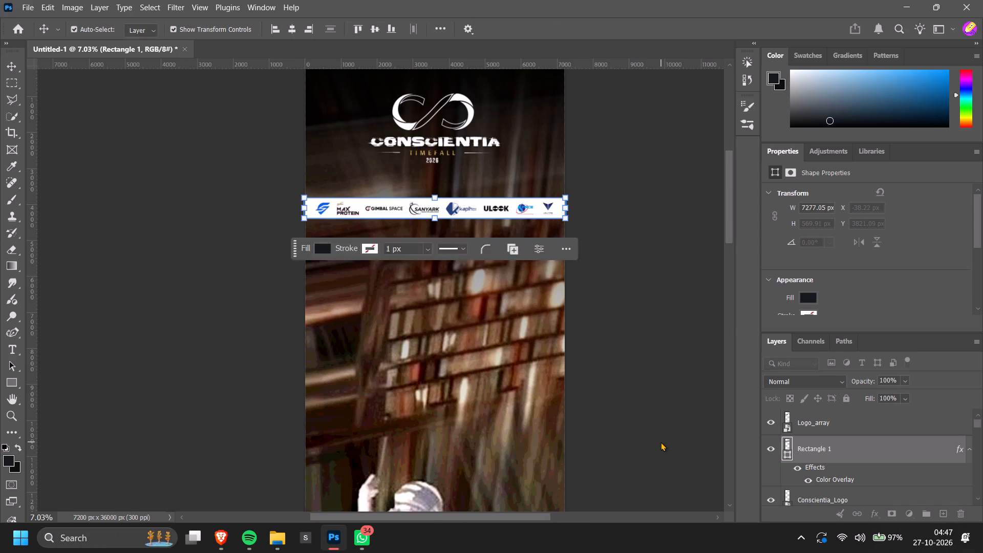
# Examine the white sponsor band's edges, centring and spacing below the Conscientia logo, both close up and zoomed out.
pyautogui.scroll(10, 663, 422)
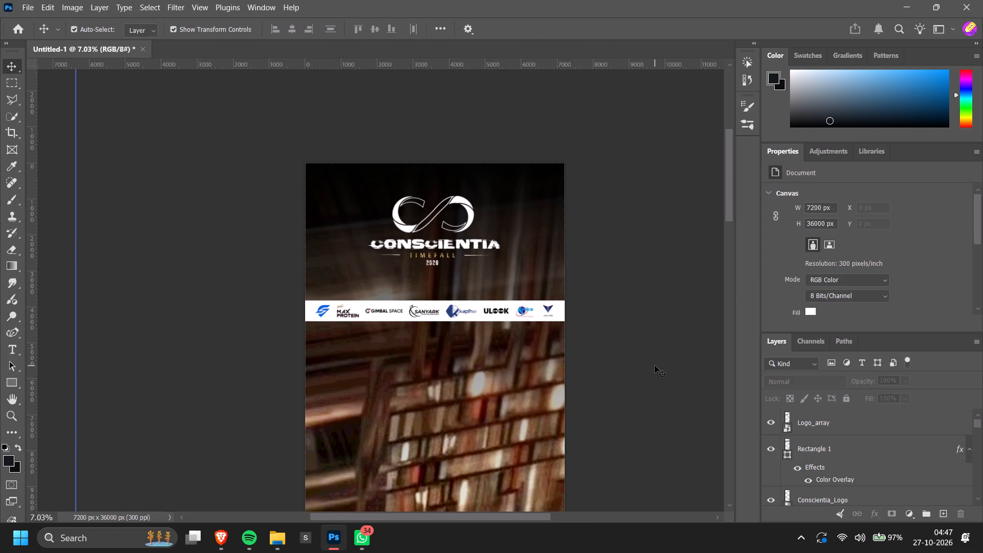
pyautogui.scroll(2, 655, 366)
pyautogui.scroll(-9, 655, 366)
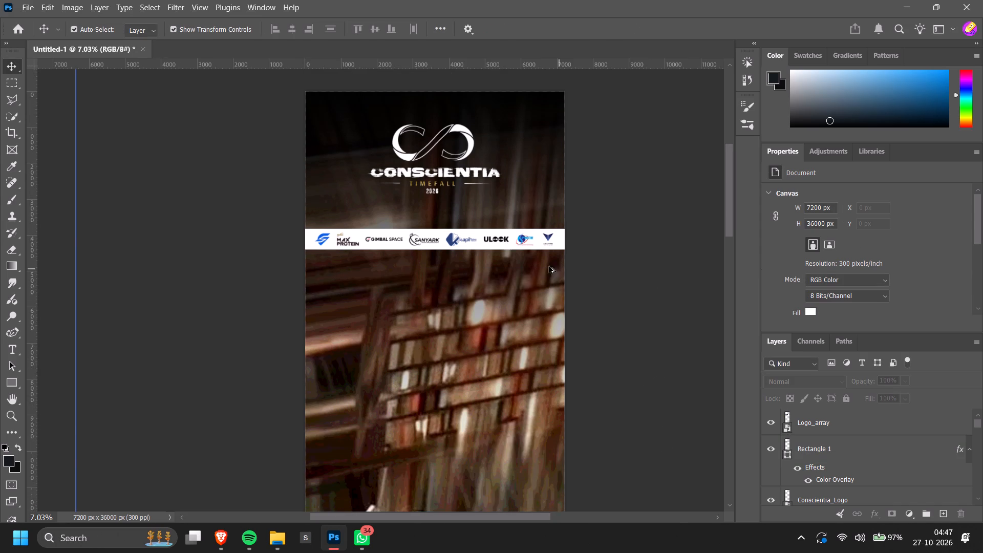
pyautogui.keyDown('alt'); pyautogui.scroll(9, 543, 262); pyautogui.keyUp('alt')
pyautogui.keyDown('ctrl'); pyautogui.scroll(6, 724, 288); pyautogui.keyUp('ctrl')
pyautogui.keyDown('ctrl'); pyautogui.scroll(7, 647, 332); pyautogui.keyUp('ctrl')
pyautogui.scroll(-6, 648, 332)
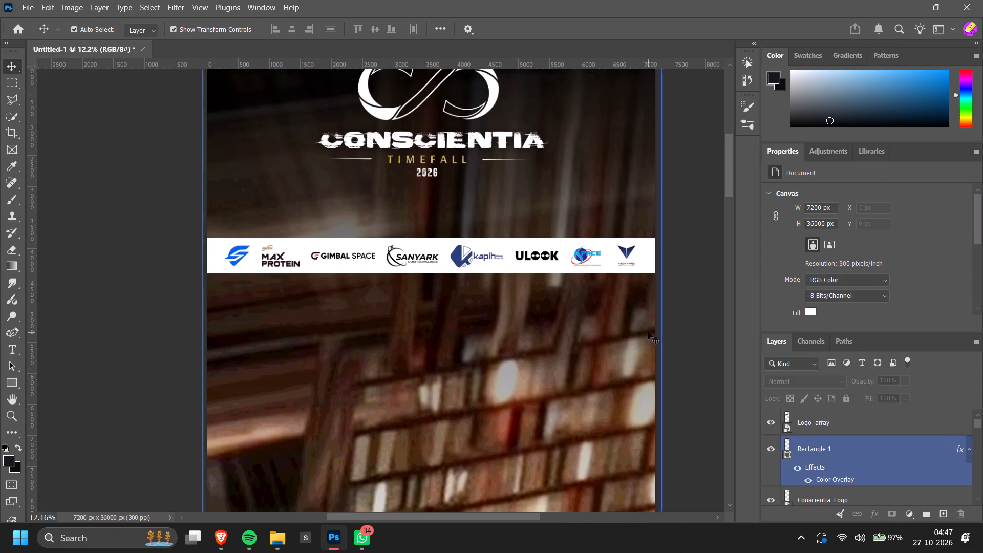
pyautogui.keyDown('ctrl'); pyautogui.scroll(-5, 664, 305); pyautogui.keyUp('ctrl')
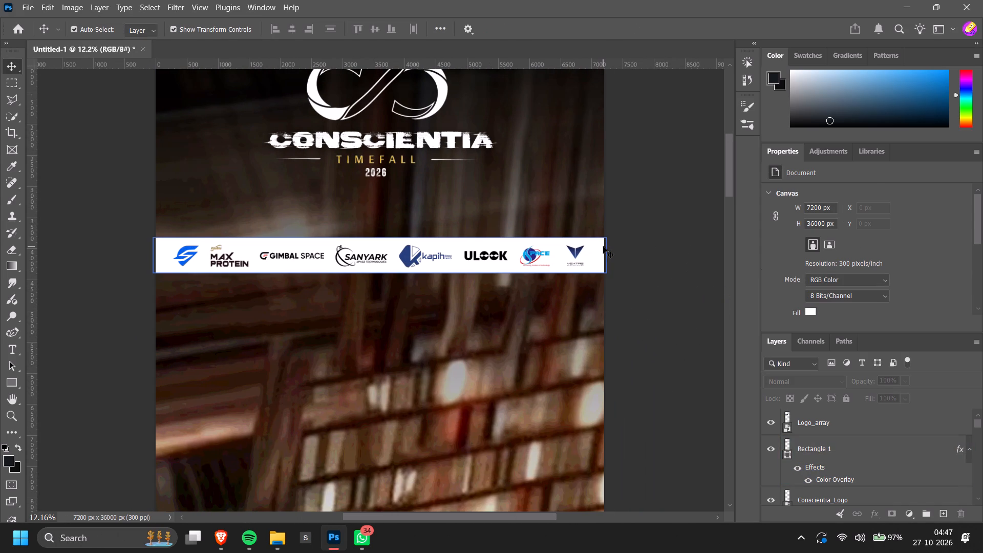
pyautogui.click(603, 246)
pyautogui.click(692, 256)
pyautogui.scroll(-9, 690, 257)
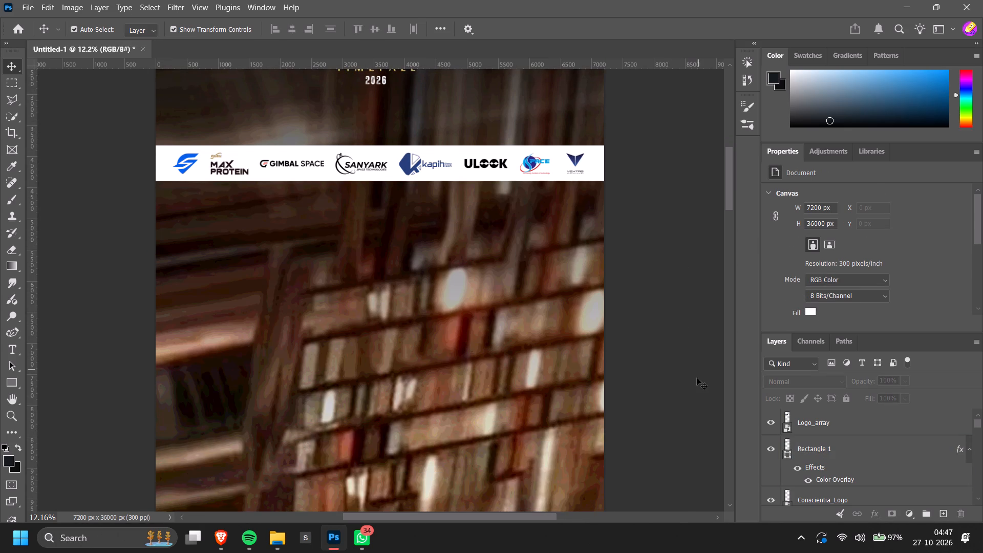
pyautogui.scroll(8, 691, 419)
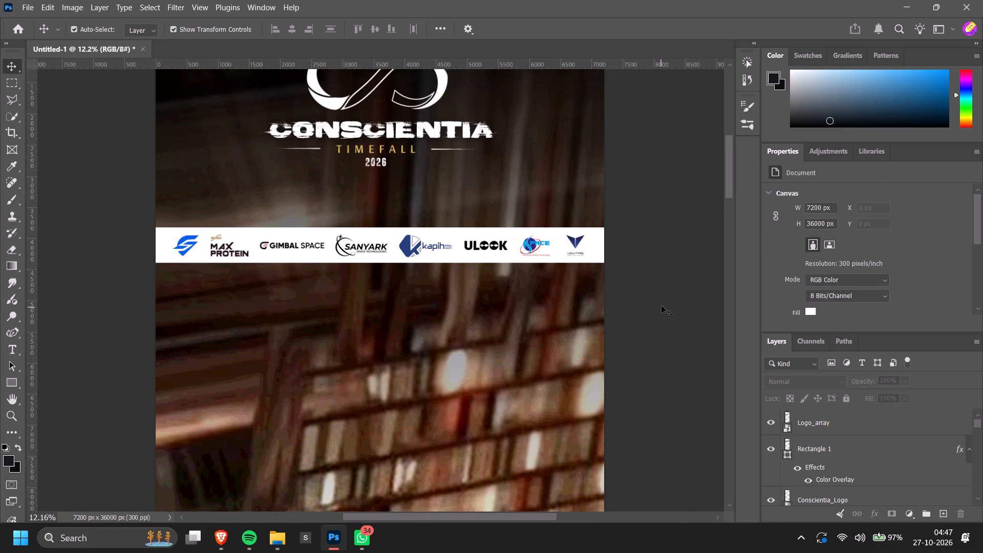
pyautogui.scroll(1, 614, 262)
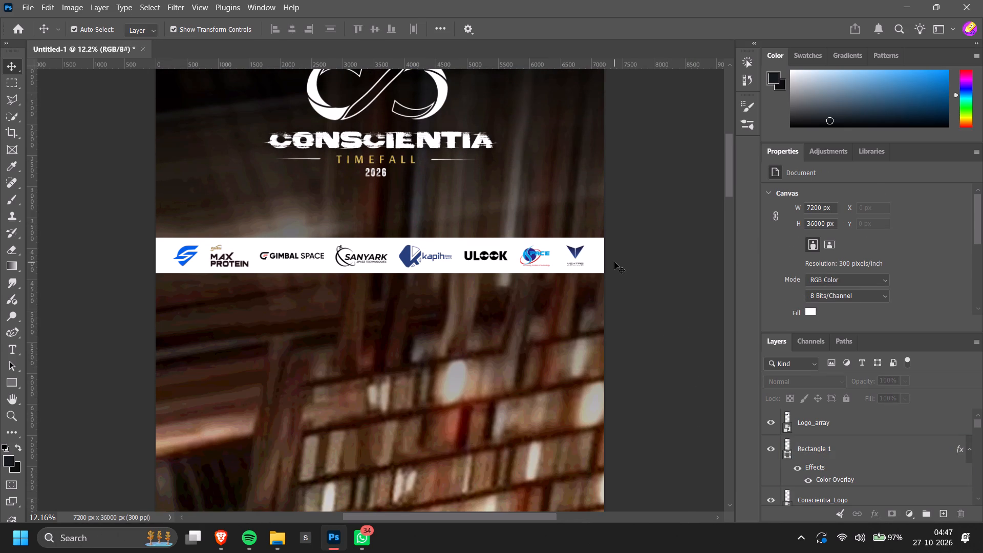
pyautogui.keyDown('alt'); pyautogui.scroll(4, 614, 262); pyautogui.keyUp('alt')
pyautogui.keyDown('ctrl'); pyautogui.scroll(5, 639, 261); pyautogui.keyUp('ctrl')
pyautogui.click(673, 281)
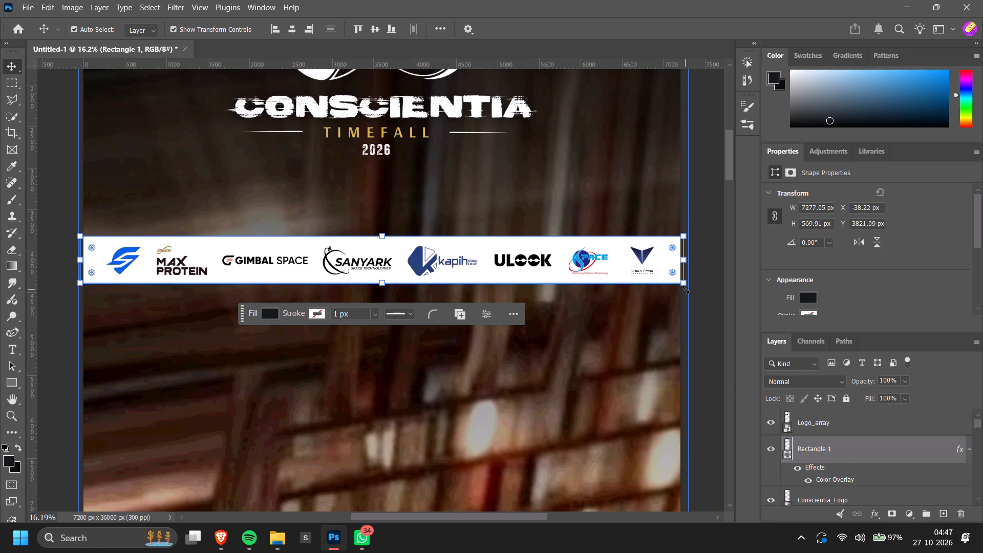
pyautogui.keyDown('alt'); pyautogui.scroll(-5, 663, 308); pyautogui.keyUp('alt')
pyautogui.scroll(-13, 660, 310)
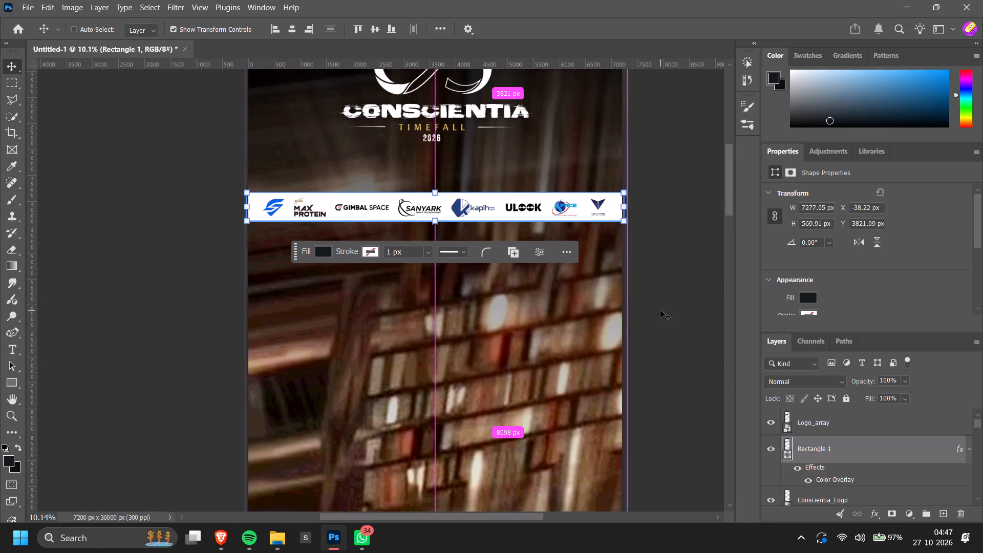
pyautogui.scroll(-6, 660, 310)
pyautogui.click(658, 311)
pyautogui.keyDown('alt'); pyautogui.scroll(-2, 653, 296); pyautogui.keyUp('alt')
pyautogui.scroll(-2, 653, 296)
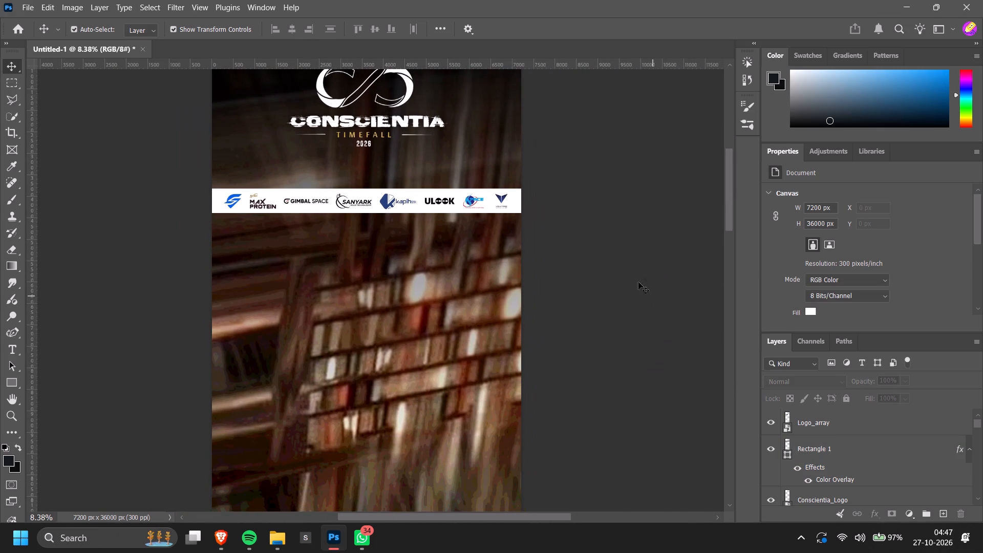
pyautogui.scroll(20, 274, 315)
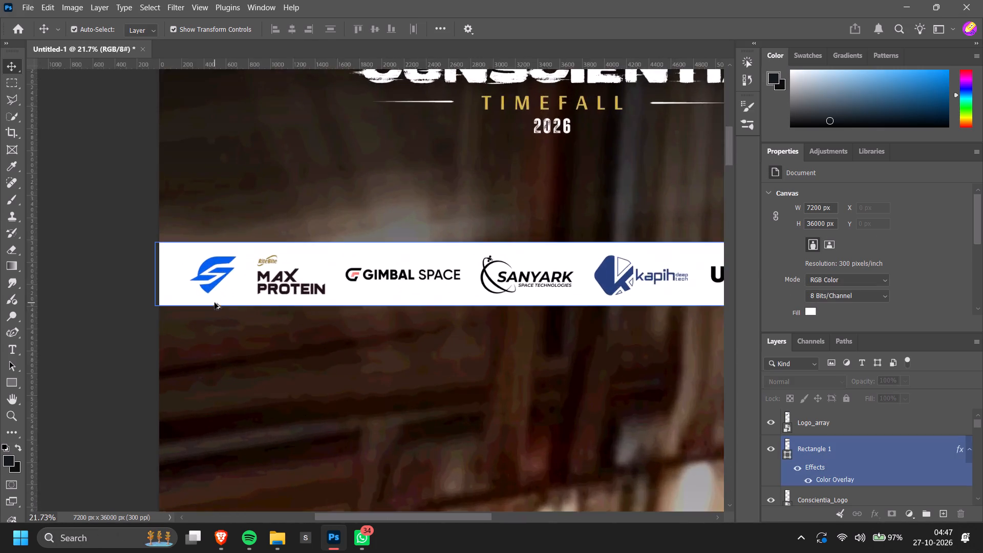
pyautogui.scroll(4, 215, 303)
pyautogui.keyDown('ctrl'); pyautogui.scroll(-5, 219, 302); pyautogui.keyUp('ctrl')
pyautogui.keyDown('alt'); pyautogui.scroll(-12, 219, 302); pyautogui.keyUp('alt')
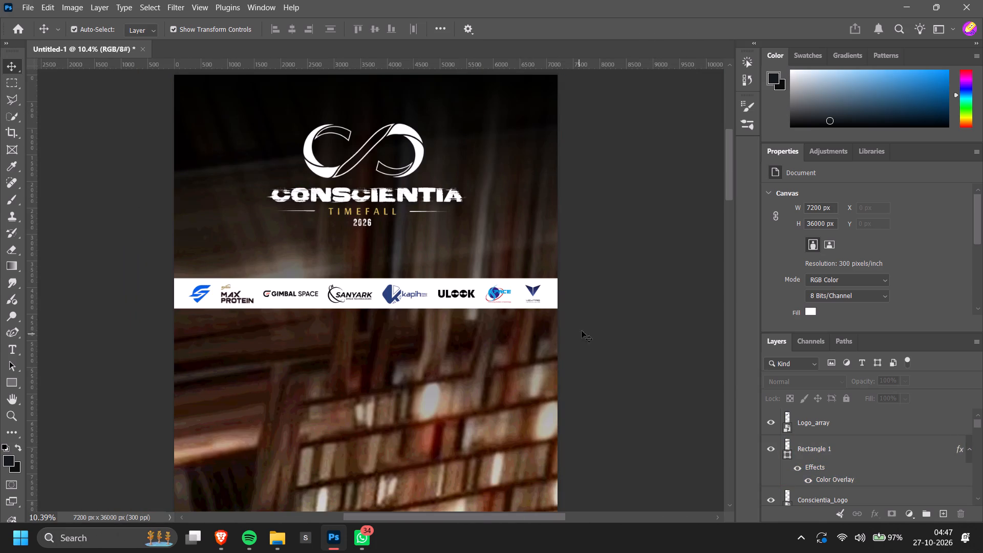
pyautogui.click(632, 286)
pyautogui.keyDown('ctrl'); pyautogui.scroll(2, 624, 284); pyautogui.keyUp('ctrl')
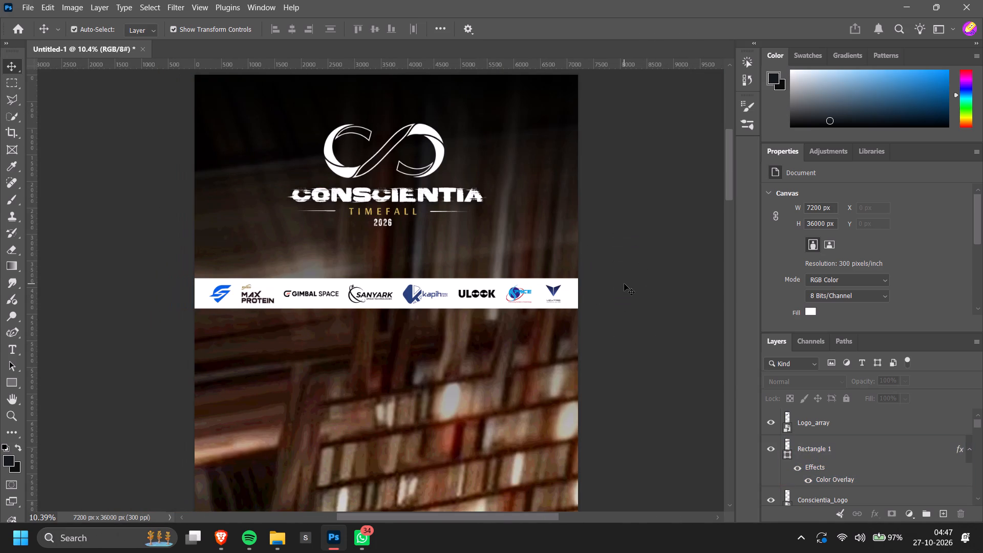
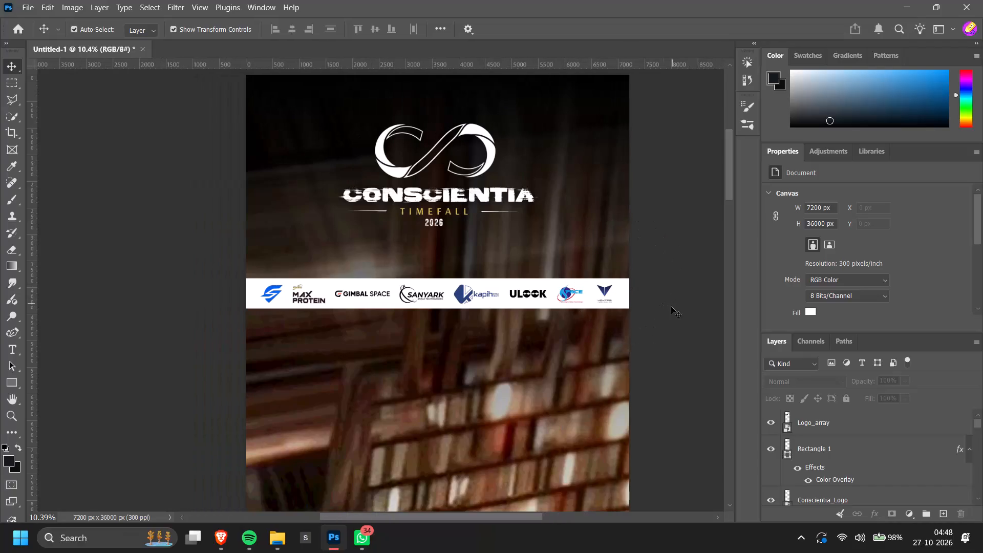
# Check the white rectangle's extents against the canvas edges, deselect it, and examine the sponsor band with the Conscientia logo at several magnifications.
pyautogui.click(623, 295)
pyautogui.scroll(-3, 649, 298)
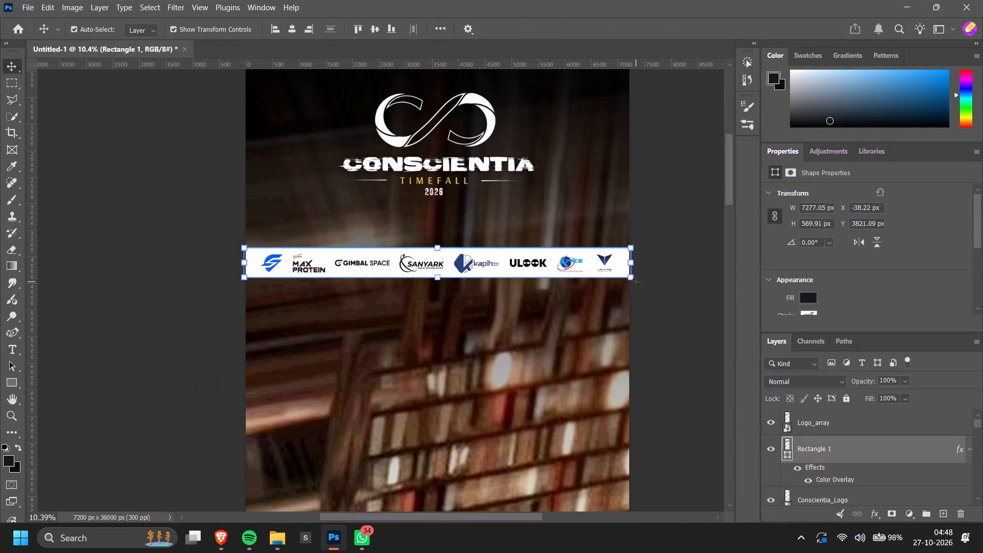
pyautogui.click(636, 282)
pyautogui.click(75, 173)
pyautogui.keyDown('alt'); pyautogui.scroll(-5, 82, 177); pyautogui.keyUp('alt')
pyautogui.click(119, 204)
pyautogui.keyDown('alt'); pyautogui.scroll(-5, 357, 241); pyautogui.keyUp('alt')
pyautogui.keyDown('alt'); pyautogui.scroll(11, 562, 268); pyautogui.keyUp('alt')
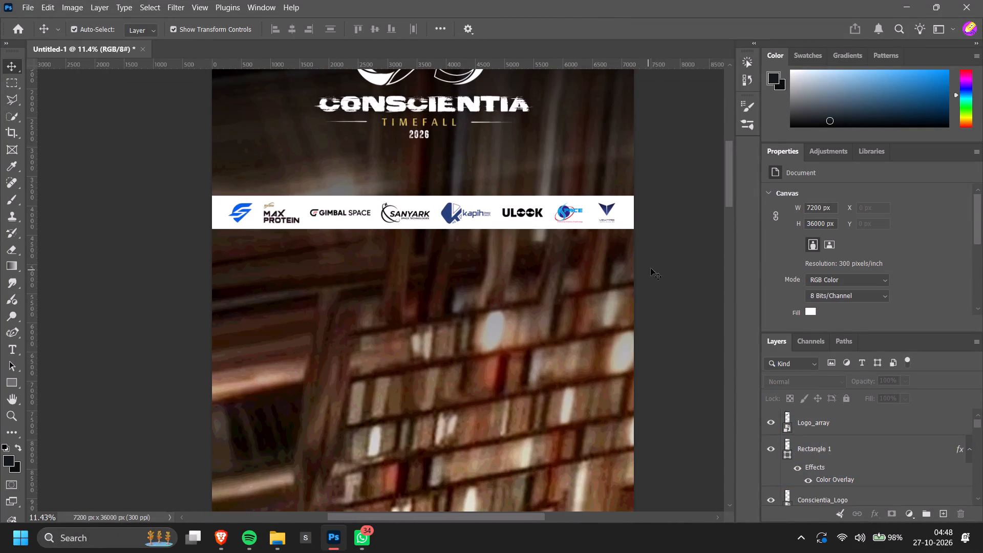
pyautogui.keyDown('ctrl'); pyautogui.scroll(-10, 668, 263); pyautogui.keyUp('ctrl')
pyautogui.scroll(9, 664, 261)
pyautogui.keyDown('ctrl'); pyautogui.scroll(6, 677, 270); pyautogui.keyUp('ctrl')
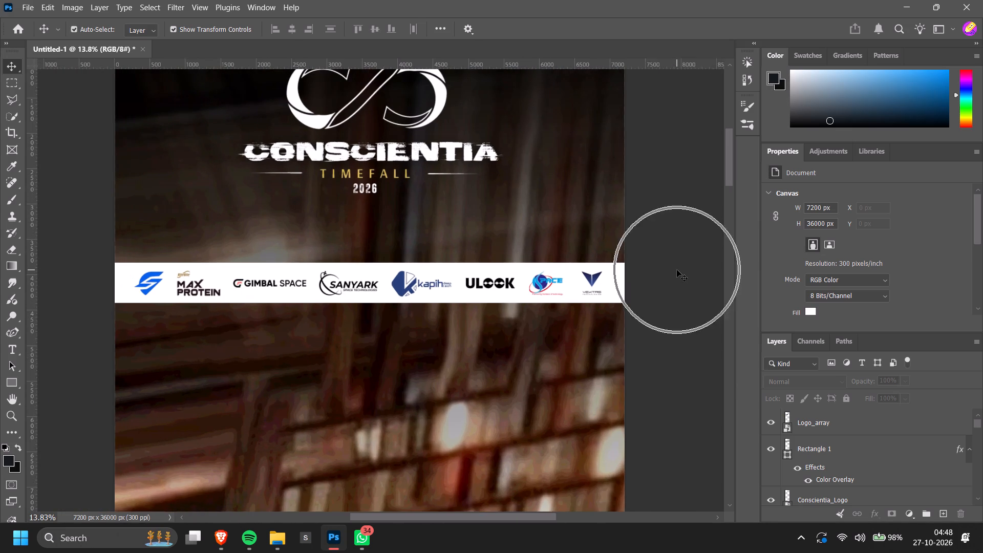
pyautogui.keyDown('alt'); pyautogui.scroll(-4, 677, 270); pyautogui.keyUp('alt')
pyautogui.keyDown('ctrl'); pyautogui.scroll(2, 677, 270); pyautogui.keyUp('ctrl')
pyautogui.scroll(1, 677, 270)
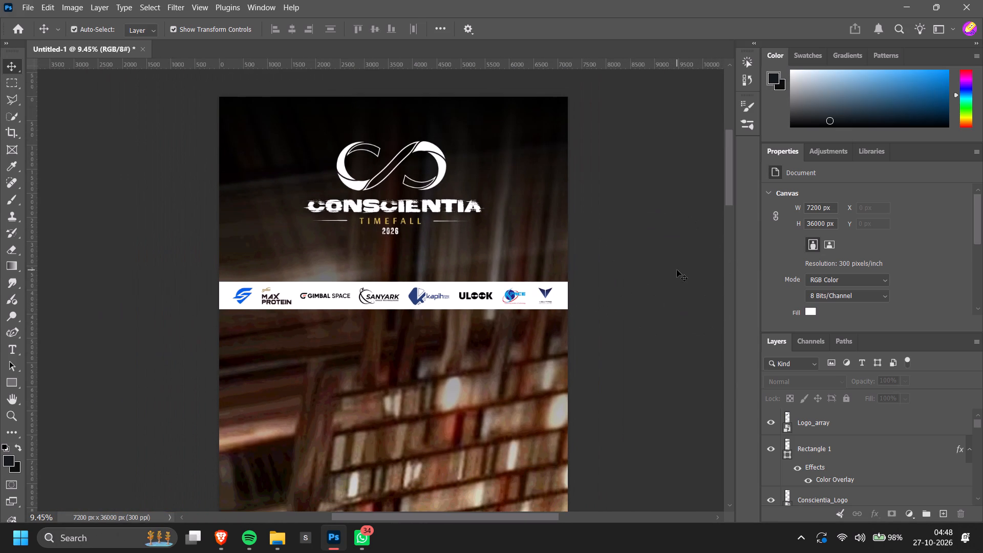
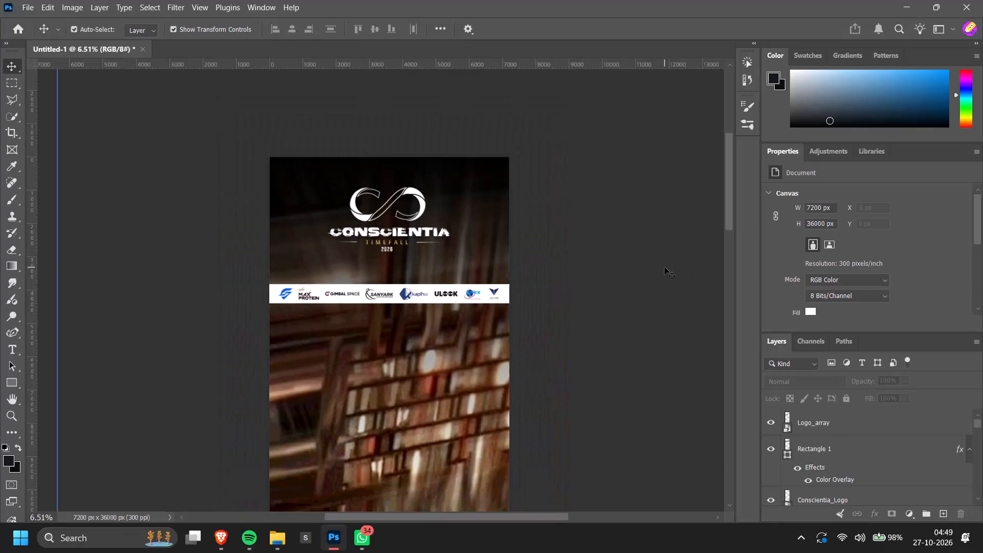
# Examine the Conscientia logo and the white sponsor band against the upper collage, both from a distance and close up.
pyautogui.scroll(-6, 656, 251)
pyautogui.scroll(4, 643, 251)
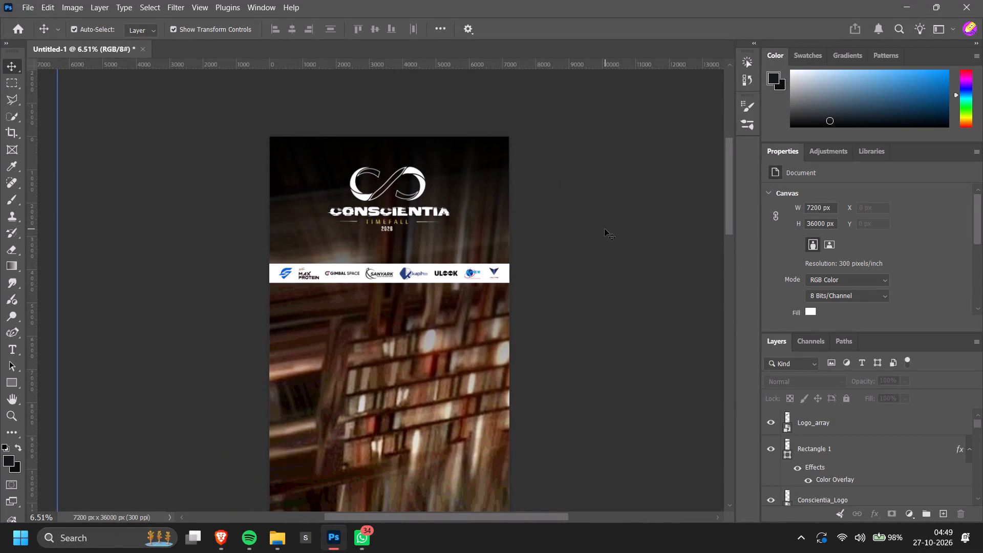
pyautogui.scroll(2, 605, 229)
pyautogui.scroll(-3, 605, 229)
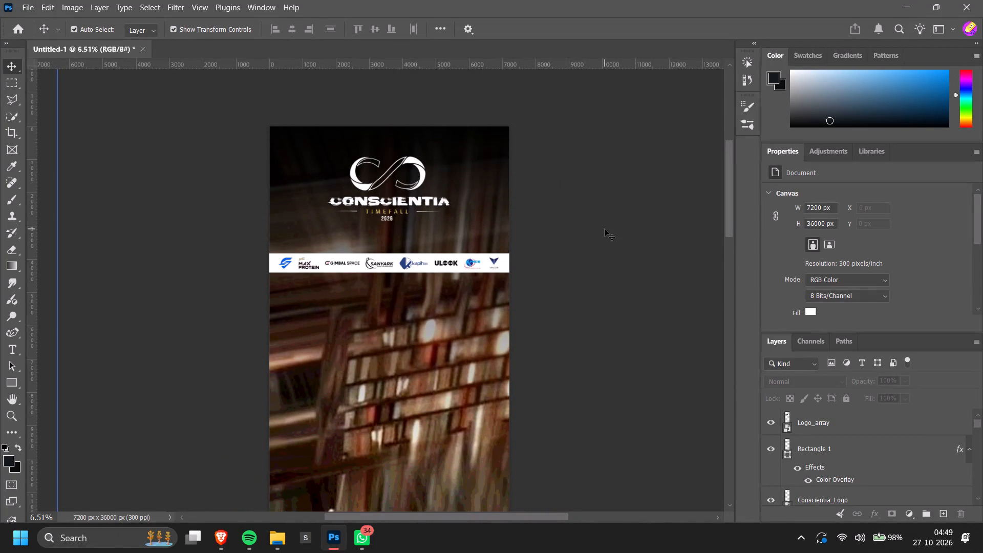
pyautogui.keyDown('alt'); pyautogui.scroll(-13, 605, 229); pyautogui.keyUp('alt')
pyautogui.keyDown('alt'); pyautogui.scroll(3, 563, 271); pyautogui.keyUp('alt')
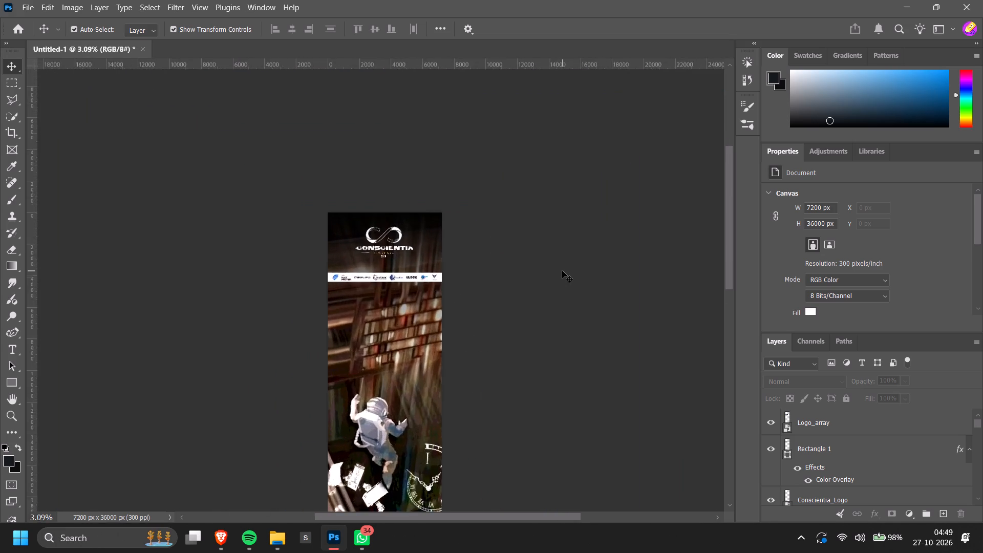
pyautogui.keyDown('alt'); pyautogui.scroll(17, 562, 271); pyautogui.keyUp('alt')
pyautogui.keyDown('ctrl'); pyautogui.scroll(-3, 574, 265); pyautogui.keyUp('ctrl')
pyautogui.keyDown('alt'); pyautogui.scroll(-1, 575, 270); pyautogui.keyUp('alt')
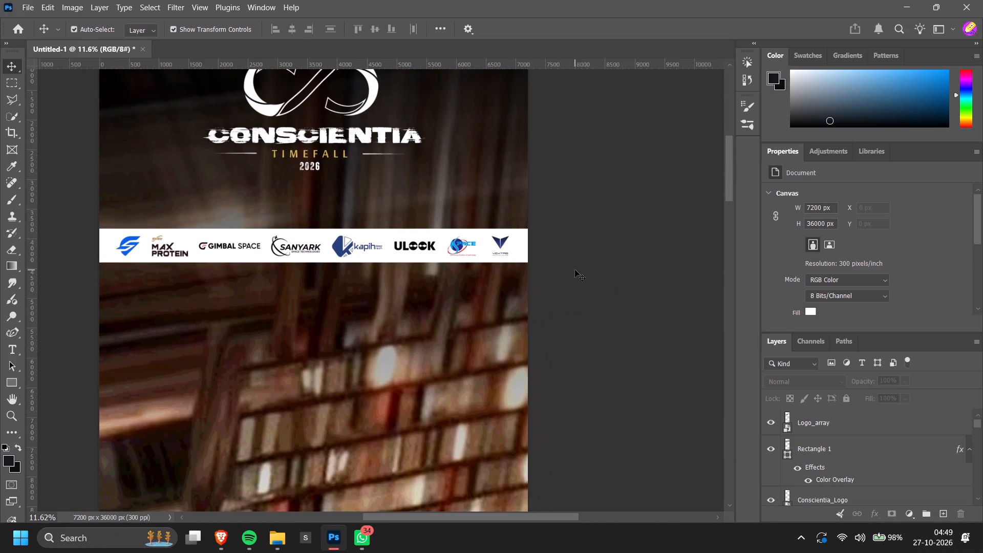
pyautogui.keyDown('ctrl'); pyautogui.scroll(8, 575, 270); pyautogui.keyUp('ctrl')
pyautogui.keyDown('ctrl'); pyautogui.scroll(-3, 575, 270); pyautogui.keyUp('ctrl')
pyautogui.keyDown('ctrl'); pyautogui.scroll(1, 585, 268); pyautogui.keyUp('ctrl')
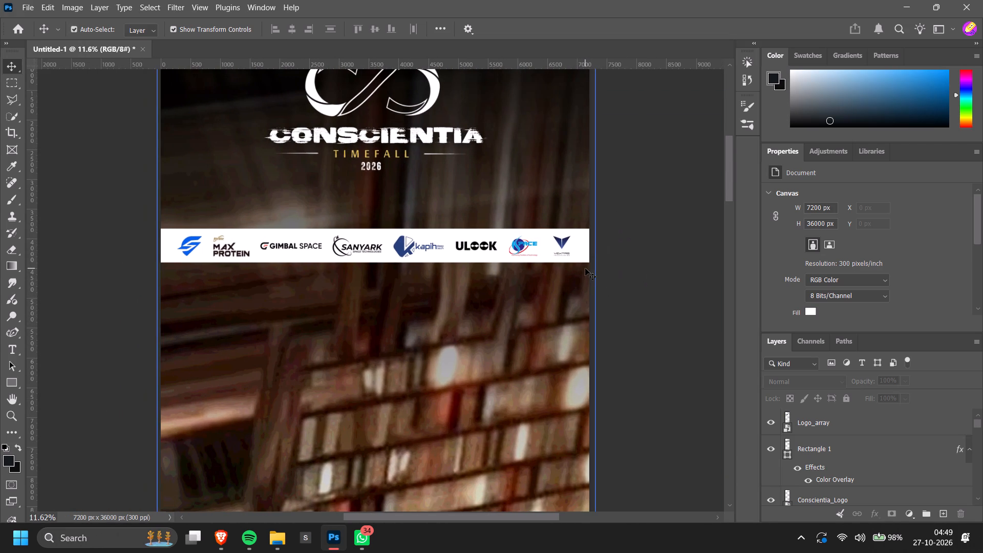
pyautogui.scroll(1, 585, 268)
pyautogui.scroll(-3, 586, 269)
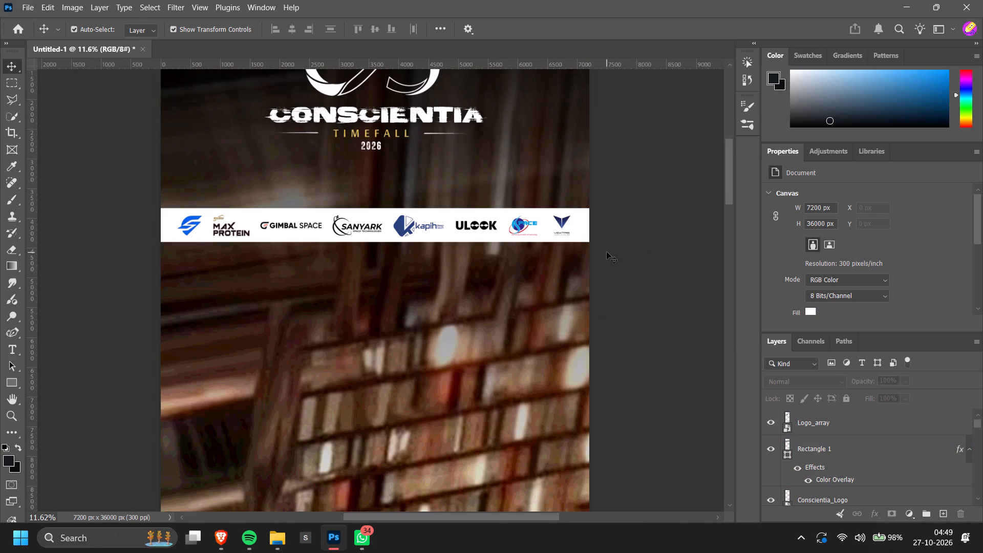
pyautogui.keyDown('ctrl'); pyautogui.scroll(2, 607, 252); pyautogui.keyUp('ctrl')
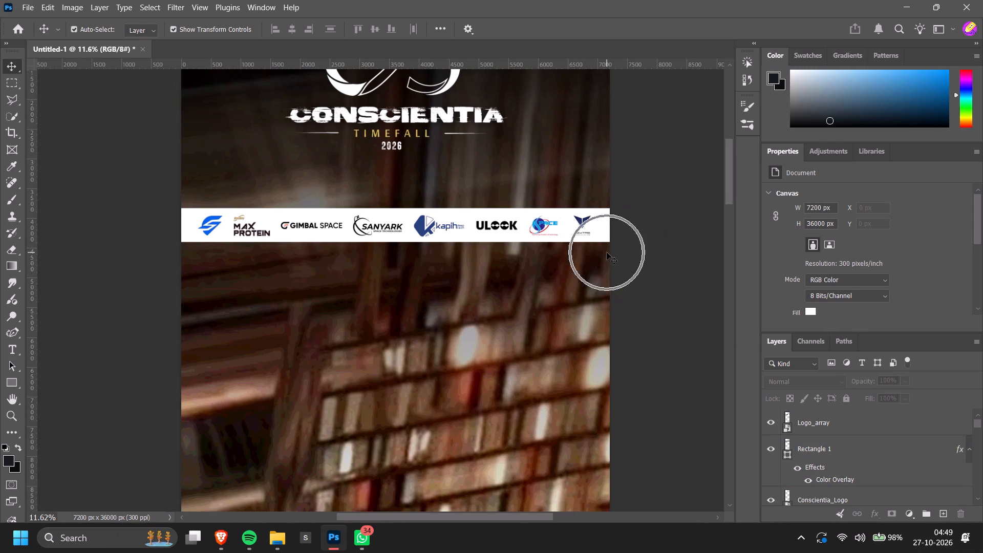
pyautogui.scroll(1, 656, 251)
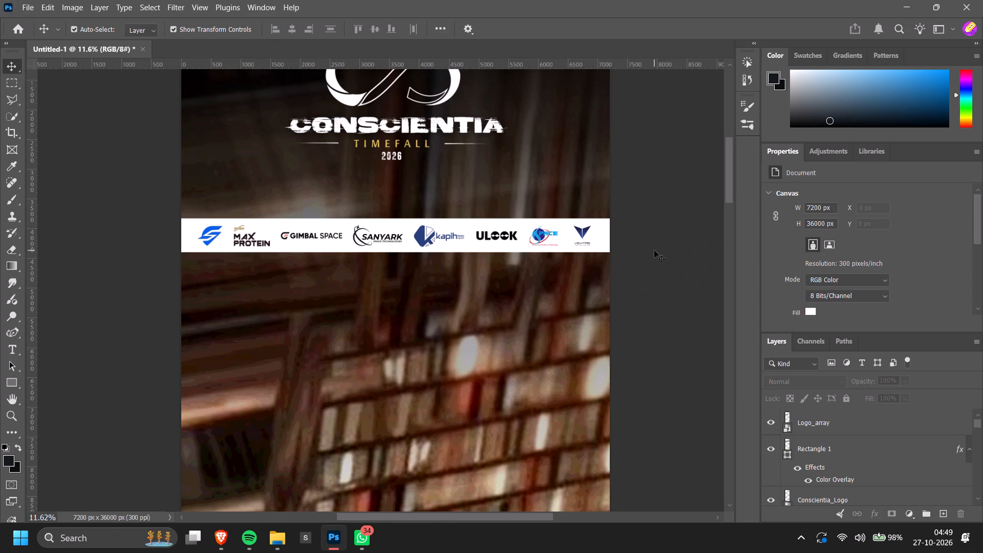
pyautogui.scroll(4, 654, 250)
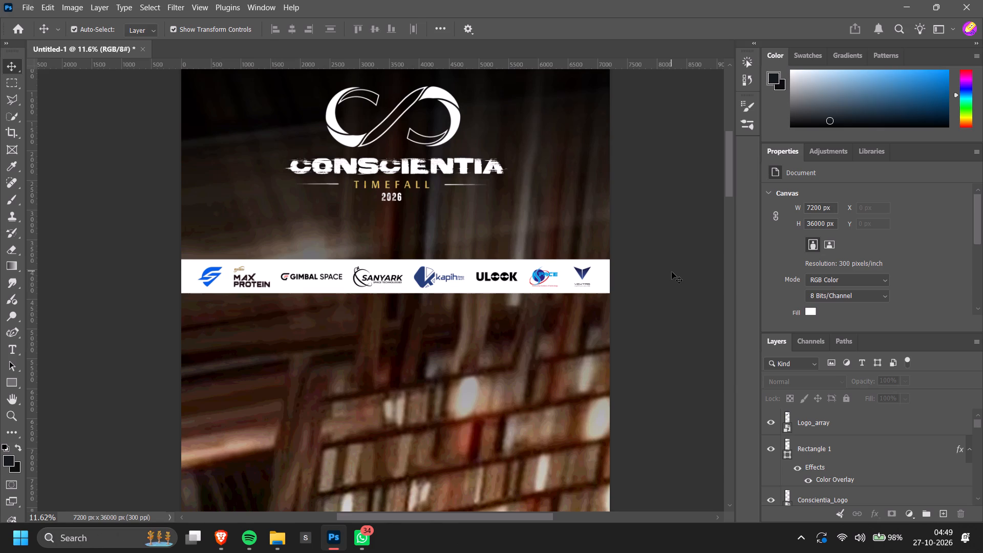
pyautogui.scroll(-2, 672, 272)
pyautogui.scroll(4, 672, 272)
pyautogui.scroll(-1, 672, 270)
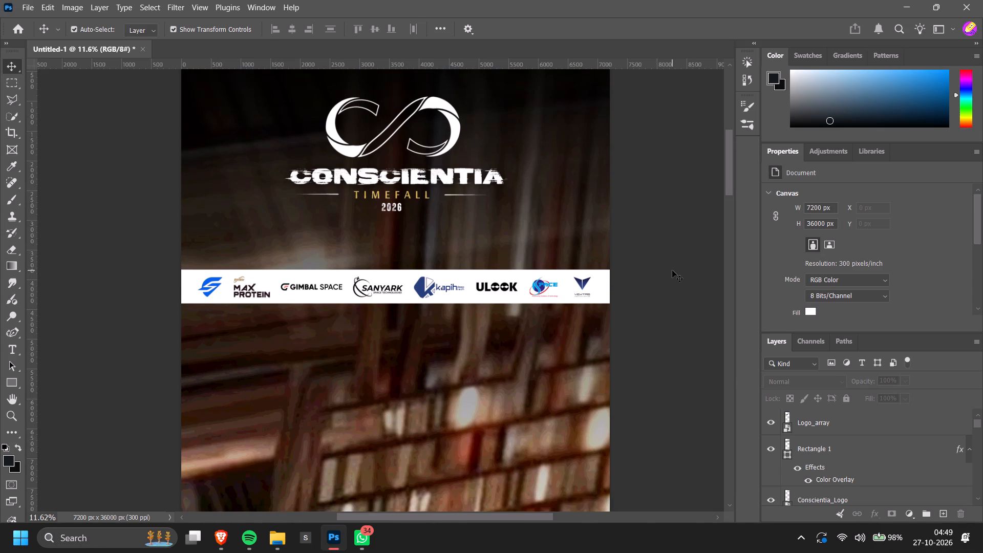
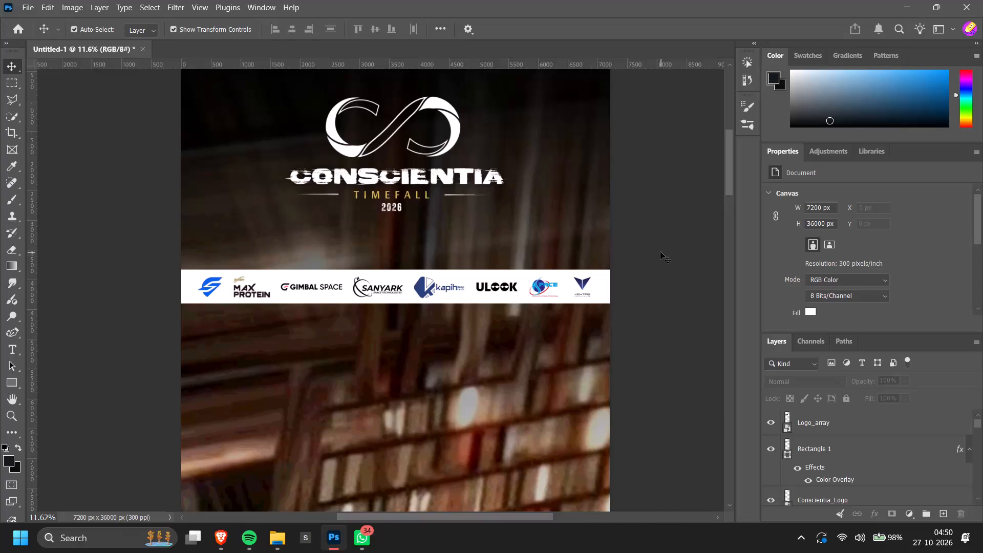
# Examine how the Conscientia logo and the white sponsor band sit against the top of the collage and its side edges.
pyautogui.scroll(-5, 636, 219)
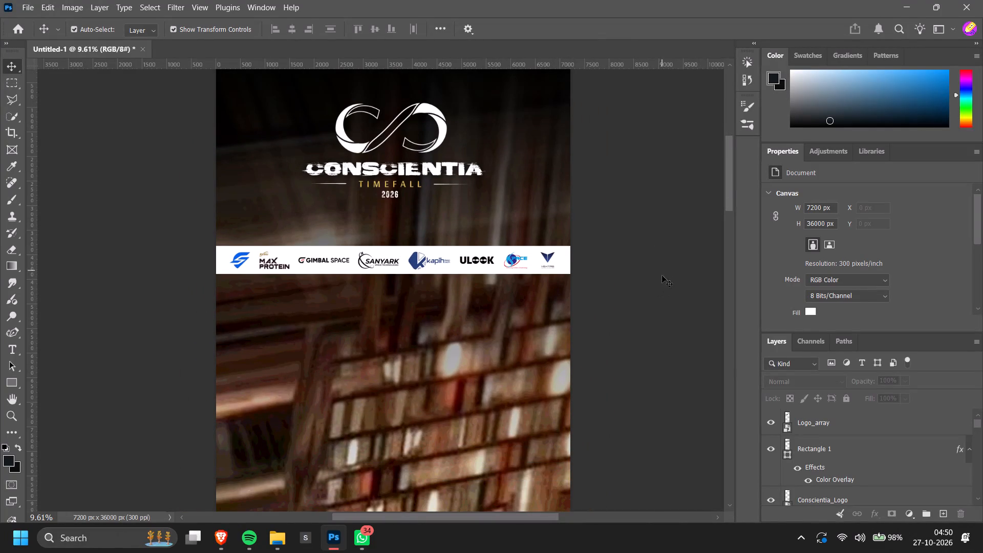
pyautogui.scroll(10, 657, 278)
pyautogui.scroll(-9, 655, 284)
pyautogui.scroll(4, 634, 320)
pyautogui.scroll(-3, 628, 337)
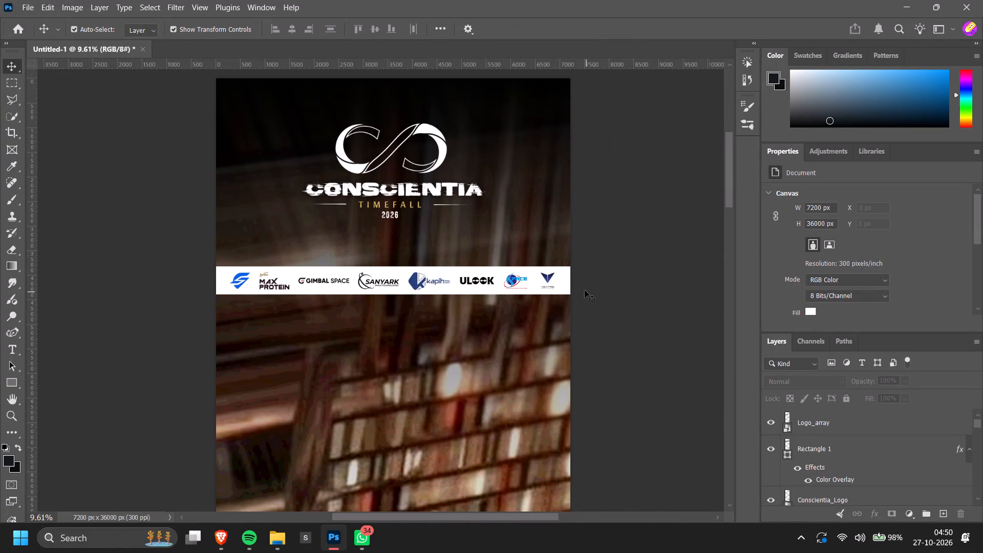
pyautogui.moveTo(636, 295); pyautogui.dragTo(545, 291)
pyautogui.click(615, 281)
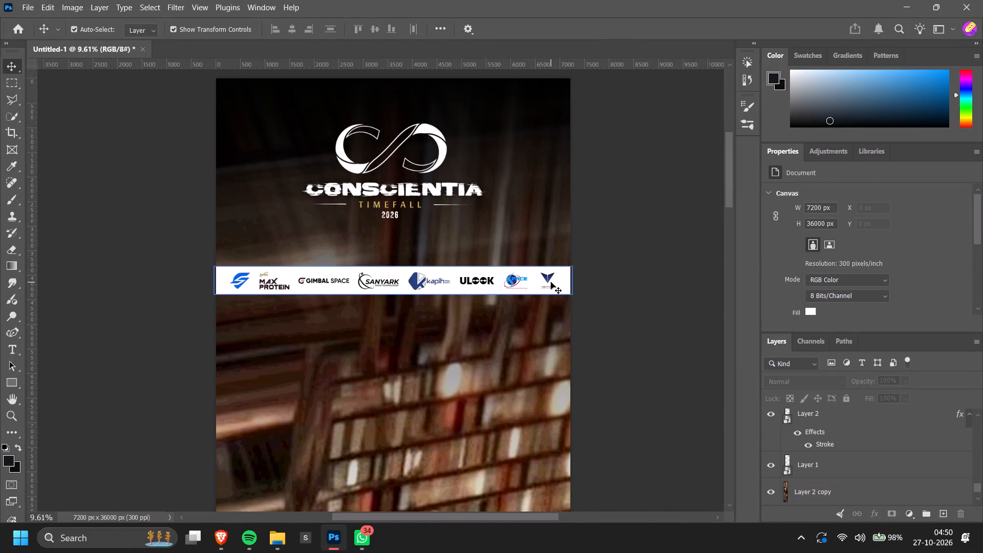
pyautogui.keyDown('ctrl'); pyautogui.scroll(3, 610, 291); pyautogui.keyUp('ctrl')
pyautogui.keyDown('alt'); pyautogui.scroll(3, 640, 294); pyautogui.keyUp('alt')
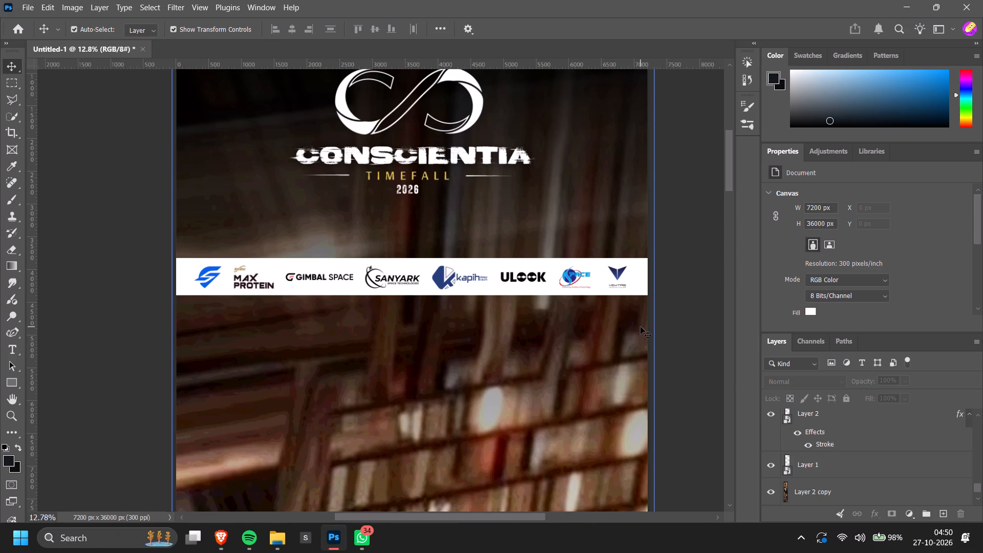
pyautogui.scroll(1, 640, 327)
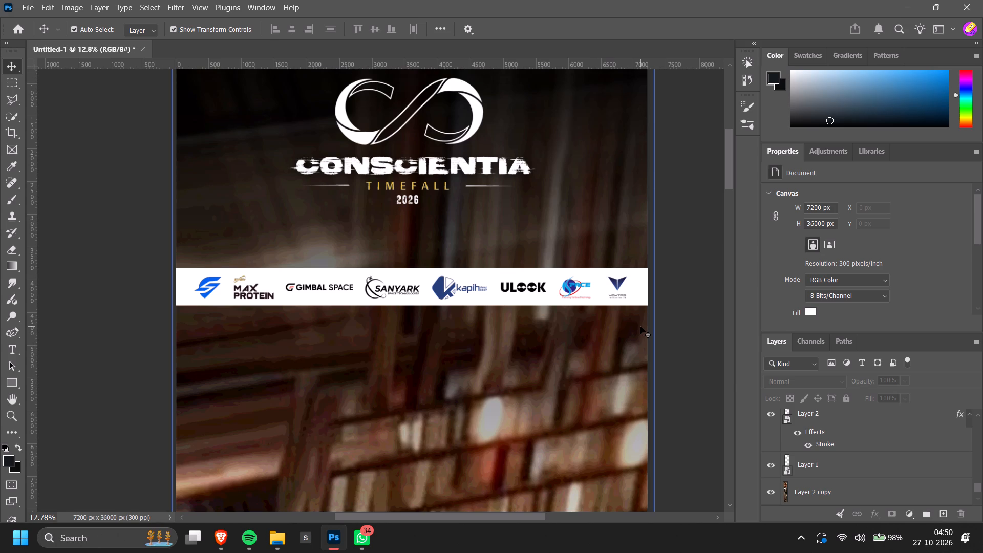
pyautogui.keyDown('ctrl'); pyautogui.scroll(-2, 640, 327); pyautogui.keyUp('ctrl')
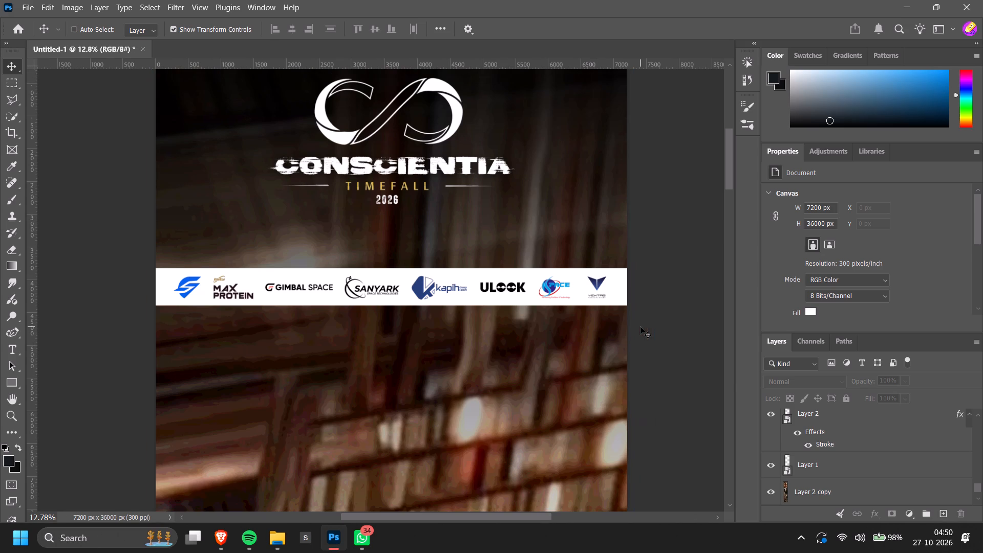
pyautogui.keyDown('ctrl'); pyautogui.scroll(-2, 651, 325); pyautogui.keyUp('ctrl')
pyautogui.keyDown('ctrl'); pyautogui.scroll(2, 651, 325); pyautogui.keyUp('ctrl')
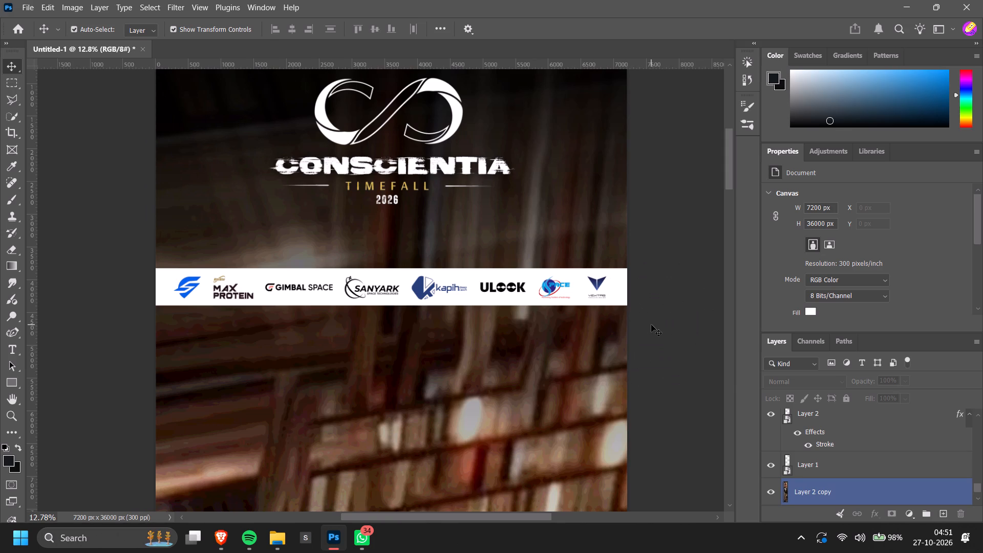
pyautogui.scroll(3, 652, 324)
pyautogui.keyDown('ctrl'); pyautogui.scroll(-2, 652, 324); pyautogui.keyUp('ctrl')
pyautogui.scroll(3, 652, 324)
pyautogui.keyDown('ctrl'); pyautogui.scroll(2, 652, 324); pyautogui.keyUp('ctrl')
pyautogui.scroll(-5, 652, 324)
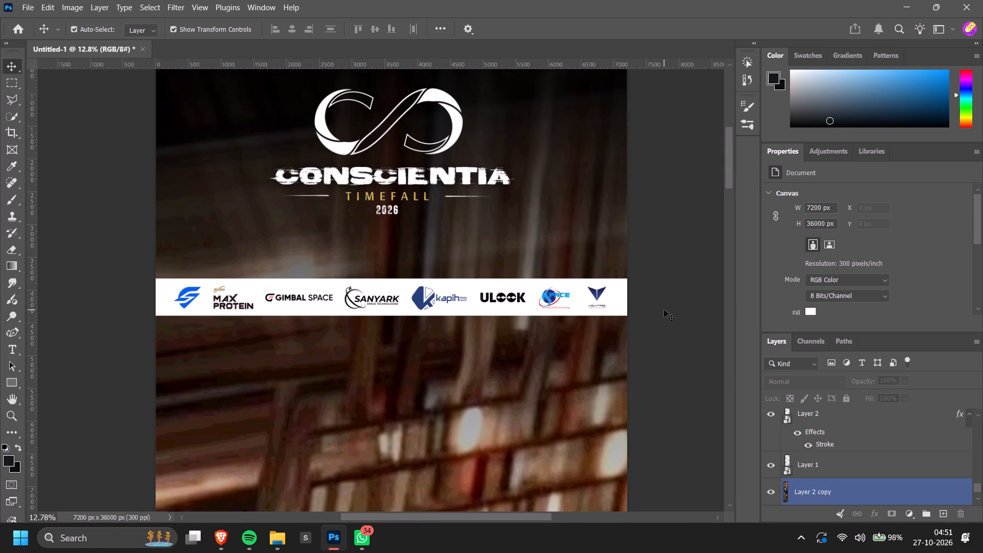
pyautogui.keyDown('ctrl'); pyautogui.scroll(-1, 664, 309); pyautogui.keyUp('ctrl')
pyautogui.scroll(1, 664, 309)
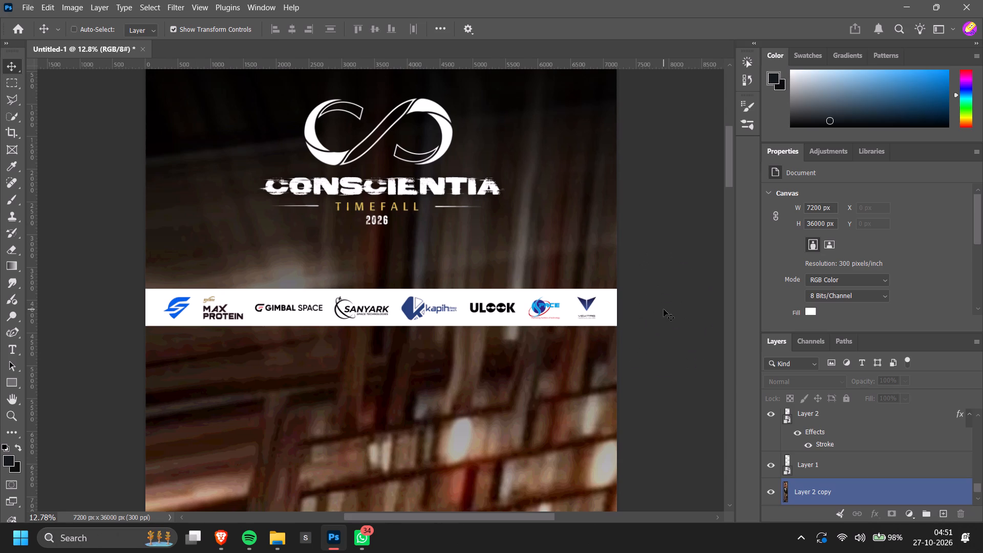
pyautogui.keyDown('ctrl'); pyautogui.scroll(1, 664, 309); pyautogui.keyUp('ctrl')
pyautogui.keyDown('alt'); pyautogui.scroll(-3, 664, 309); pyautogui.keyUp('alt')
pyautogui.keyDown('ctrl'); pyautogui.scroll(3, 664, 309); pyautogui.keyUp('ctrl')
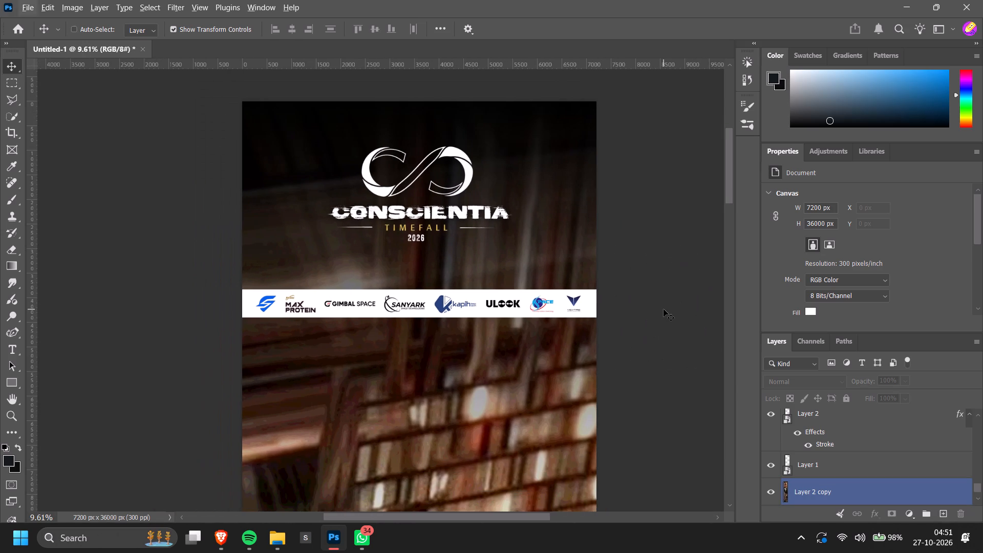
pyautogui.keyDown('ctrl'); pyautogui.scroll(-4, 664, 309); pyautogui.keyUp('ctrl')
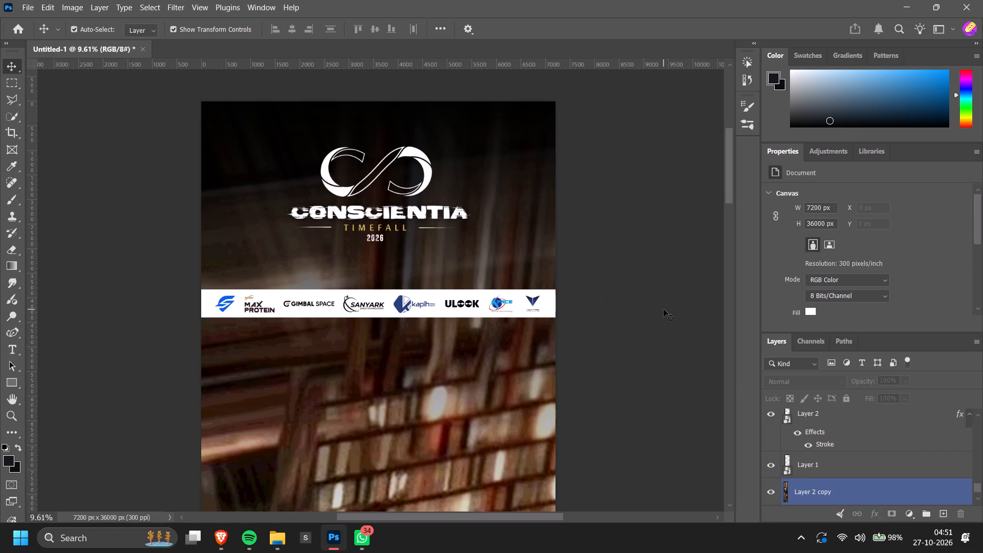
# Shrink the white band behind the sponsor logos to about 7204 × 564 px, with its sides meeting the canvas edges.
pyautogui.keyDown('alt'); pyautogui.scroll(4, 591, 329); pyautogui.keyUp('alt')
pyautogui.keyDown('ctrl'); pyautogui.scroll(4, 629, 322); pyautogui.keyUp('ctrl')
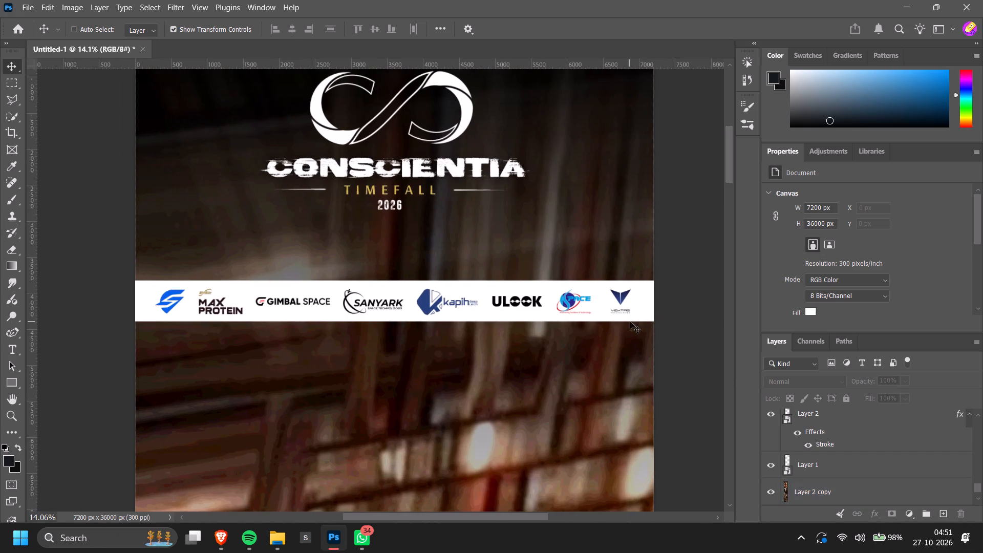
pyautogui.keyDown('ctrl'); pyautogui.scroll(4, 630, 322); pyautogui.keyUp('ctrl')
pyautogui.click(659, 305)
pyautogui.click(668, 293)
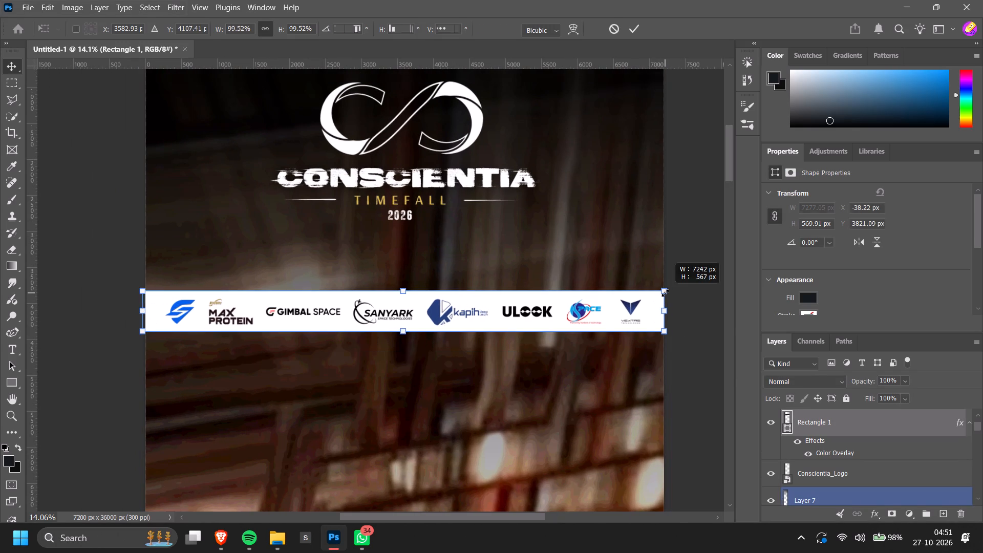
pyautogui.click(138, 308)
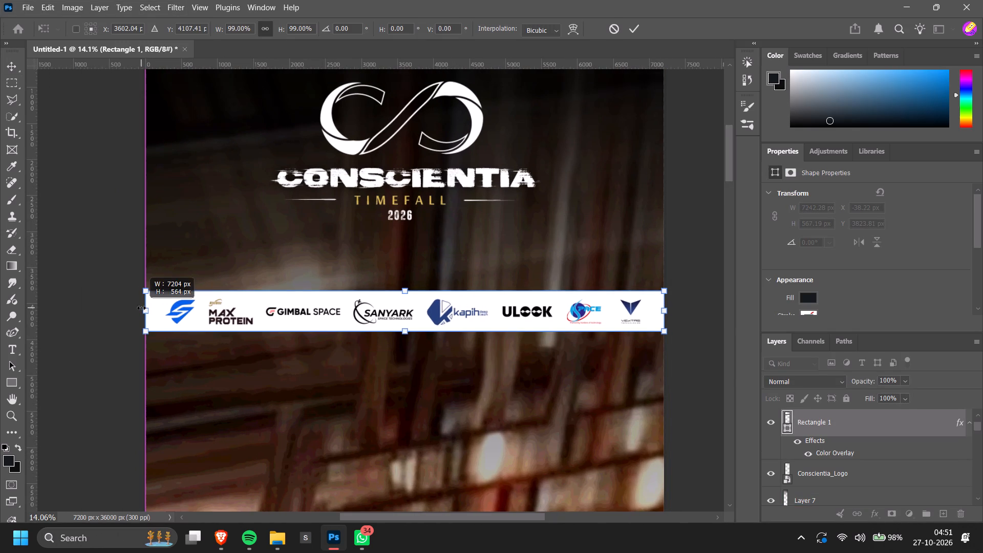
pyautogui.click(103, 298)
pyautogui.click(86, 135)
pyautogui.click(54, 58)
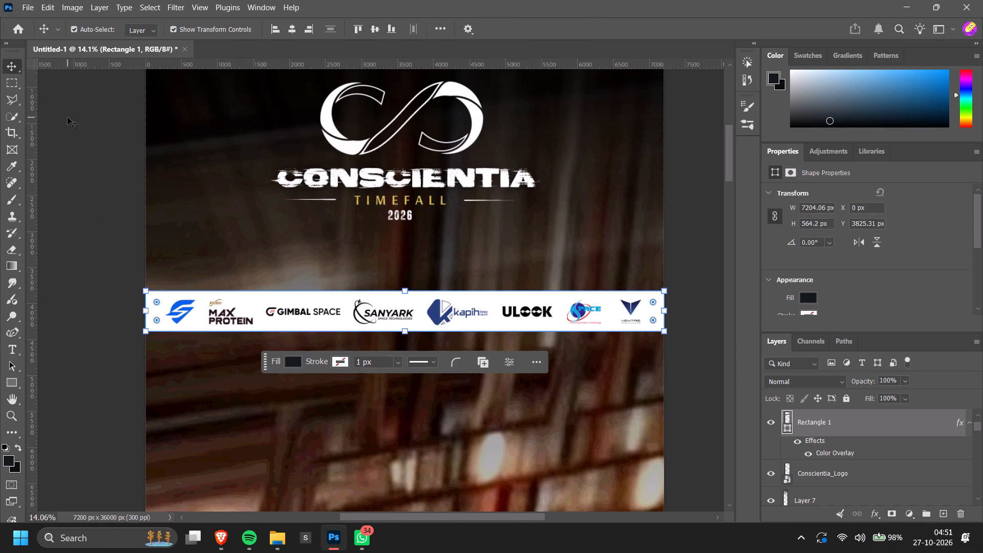
pyautogui.click(68, 117)
# Compare the collage's logo and sponsor band in Photoshop with page 4 of the Logos 2026 design in Canva.
pyautogui.keyDown('alt'); pyautogui.scroll(-9, 407, 218); pyautogui.keyUp('alt')
pyautogui.click(622, 251)
pyautogui.keyDown('ctrl'); pyautogui.scroll(9, 622, 254); pyautogui.keyUp('ctrl')
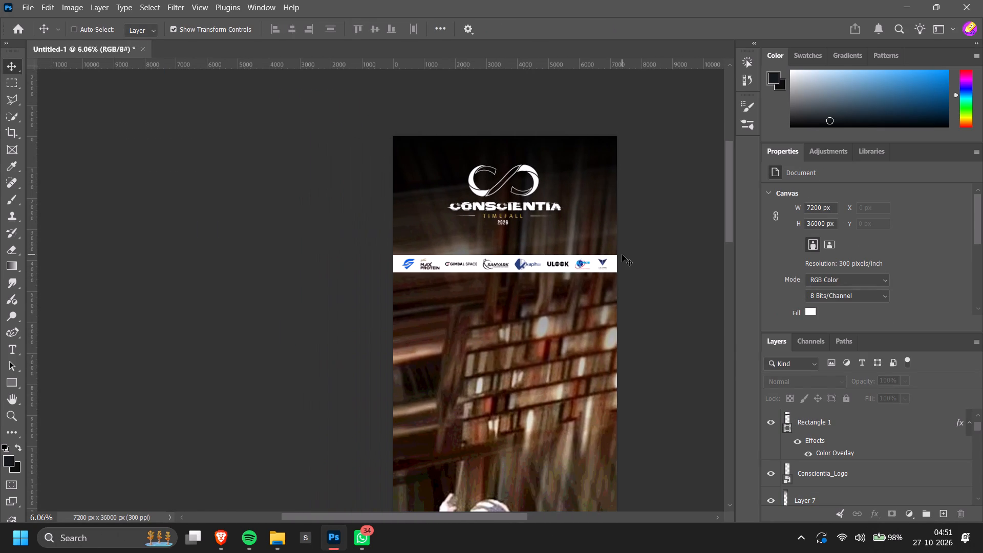
pyautogui.hotkey('alt', 'Tab')
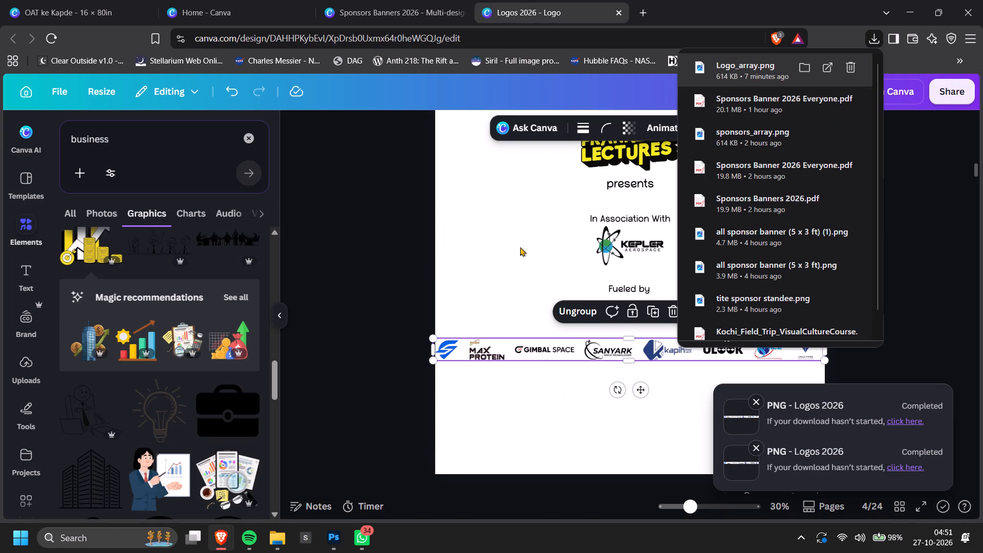
pyautogui.click(451, 266)
pyautogui.keyDown('ctrl'); pyautogui.scroll(2, 751, 275); pyautogui.keyUp('ctrl')
pyautogui.scroll(3, 749, 274)
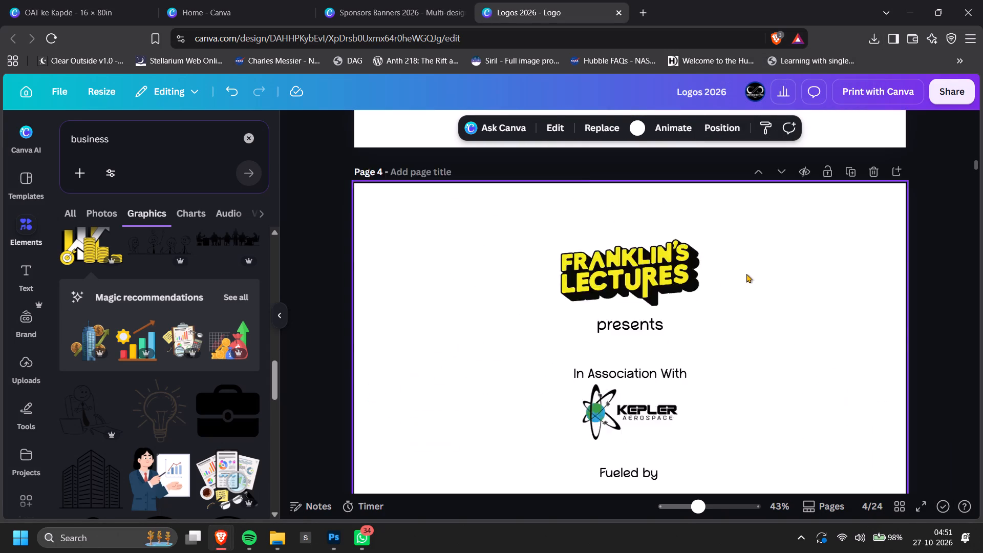
pyautogui.scroll(1, 746, 273)
pyautogui.scroll(-3, 641, 360)
pyautogui.hotkey('alt', 'Tab')
pyautogui.scroll(3, 691, 274)
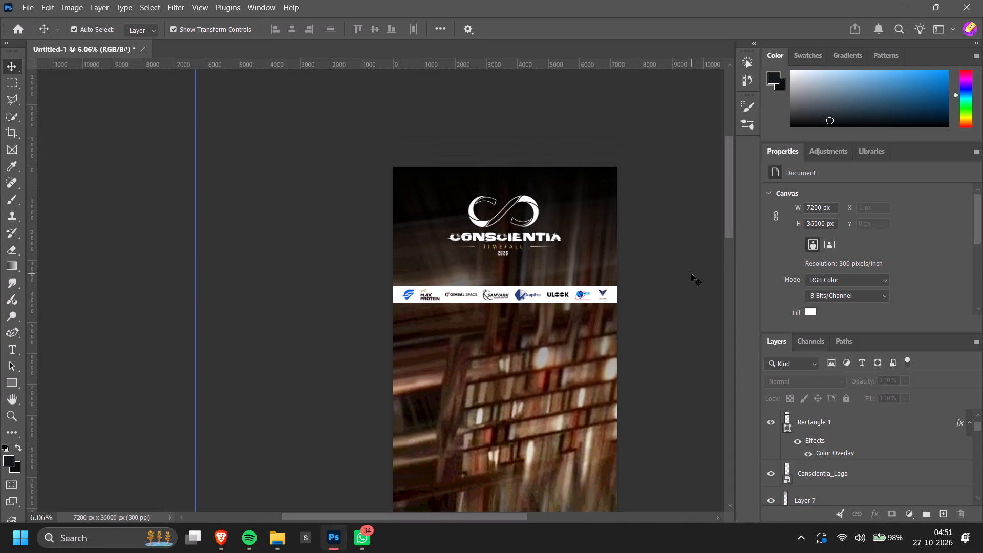
pyautogui.keyDown('alt'); pyautogui.scroll(-3, 689, 272); pyautogui.keyUp('alt')
pyautogui.keyDown('alt'); pyautogui.scroll(6, 687, 276); pyautogui.keyUp('alt')
pyautogui.keyDown('ctrl'); pyautogui.scroll(-11, 687, 280); pyautogui.keyUp('ctrl')
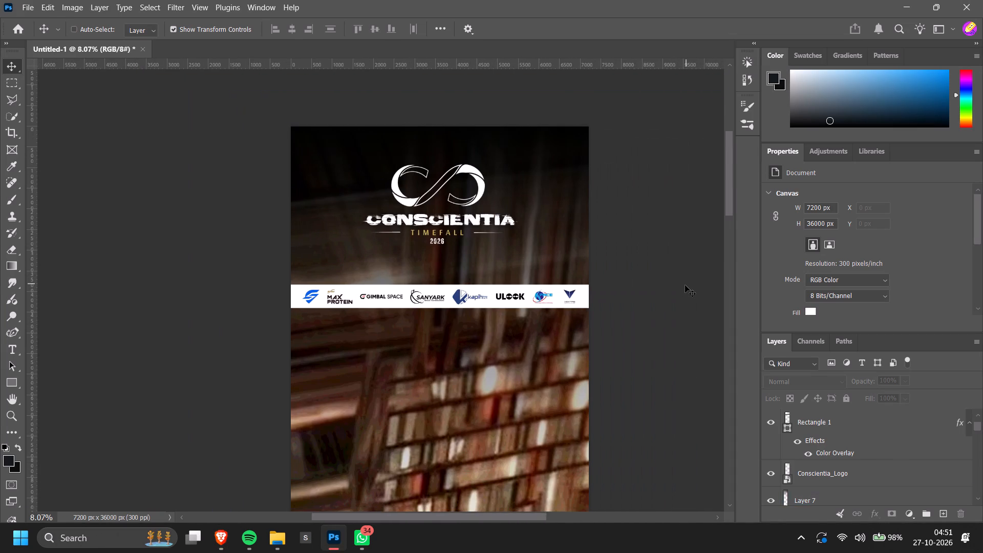
pyautogui.keyDown('ctrl'); pyautogui.scroll(-3, 685, 285); pyautogui.keyUp('ctrl')
pyautogui.hotkey('alt', 'Tab')
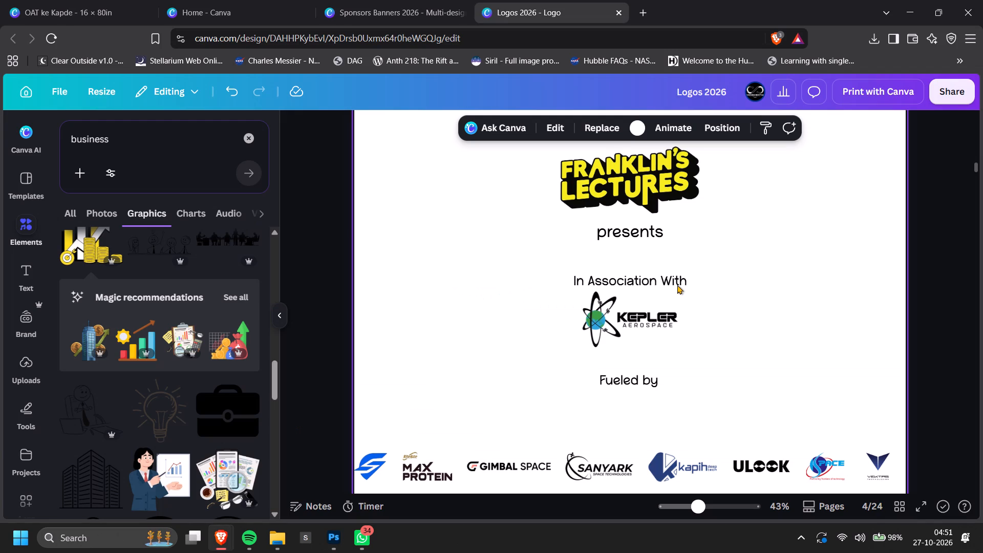
pyautogui.click(286, 313)
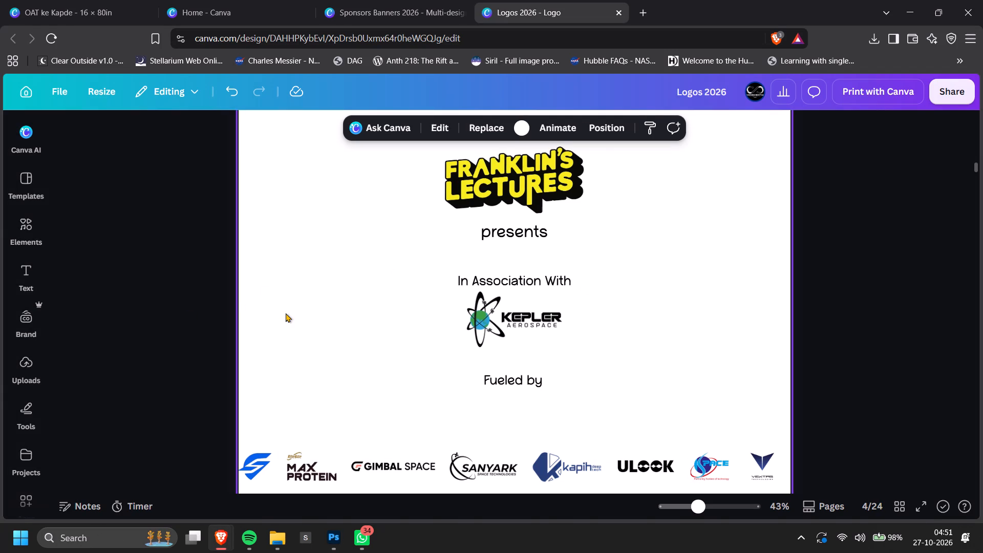
pyautogui.keyDown('ctrl'); pyautogui.scroll(-3, 857, 237); pyautogui.keyUp('ctrl')
pyautogui.scroll(2, 839, 243)
pyautogui.keyDown('ctrl'); pyautogui.scroll(4, 774, 285); pyautogui.keyUp('ctrl')
pyautogui.scroll(-2, 774, 285)
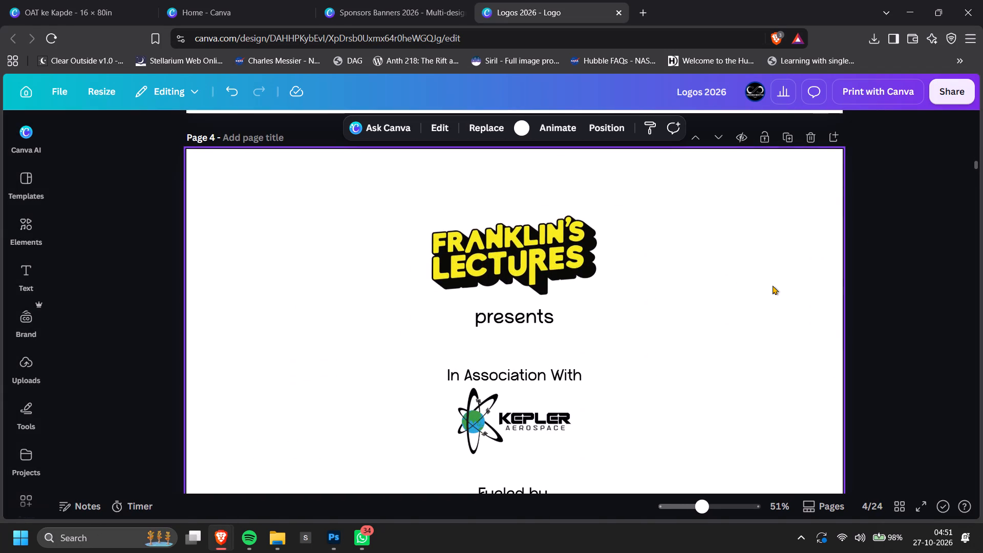
pyautogui.hotkey('alt', 'Tab')
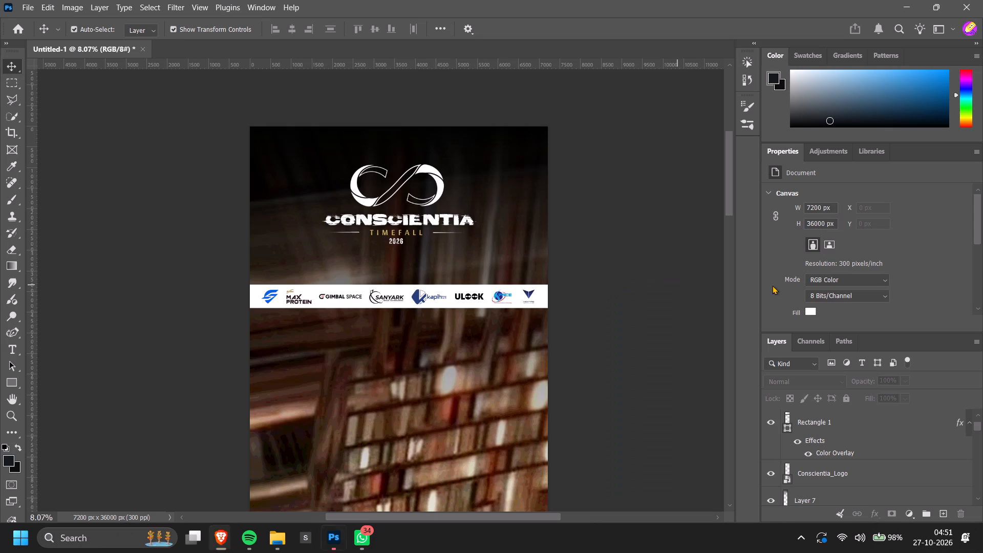
pyautogui.scroll(-5, 578, 273)
pyautogui.hotkey('alt', 'Tab')
pyautogui.scroll(-2, 692, 275)
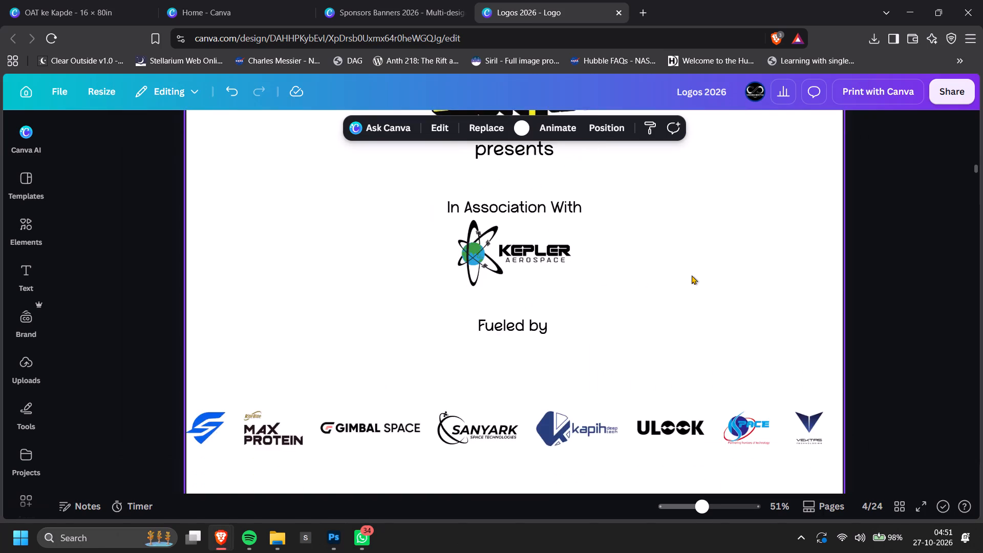
pyautogui.keyDown('ctrl'); pyautogui.scroll(-3, 693, 276); pyautogui.keyUp('ctrl')
pyautogui.scroll(1, 860, 308)
pyautogui.keyDown('ctrl'); pyautogui.scroll(3, 559, 274); pyautogui.keyUp('ctrl')
# Start downloading the original image file of the Franklin's Lectures logo from page 4 of the Logos 2026 design.
pyautogui.click(566, 247)
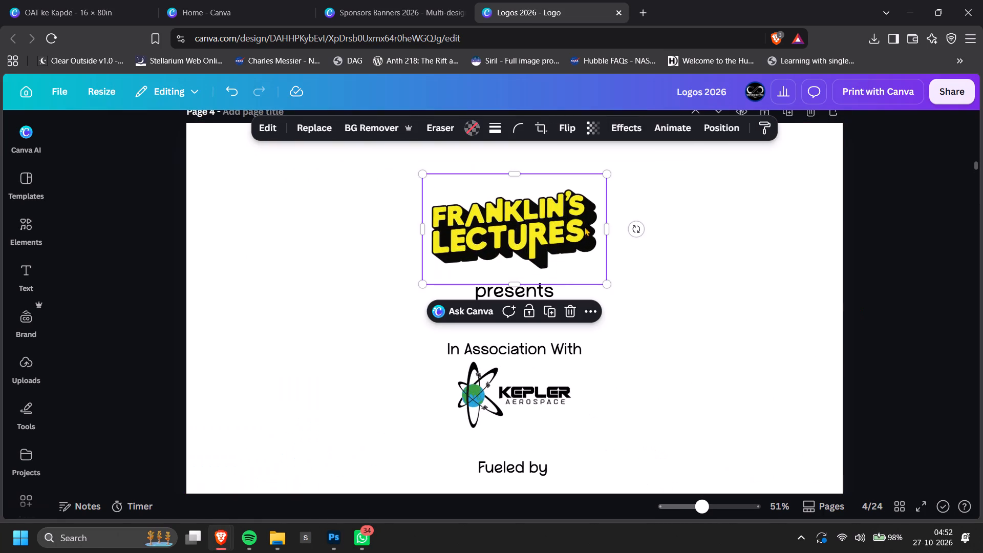
pyautogui.click(582, 321)
pyautogui.click(589, 312)
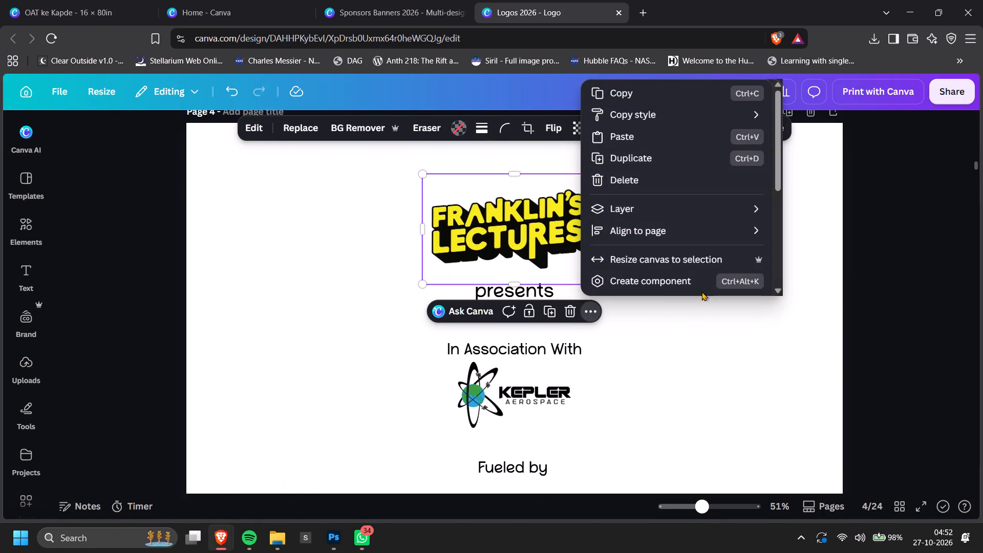
pyautogui.hotkey('alt', 'Tab')
pyautogui.hotkey('alt', 'Tab')
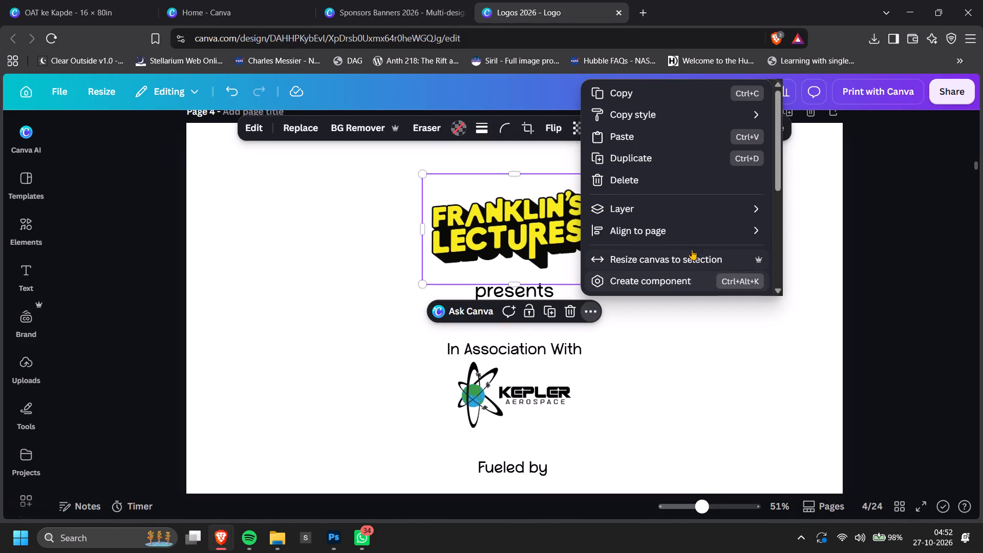
pyautogui.scroll(-7, 692, 249)
pyautogui.scroll(1, 688, 261)
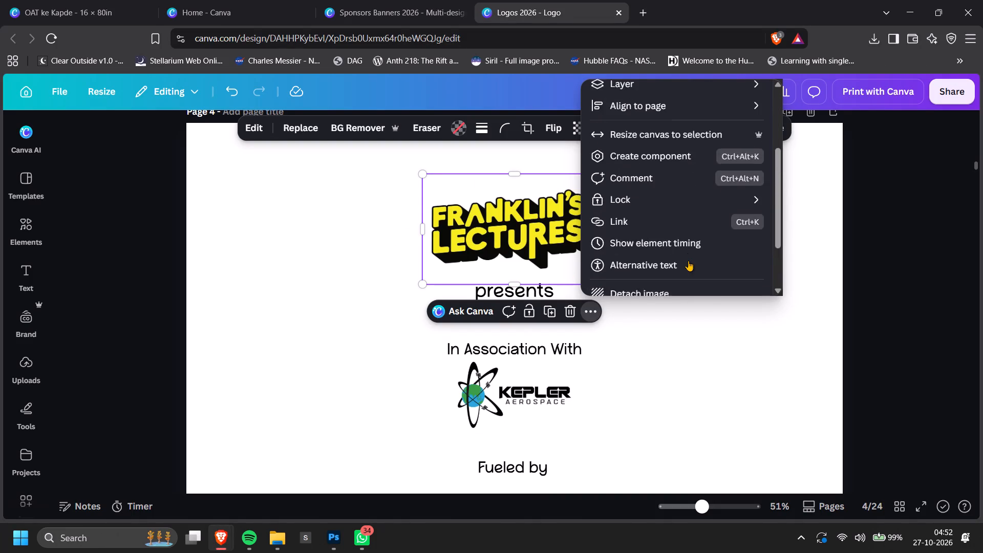
pyautogui.scroll(1, 688, 261)
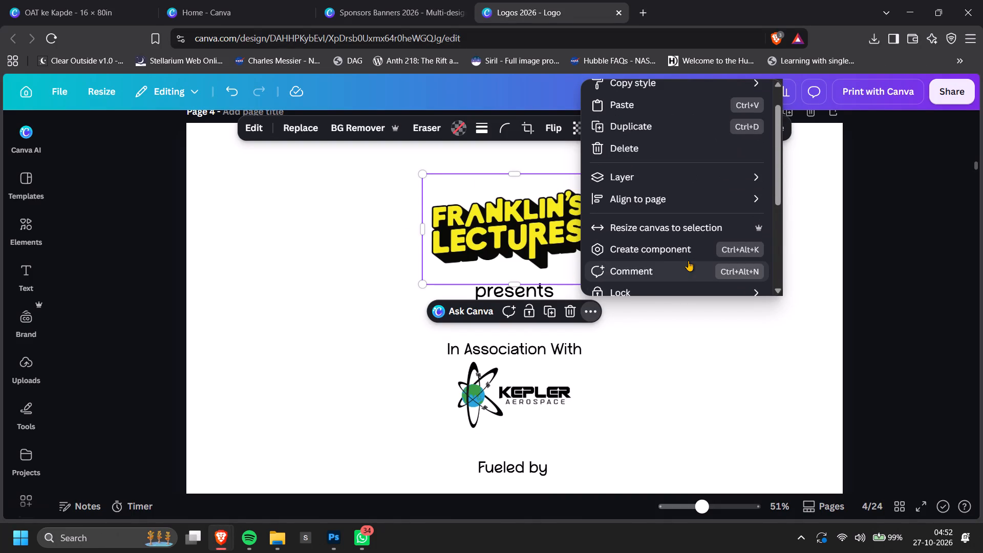
pyautogui.scroll(2, 668, 232)
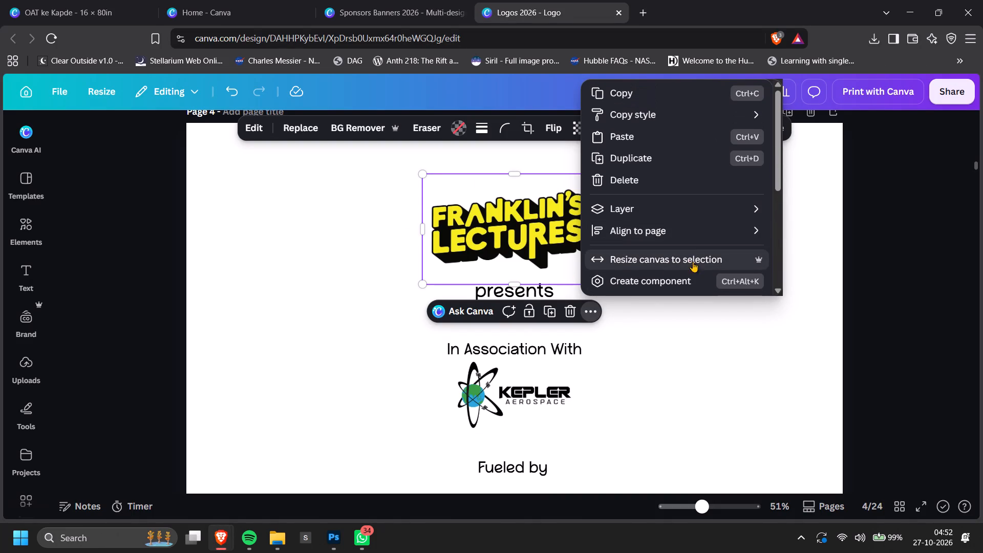
pyautogui.scroll(-3, 690, 212)
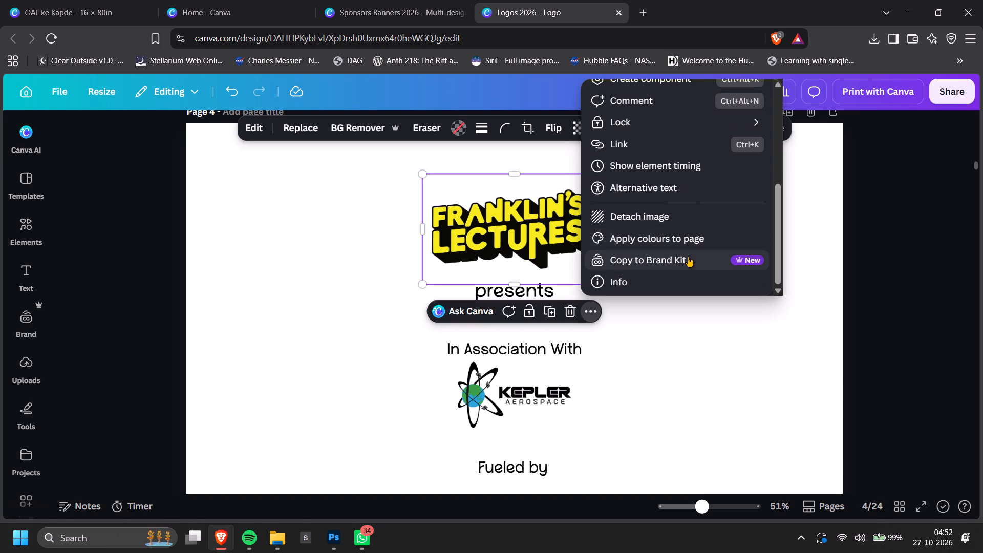
pyautogui.click(591, 306)
pyautogui.click(591, 306)
pyautogui.scroll(-4, 630, 265)
pyautogui.click(632, 284)
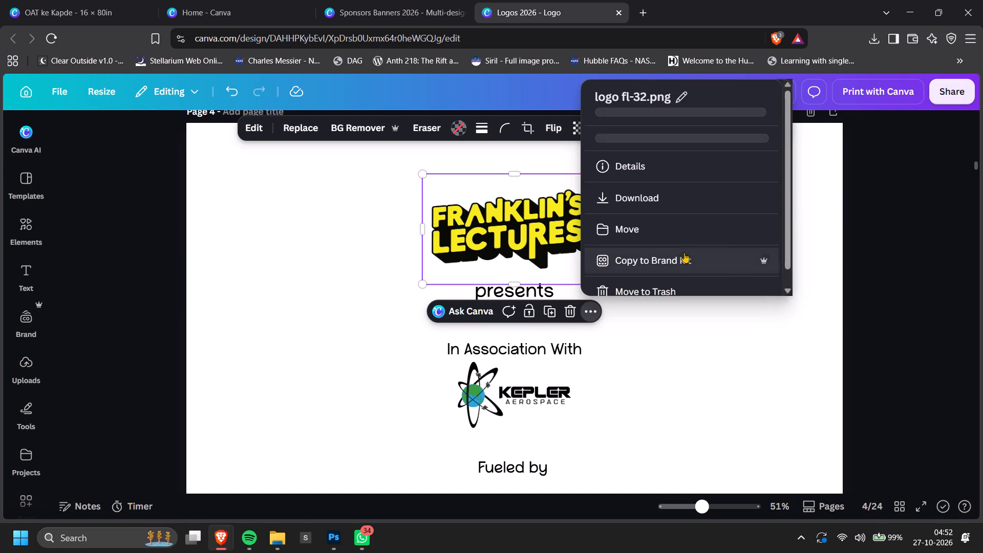
pyautogui.scroll(-3, 682, 245)
pyautogui.click(688, 189)
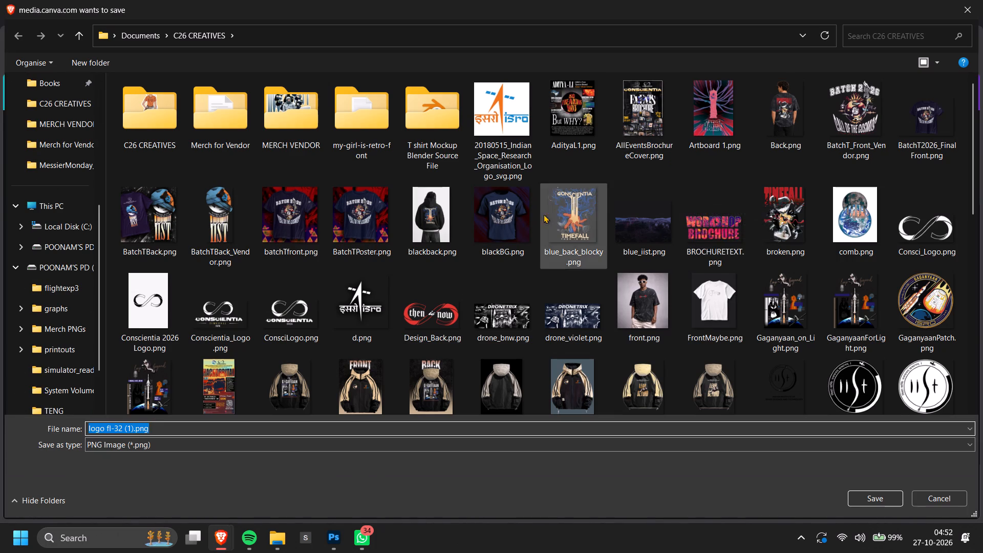
# Save the downloaded logo as a PNG named franklin in the C26 CREATIVES folder.
pyautogui.scroll(-4, 554, 232)
pyautogui.scroll(-3, 538, 316)
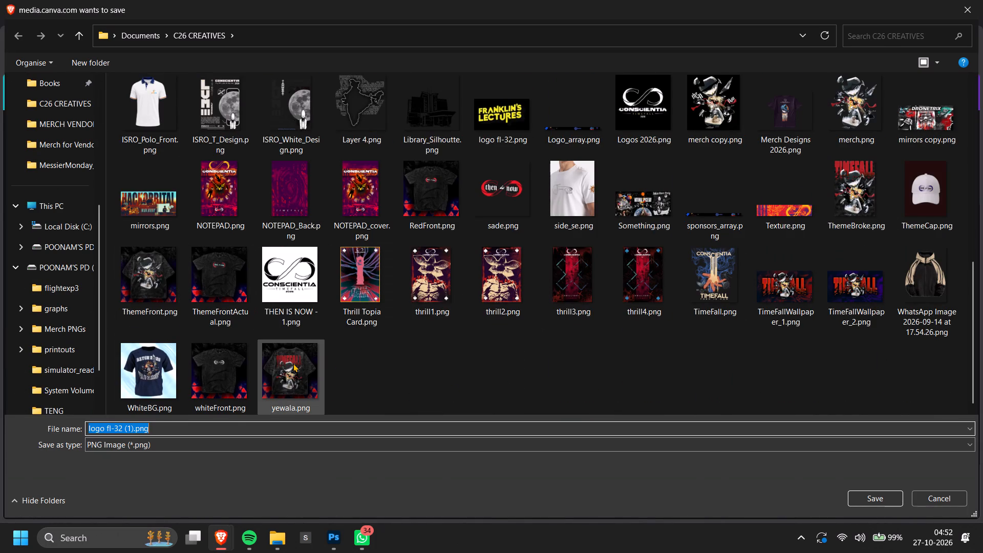
pyautogui.write('franki')
pyautogui.press('BackSpace')
pyautogui.write('lon')
pyautogui.press('BackSpace')
pyautogui.press('BackSpace')
pyautogui.write('in')
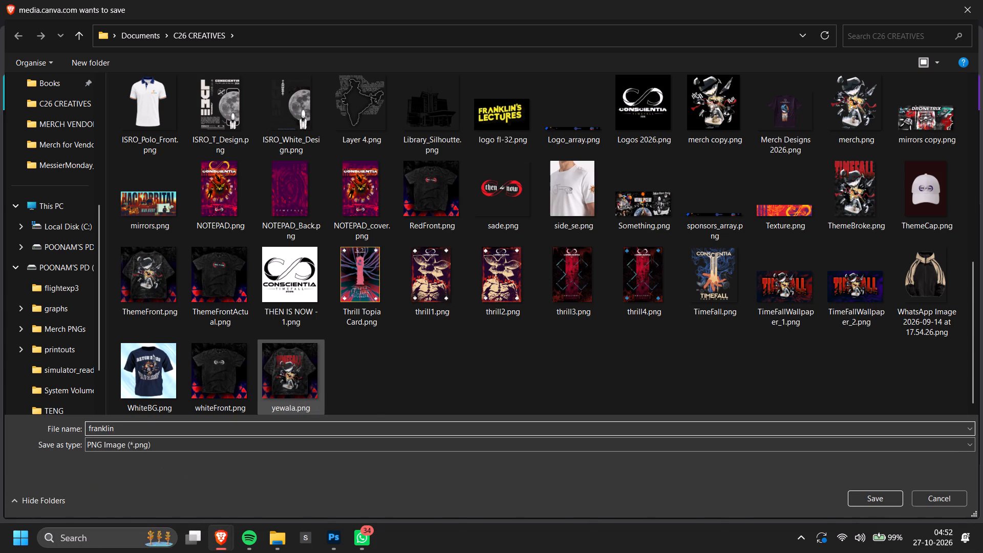
pyautogui.scroll(5, 488, 316)
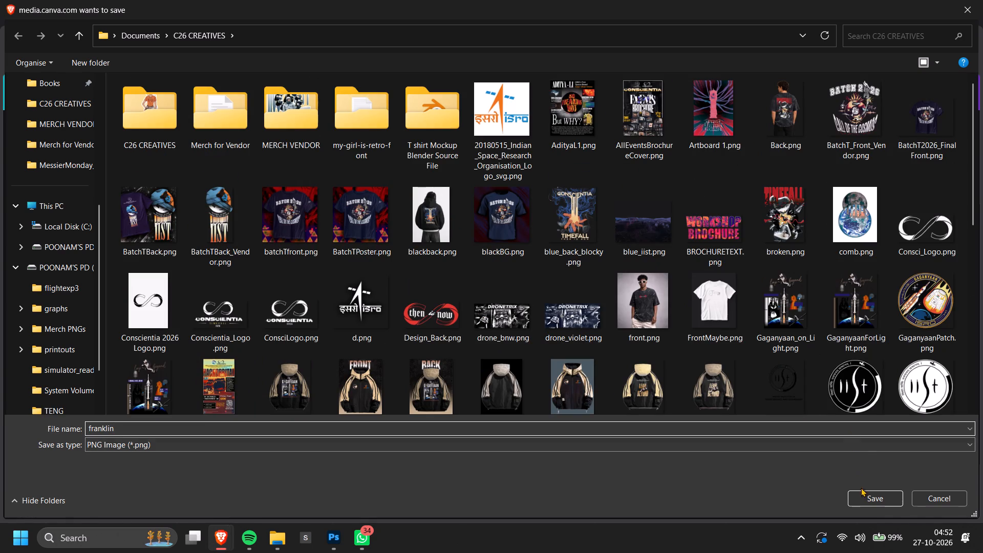
pyautogui.click(860, 498)
# In File Explorer, copy the Merch PNGs folder from the D: drive into the C26 CREATIVES folder.
pyautogui.hotkey('alt', 'Tab')
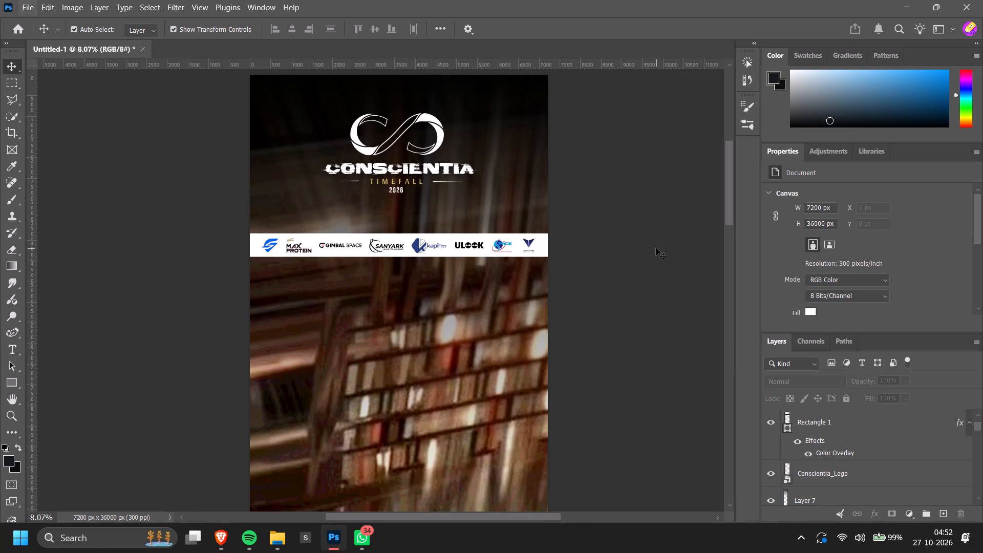
pyautogui.hotkey('alt', 'Tab')
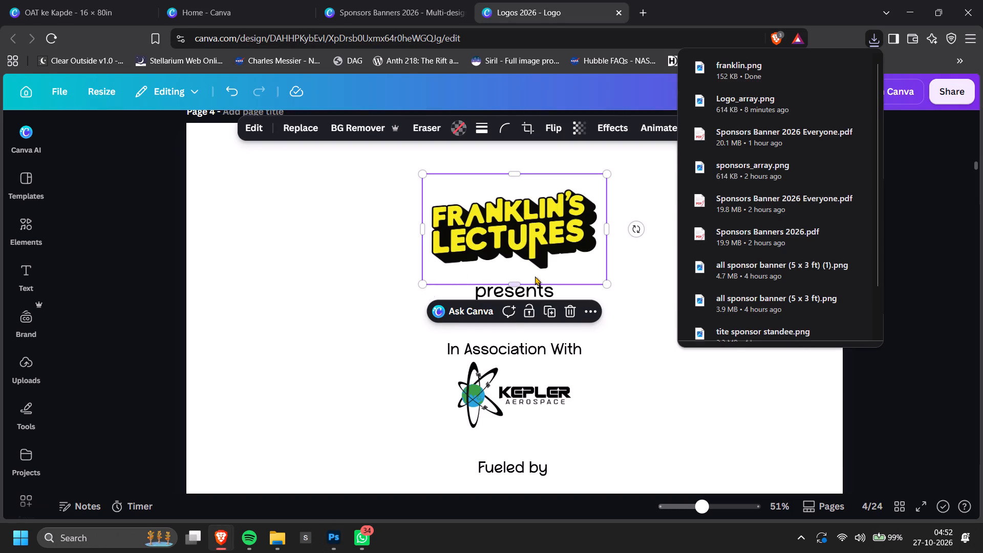
pyautogui.hotkey('alt', 'Tab')
pyautogui.hotkey('alt', 'Tab')
pyautogui.scroll(-3, 384, 289)
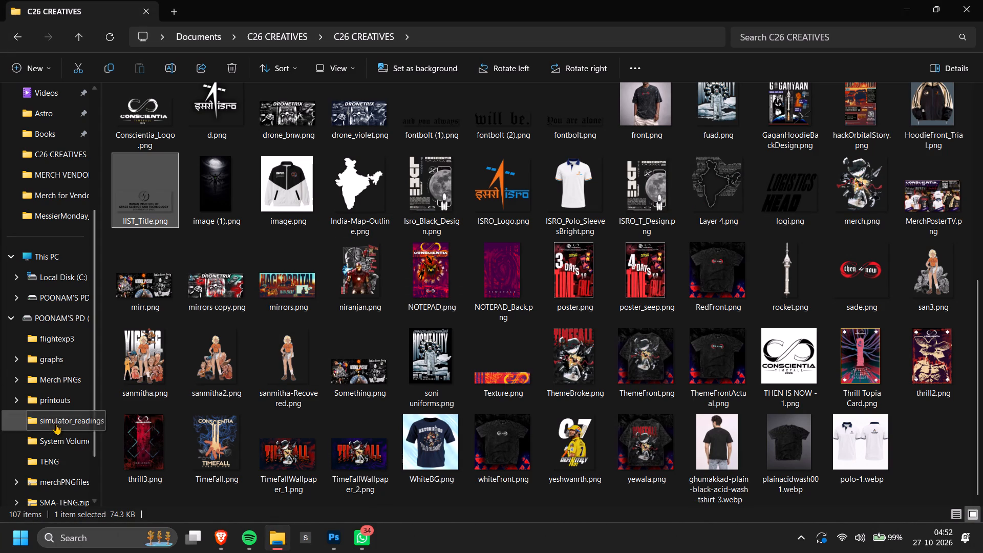
pyautogui.click(55, 306)
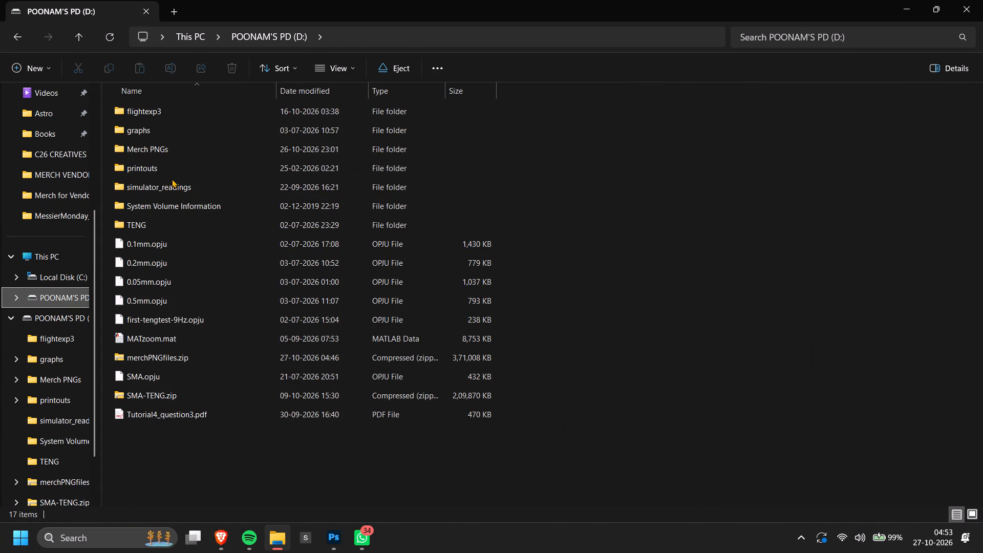
pyautogui.click(181, 146)
pyautogui.hotkey('ctrl', 'c')
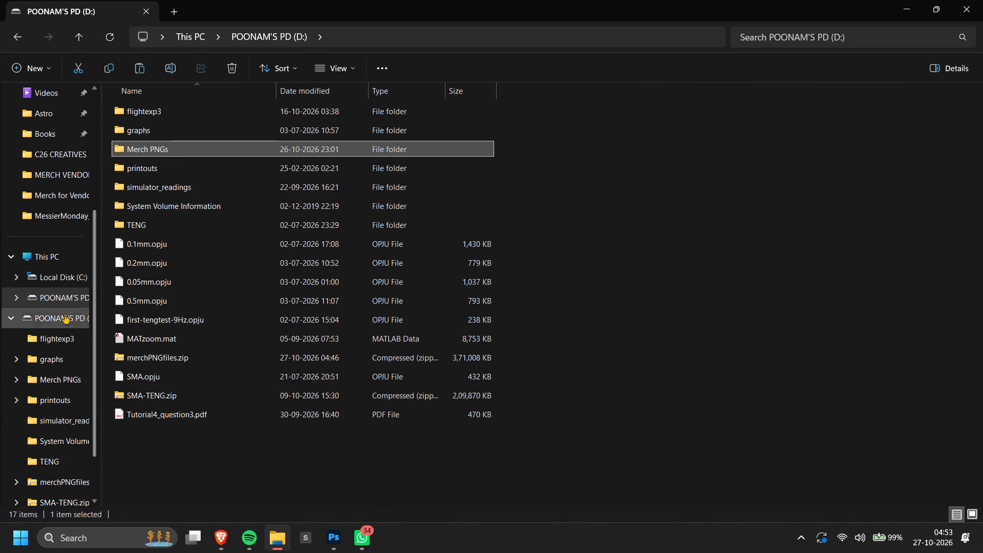
pyautogui.click(66, 275)
pyautogui.click(66, 259)
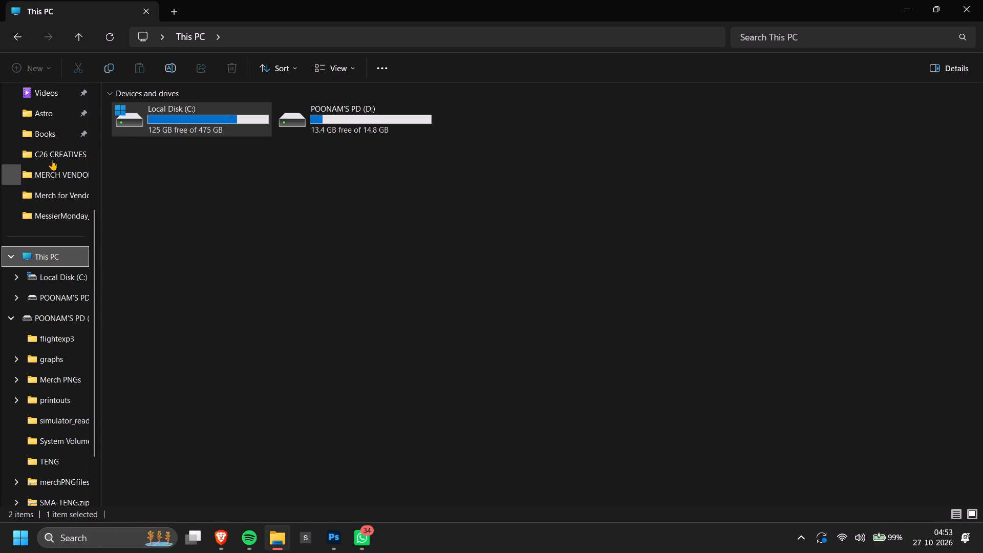
pyautogui.click(54, 137)
pyautogui.scroll(4, 62, 171)
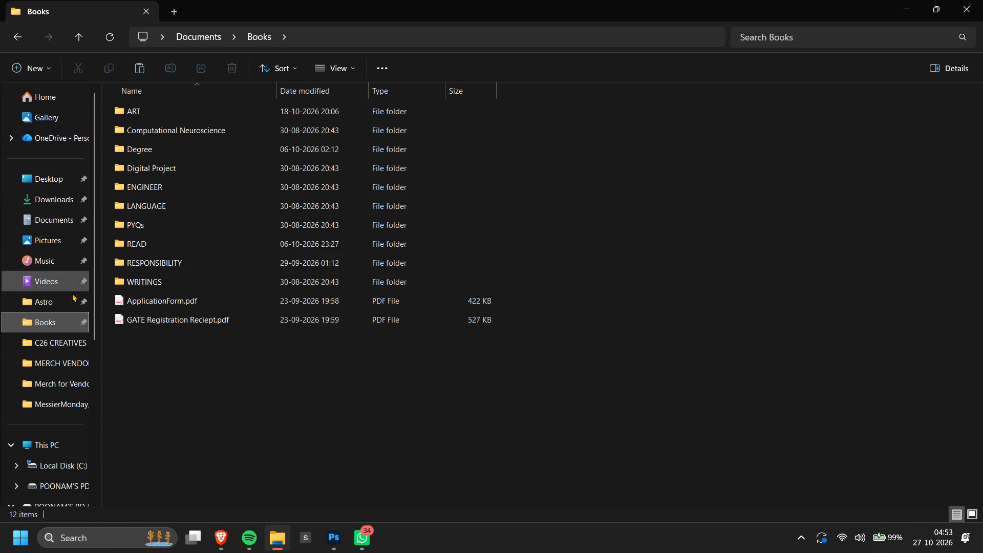
pyautogui.click(67, 348)
pyautogui.hotkey('ctrl', 'v')
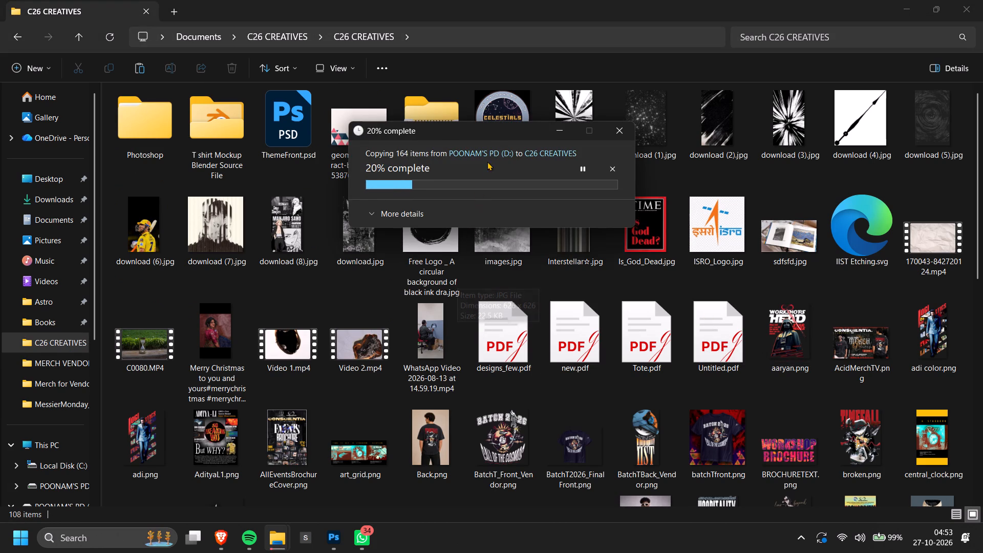
pyautogui.moveTo(490, 124); pyautogui.dragTo(487, 129)
pyautogui.moveTo(485, 133); pyautogui.dragTo(482, 147)
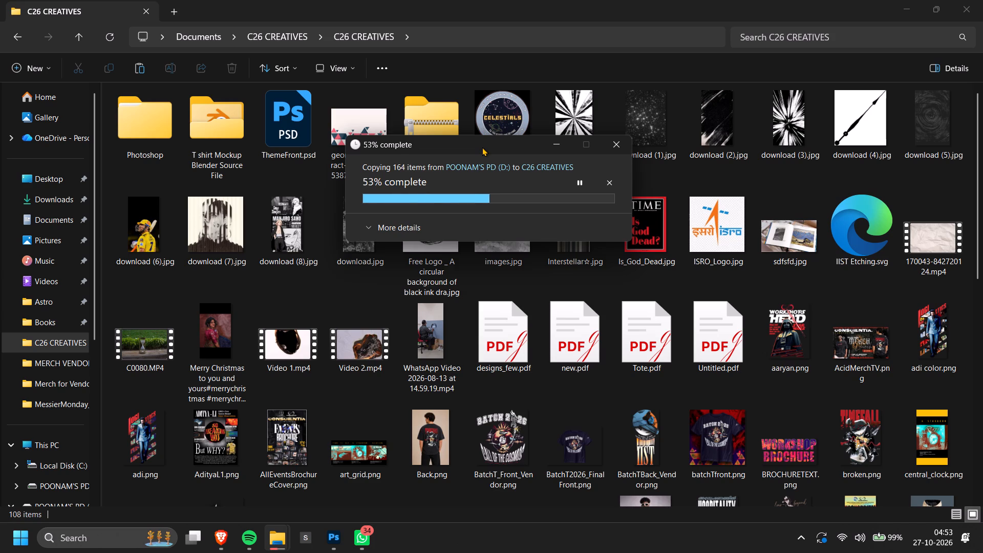
# Place the downloaded franklin.png into the Photoshop collage, centred just below the white sponsor band.
pyautogui.hotkey('alt', 'Tab')
pyautogui.hotkey('alt', 'Tab')
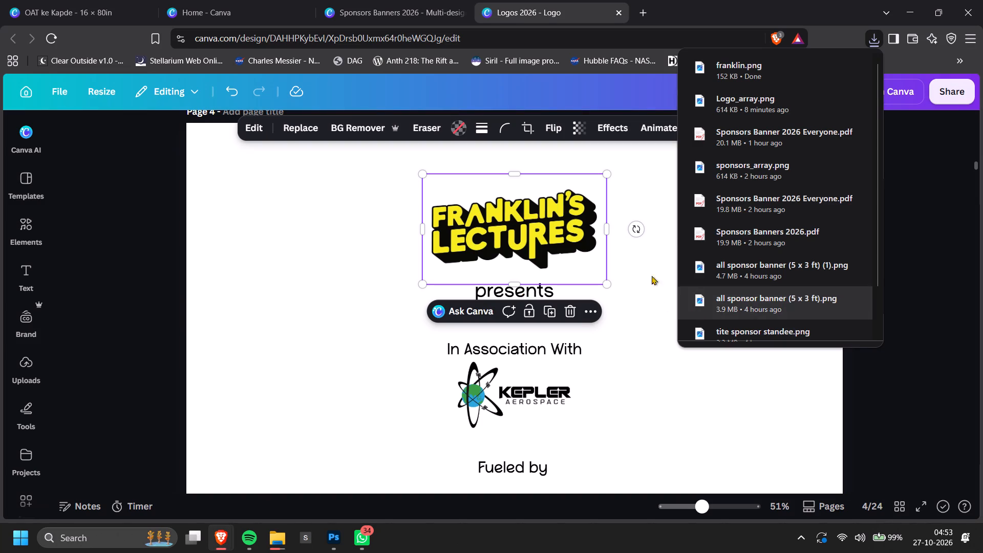
pyautogui.moveTo(759, 75); pyautogui.dragTo(336, 544)
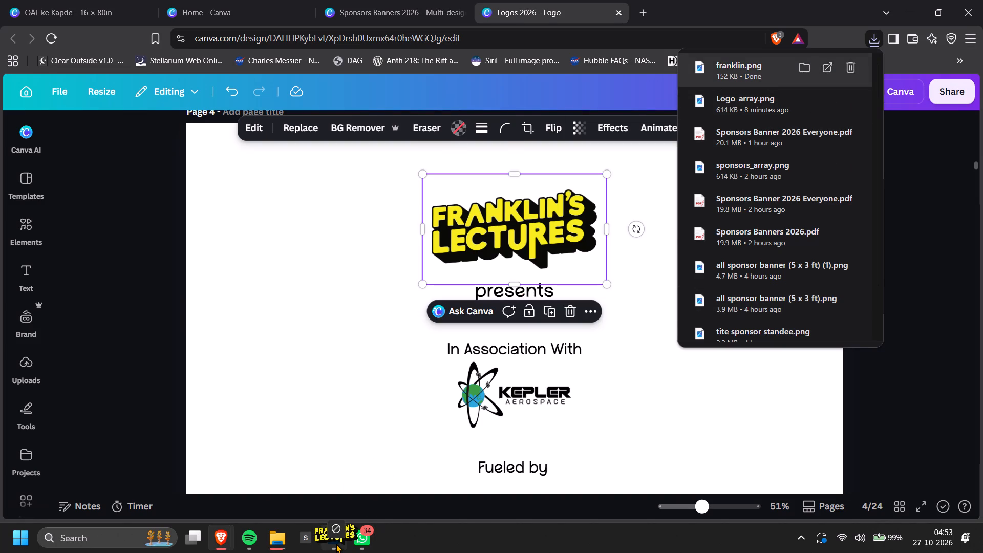
pyautogui.moveTo(336, 544); pyautogui.dragTo(385, 337)
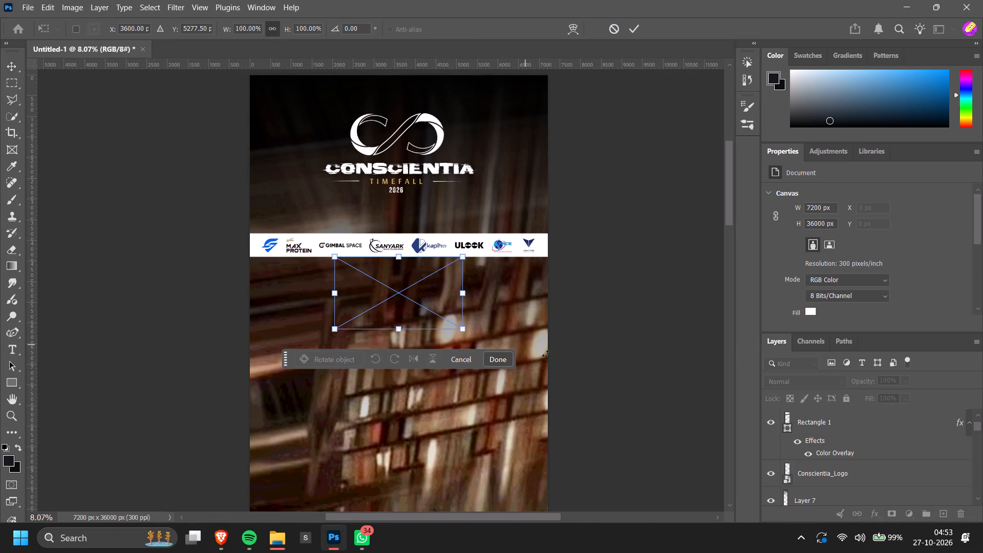
pyautogui.click(656, 280)
pyautogui.click(656, 280)
# Open the copied Merch PNGs folder inside C26 CREATIVES in File Explorer to check its contents.
pyautogui.hotkey('alt', 'Tab')
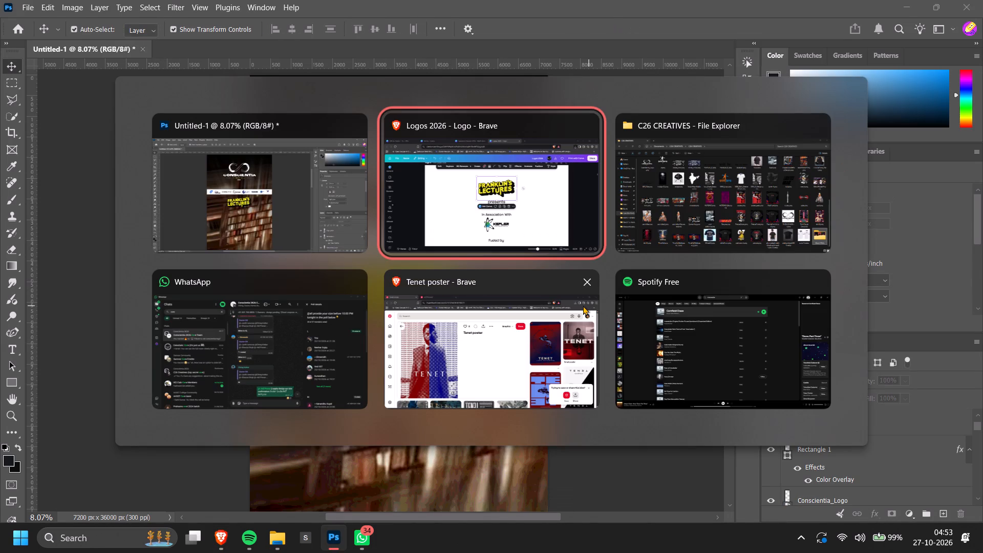
pyautogui.hotkey('alt', 'Tab')
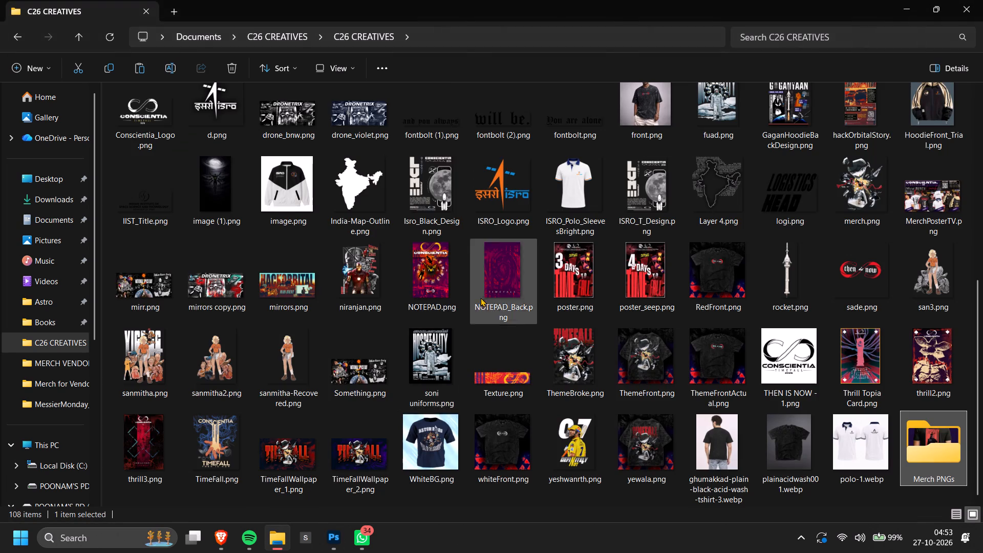
pyautogui.scroll(6, 482, 297)
pyautogui.scroll(5, 528, 320)
pyautogui.click(73, 339)
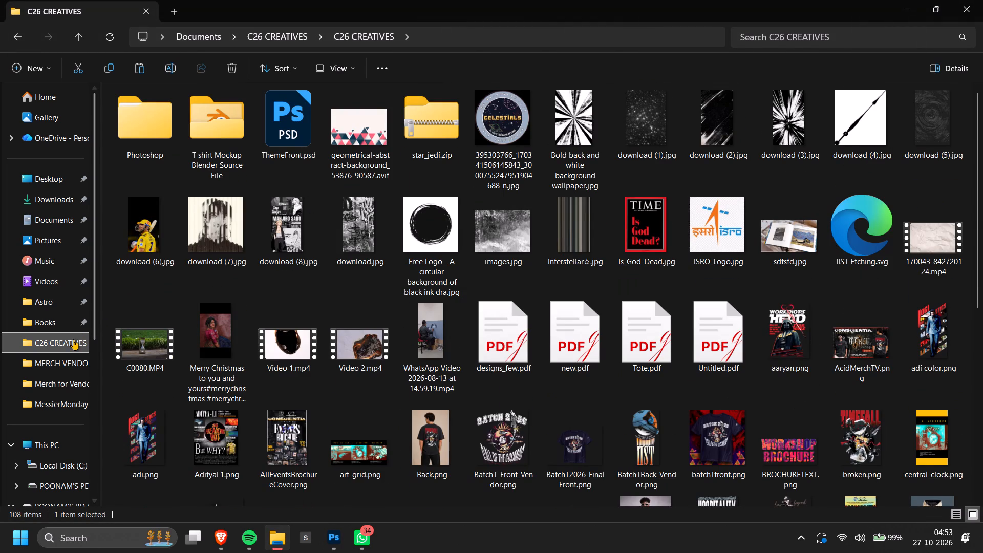
pyautogui.scroll(3, 640, 339)
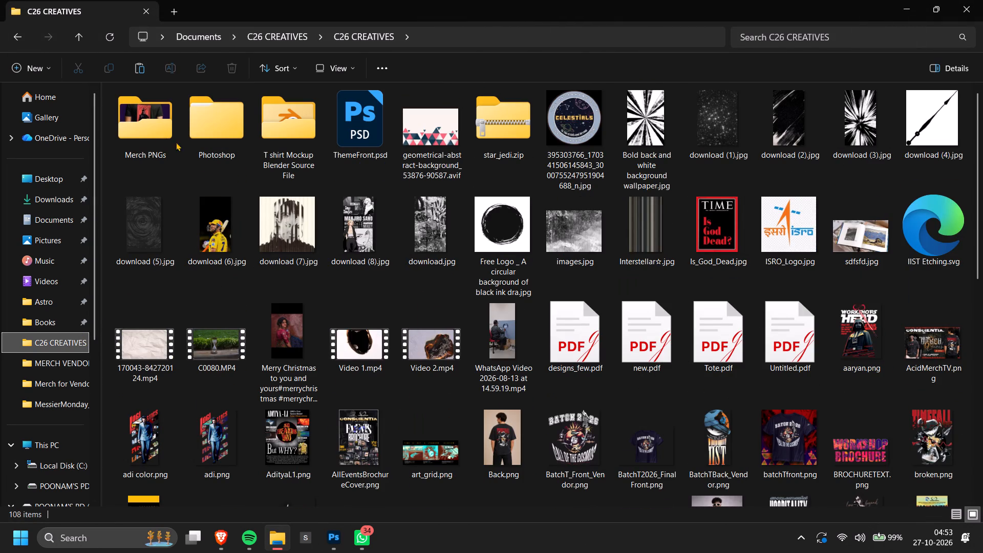
pyautogui.doubleClick(162, 131)
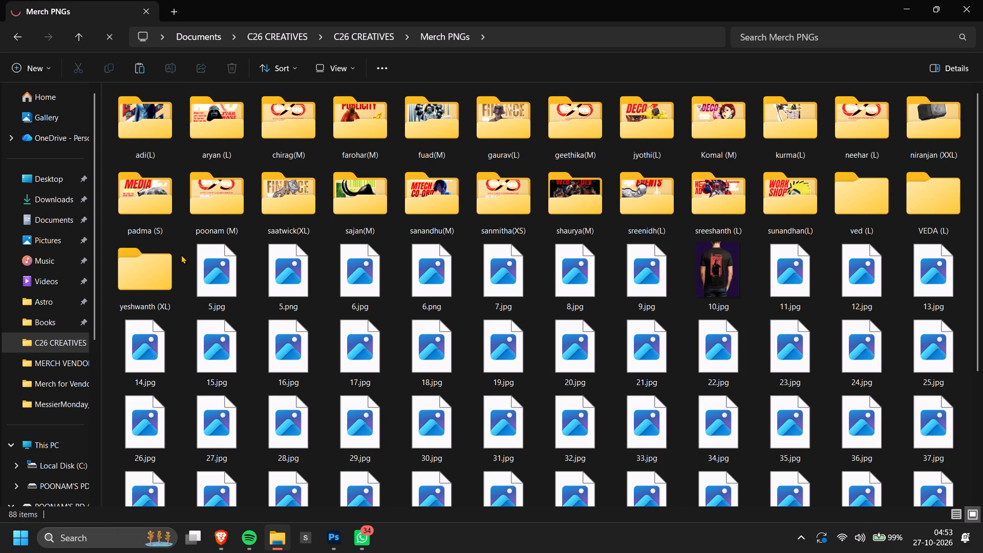
# Safely eject the D: USB drive and return to the collage in Photoshop.
pyautogui.click(806, 537)
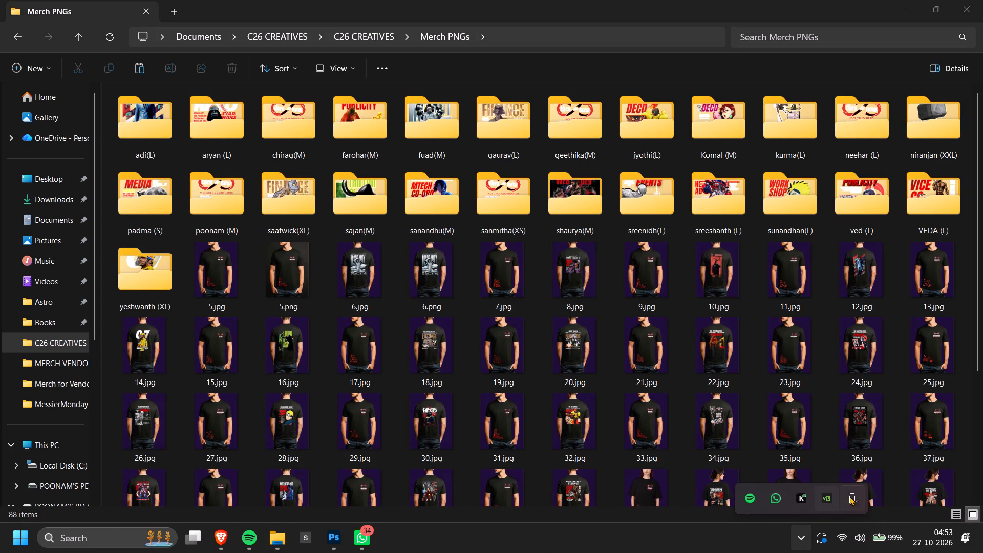
pyautogui.click(850, 496)
pyautogui.click(870, 474)
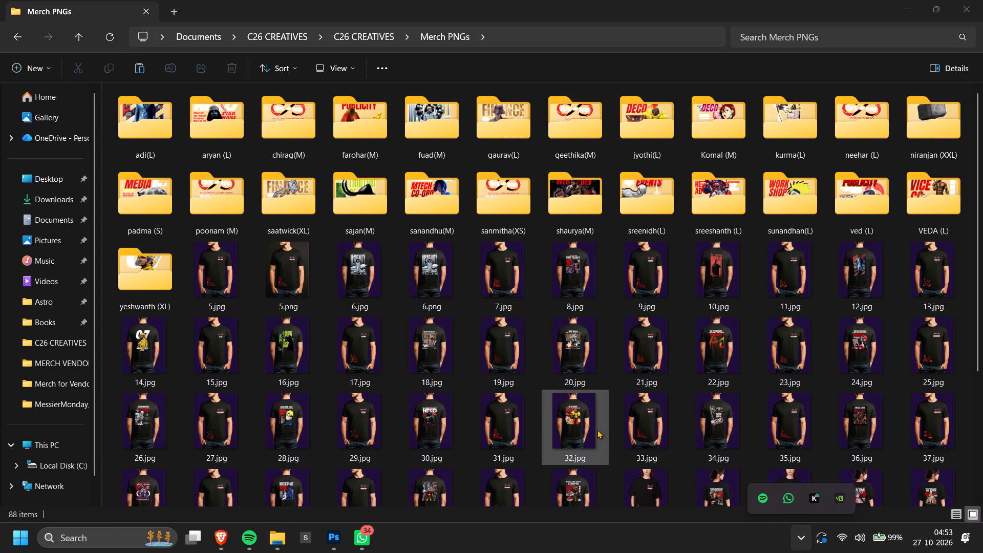
pyautogui.hotkey('alt', 'Tab')
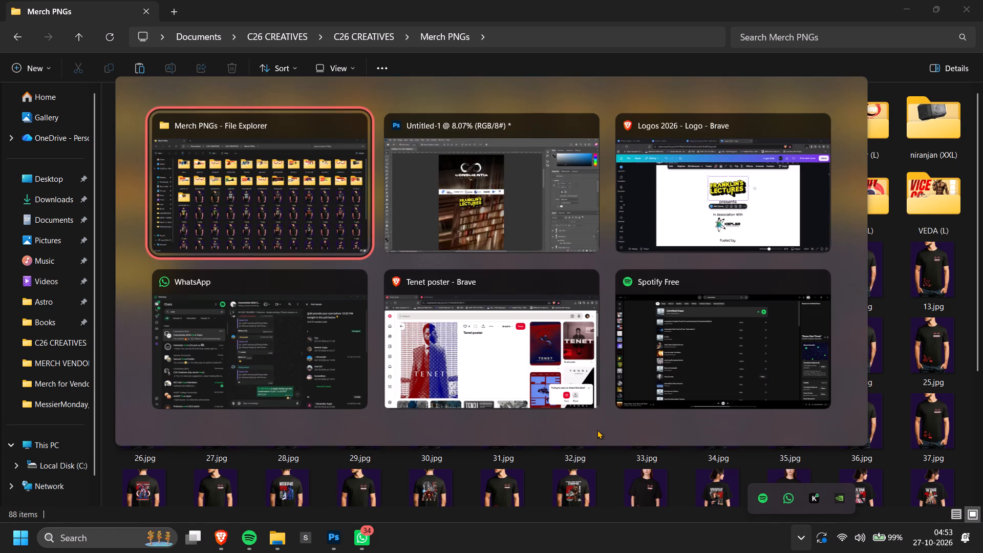
pyautogui.hotkey('alt', 'Tab')
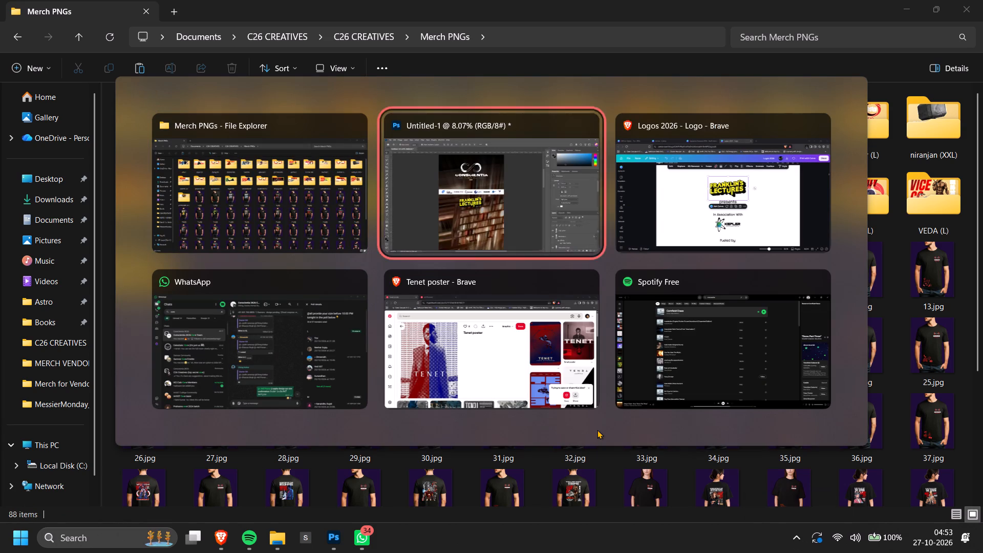
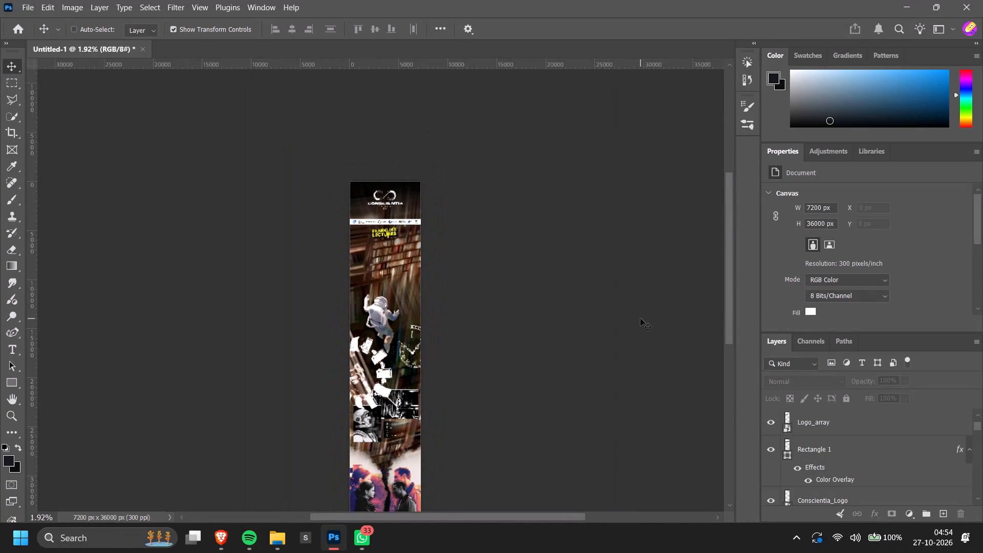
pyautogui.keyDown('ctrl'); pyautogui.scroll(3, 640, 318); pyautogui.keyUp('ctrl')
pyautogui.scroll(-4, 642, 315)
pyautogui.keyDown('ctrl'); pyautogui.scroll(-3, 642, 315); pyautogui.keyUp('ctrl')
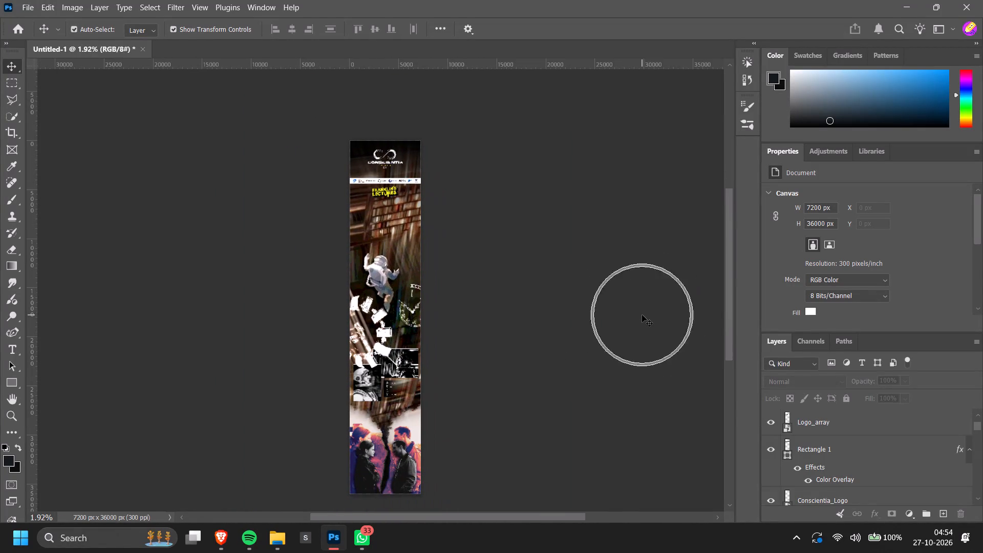
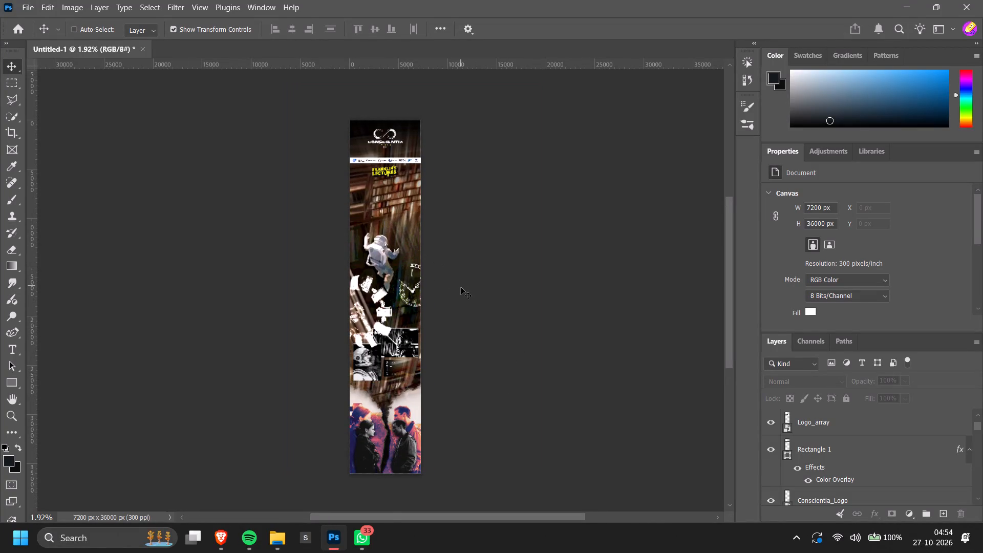
# Move the Franklin's Lectures logo up just below the Conscientia logo, to about X 2309 px, Y 3016 px.
pyautogui.keyDown('ctrl'); pyautogui.scroll(4, 461, 287); pyautogui.keyUp('ctrl')
pyautogui.keyDown('ctrl'); pyautogui.scroll(-6, 485, 287); pyautogui.keyUp('ctrl')
pyautogui.keyDown('alt'); pyautogui.scroll(6, 339, 294); pyautogui.keyUp('alt')
pyautogui.scroll(-6, 406, 270)
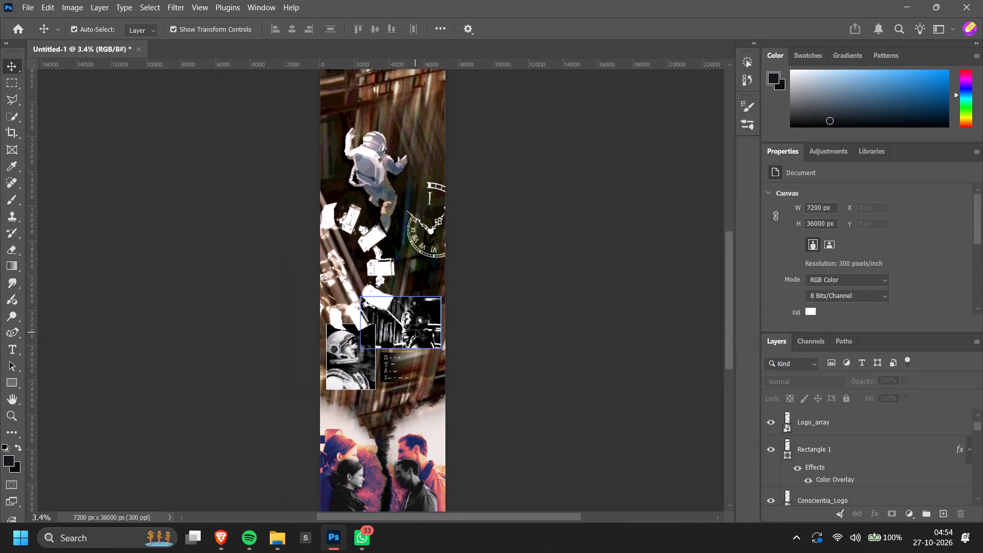
pyautogui.keyDown('alt'); pyautogui.scroll(-4, 418, 323); pyautogui.keyUp('alt')
pyautogui.keyDown('ctrl'); pyautogui.scroll(5, 565, 305); pyautogui.keyUp('ctrl')
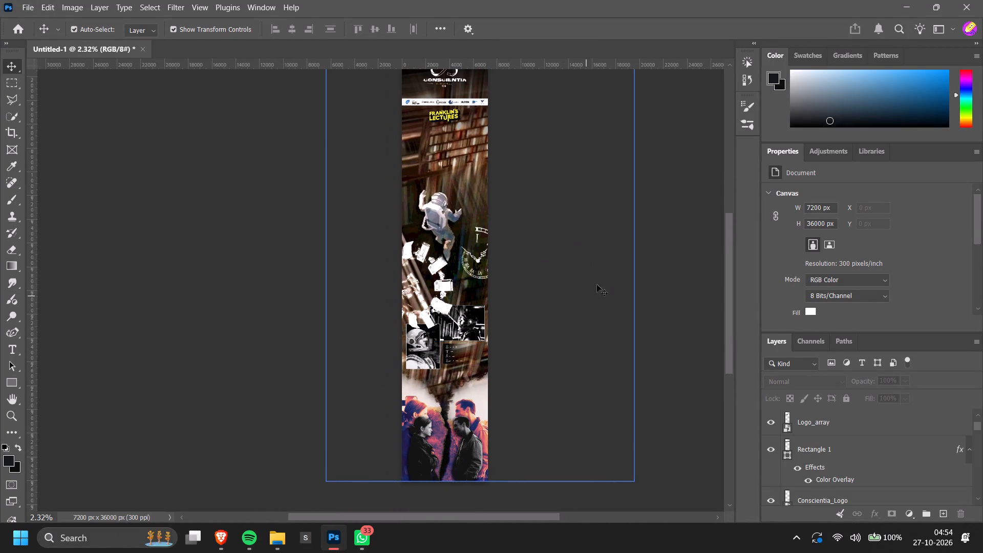
pyautogui.scroll(8, 605, 273)
pyautogui.keyDown('alt'); pyautogui.scroll(16, 458, 183); pyautogui.keyUp('alt')
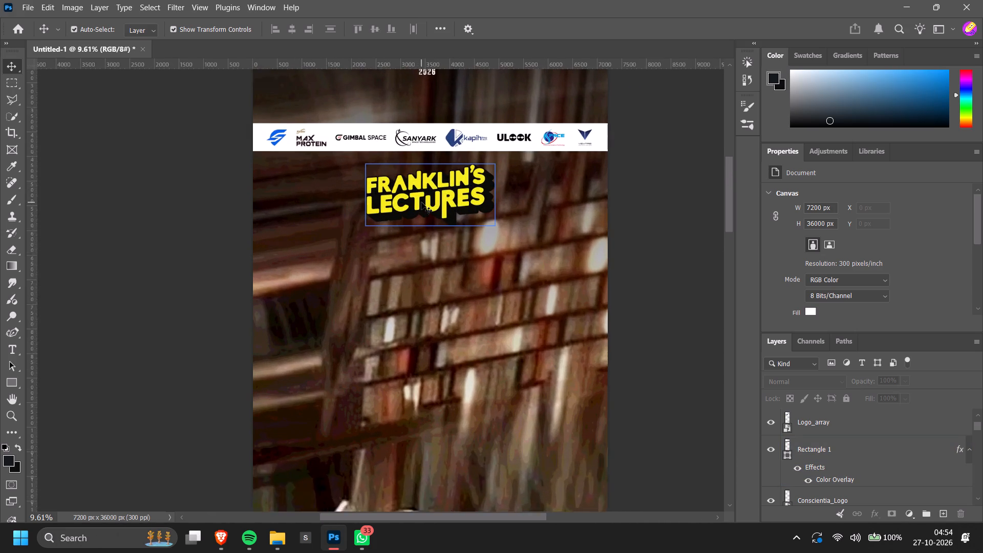
pyautogui.keyDown('alt'); pyautogui.scroll(4, 421, 202); pyautogui.keyUp('alt')
pyautogui.moveTo(428, 245); pyautogui.dragTo(430, 169)
pyautogui.click(651, 197)
pyautogui.scroll(8, 649, 197)
pyautogui.keyDown('alt'); pyautogui.scroll(5, 464, 257); pyautogui.keyUp('alt')
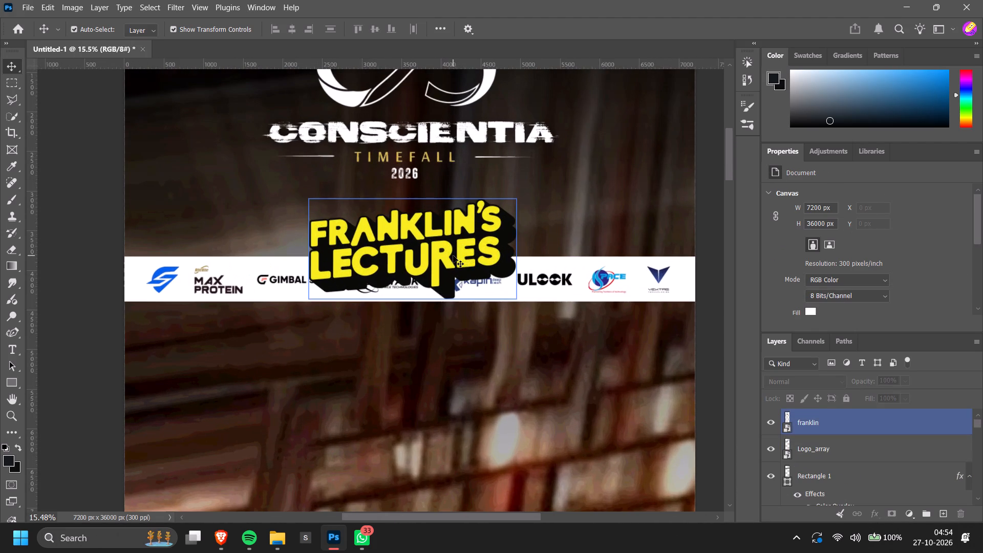
pyautogui.moveTo(453, 256); pyautogui.dragTo(452, 249)
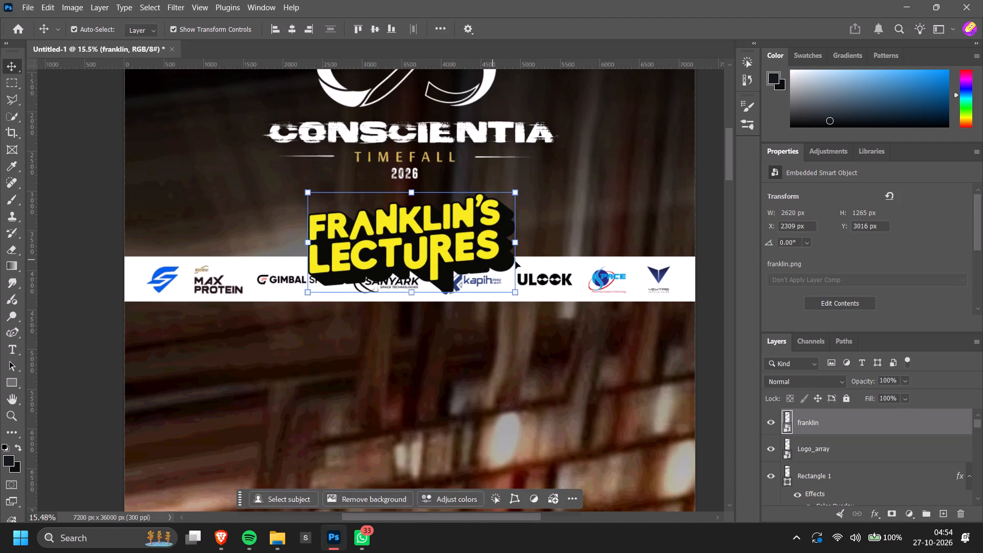
# Move the sponsor logos and their white strip together below the Franklin's Lectures logo, with the strip at about Y 4643 px.
pyautogui.keyDown('alt'); pyautogui.scroll(-6, 524, 263); pyautogui.keyUp('alt')
pyautogui.moveTo(580, 279); pyautogui.dragTo(579, 306)
pyautogui.hotkey('ctrl', 'z')
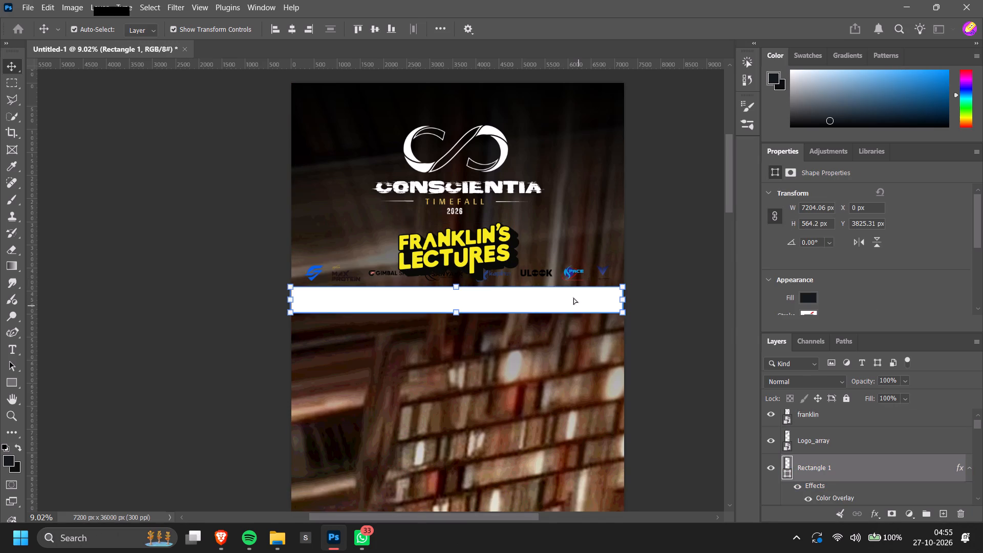
pyautogui.keyDown('shift'); pyautogui.click(569, 273); pyautogui.keyUp('shift')
pyautogui.moveTo(570, 272); pyautogui.dragTo(569, 284)
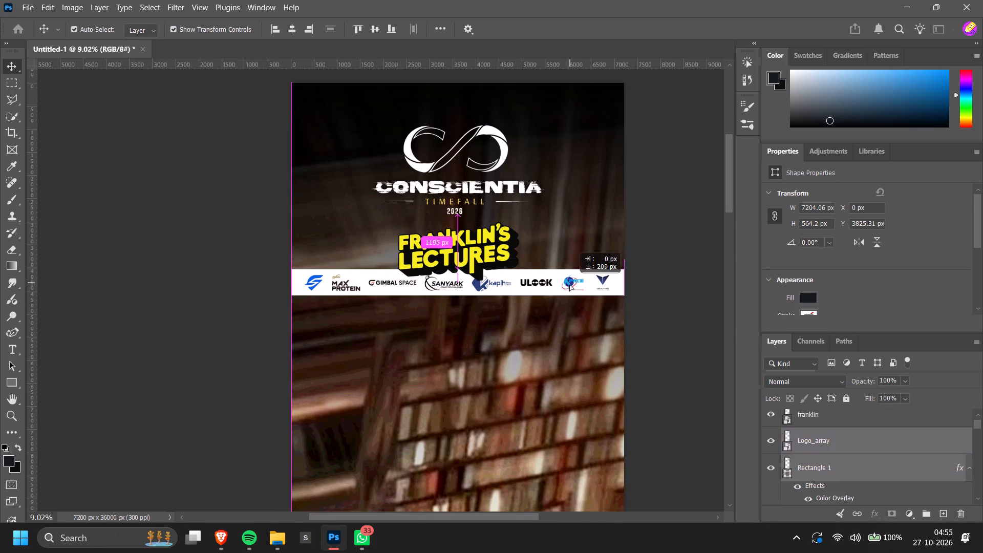
pyautogui.moveTo(569, 284); pyautogui.dragTo(569, 309)
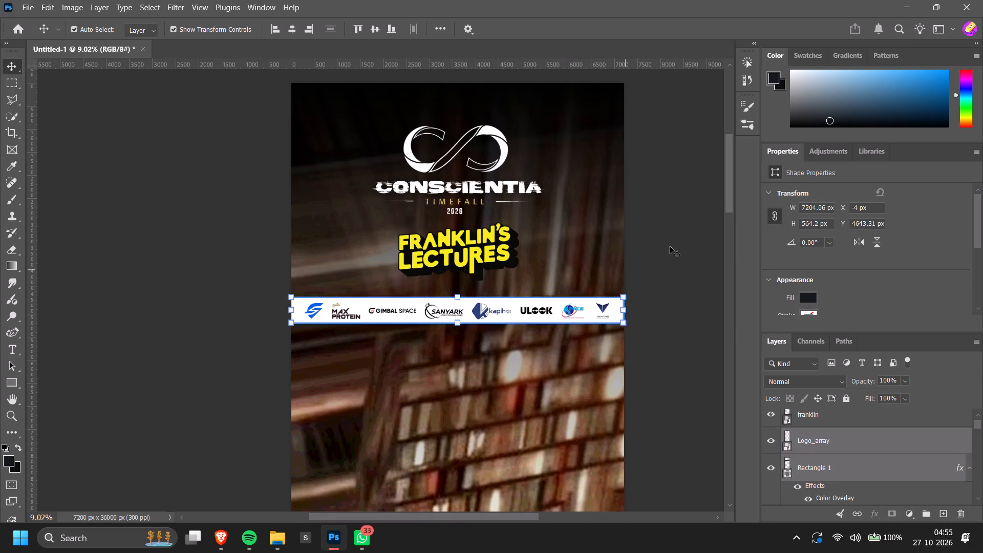
pyautogui.click(672, 245)
# Nudge the Franklin's Lectures logo down to leave a 254 px gap below the Conscientia logo.
pyautogui.keyDown('alt'); pyautogui.scroll(-15, 662, 263); pyautogui.keyUp('alt')
pyautogui.keyDown('ctrl'); pyautogui.scroll(6, 627, 345); pyautogui.keyUp('ctrl')
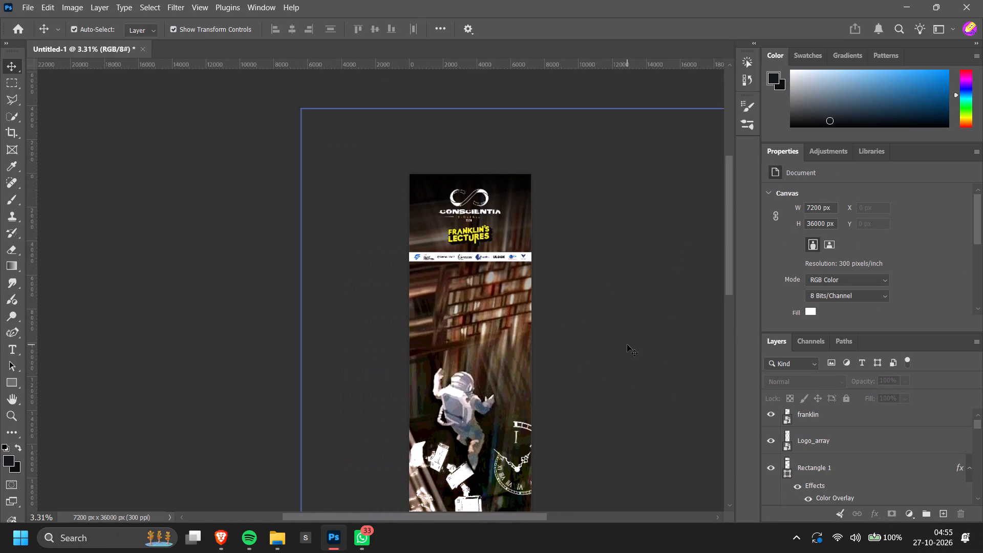
pyautogui.keyDown('alt'); pyautogui.scroll(-6, 627, 345); pyautogui.keyUp('alt')
pyautogui.scroll(-4, 627, 345)
pyautogui.scroll(5, 627, 345)
pyautogui.keyDown('alt'); pyautogui.scroll(7, 514, 304); pyautogui.keyUp('alt')
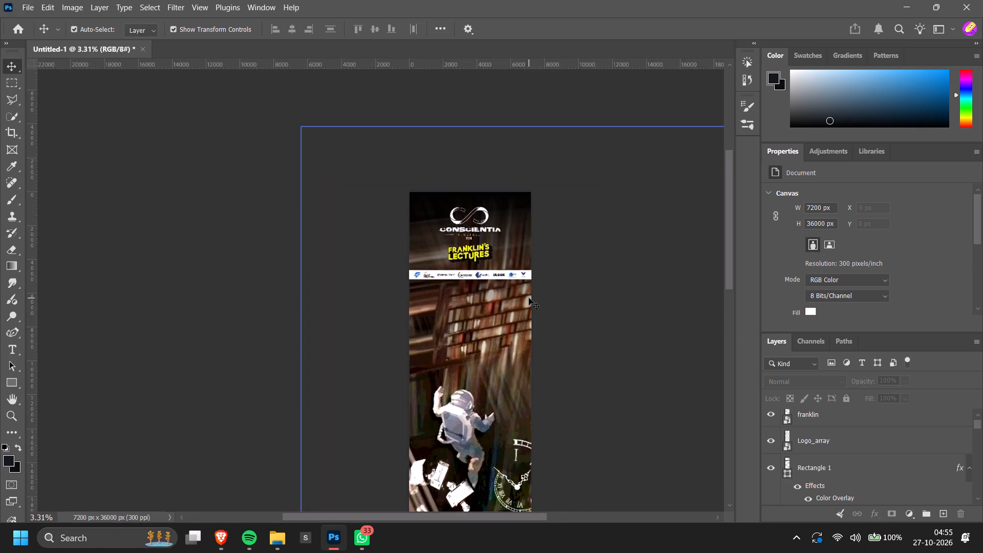
pyautogui.keyDown('alt'); pyautogui.scroll(16, 529, 298); pyautogui.keyUp('alt')
pyautogui.click(440, 240)
pyautogui.click(461, 237)
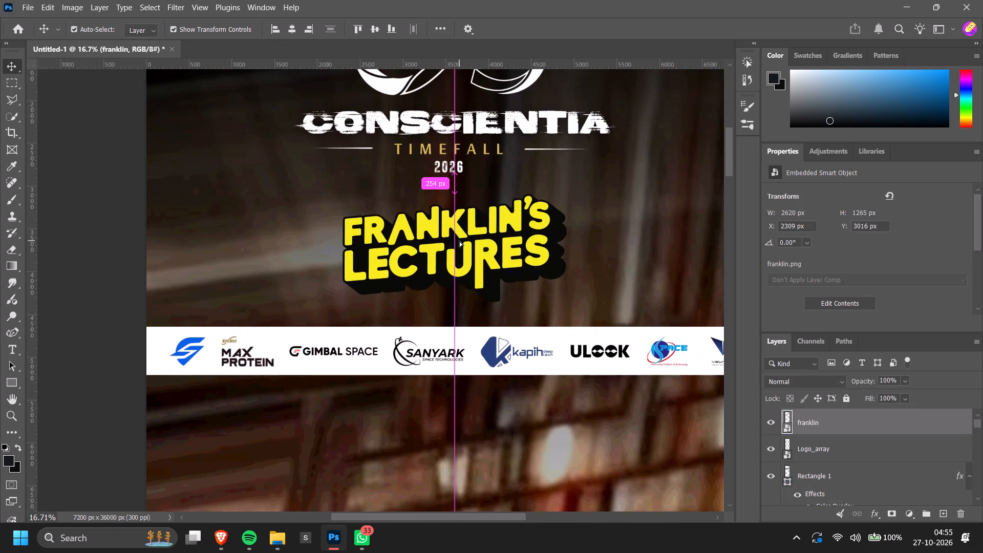
pyautogui.keyDown('alt'); pyautogui.scroll(-12, 459, 241); pyautogui.keyUp('alt')
pyautogui.click(640, 229)
# Nudge the Conscientia logo up to leave a 285 px gap above the Franklin's Lectures logo.
pyautogui.scroll(2, 645, 228)
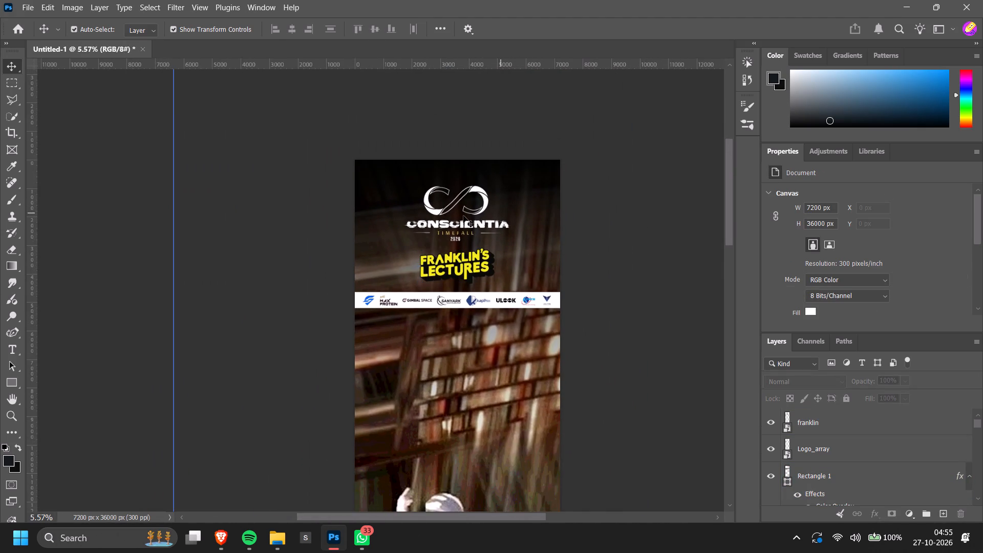
pyautogui.keyDown('alt'); pyautogui.scroll(8, 451, 216); pyautogui.keyUp('alt')
pyautogui.scroll(2, 516, 186)
pyautogui.click(514, 188)
pyautogui.click(512, 192)
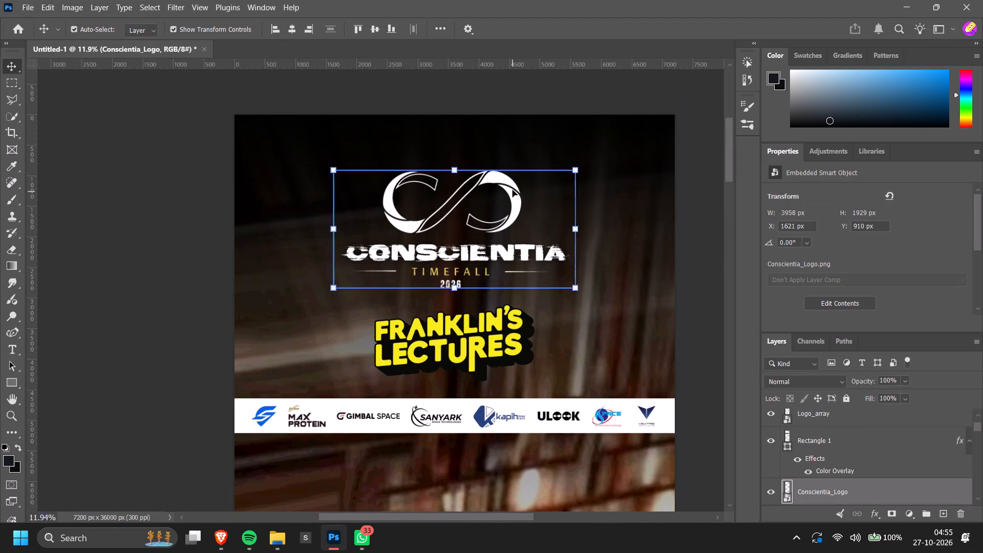
pyautogui.click(686, 248)
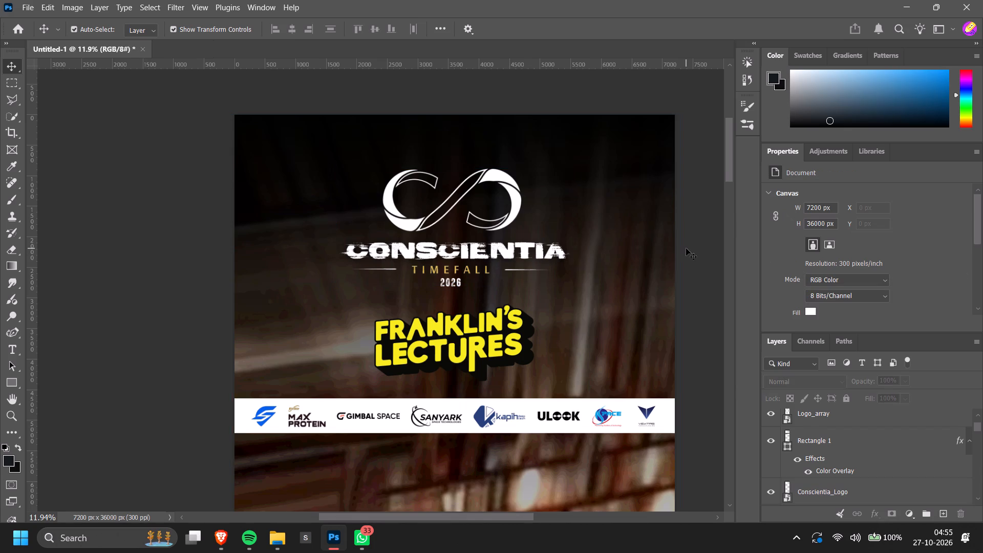
# Examine the spacing of the logos in the header and how they sit within the whole banner.
pyautogui.keyDown('alt'); pyautogui.scroll(-14, 681, 249); pyautogui.keyUp('alt')
pyautogui.keyDown('alt'); pyautogui.scroll(-2, 639, 261); pyautogui.keyUp('alt')
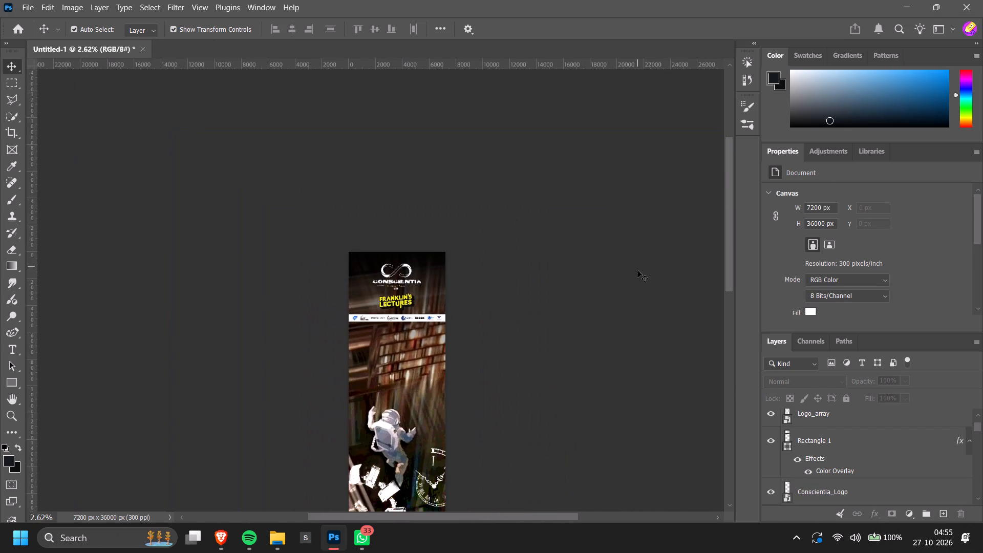
pyautogui.click(557, 281)
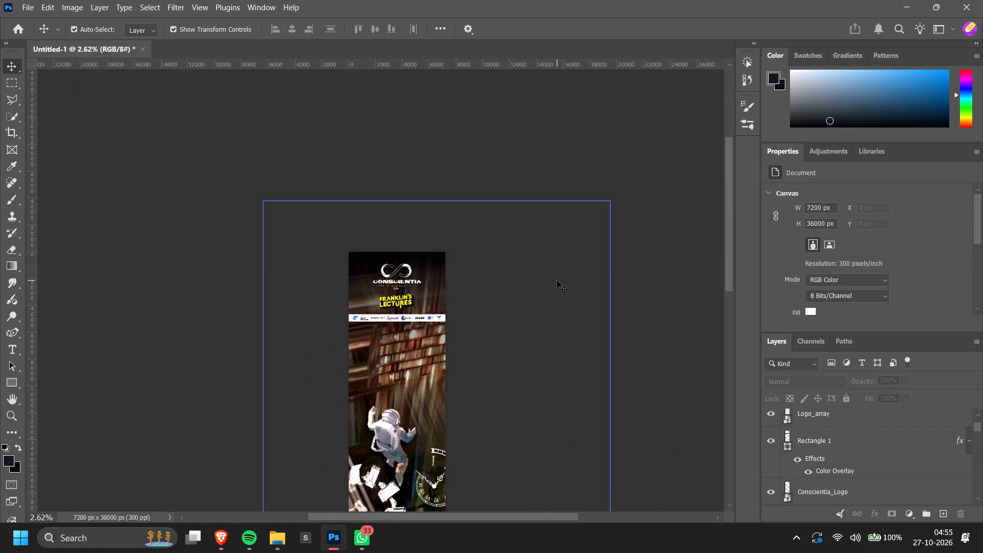
pyautogui.scroll(-3, 542, 270)
pyautogui.click(643, 226)
pyautogui.keyDown('alt'); pyautogui.scroll(9, 454, 277); pyautogui.keyUp('alt')
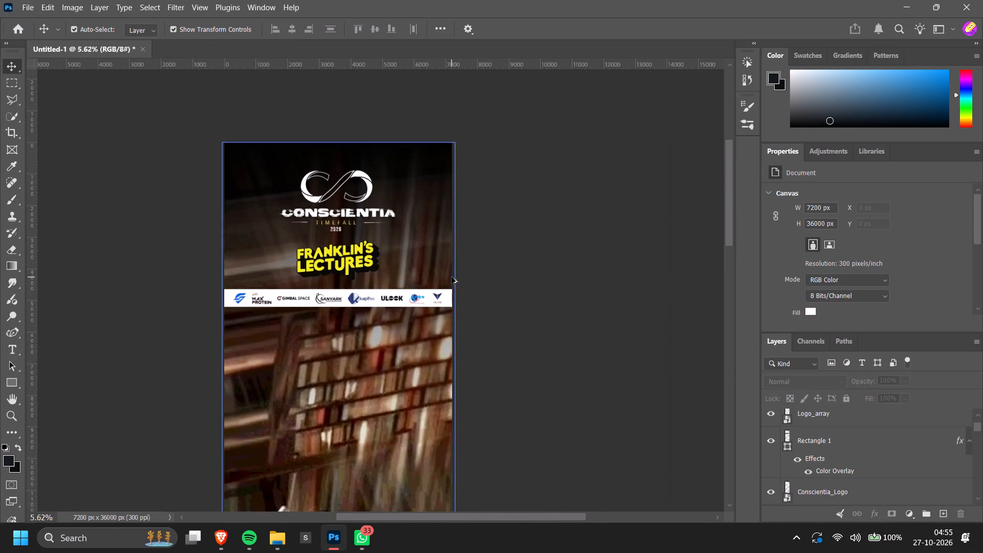
pyautogui.keyDown('ctrl'); pyautogui.scroll(15, 587, 315); pyautogui.keyUp('ctrl')
pyautogui.scroll(-5, 605, 310)
pyautogui.keyDown('ctrl'); pyautogui.scroll(-3, 605, 310); pyautogui.keyUp('ctrl')
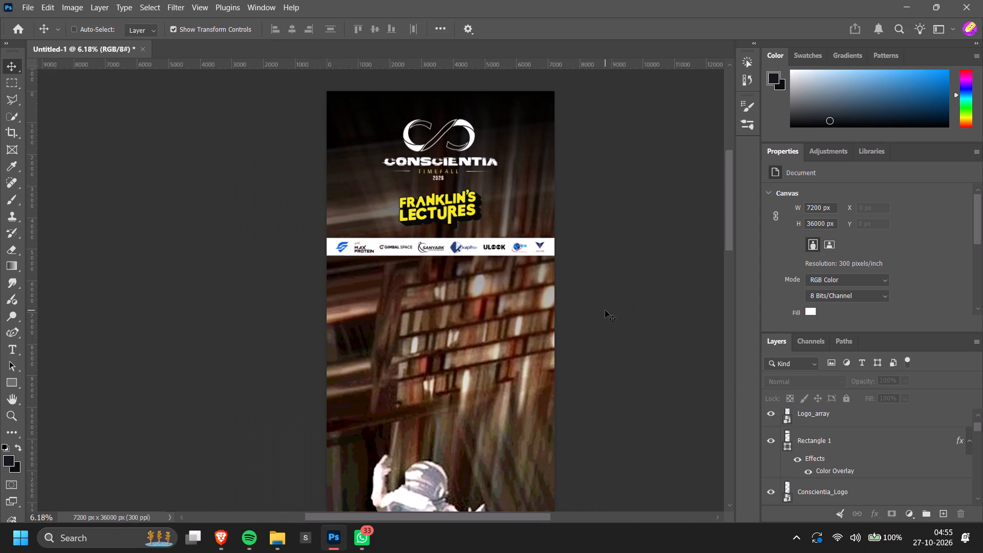
pyautogui.keyDown('ctrl'); pyautogui.scroll(-5, 605, 310); pyautogui.keyUp('ctrl')
# Merge the Logo_array and Rectangle 1 layers into one sponsor strip layer.
pyautogui.click(509, 243)
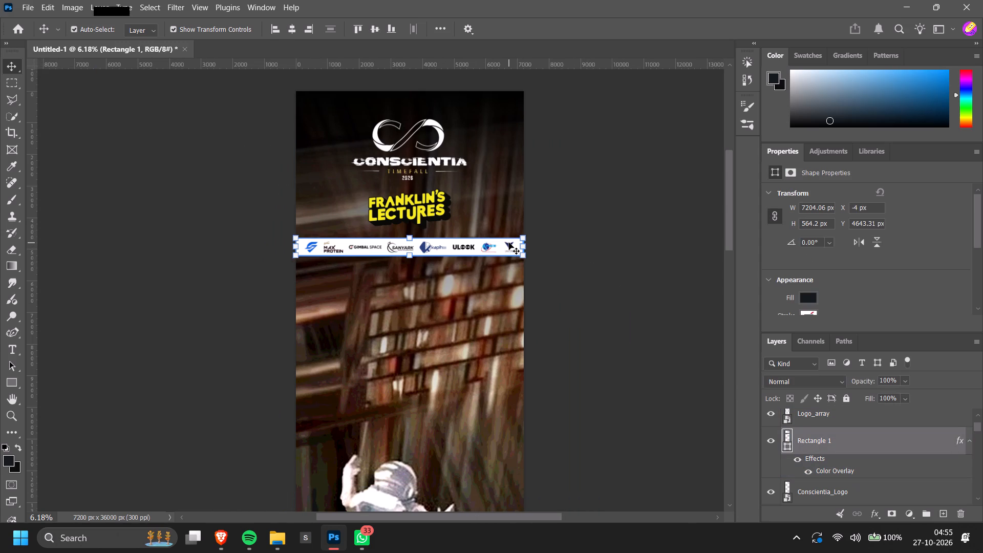
pyautogui.keyDown('alt'); pyautogui.scroll(9, 509, 243); pyautogui.keyUp('alt')
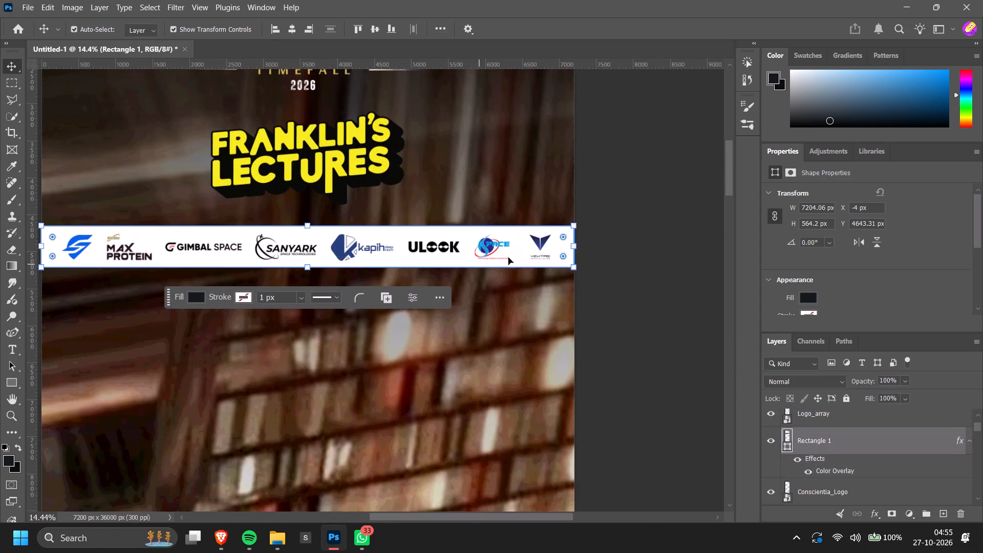
pyautogui.keyDown('ctrl'); pyautogui.scroll(8, 537, 249); pyautogui.keyUp('ctrl')
pyautogui.keyDown('shift'); pyautogui.click(422, 250); pyautogui.keyUp('shift')
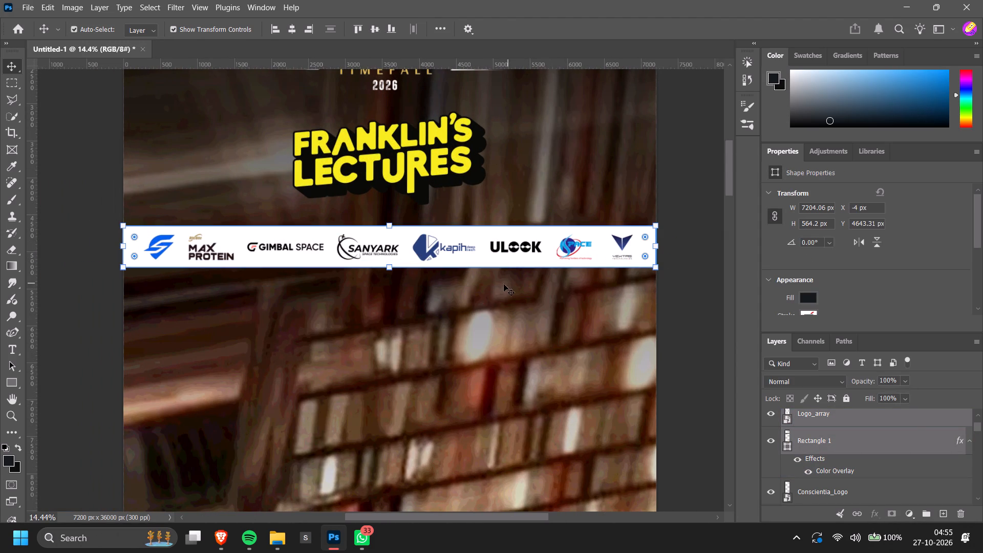
pyautogui.keyDown('alt'); pyautogui.scroll(-3, 502, 253); pyautogui.keyUp('alt')
pyautogui.keyDown('ctrl'); pyautogui.scroll(-2, 502, 253); pyautogui.keyUp('ctrl')
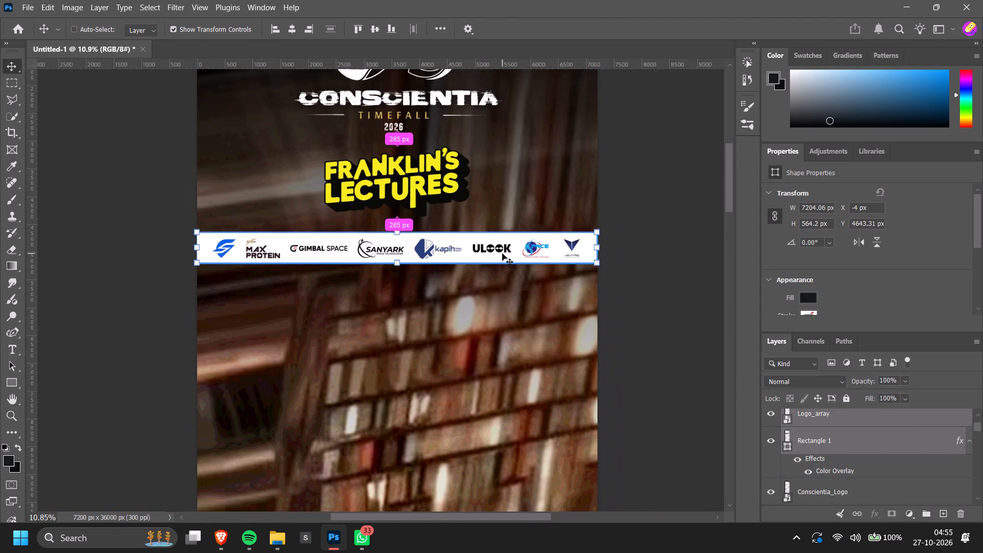
pyautogui.keyDown('ctrl'); pyautogui.scroll(-3, 502, 253); pyautogui.keyUp('ctrl')
pyautogui.keyDown('alt'); pyautogui.scroll(-4, 502, 253); pyautogui.keyUp('alt')
pyautogui.keyDown('ctrl'); pyautogui.scroll(6, 502, 253); pyautogui.keyUp('ctrl')
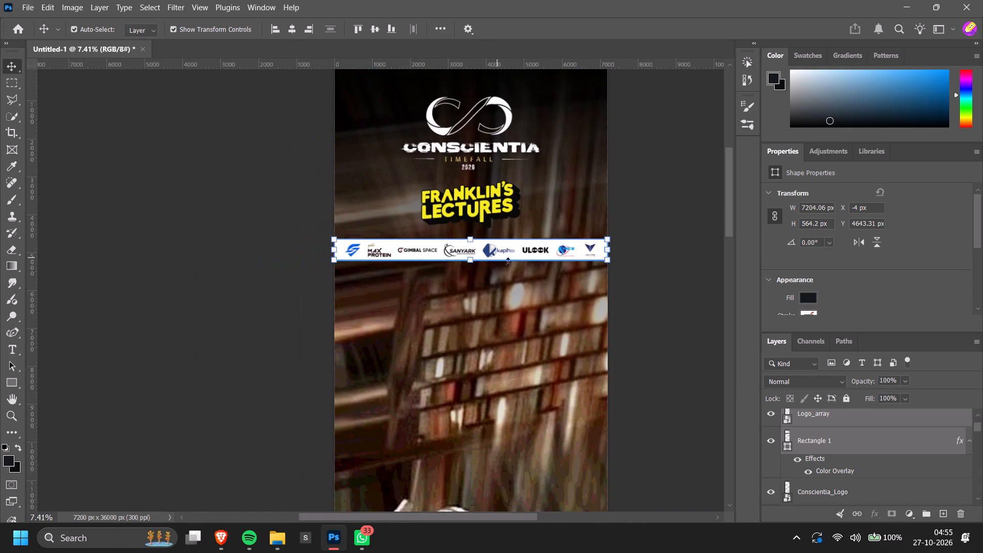
pyautogui.keyDown('ctrl'); pyautogui.scroll(-5, 532, 262); pyautogui.keyUp('ctrl')
pyautogui.scroll(4, 532, 260)
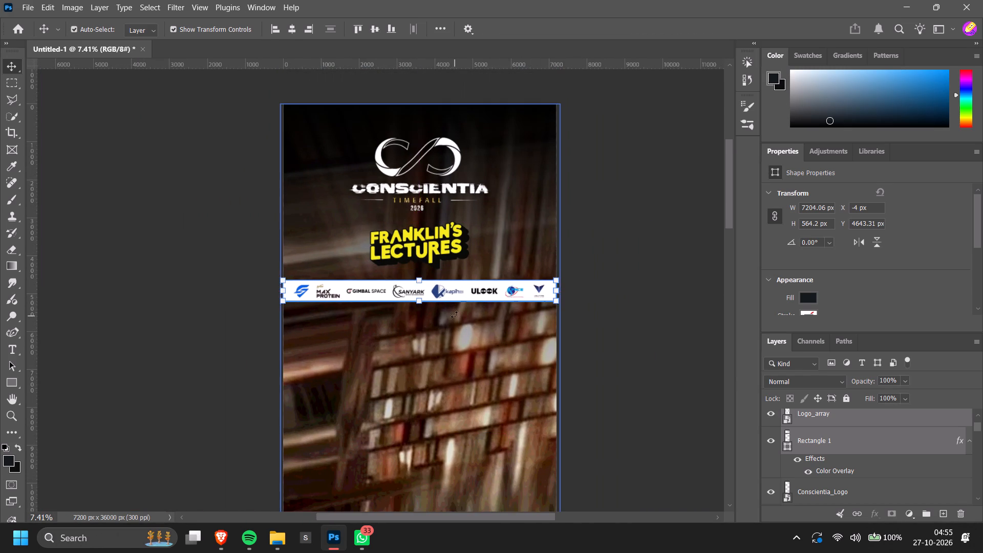
pyautogui.keyDown('alt'); pyautogui.scroll(5, 452, 311); pyautogui.keyUp('alt')
pyautogui.keyDown('ctrl'); pyautogui.scroll(-4, 495, 301); pyautogui.keyUp('ctrl')
pyautogui.rightClick(844, 419)
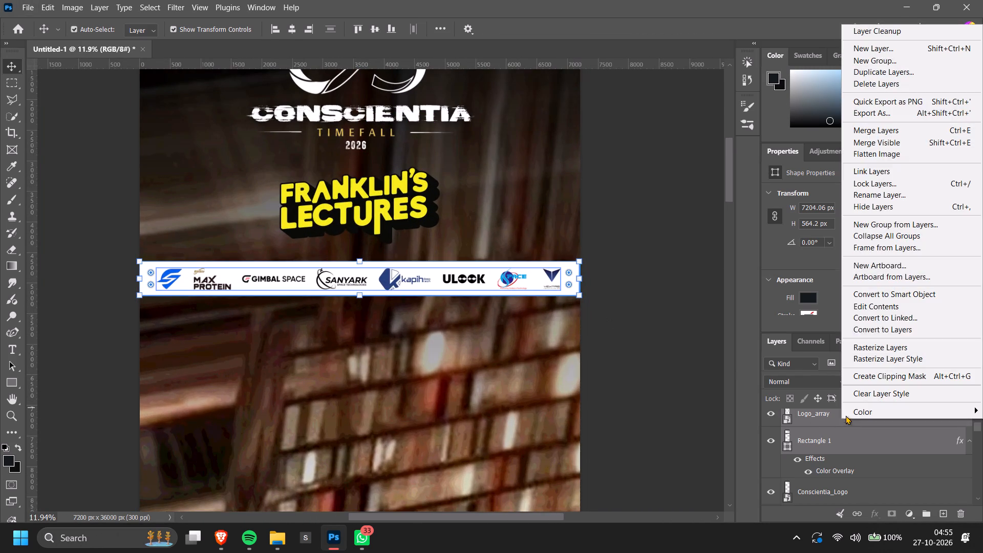
pyautogui.click(899, 134)
pyautogui.click(677, 267)
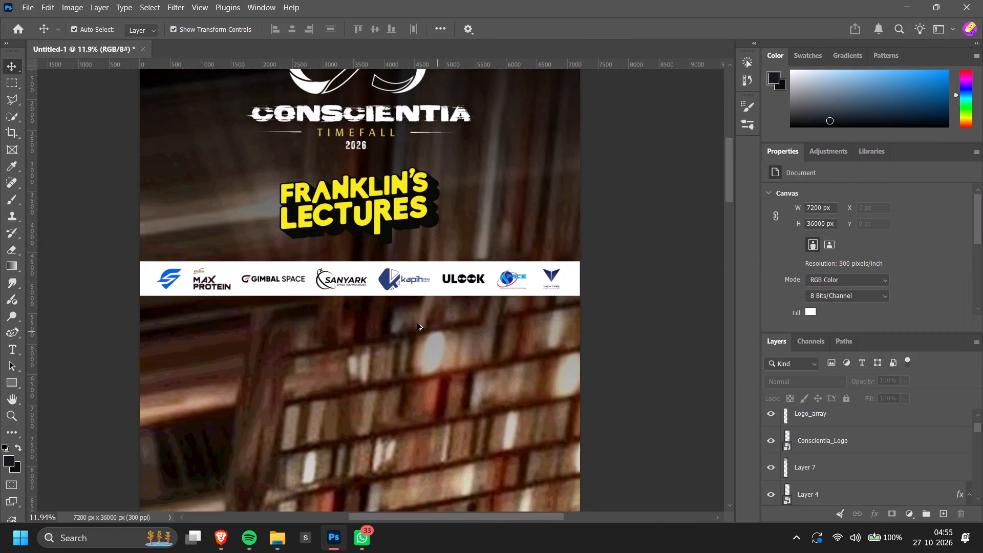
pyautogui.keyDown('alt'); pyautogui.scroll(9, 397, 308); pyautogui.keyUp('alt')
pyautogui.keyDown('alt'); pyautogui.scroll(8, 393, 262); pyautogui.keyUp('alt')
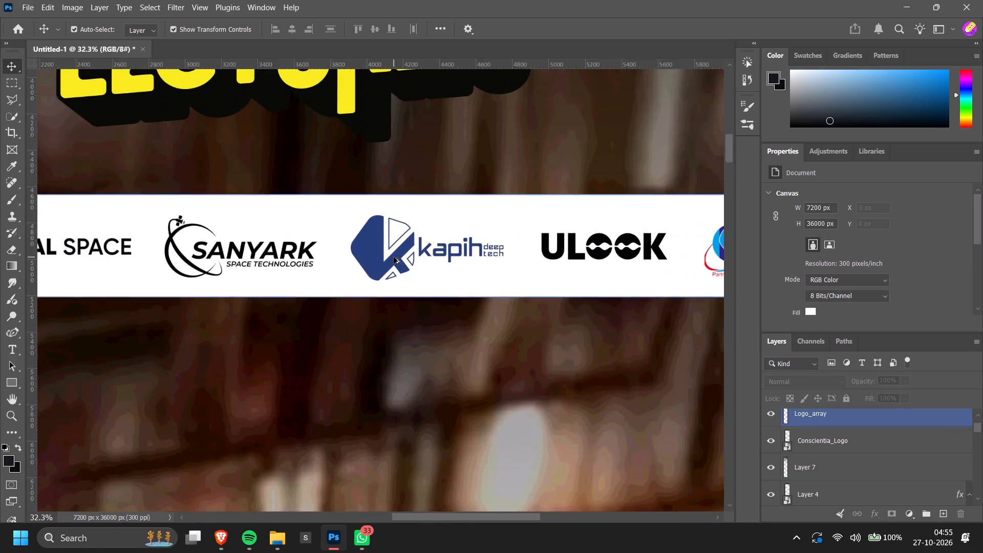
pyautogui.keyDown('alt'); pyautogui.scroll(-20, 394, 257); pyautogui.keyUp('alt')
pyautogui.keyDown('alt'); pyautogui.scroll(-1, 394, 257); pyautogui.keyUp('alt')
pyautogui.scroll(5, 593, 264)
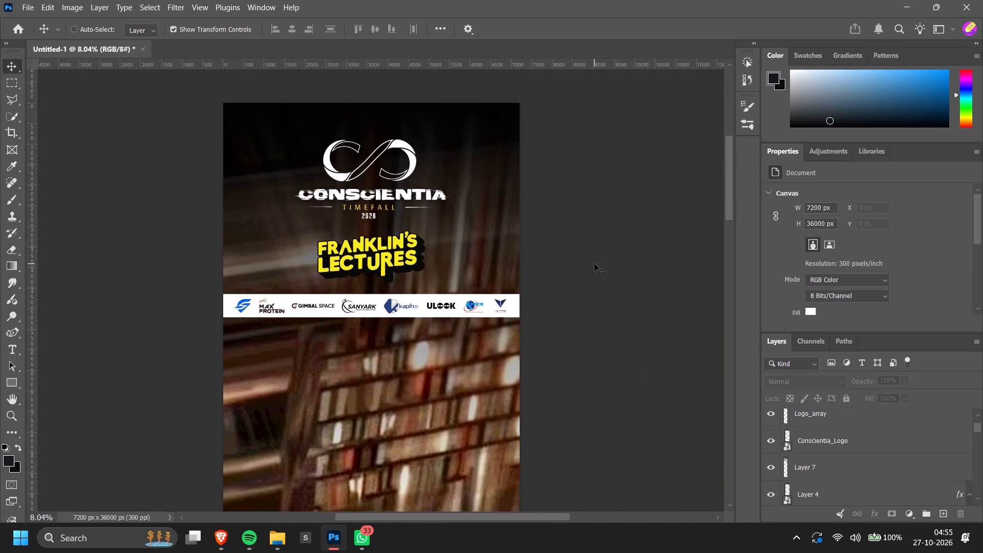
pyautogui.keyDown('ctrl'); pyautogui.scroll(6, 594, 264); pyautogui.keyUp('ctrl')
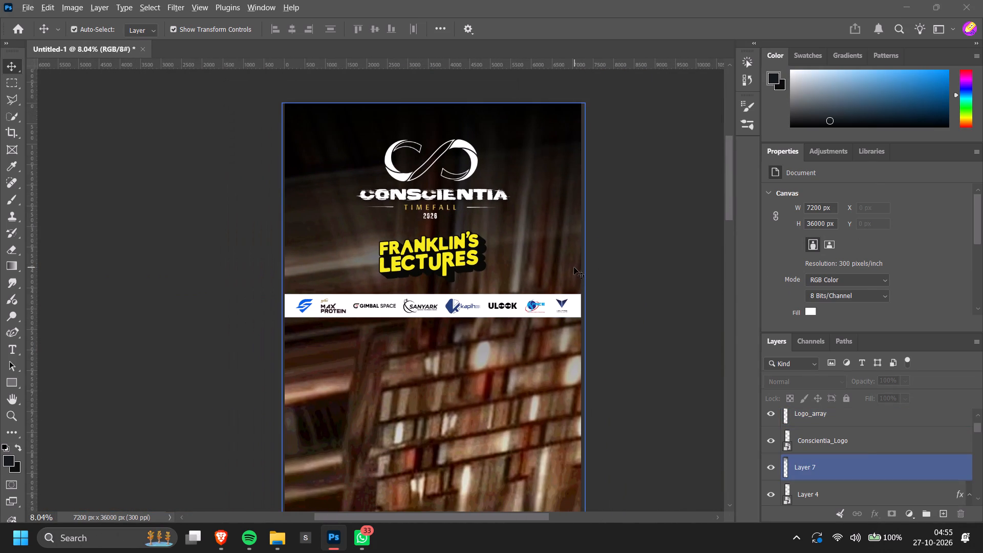
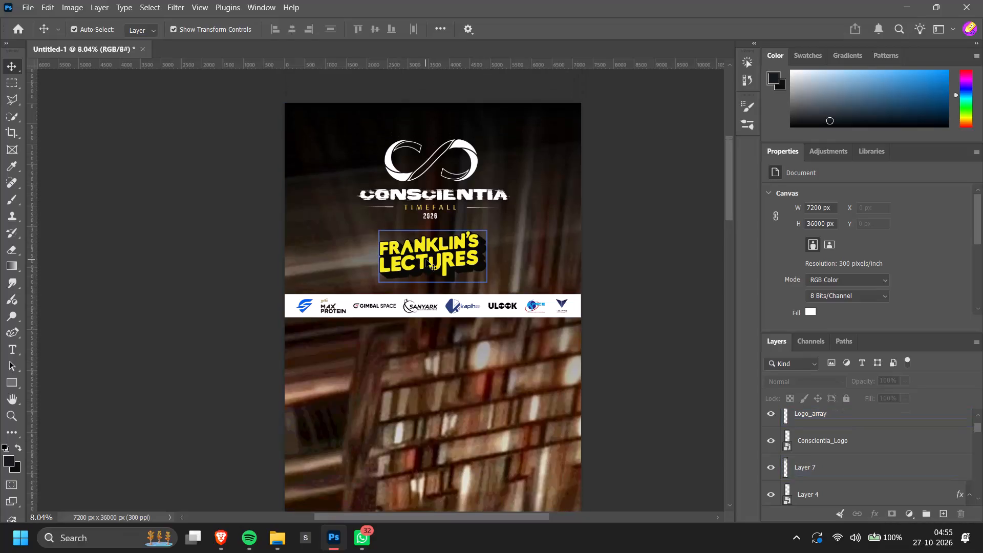
# Nudge the Franklin's Lectures logo down slightly to about Y 3201 px, between the Conscientia logo and the sponsor strip.
pyautogui.click(426, 260)
pyautogui.moveTo(430, 253); pyautogui.dragTo(430, 259)
pyautogui.click(618, 248)
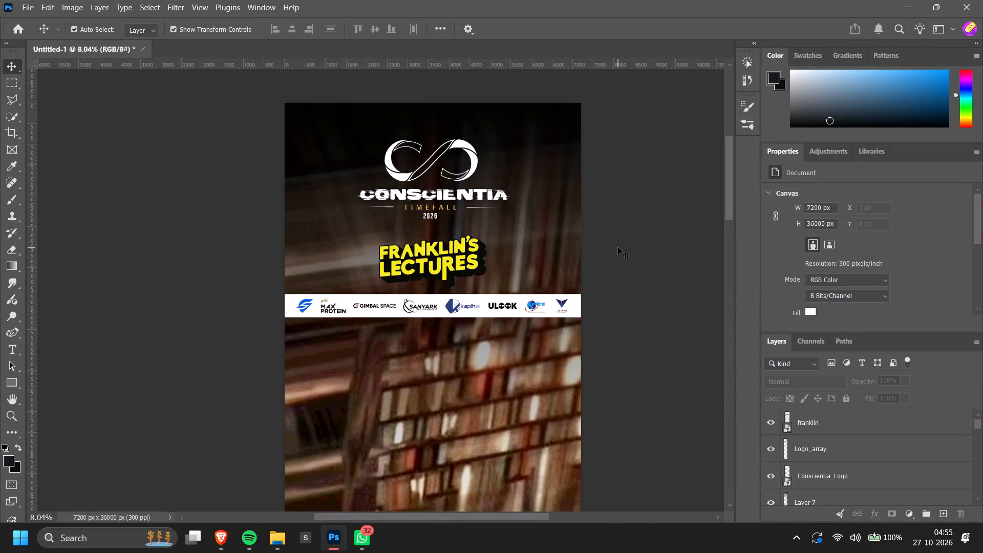
# Examine how the header logos and sponsor strip sit within the whole banner.
pyautogui.keyDown('alt'); pyautogui.scroll(-7, 616, 251); pyautogui.keyUp('alt')
pyautogui.scroll(6, 618, 264)
pyautogui.scroll(-12, 618, 265)
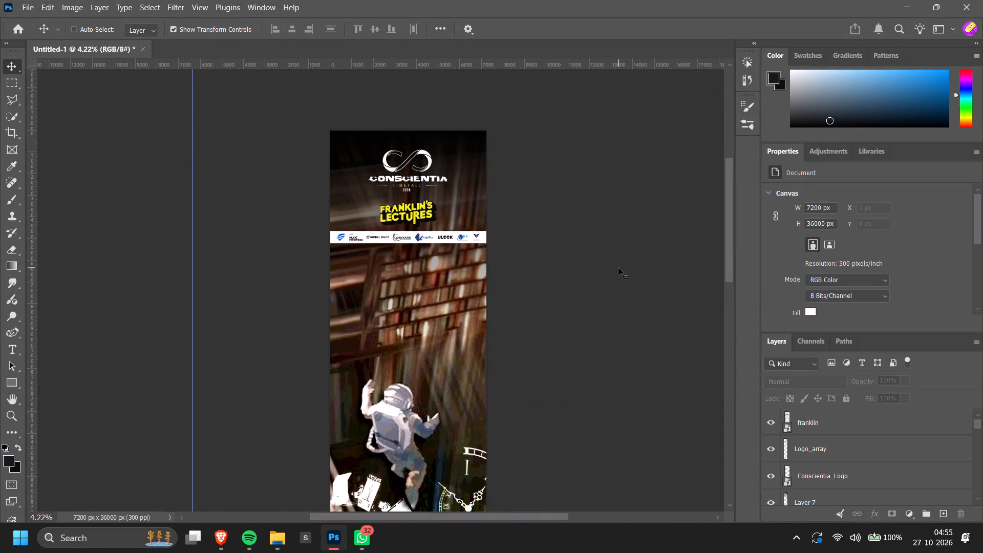
pyautogui.keyDown('ctrl'); pyautogui.scroll(4, 618, 268); pyautogui.keyUp('ctrl')
pyautogui.scroll(-5, 618, 268)
pyautogui.keyDown('ctrl'); pyautogui.scroll(-3, 618, 268); pyautogui.keyUp('ctrl')
pyautogui.keyDown('alt'); pyautogui.scroll(-5, 618, 268); pyautogui.keyUp('alt')
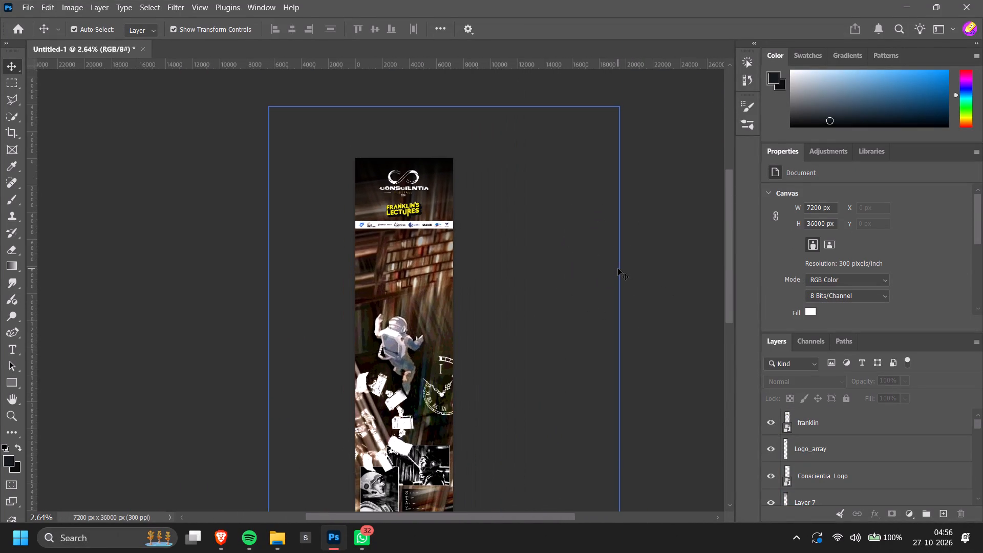
pyautogui.keyDown('alt'); pyautogui.scroll(16, 418, 189); pyautogui.keyUp('alt')
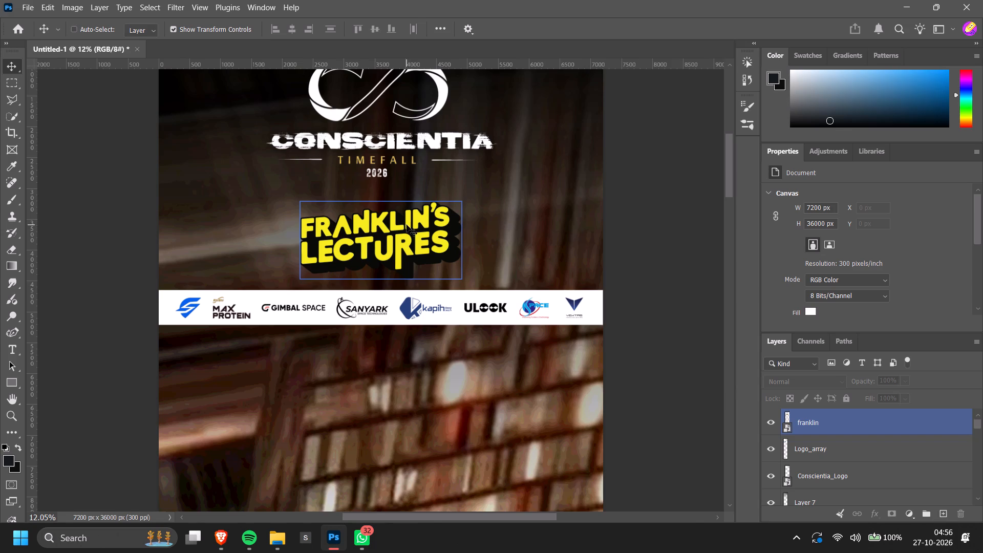
pyautogui.keyDown('ctrl'); pyautogui.scroll(9, 407, 225); pyautogui.keyUp('ctrl')
pyautogui.scroll(-2, 471, 243)
pyautogui.keyDown('alt'); pyautogui.scroll(-10, 471, 243); pyautogui.keyUp('alt')
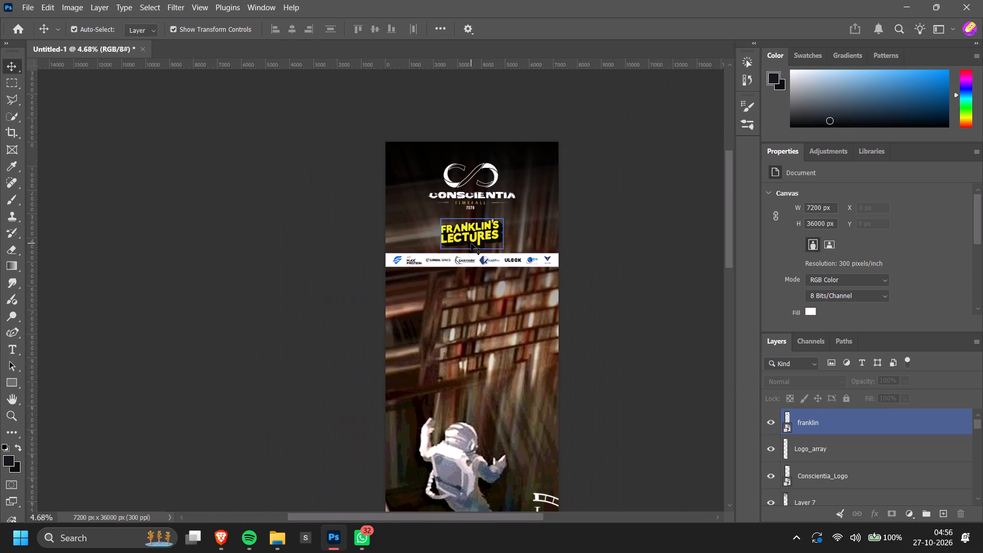
pyautogui.keyDown('alt'); pyautogui.scroll(-5, 635, 221); pyautogui.keyUp('alt')
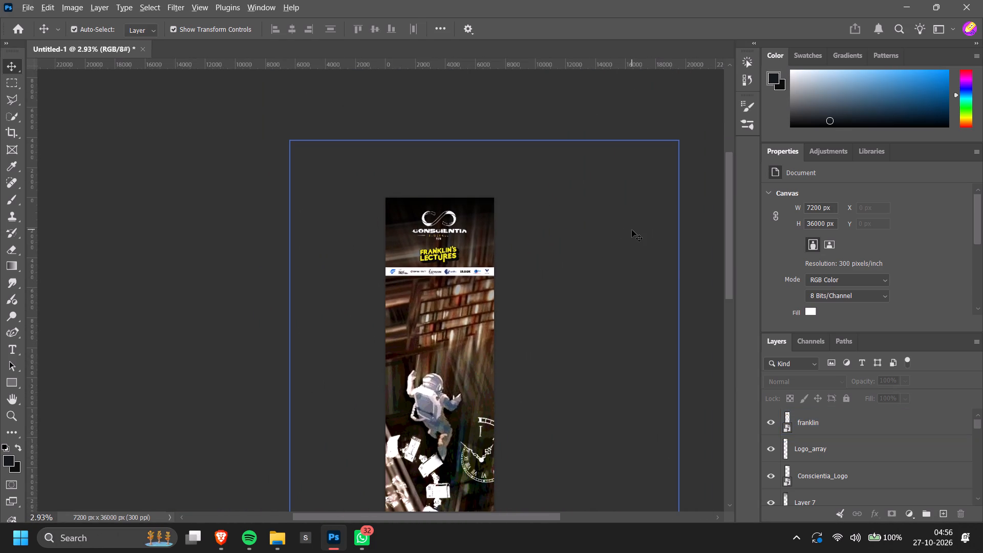
pyautogui.keyDown('alt'); pyautogui.scroll(6, 632, 230); pyautogui.keyUp('alt')
pyautogui.scroll(5, 632, 230)
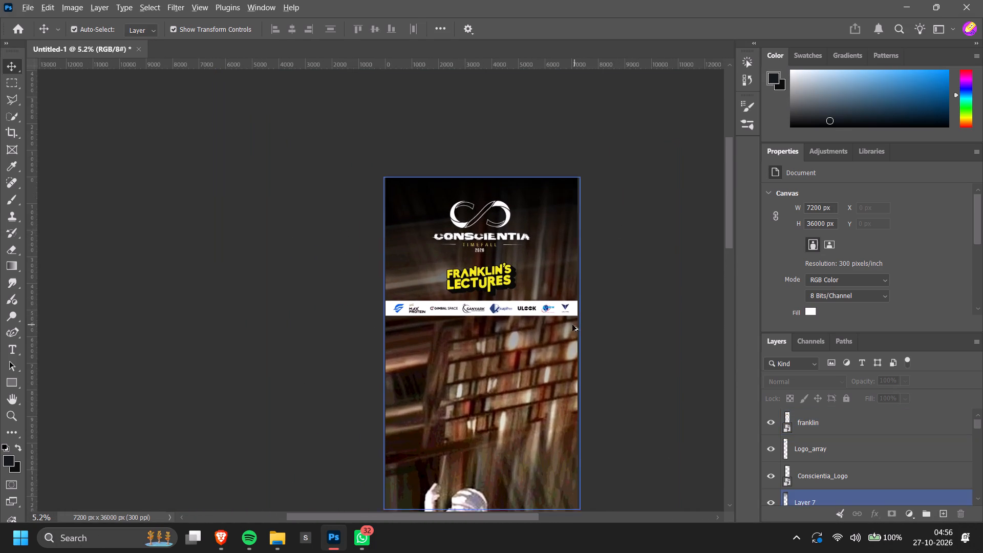
pyautogui.keyDown('alt'); pyautogui.scroll(5, 572, 325); pyautogui.keyUp('alt')
pyautogui.keyDown('ctrl'); pyautogui.scroll(6, 498, 306); pyautogui.keyUp('ctrl')
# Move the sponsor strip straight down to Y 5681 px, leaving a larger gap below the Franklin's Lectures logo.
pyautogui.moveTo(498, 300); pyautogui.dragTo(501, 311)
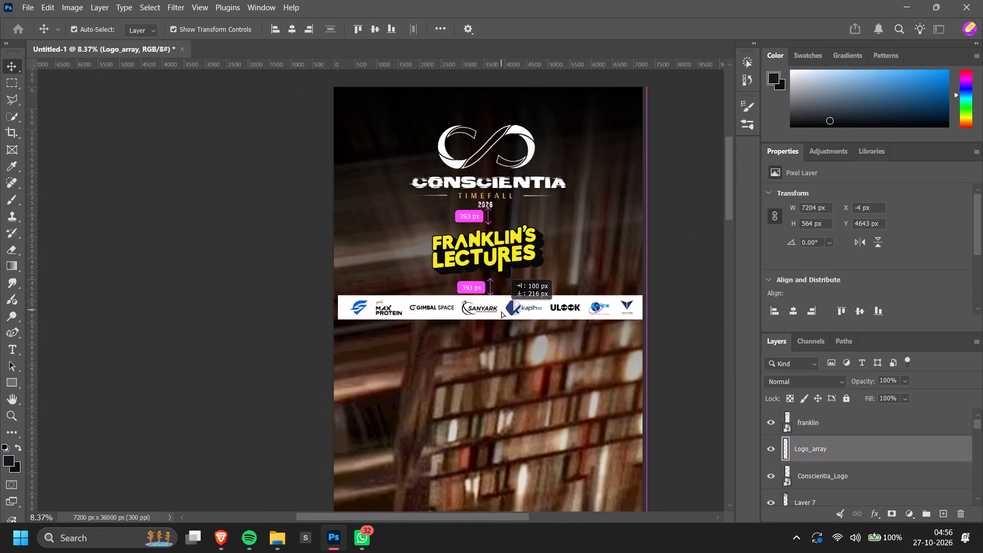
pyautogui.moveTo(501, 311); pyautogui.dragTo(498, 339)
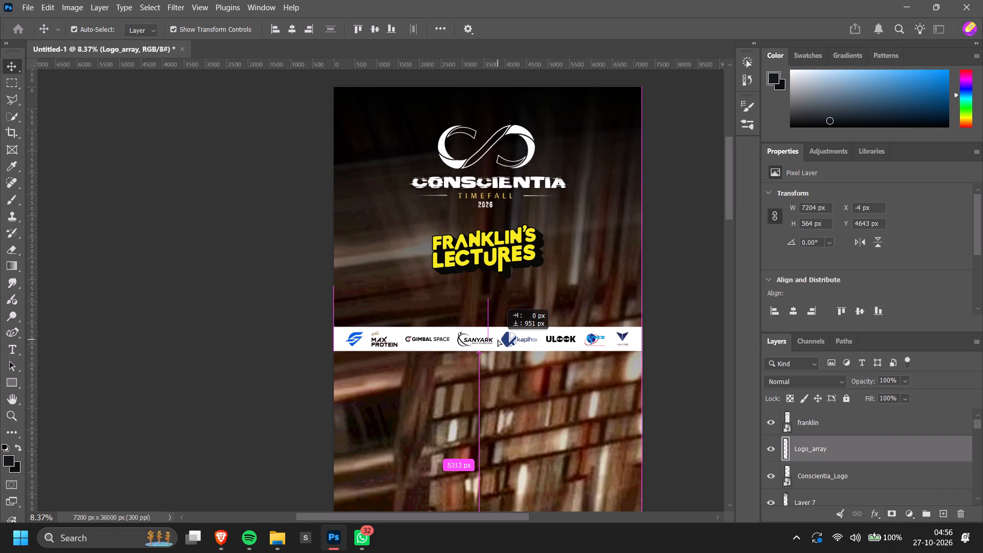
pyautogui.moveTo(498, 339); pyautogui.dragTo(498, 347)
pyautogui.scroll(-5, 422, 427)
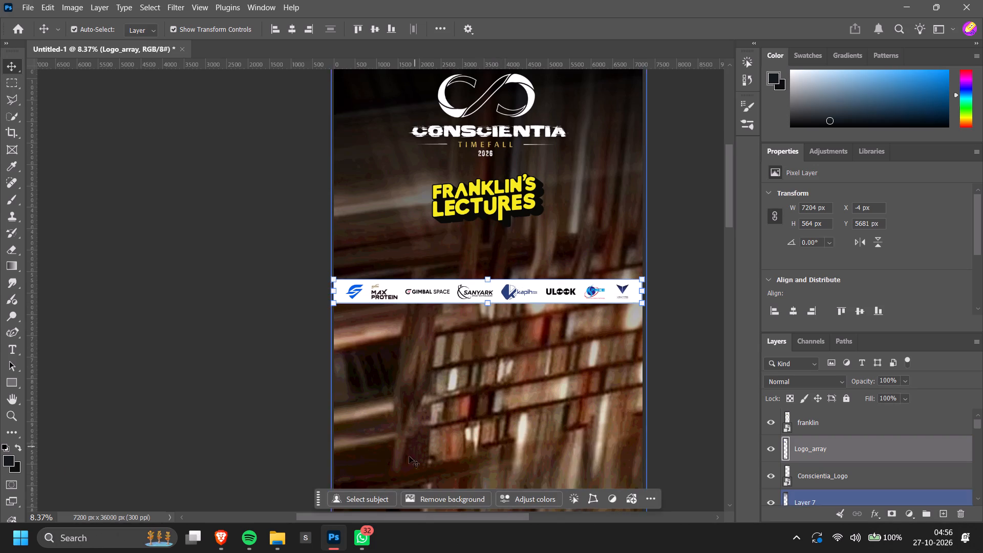
# Switch to Spotify, play Cornfield Chase by Hans Zimmer, and return to Photoshop.
pyautogui.click(252, 535)
pyautogui.scroll(5, 433, 342)
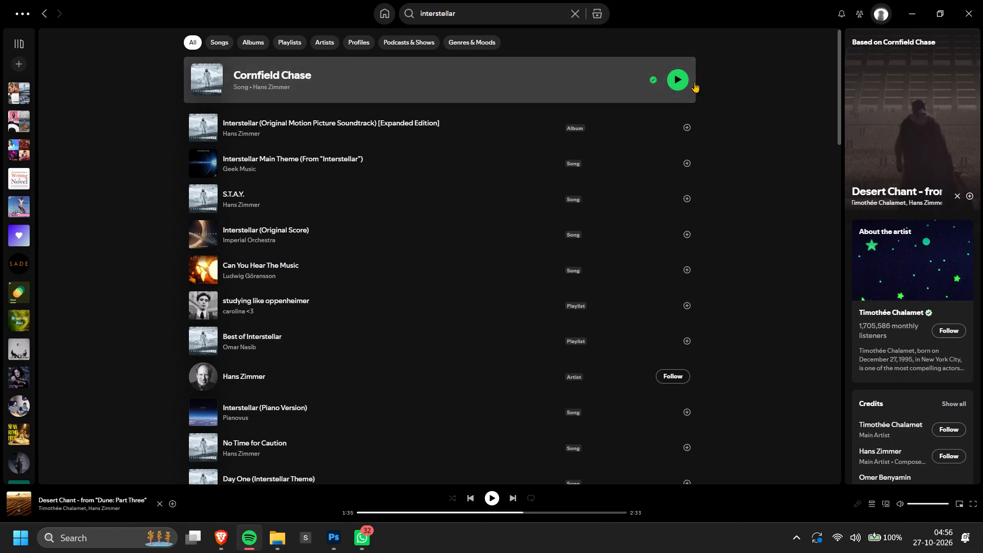
pyautogui.click(680, 78)
pyautogui.hotkey('alt', 'Tab')
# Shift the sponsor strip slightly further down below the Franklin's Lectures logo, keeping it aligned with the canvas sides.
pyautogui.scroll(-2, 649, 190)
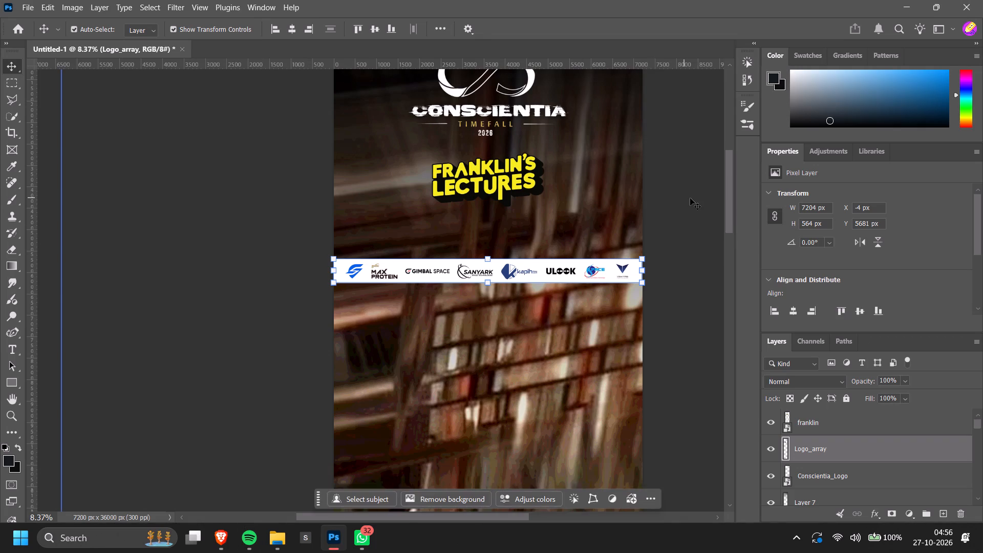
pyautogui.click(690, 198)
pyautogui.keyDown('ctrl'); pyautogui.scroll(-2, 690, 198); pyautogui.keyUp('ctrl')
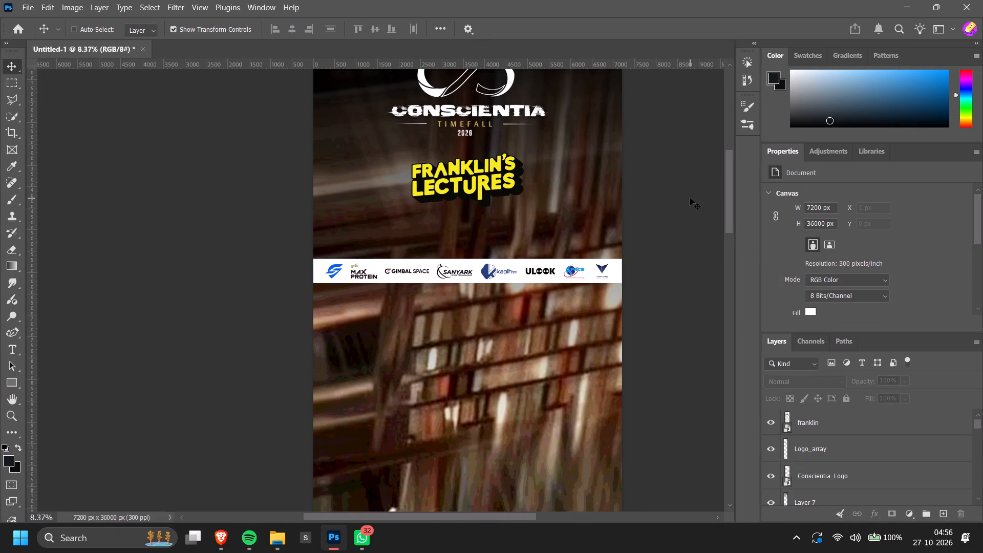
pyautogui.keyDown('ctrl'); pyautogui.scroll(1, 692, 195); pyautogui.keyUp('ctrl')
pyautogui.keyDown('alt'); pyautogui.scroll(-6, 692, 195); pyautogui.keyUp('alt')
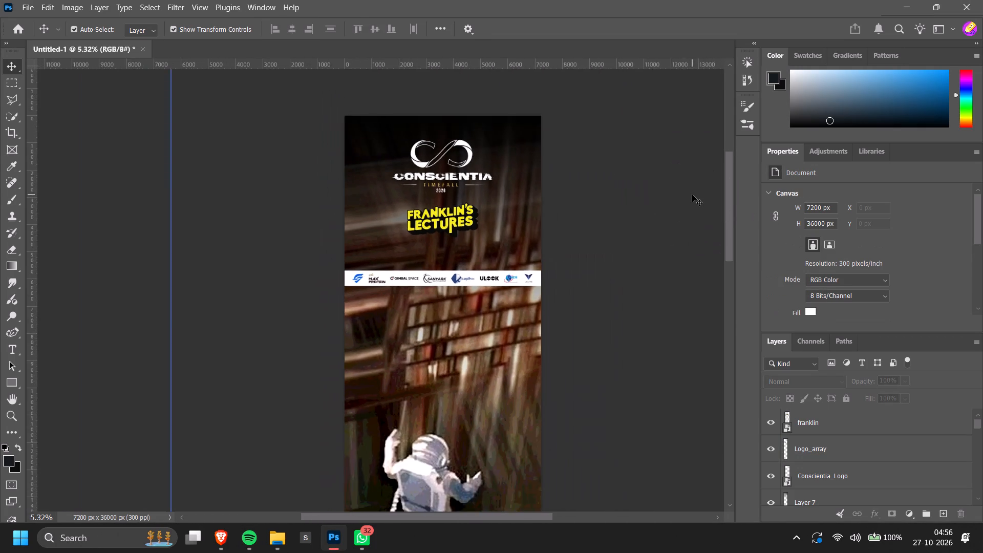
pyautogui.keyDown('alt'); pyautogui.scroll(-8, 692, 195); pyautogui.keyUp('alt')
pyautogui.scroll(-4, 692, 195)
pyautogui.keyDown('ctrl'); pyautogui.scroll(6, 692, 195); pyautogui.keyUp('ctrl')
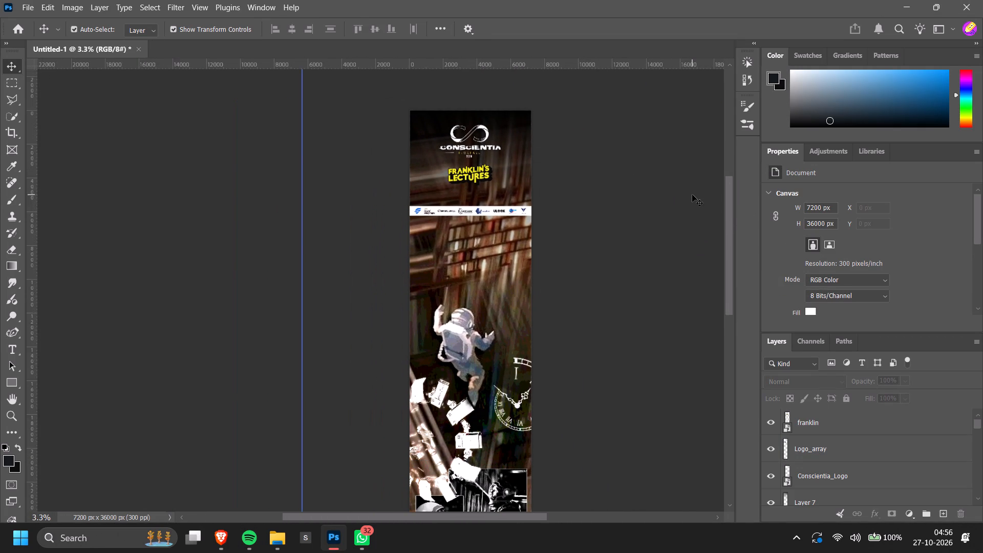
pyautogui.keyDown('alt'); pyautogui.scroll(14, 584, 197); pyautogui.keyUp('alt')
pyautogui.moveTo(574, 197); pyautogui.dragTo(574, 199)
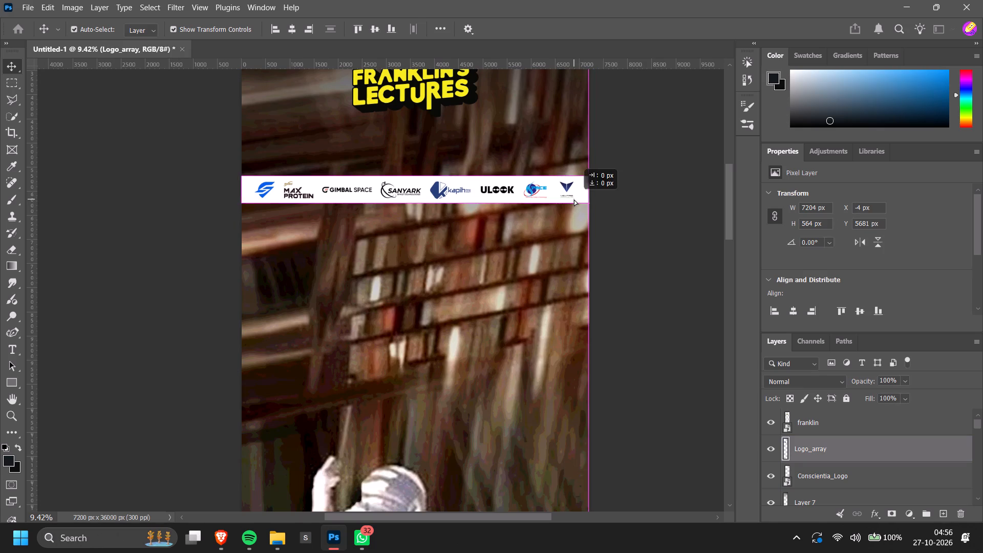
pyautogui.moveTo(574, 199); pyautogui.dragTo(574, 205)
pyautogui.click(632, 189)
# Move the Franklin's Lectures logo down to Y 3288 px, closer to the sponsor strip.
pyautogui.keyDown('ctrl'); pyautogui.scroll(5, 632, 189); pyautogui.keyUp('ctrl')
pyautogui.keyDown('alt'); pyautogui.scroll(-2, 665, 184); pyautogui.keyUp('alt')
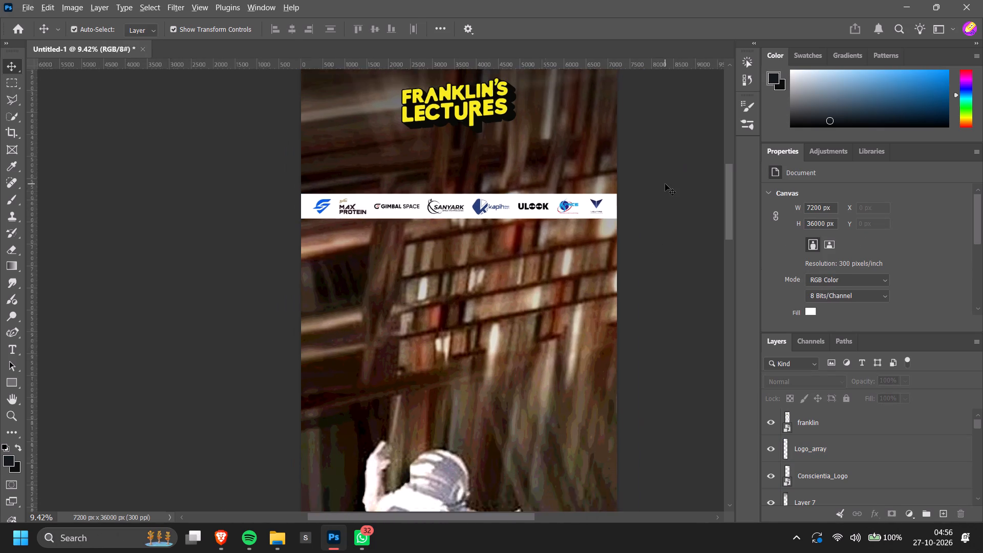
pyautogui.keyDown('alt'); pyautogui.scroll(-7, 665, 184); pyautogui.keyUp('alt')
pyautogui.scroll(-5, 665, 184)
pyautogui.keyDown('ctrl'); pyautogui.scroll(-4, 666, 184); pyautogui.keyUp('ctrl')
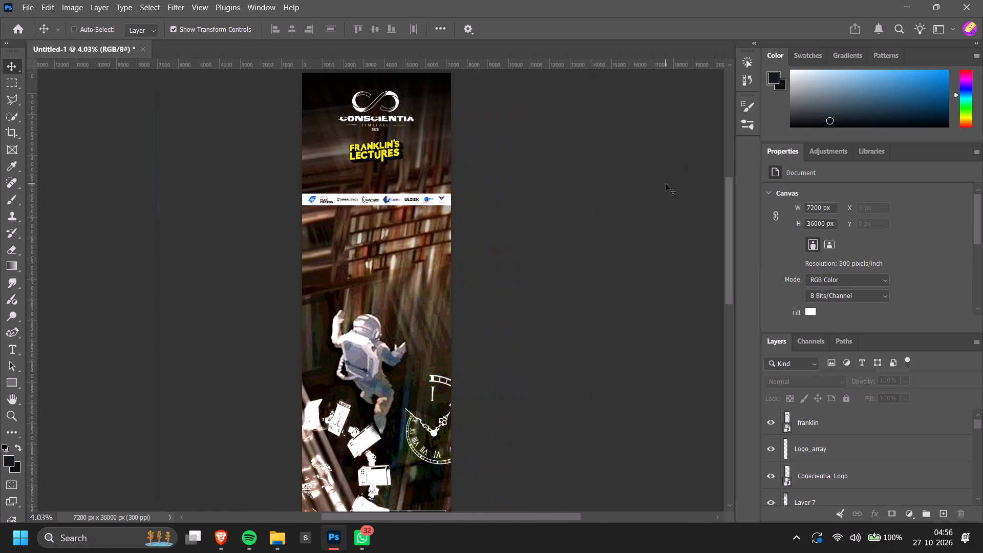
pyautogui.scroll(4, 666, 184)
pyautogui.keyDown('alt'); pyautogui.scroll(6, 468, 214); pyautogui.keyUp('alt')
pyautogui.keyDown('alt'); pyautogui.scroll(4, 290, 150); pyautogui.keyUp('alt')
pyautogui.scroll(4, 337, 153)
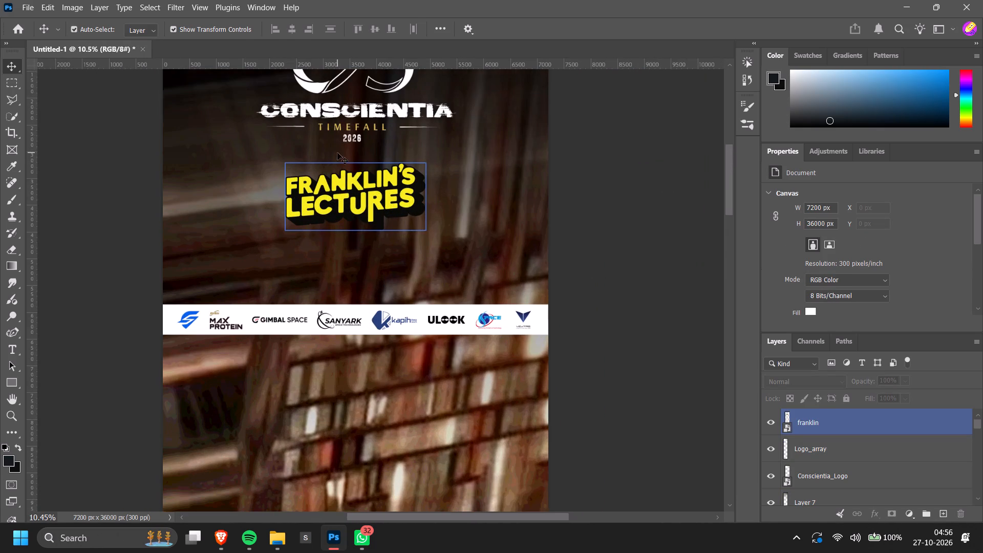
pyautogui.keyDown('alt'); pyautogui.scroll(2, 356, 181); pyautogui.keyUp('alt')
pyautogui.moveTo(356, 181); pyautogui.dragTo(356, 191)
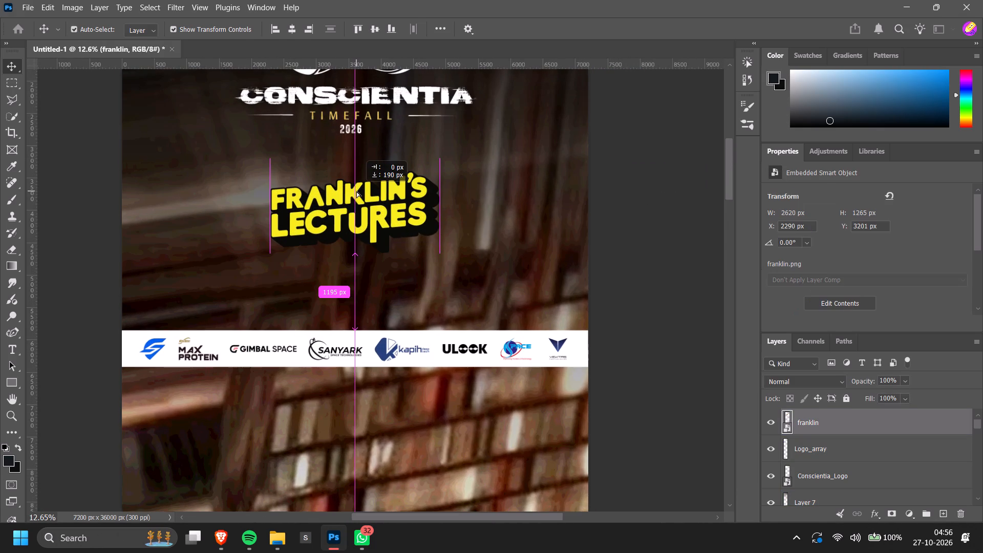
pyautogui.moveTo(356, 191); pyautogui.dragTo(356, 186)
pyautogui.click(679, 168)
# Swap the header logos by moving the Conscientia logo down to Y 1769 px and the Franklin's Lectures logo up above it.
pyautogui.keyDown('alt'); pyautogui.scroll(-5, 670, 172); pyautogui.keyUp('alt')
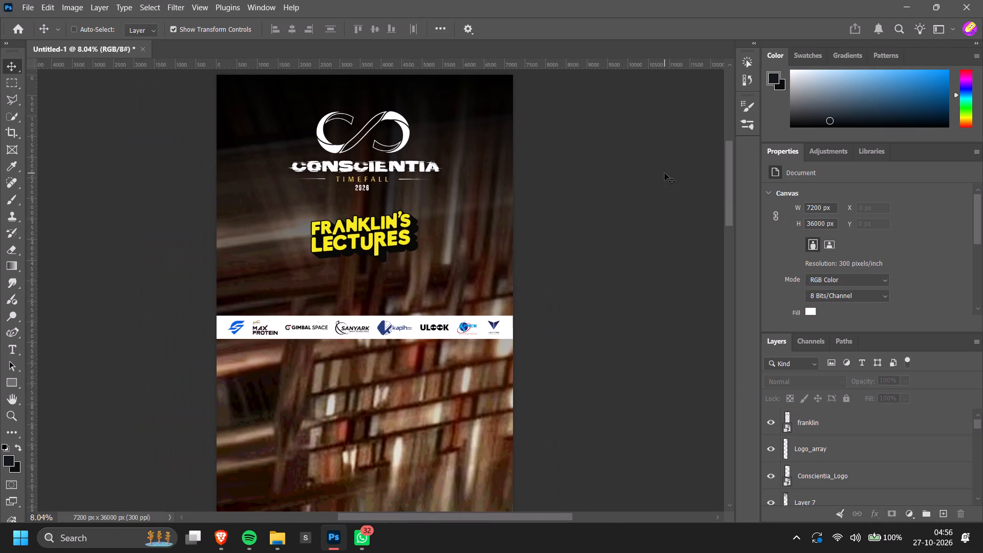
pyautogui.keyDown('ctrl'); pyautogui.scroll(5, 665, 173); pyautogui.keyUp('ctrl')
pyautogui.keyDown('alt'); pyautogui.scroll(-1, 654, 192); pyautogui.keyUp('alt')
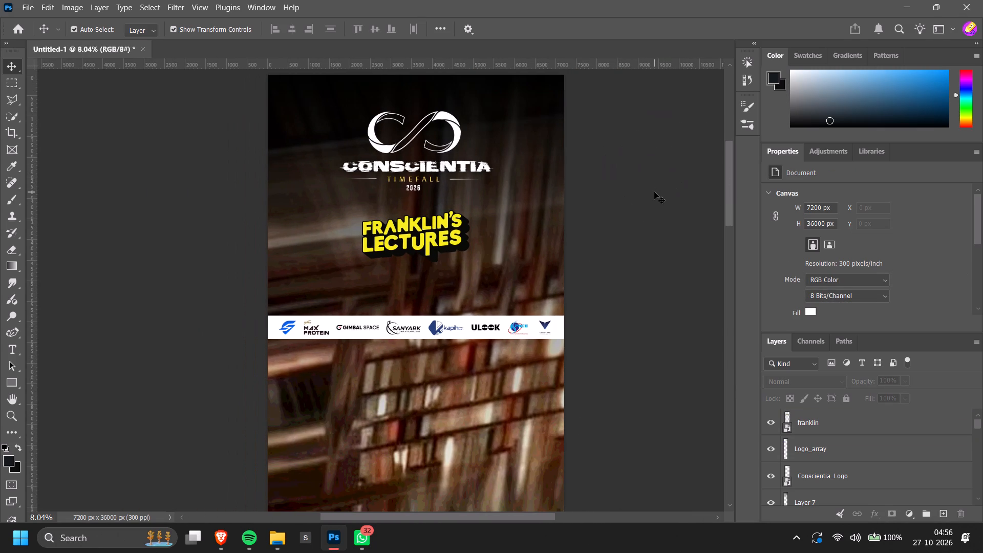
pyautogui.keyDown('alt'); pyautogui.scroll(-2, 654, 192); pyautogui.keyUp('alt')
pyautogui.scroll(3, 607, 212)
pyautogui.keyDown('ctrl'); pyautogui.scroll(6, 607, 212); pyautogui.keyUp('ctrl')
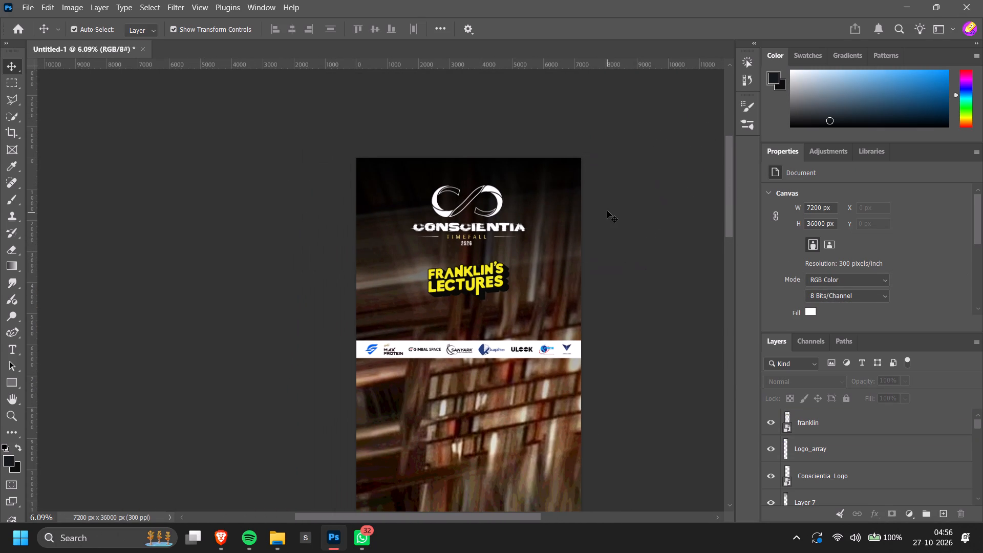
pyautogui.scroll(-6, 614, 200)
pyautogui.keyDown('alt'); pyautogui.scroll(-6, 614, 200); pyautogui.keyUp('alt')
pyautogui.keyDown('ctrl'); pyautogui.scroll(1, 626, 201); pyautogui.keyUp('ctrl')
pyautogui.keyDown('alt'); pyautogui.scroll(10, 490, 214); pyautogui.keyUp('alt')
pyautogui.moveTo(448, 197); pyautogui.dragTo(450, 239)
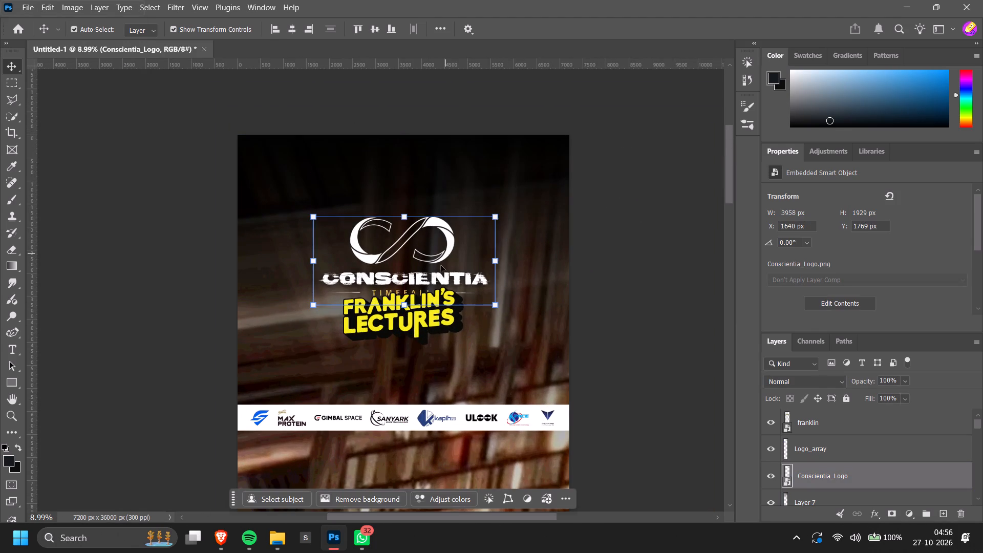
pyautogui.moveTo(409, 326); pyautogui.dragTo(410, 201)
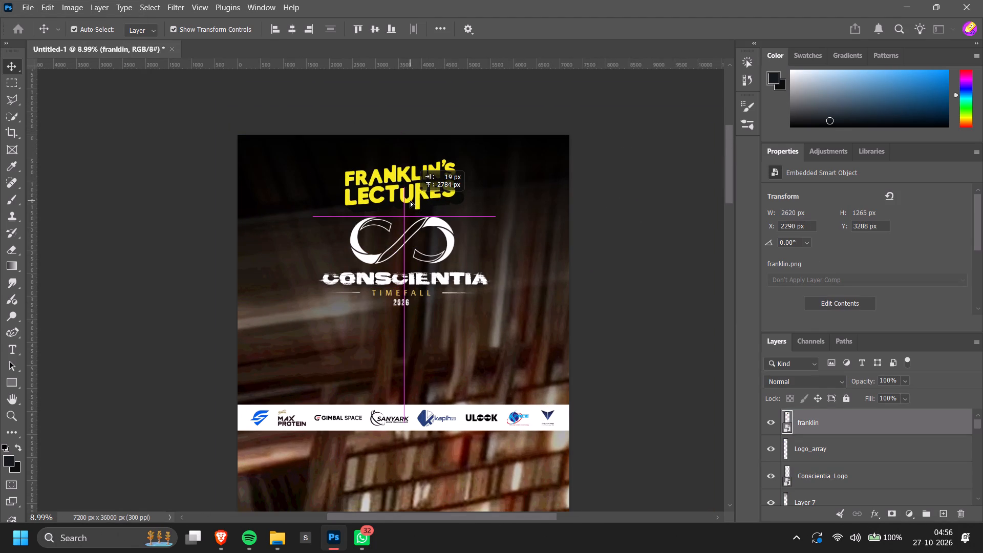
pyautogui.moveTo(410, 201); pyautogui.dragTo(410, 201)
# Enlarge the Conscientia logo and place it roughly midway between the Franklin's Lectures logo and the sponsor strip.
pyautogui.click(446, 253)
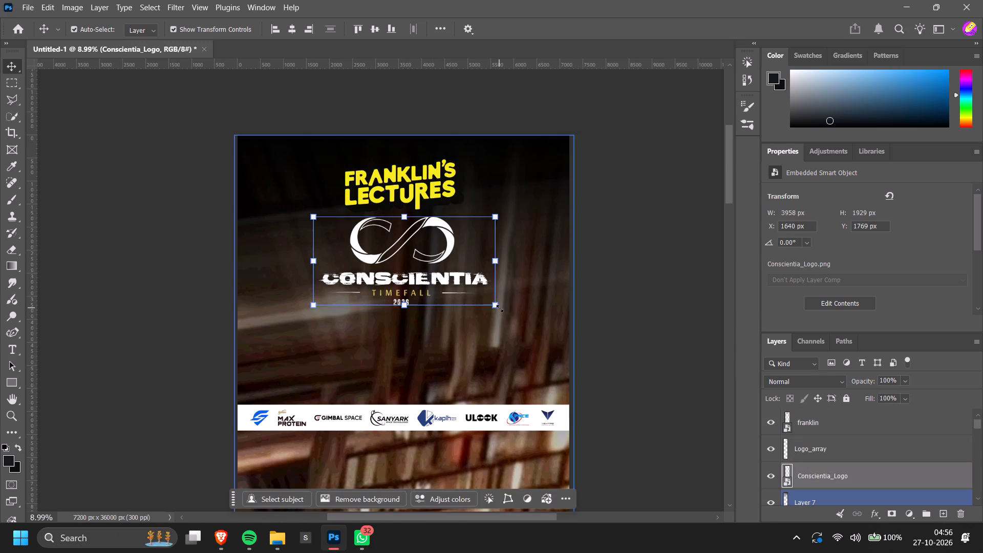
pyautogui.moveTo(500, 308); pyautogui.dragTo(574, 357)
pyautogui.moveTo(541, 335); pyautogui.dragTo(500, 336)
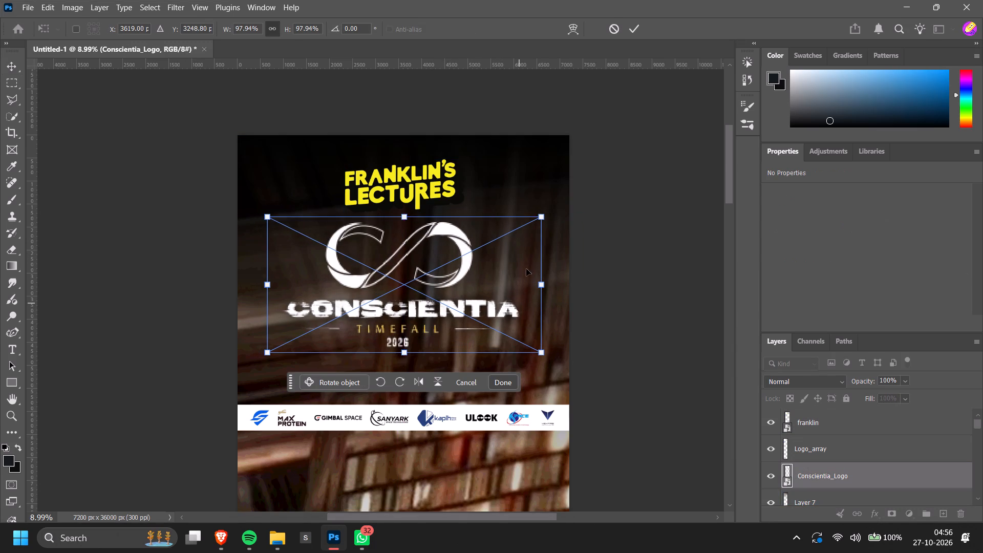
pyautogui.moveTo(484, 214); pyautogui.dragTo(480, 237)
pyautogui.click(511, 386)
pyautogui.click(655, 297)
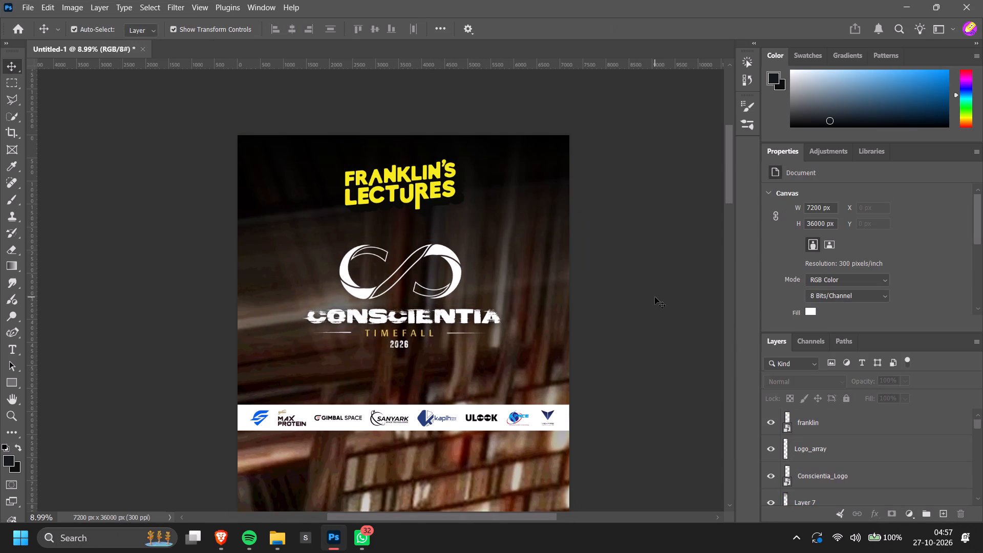
# Examine the swapped logo order and the enlarged Conscientia logo against the whole banner.
pyautogui.scroll(-20, 655, 297)
pyautogui.scroll(-6, 655, 297)
pyautogui.keyDown('alt'); pyautogui.scroll(-3, 591, 256); pyautogui.keyUp('alt')
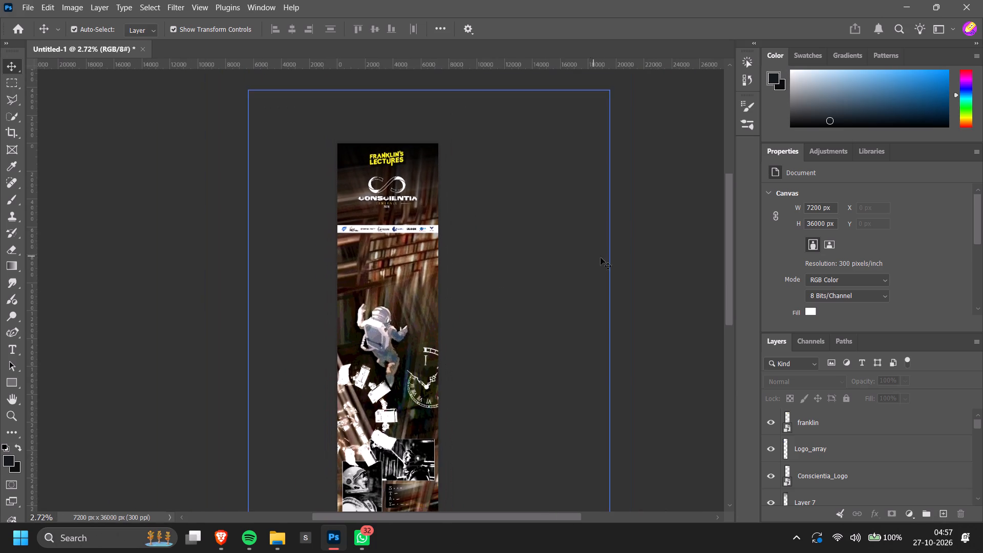
pyautogui.keyDown('ctrl'); pyautogui.scroll(7, 695, 224); pyautogui.keyUp('ctrl')
pyautogui.scroll(-7, 692, 223)
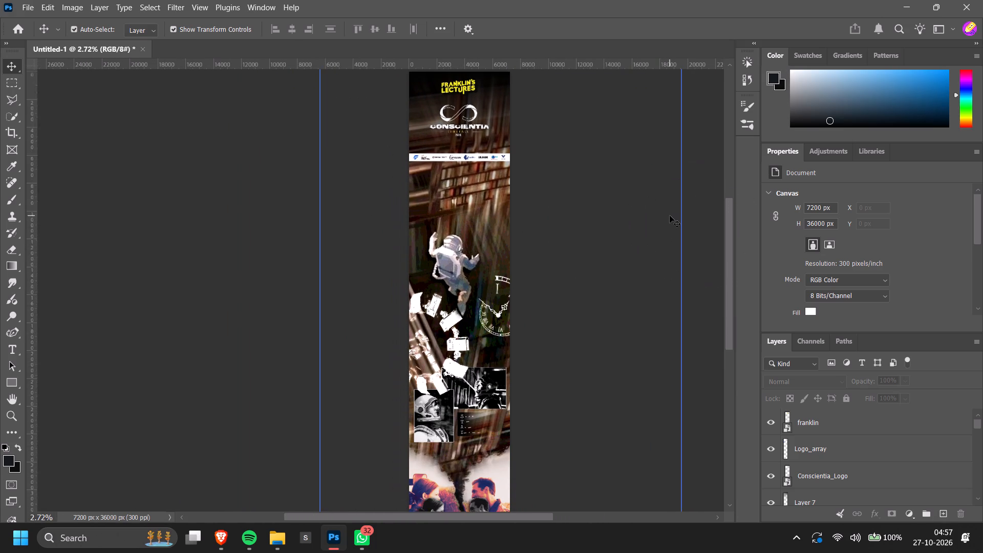
pyautogui.scroll(-10, 670, 216)
pyautogui.scroll(15, 711, 233)
pyautogui.keyDown('alt'); pyautogui.scroll(4, 574, 165); pyautogui.keyUp('alt')
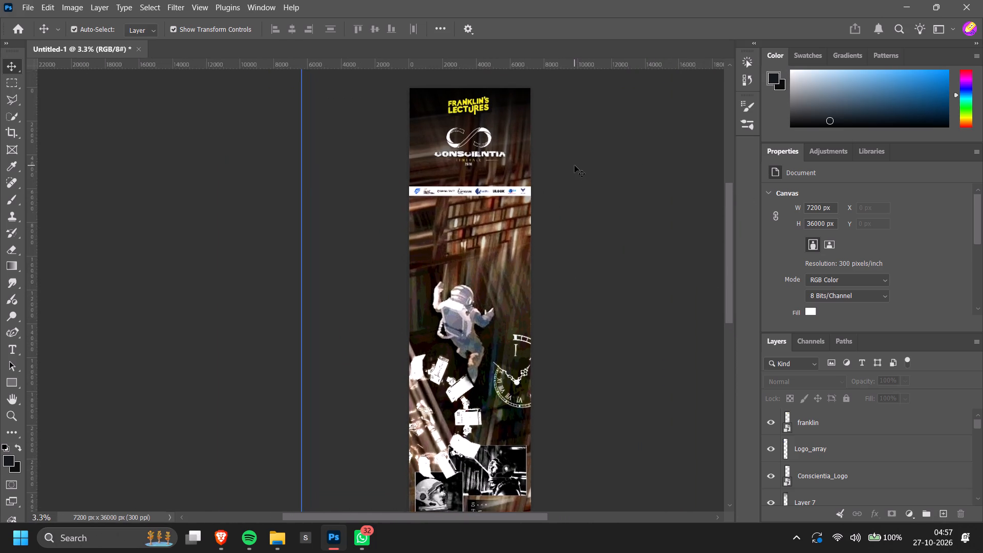
pyautogui.keyDown('alt'); pyautogui.scroll(7, 574, 165); pyautogui.keyUp('alt')
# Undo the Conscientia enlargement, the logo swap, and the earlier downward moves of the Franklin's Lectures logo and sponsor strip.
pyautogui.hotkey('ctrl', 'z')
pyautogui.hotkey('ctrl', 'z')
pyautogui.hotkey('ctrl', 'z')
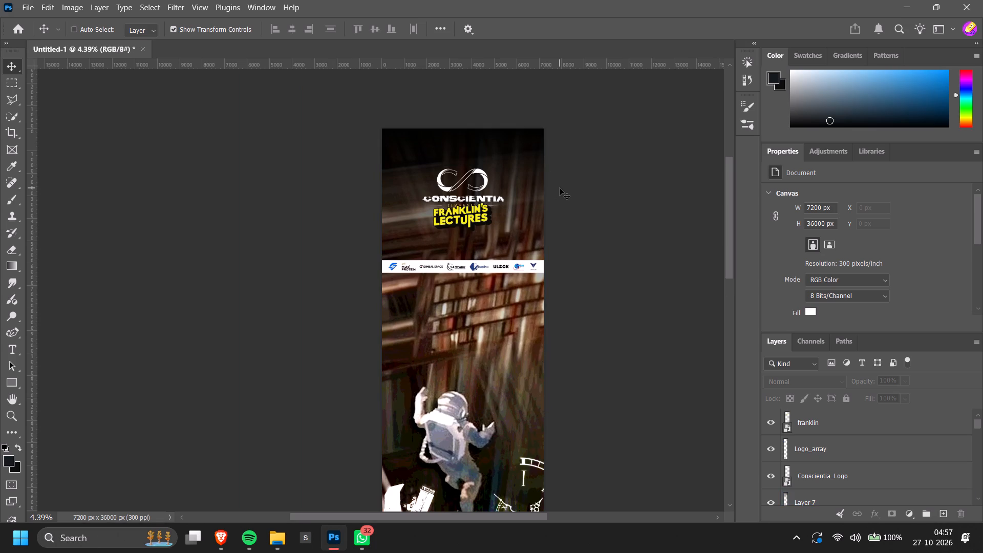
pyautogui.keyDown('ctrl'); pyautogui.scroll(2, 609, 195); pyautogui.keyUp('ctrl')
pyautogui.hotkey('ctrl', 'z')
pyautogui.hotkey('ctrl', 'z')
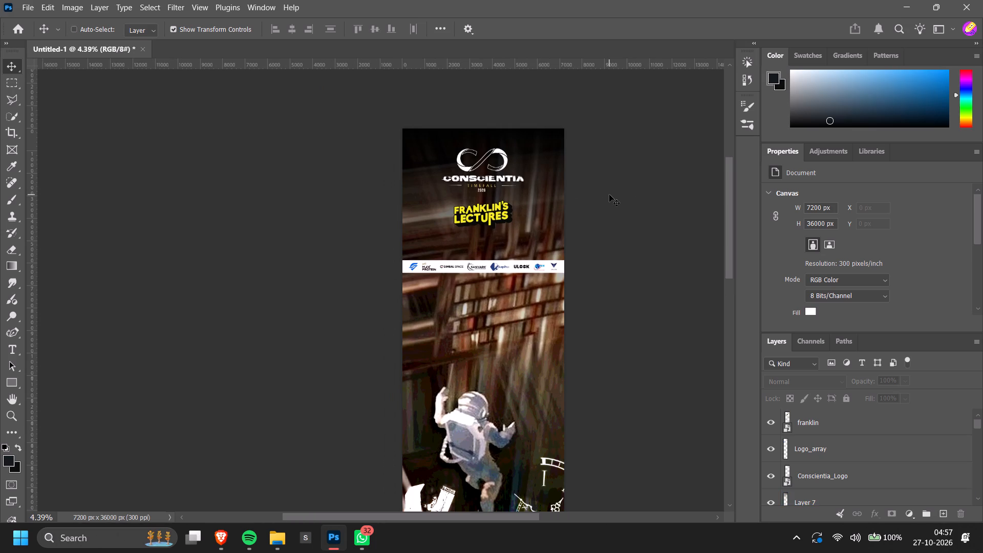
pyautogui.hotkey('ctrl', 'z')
# Move the sponsor strip from the header to the bottom of the banner at about Y 34470 px.
pyautogui.keyDown('alt'); pyautogui.scroll(1, 663, 181); pyautogui.keyUp('alt')
pyautogui.keyDown('alt'); pyautogui.scroll(-5, 661, 183); pyautogui.keyUp('alt')
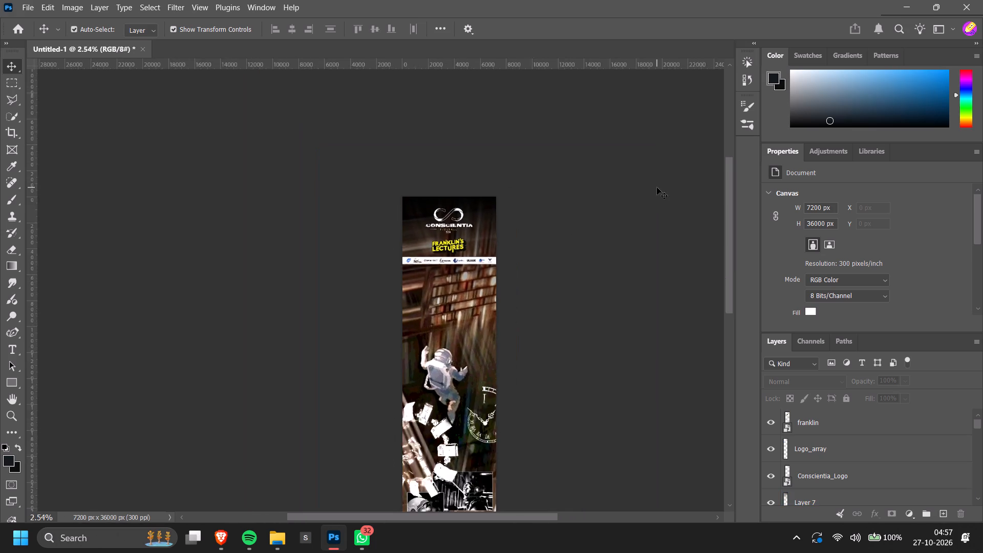
pyautogui.keyDown('alt'); pyautogui.scroll(-15, 657, 187); pyautogui.keyUp('alt')
pyautogui.keyDown('ctrl'); pyautogui.scroll(5, 578, 161); pyautogui.keyUp('ctrl')
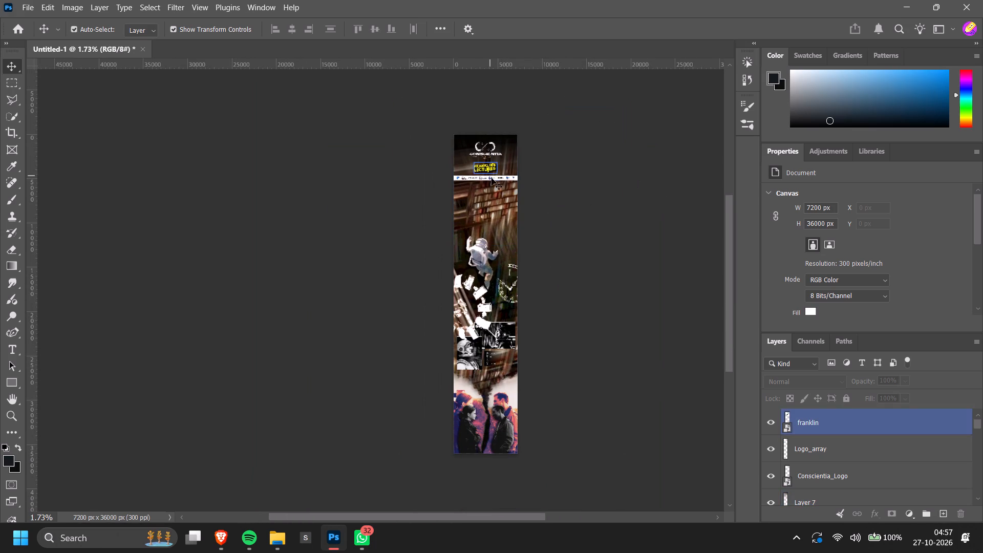
pyautogui.moveTo(493, 180); pyautogui.dragTo(494, 444)
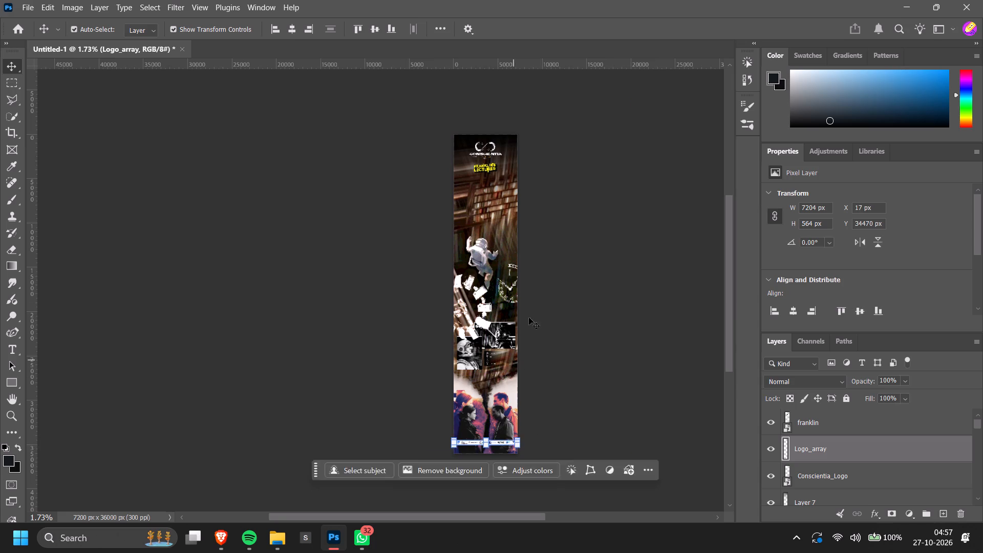
pyautogui.click(655, 254)
pyautogui.keyDown('alt'); pyautogui.scroll(-3, 684, 224); pyautogui.keyUp('alt')
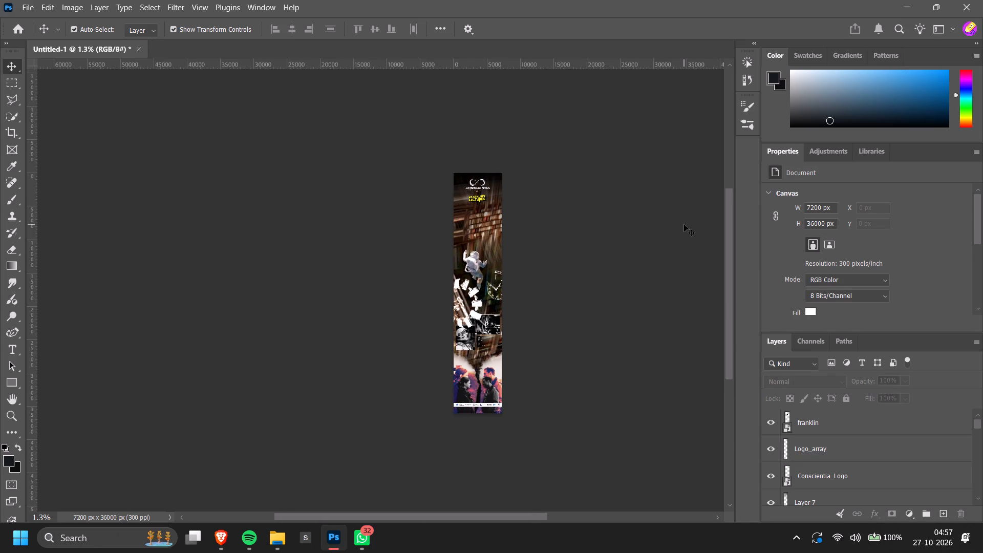
# Switch to Spotify with the interstellar search results.
pyautogui.hotkey('alt', 'Tab')
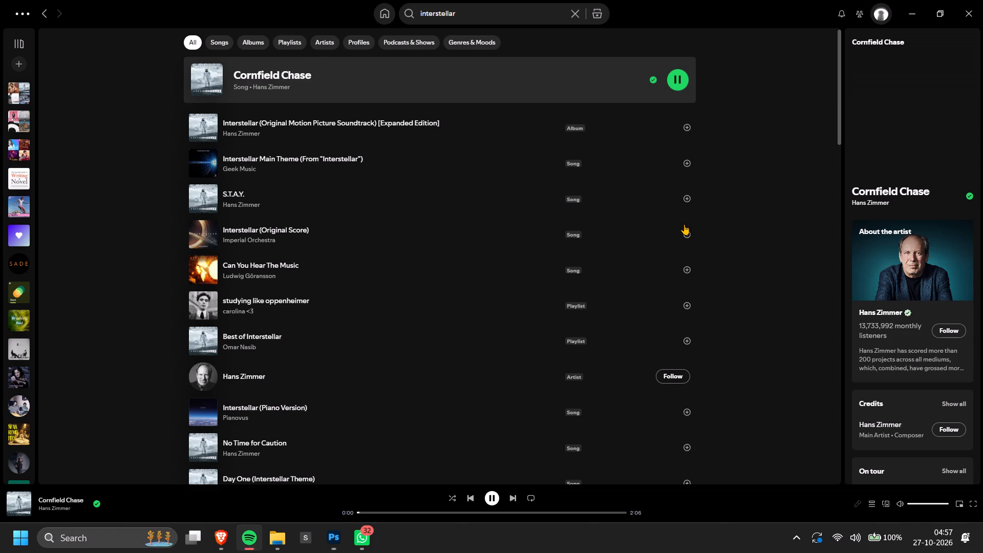
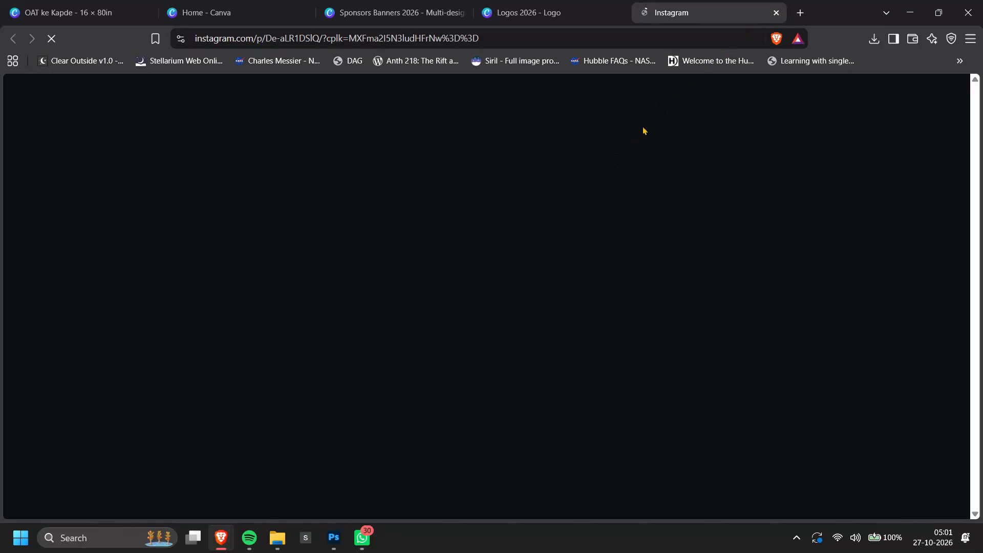
# Close the Instagram post's browser tab and switch from the browser to WhatsApp.
pyautogui.click(778, 14)
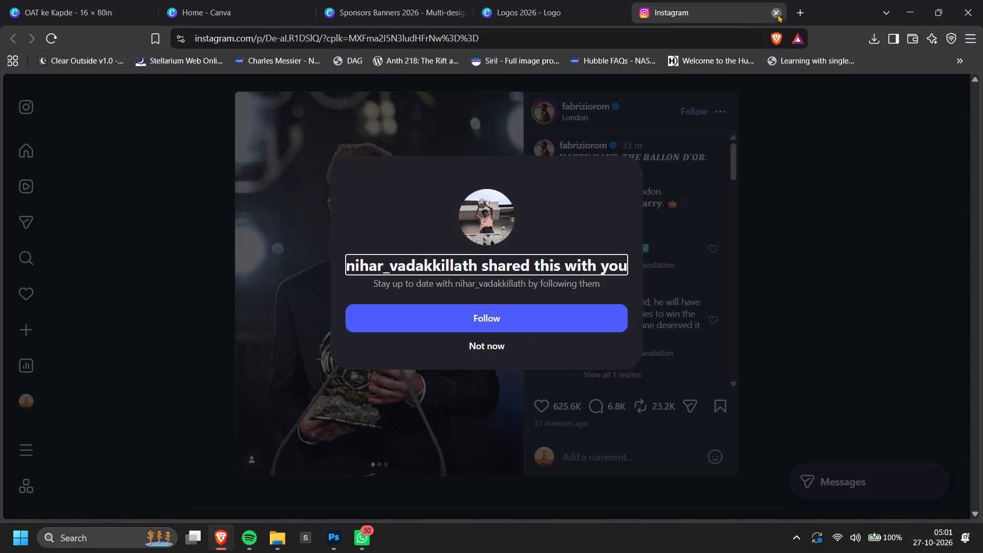
pyautogui.hotkey('alt', 'Tab')
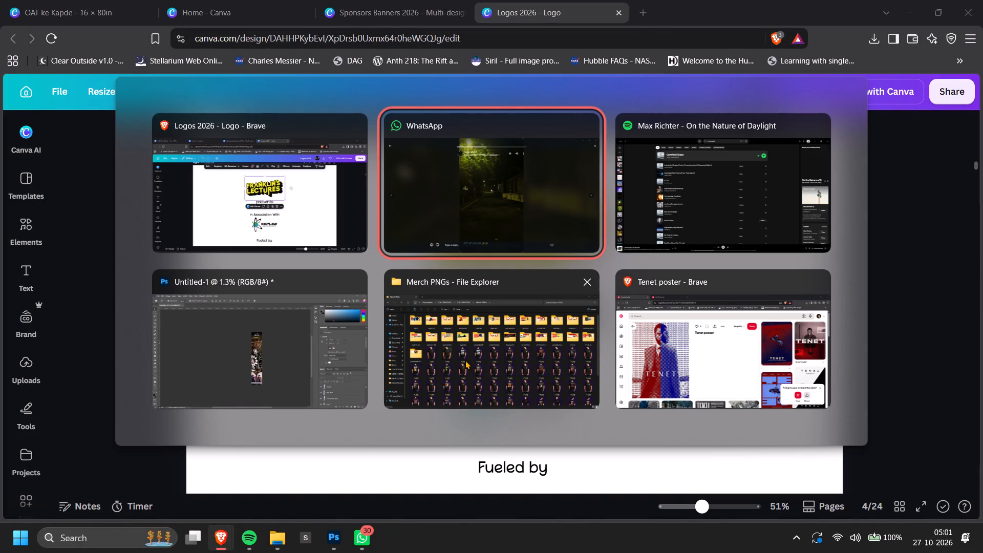
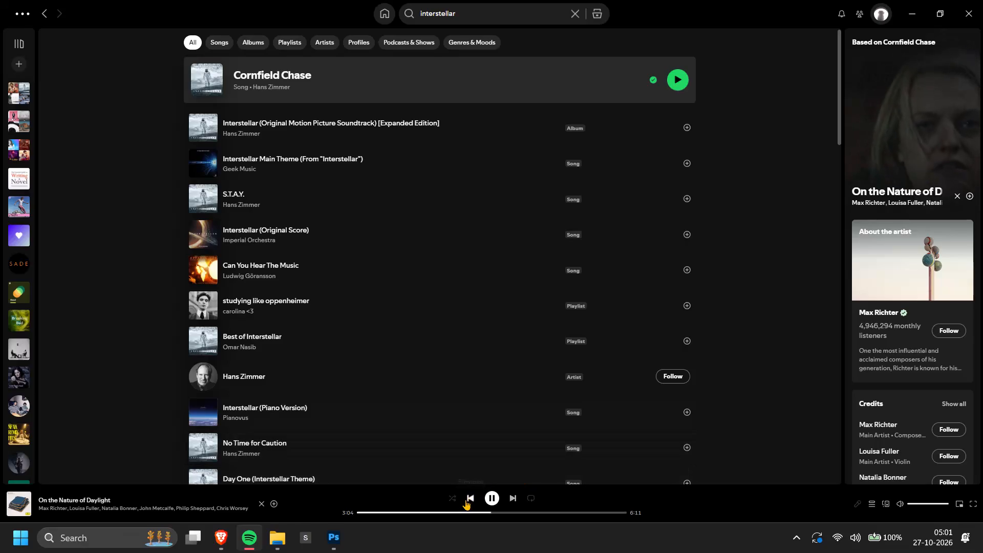
# Skip back to the previous track, Cornfield Chase by Hans Zimmer.
pyautogui.doubleClick(465, 500)
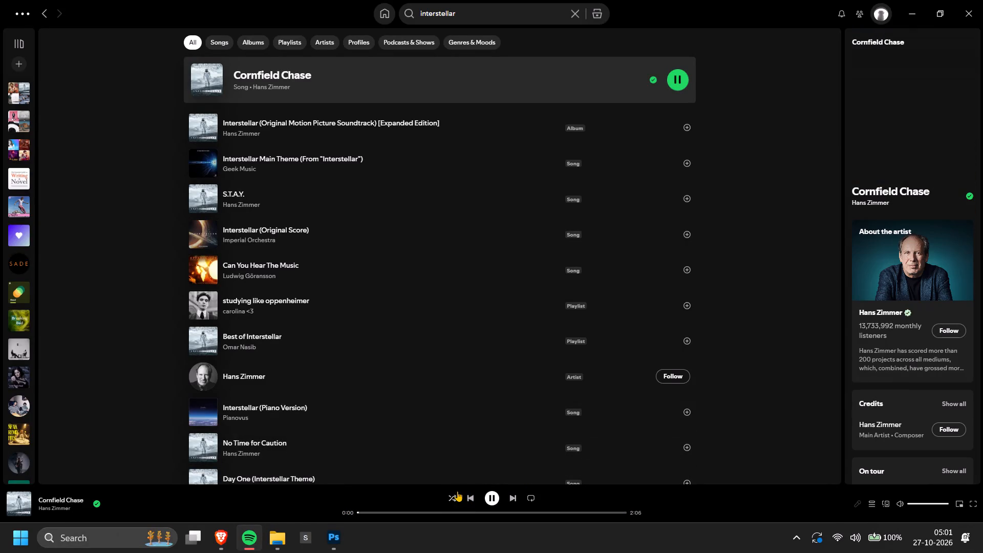
# Switch to Photoshop and examine the sponsor strip's placement over the portraits at the bottom of the banner.
pyautogui.hotkey('alt', 'Tab')
pyautogui.hotkey('alt', 'Tab')
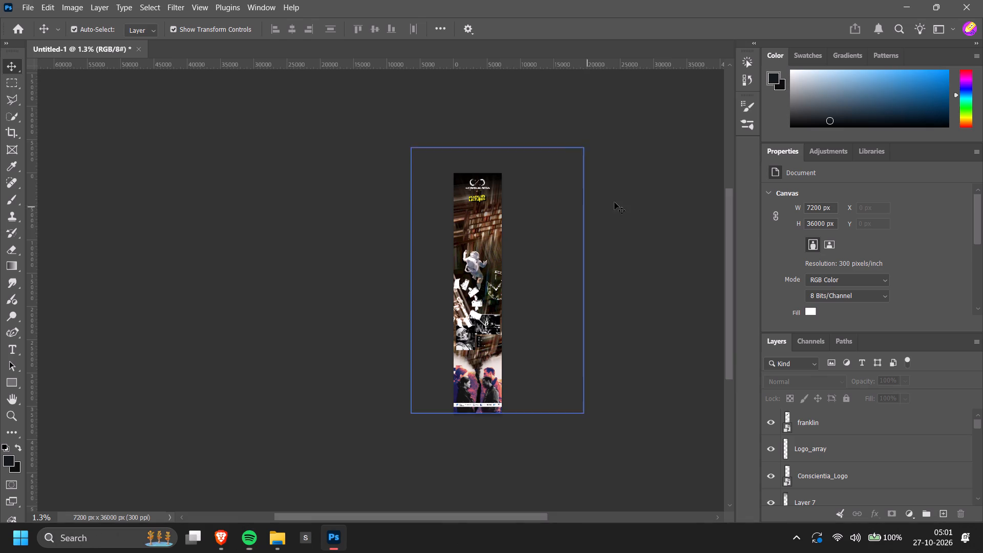
pyautogui.scroll(-3, 609, 214)
pyautogui.keyDown('ctrl'); pyautogui.scroll(-2, 612, 204); pyautogui.keyUp('ctrl')
pyautogui.keyDown('alt'); pyautogui.scroll(7, 540, 393); pyautogui.keyUp('alt')
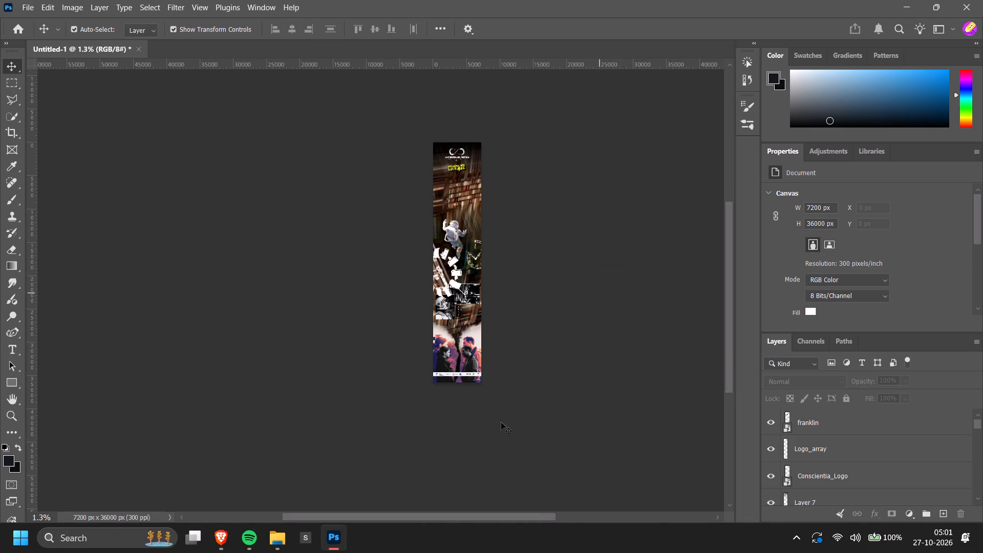
pyautogui.keyDown('alt'); pyautogui.scroll(3, 501, 422); pyautogui.keyUp('alt')
pyautogui.keyDown('alt'); pyautogui.scroll(6, 541, 437); pyautogui.keyUp('alt')
pyautogui.scroll(-11, 546, 438)
pyautogui.keyDown('alt'); pyautogui.scroll(4, 523, 440); pyautogui.keyUp('alt')
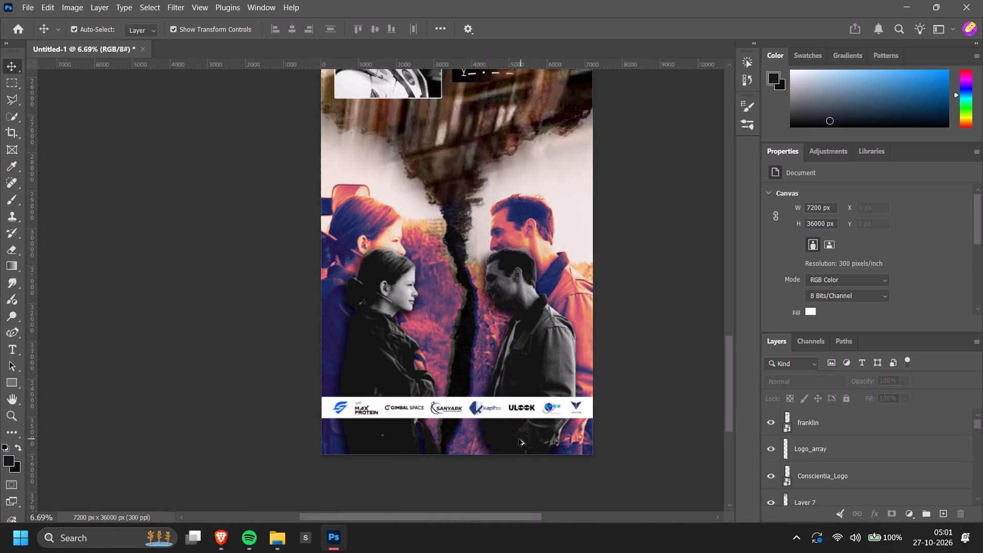
pyautogui.keyDown('alt'); pyautogui.scroll(2, 519, 439); pyautogui.keyUp('alt')
pyautogui.scroll(2, 512, 439)
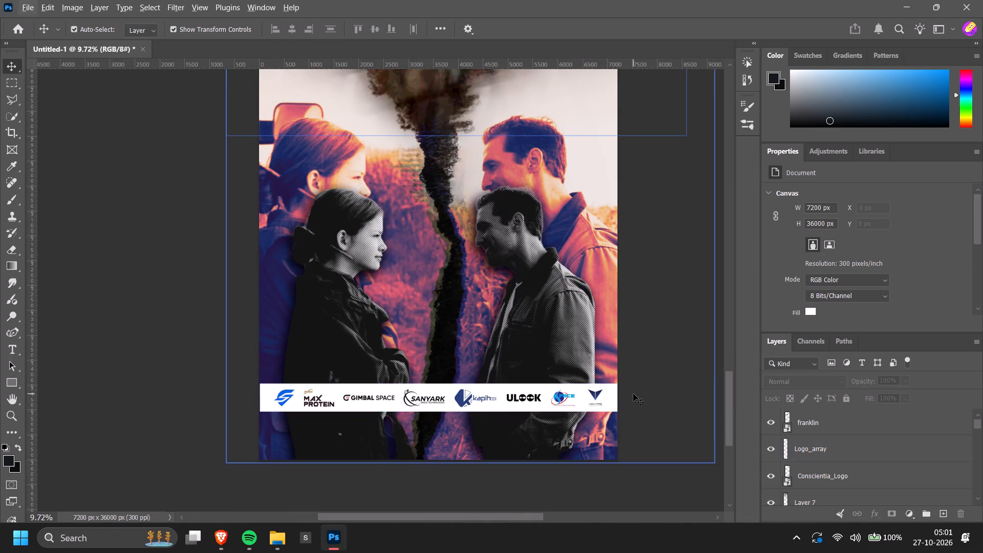
pyautogui.keyDown('alt'); pyautogui.scroll(-12, 637, 392); pyautogui.keyUp('alt')
pyautogui.scroll(4, 600, 396)
pyautogui.keyDown('alt'); pyautogui.scroll(15, 432, 404); pyautogui.keyUp('alt')
pyautogui.scroll(-5, 503, 438)
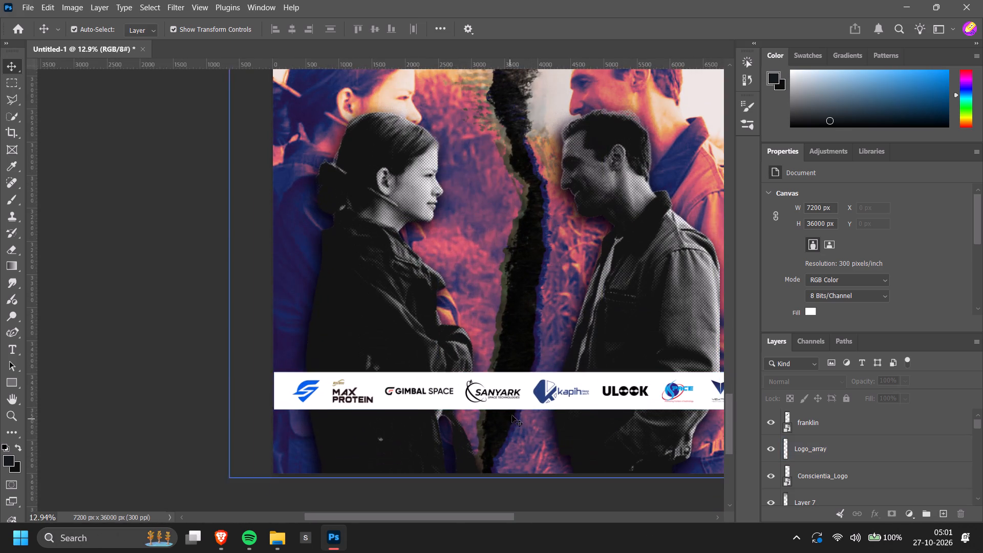
# Lower the sponsor strip at the banner's bottom to about Y 34601 px and centre it horizontally on the canvas.
pyautogui.moveTo(532, 398); pyautogui.dragTo(529, 441)
pyautogui.hotkey('ctrl', 'z')
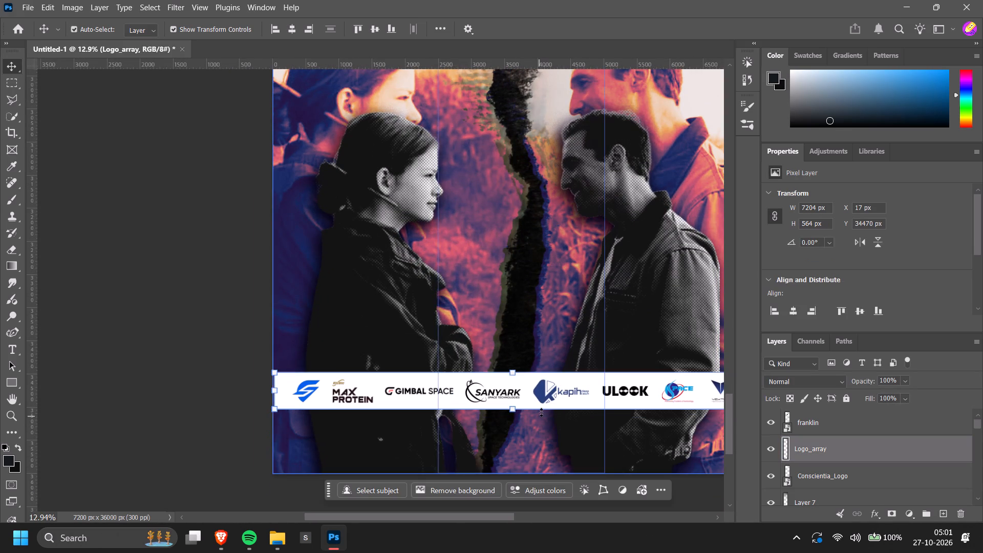
pyautogui.moveTo(553, 398); pyautogui.dragTo(554, 407)
pyautogui.keyDown('ctrl'); pyautogui.scroll(-5, 552, 408); pyautogui.keyUp('ctrl')
pyautogui.click(535, 414)
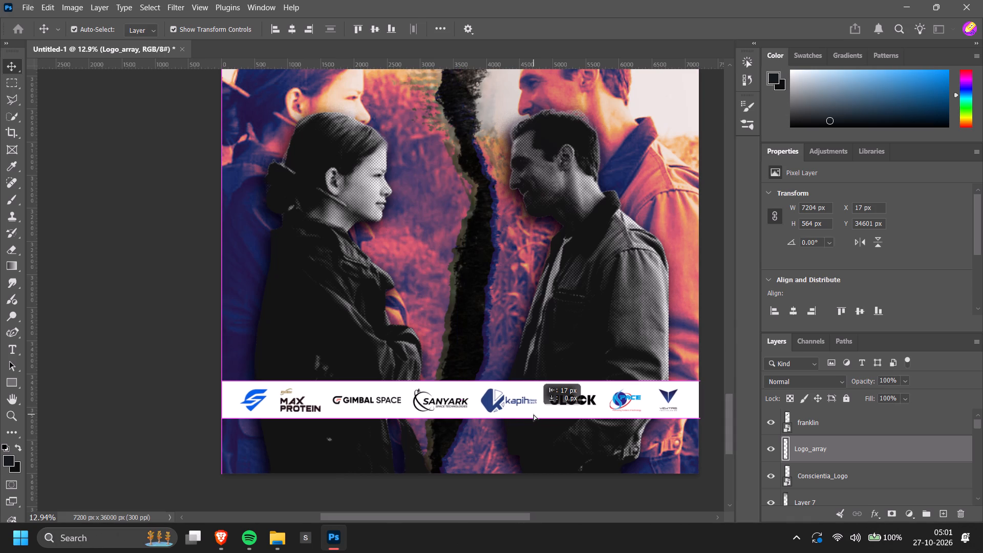
pyautogui.click(294, 29)
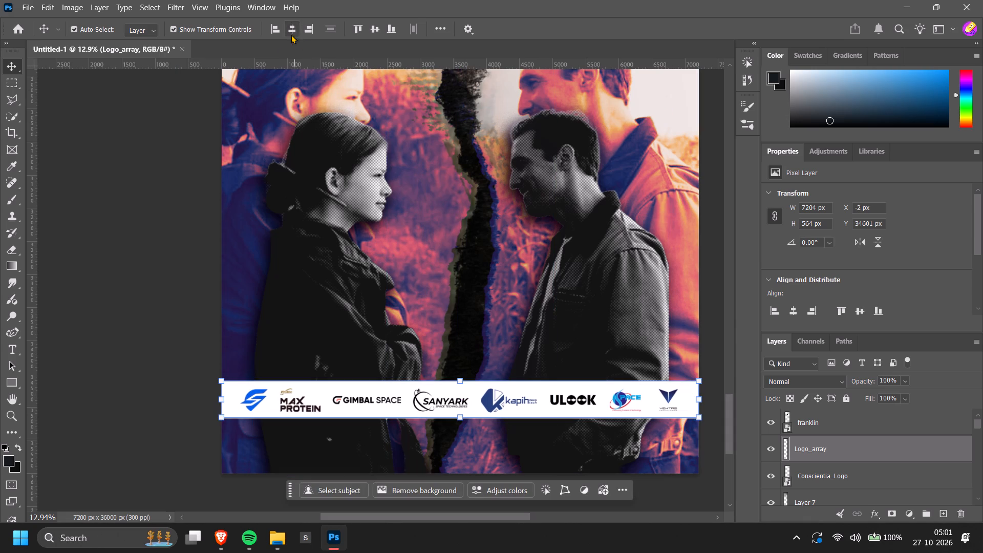
pyautogui.click(289, 29)
pyautogui.doubleClick(292, 33)
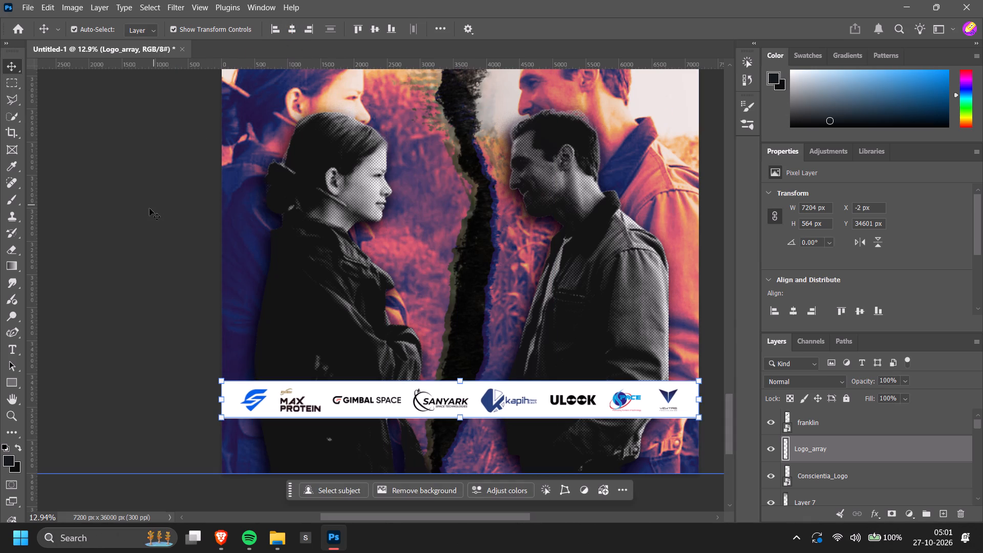
# Examine the whole banner from the sponsor strip at the bottom up to the logos in the header.
pyautogui.click(149, 208)
pyautogui.keyDown('alt'); pyautogui.scroll(-13, 149, 208); pyautogui.keyUp('alt')
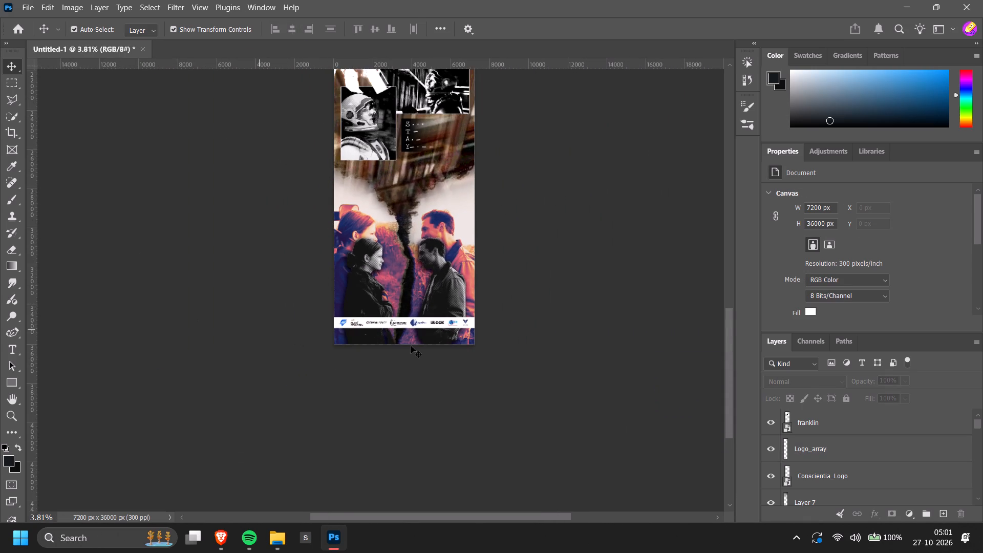
pyautogui.scroll(15, 569, 349)
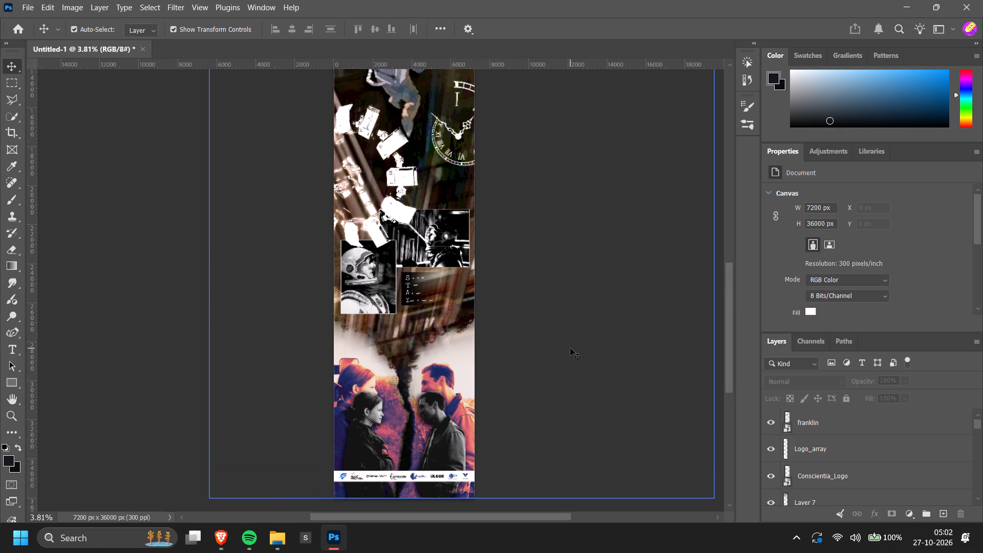
pyautogui.keyDown('alt'); pyautogui.scroll(-3, 570, 348); pyautogui.keyUp('alt')
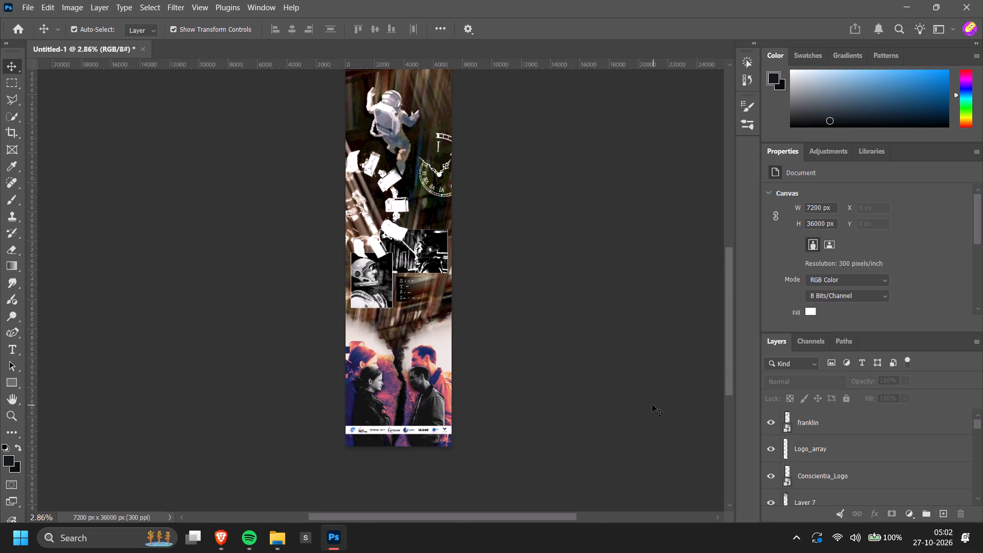
pyautogui.scroll(3, 652, 405)
pyautogui.keyDown('alt'); pyautogui.scroll(-4, 649, 403); pyautogui.keyUp('alt')
pyautogui.scroll(2, 599, 402)
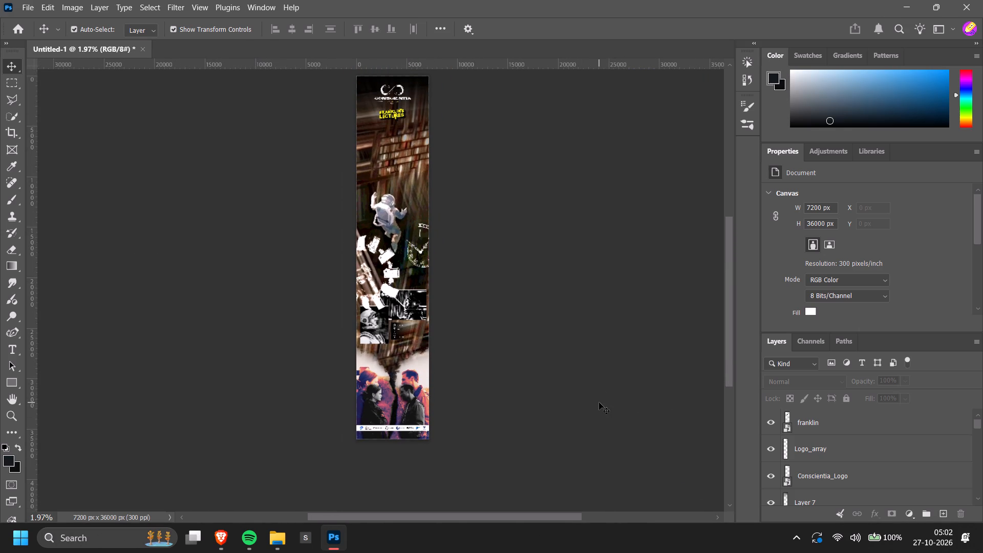
pyautogui.keyDown('ctrl'); pyautogui.scroll(2, 597, 376); pyautogui.keyUp('ctrl')
pyautogui.scroll(4, 602, 369)
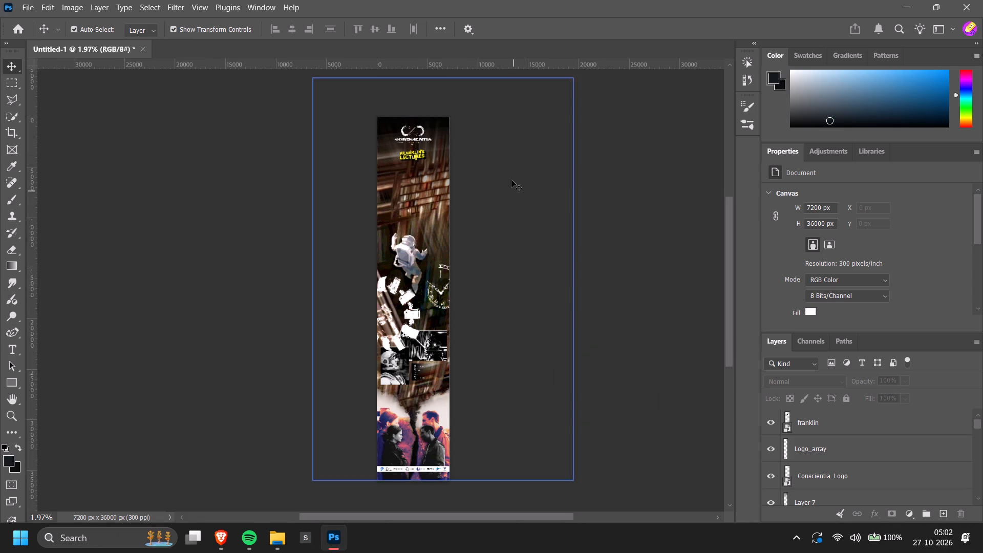
pyautogui.keyDown('alt'); pyautogui.scroll(10, 512, 170); pyautogui.keyUp('alt')
pyautogui.keyDown('alt'); pyautogui.scroll(17, 543, 219); pyautogui.keyUp('alt')
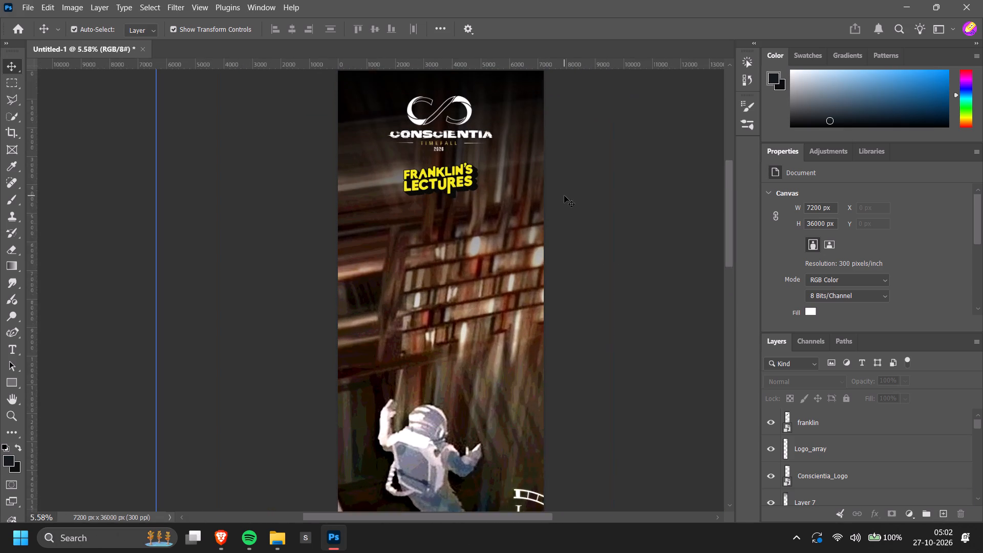
pyautogui.keyDown('alt'); pyautogui.scroll(7, 564, 196); pyautogui.keyUp('alt')
pyautogui.keyDown('alt'); pyautogui.scroll(4, 618, 247); pyautogui.keyUp('alt')
pyautogui.keyDown('ctrl'); pyautogui.scroll(-4, 618, 247); pyautogui.keyUp('ctrl')
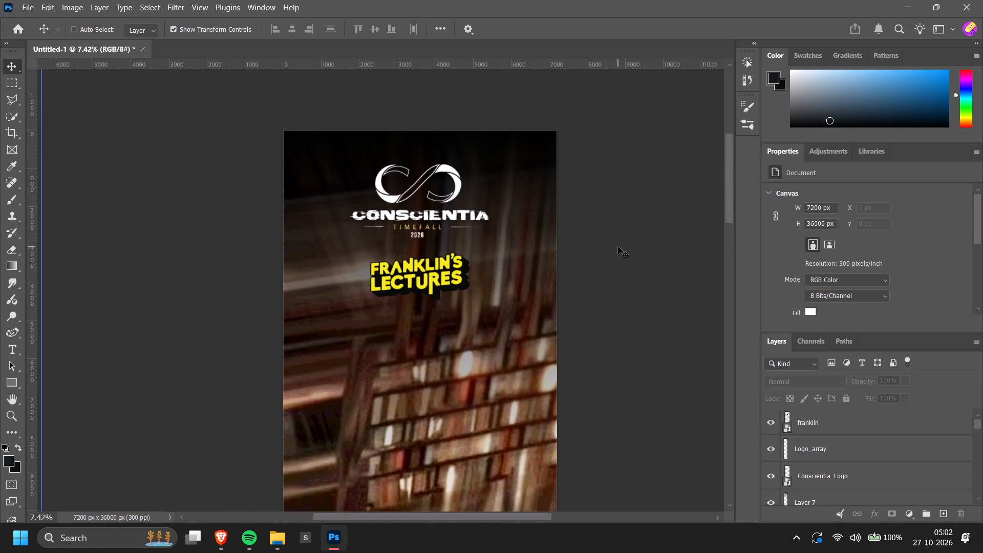
pyautogui.scroll(-3, 644, 255)
pyautogui.scroll(1, 644, 255)
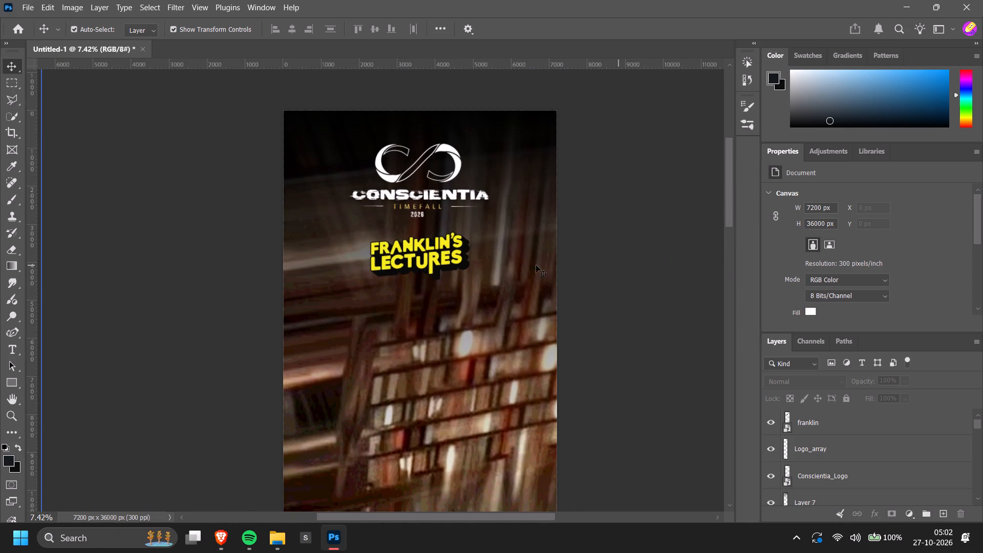
# Swap the header logos, moving Conscientia down to about Y 3357 px and Franklin's Lectures up to about Y 741 px.
pyautogui.moveTo(444, 197); pyautogui.dragTo(439, 247)
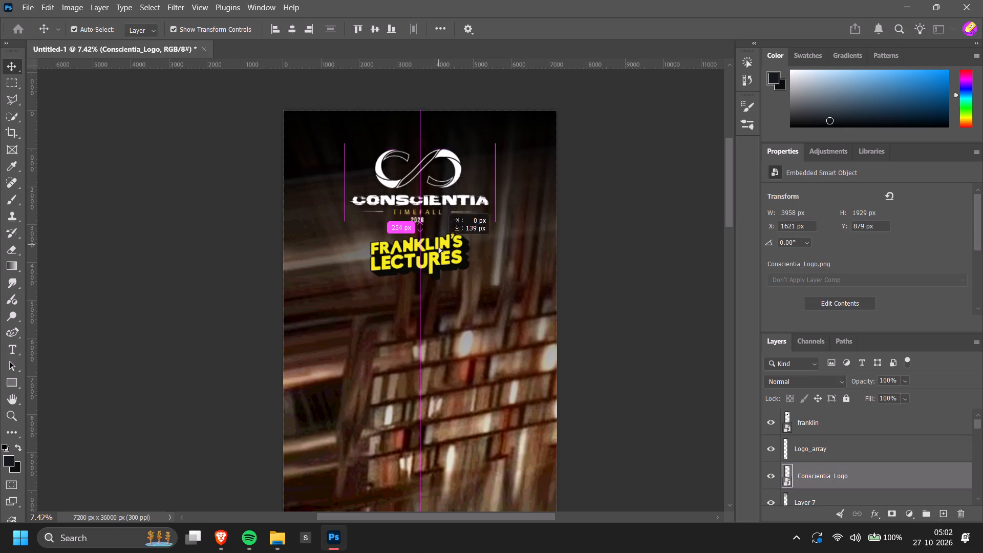
pyautogui.moveTo(439, 247); pyautogui.dragTo(440, 291)
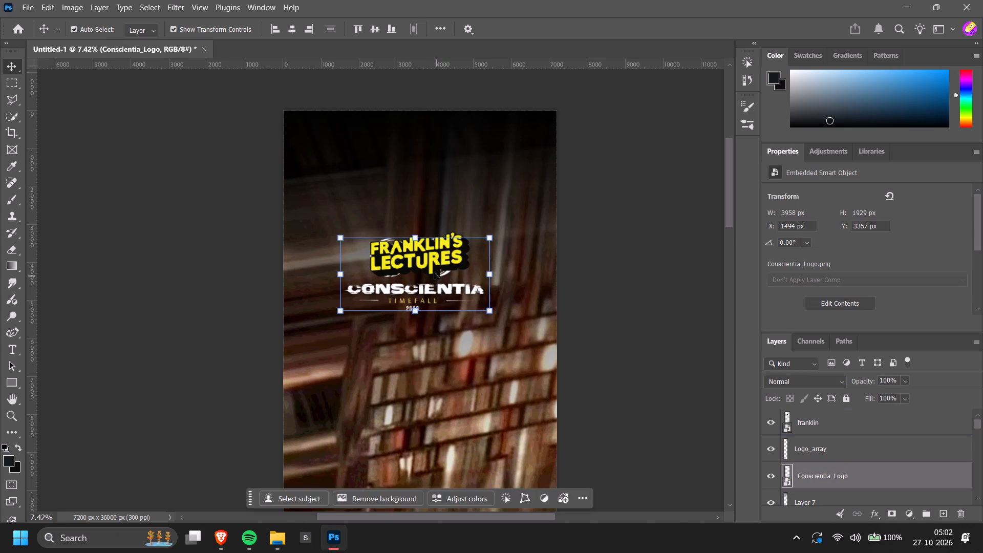
pyautogui.moveTo(438, 258); pyautogui.dragTo(438, 167)
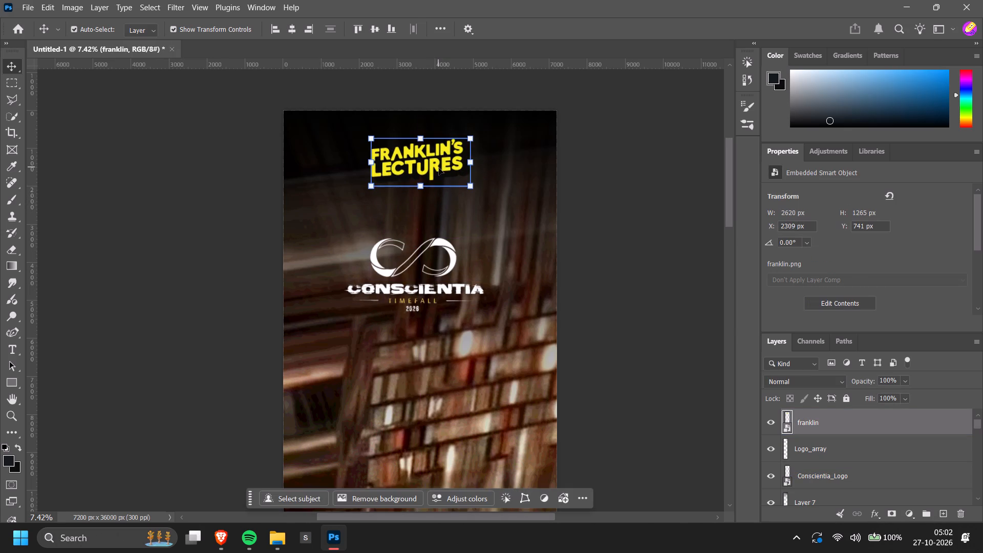
# Enlarge the Franklin's Lectures logo to about 126% and centre it horizontally on the canvas.
pyautogui.moveTo(452, 192); pyautogui.dragTo(450, 202)
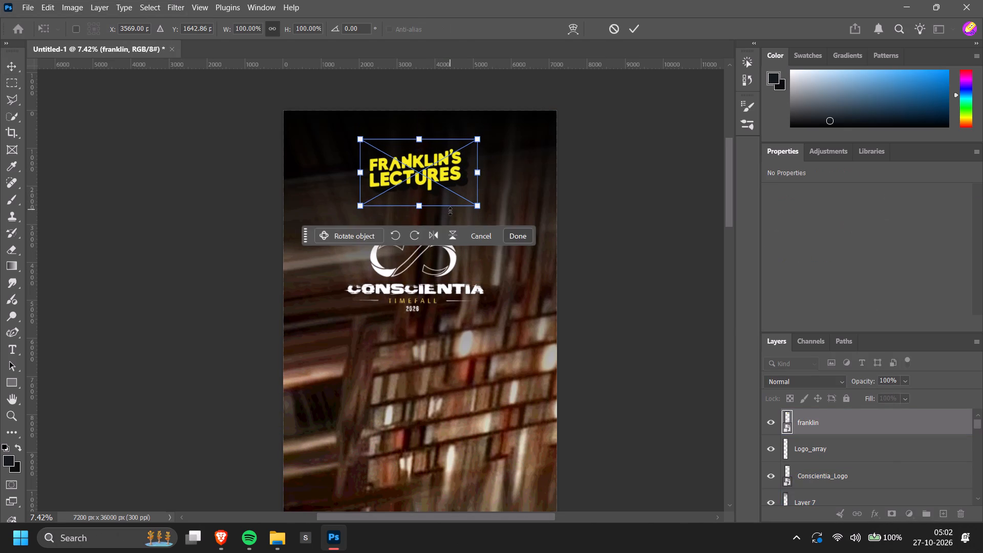
pyautogui.moveTo(450, 211); pyautogui.dragTo(450, 228)
pyautogui.moveTo(446, 206); pyautogui.dragTo(446, 196)
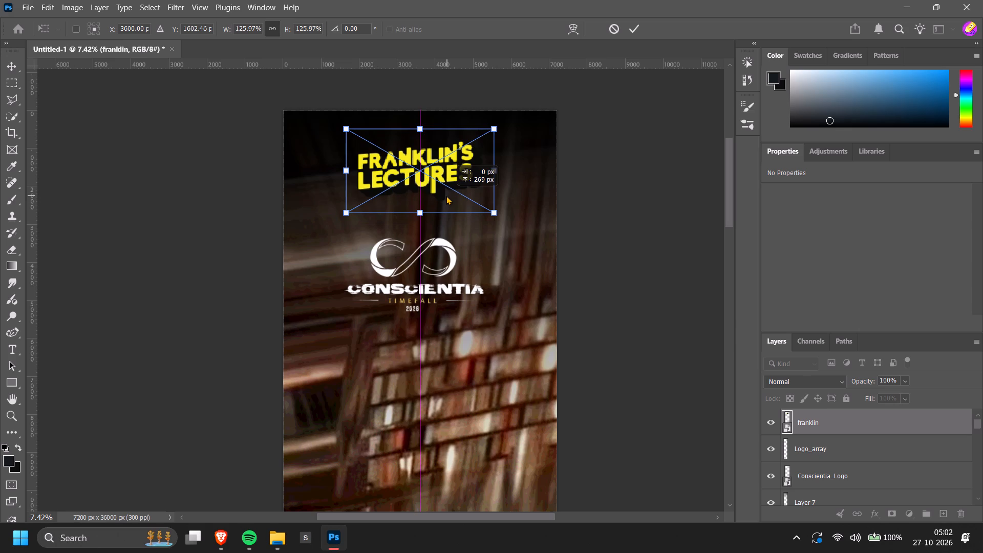
pyautogui.moveTo(446, 196); pyautogui.dragTo(448, 196)
pyautogui.click(633, 24)
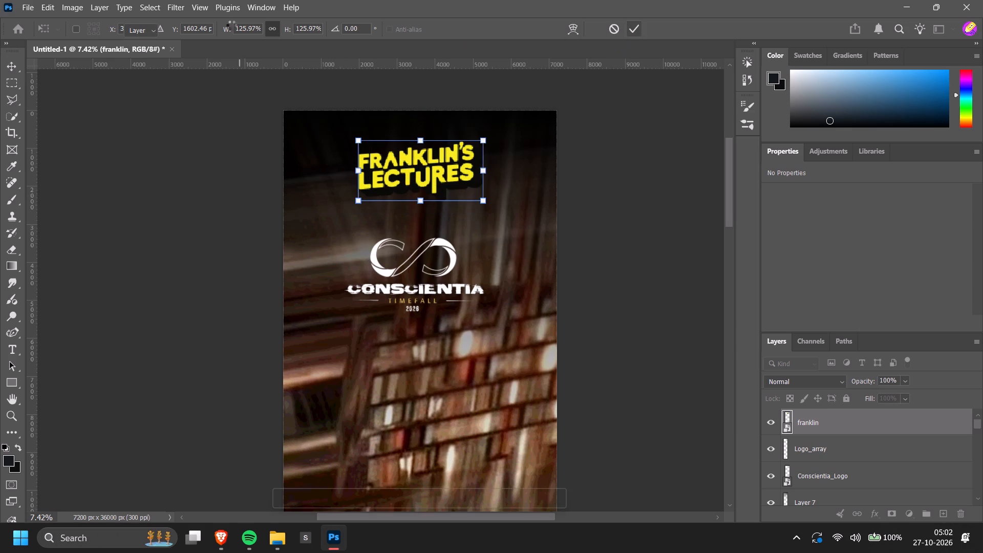
pyautogui.click(294, 28)
pyautogui.click(191, 150)
# Move the Franklin's Lectures logo down to about Y 1081 px and centre it horizontally above the Conscientia logo.
pyautogui.keyDown('alt'); pyautogui.scroll(-11, 193, 174); pyautogui.keyUp('alt')
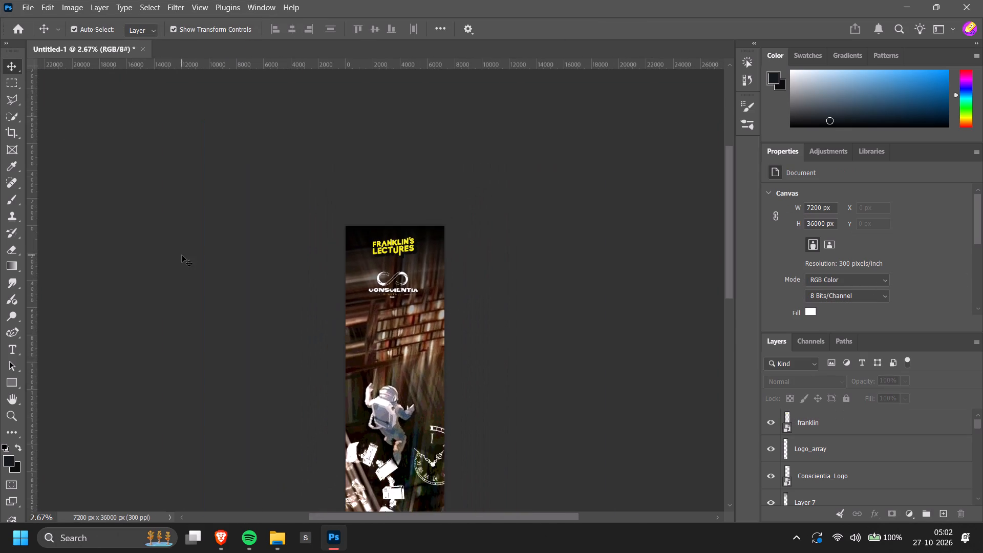
pyautogui.keyDown('alt'); pyautogui.scroll(-10, 182, 255); pyautogui.keyUp('alt')
pyautogui.keyDown('alt'); pyautogui.scroll(20, 230, 114); pyautogui.keyUp('alt')
pyautogui.keyDown('alt'); pyautogui.scroll(5, 230, 114); pyautogui.keyUp('alt')
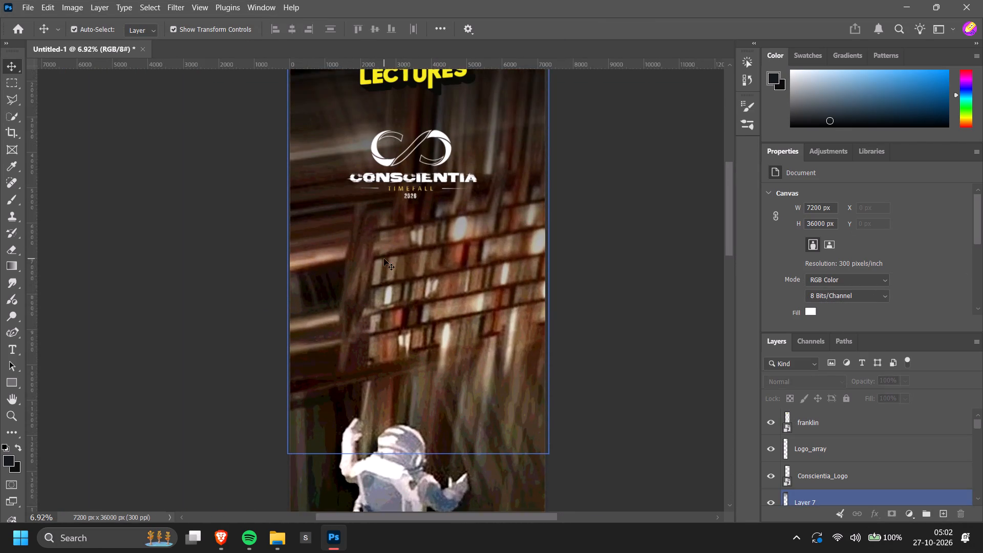
pyautogui.keyDown('alt'); pyautogui.scroll(11, 384, 259); pyautogui.keyUp('alt')
pyautogui.moveTo(431, 191); pyautogui.dragTo(428, 201)
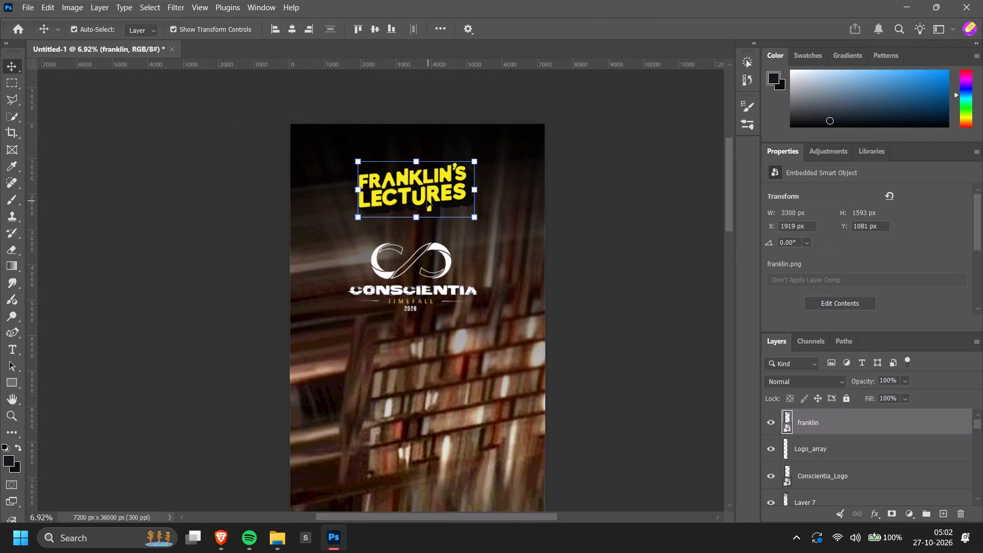
pyautogui.click(292, 29)
pyautogui.click(629, 159)
# Draw a paragraph text box between the Franklin's Lectures and Conscientia logos.
pyautogui.scroll(-4, 631, 178)
pyautogui.keyDown('alt'); pyautogui.scroll(2, 610, 193); pyautogui.keyUp('alt')
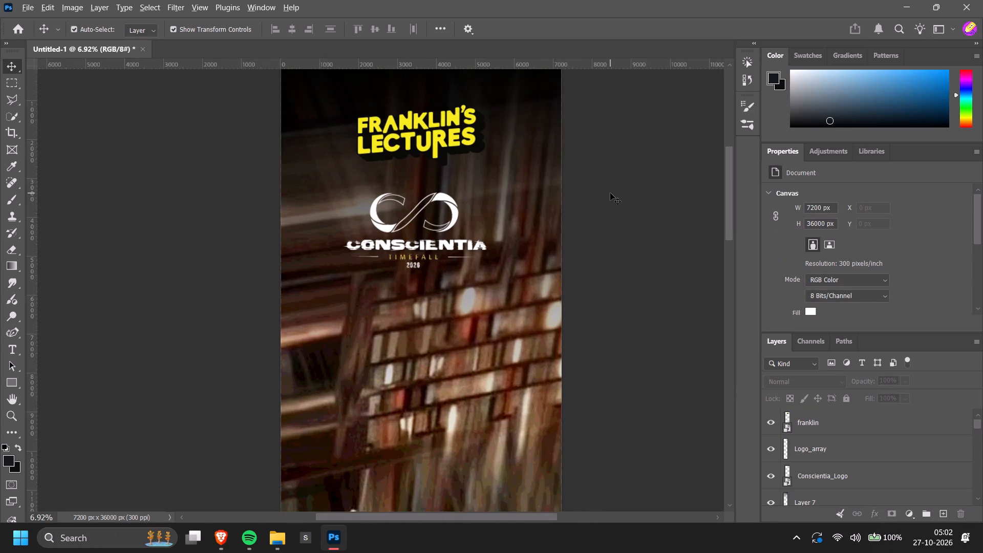
pyautogui.press('t')
pyautogui.moveTo(381, 164); pyautogui.dragTo(466, 181)
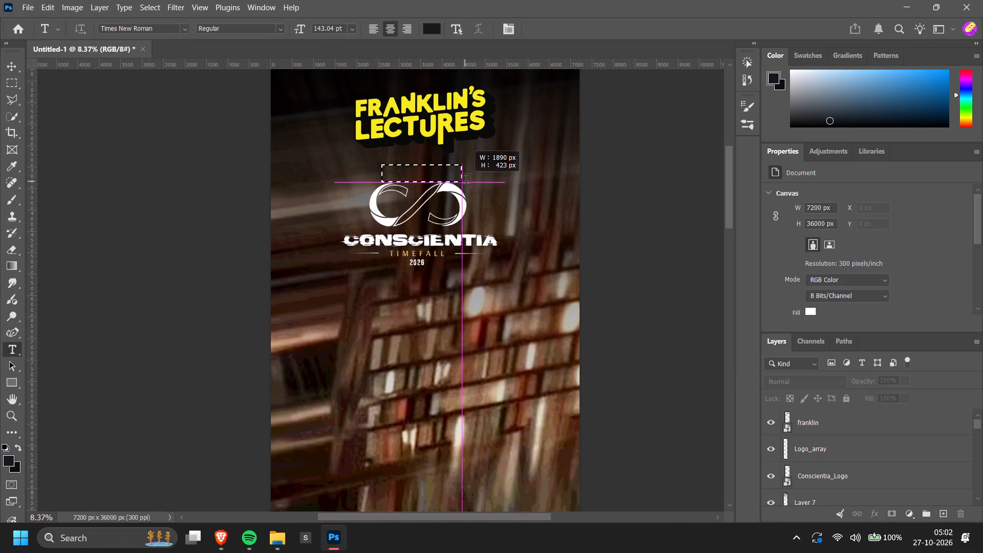
pyautogui.moveTo(466, 181); pyautogui.dragTo(470, 180)
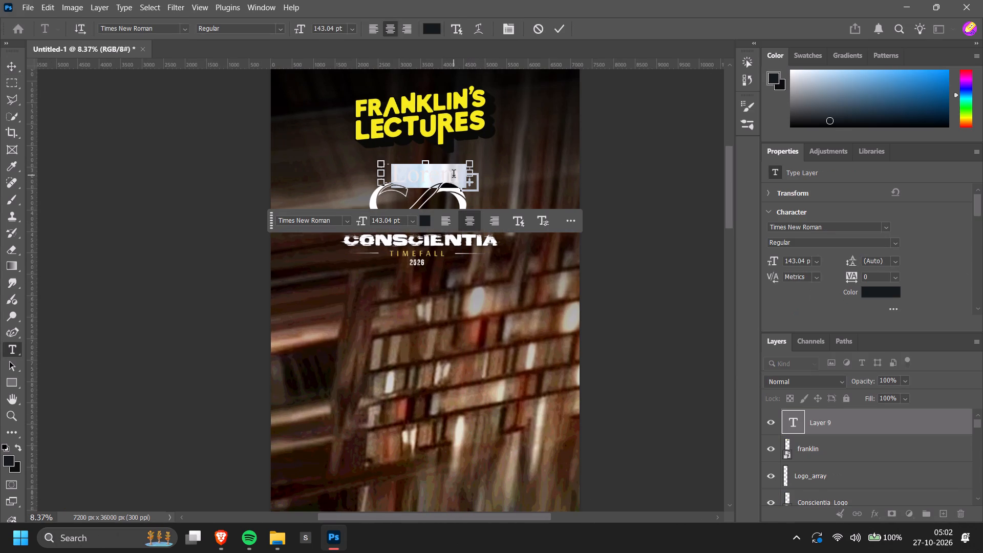
# Switch to the Logos 2026 design in Canva and examine page 3 for the wording between the header logos.
pyautogui.hotkey('alt', 'Tab')
pyautogui.hotkey('alt', 'Tab')
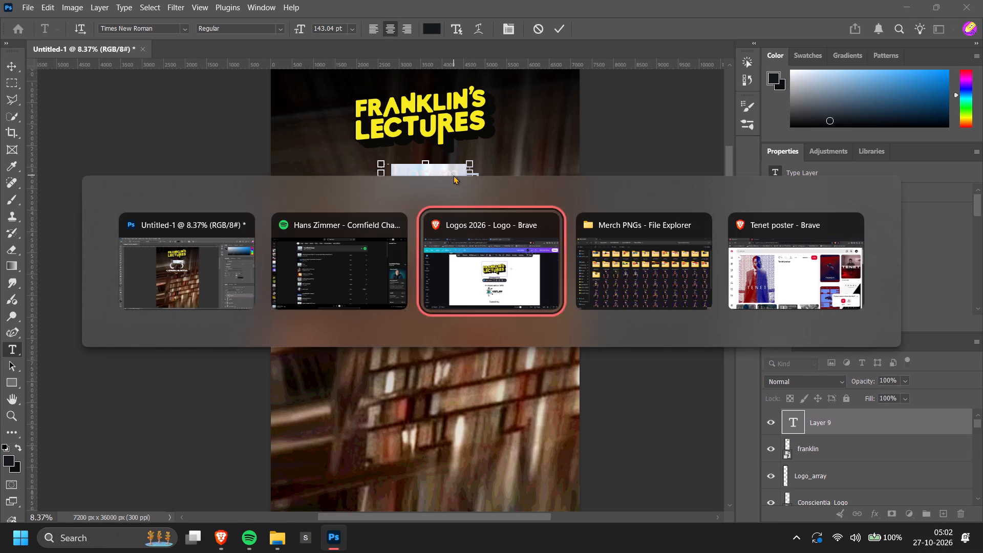
pyautogui.click(722, 273)
pyautogui.hotkey('alt', 'Tab')
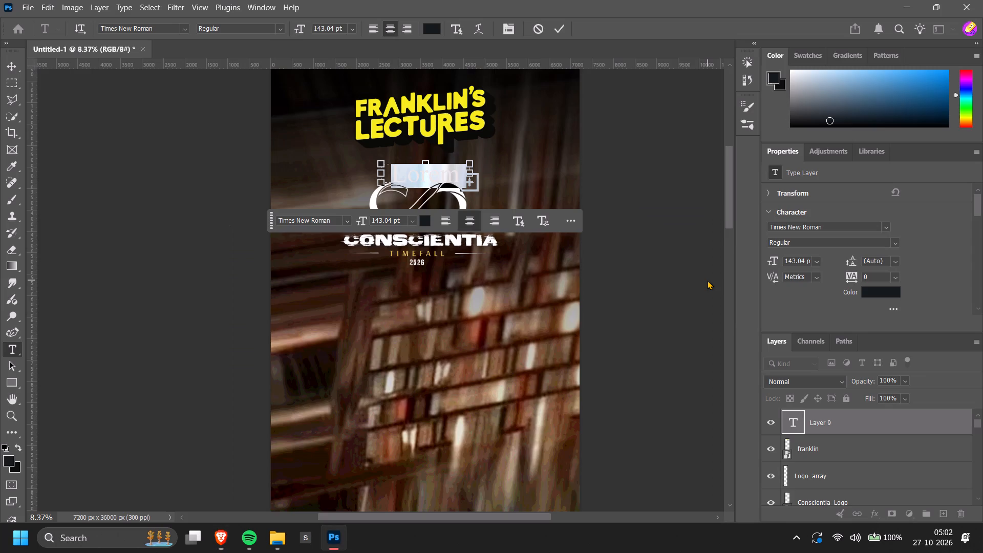
pyautogui.hotkey('alt', 'Tab')
pyautogui.keyDown('ctrl'); pyautogui.scroll(-3, 709, 314); pyautogui.keyUp('ctrl')
pyautogui.scroll(4, 699, 332)
pyautogui.scroll(-5, 699, 333)
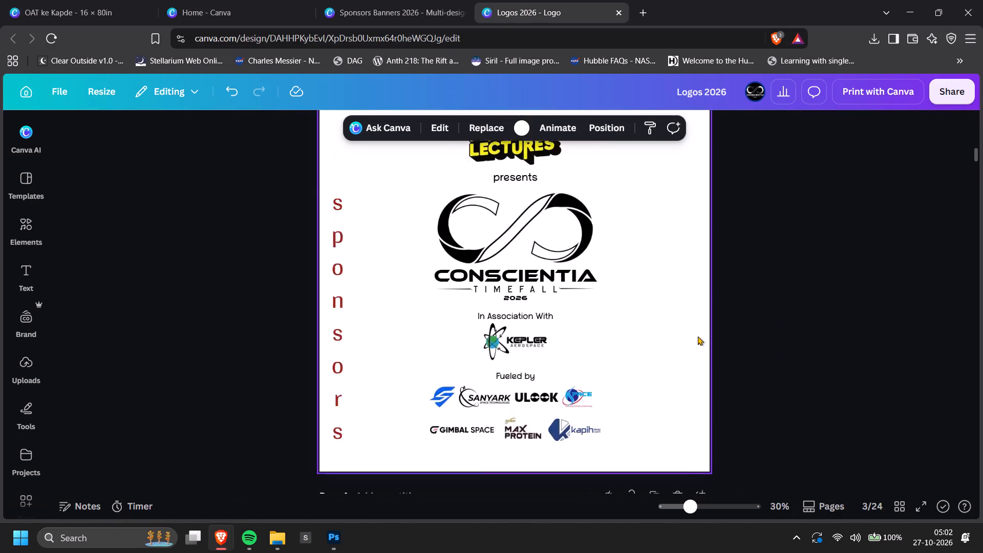
pyautogui.scroll(6, 697, 335)
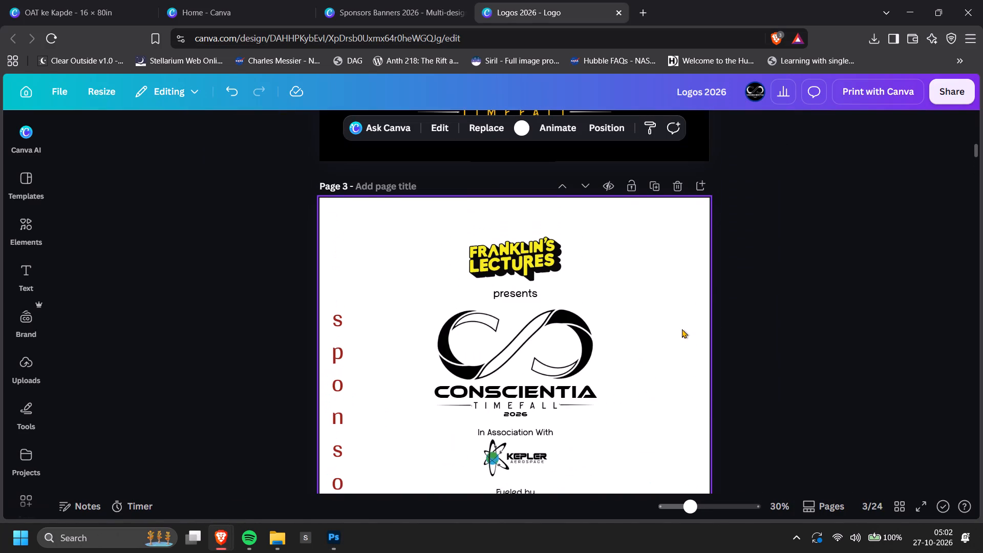
pyautogui.scroll(-1, 687, 344)
pyautogui.scroll(3, 687, 344)
pyautogui.scroll(-2, 687, 344)
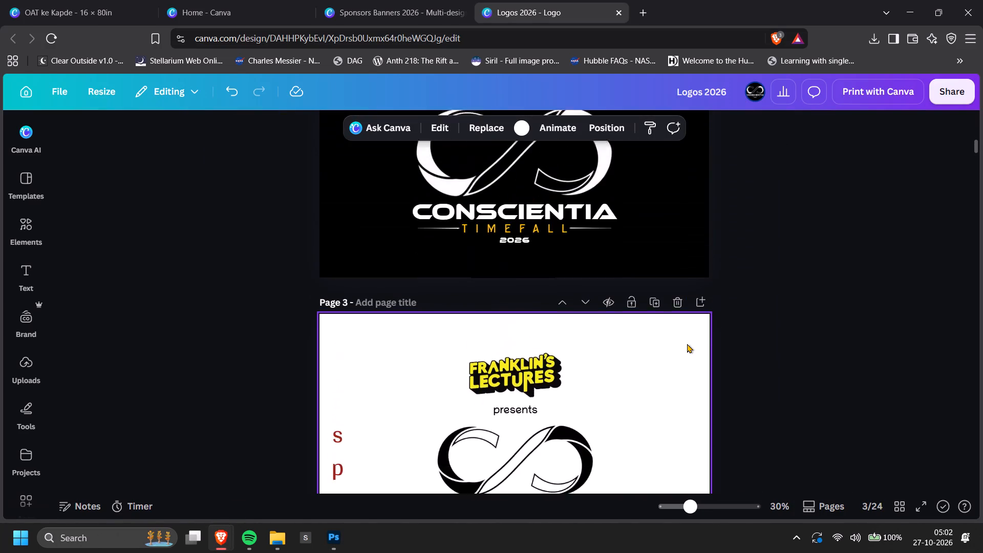
pyautogui.scroll(-2, 687, 344)
pyautogui.hotkey('alt', 'Tab')
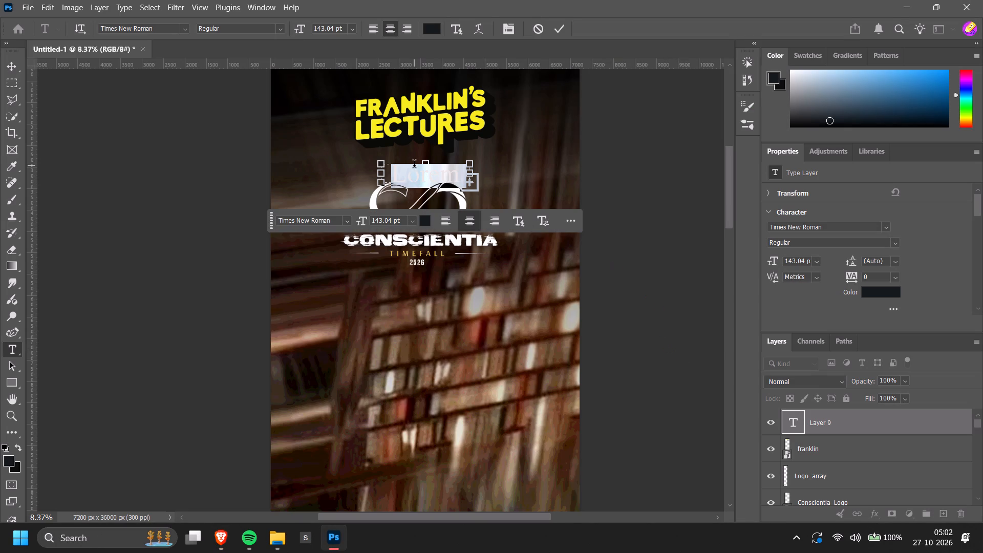
# Back in Photoshop, enter "presents" in the new text box between the two logos.
pyautogui.write('prese')
pyautogui.write('nts')
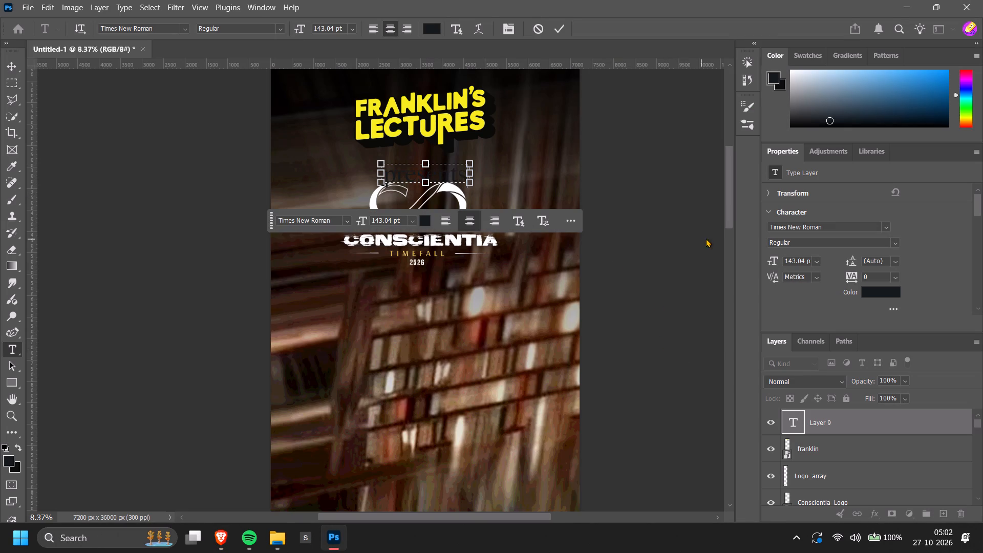
pyautogui.click(731, 215)
pyautogui.click(679, 234)
pyautogui.scroll(2, 678, 235)
pyautogui.press('v')
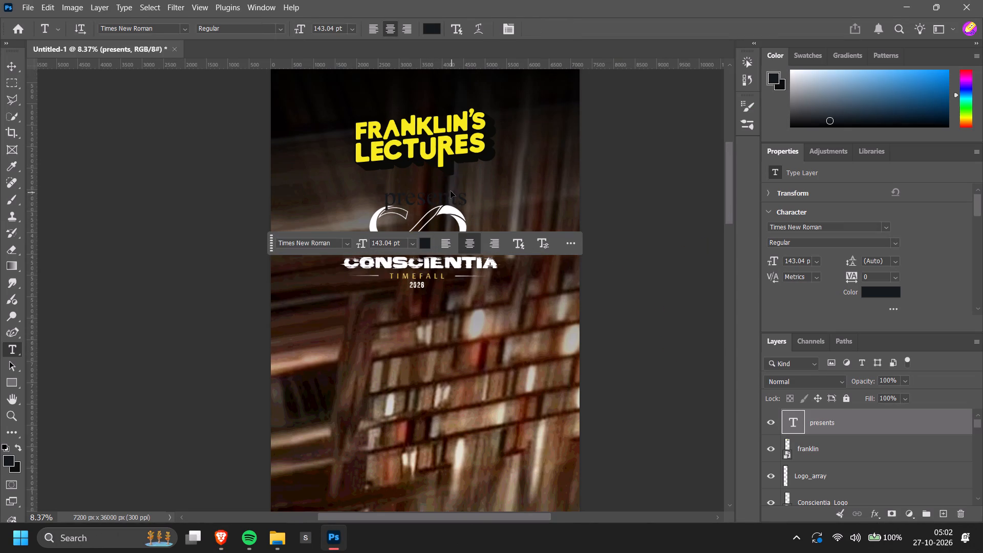
# Set the colour of the "presents" text to white (ffffff).
pyautogui.click(425, 246)
pyautogui.moveTo(724, 328); pyautogui.dragTo(549, 260)
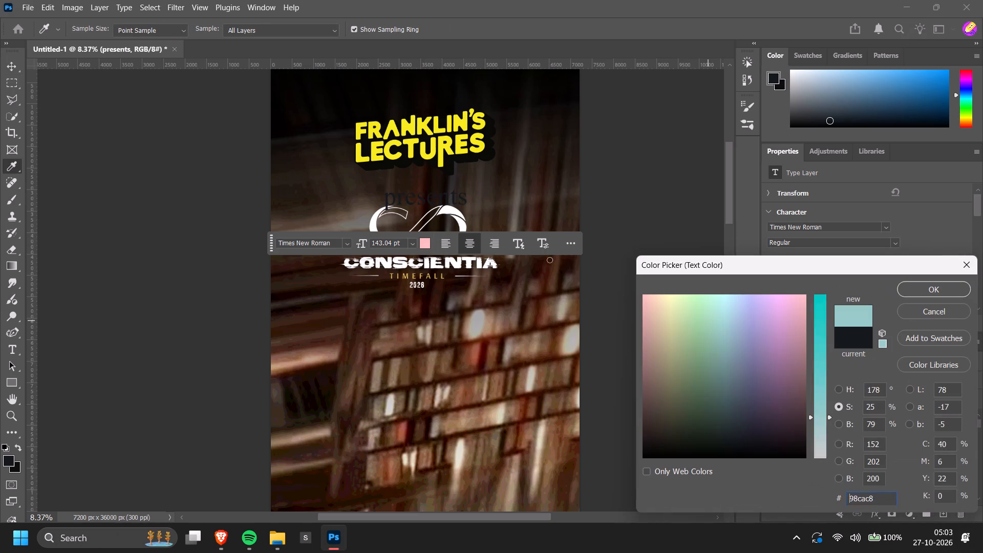
pyautogui.moveTo(549, 260); pyautogui.dragTo(497, 238)
pyautogui.moveTo(823, 418); pyautogui.dragTo(836, 495)
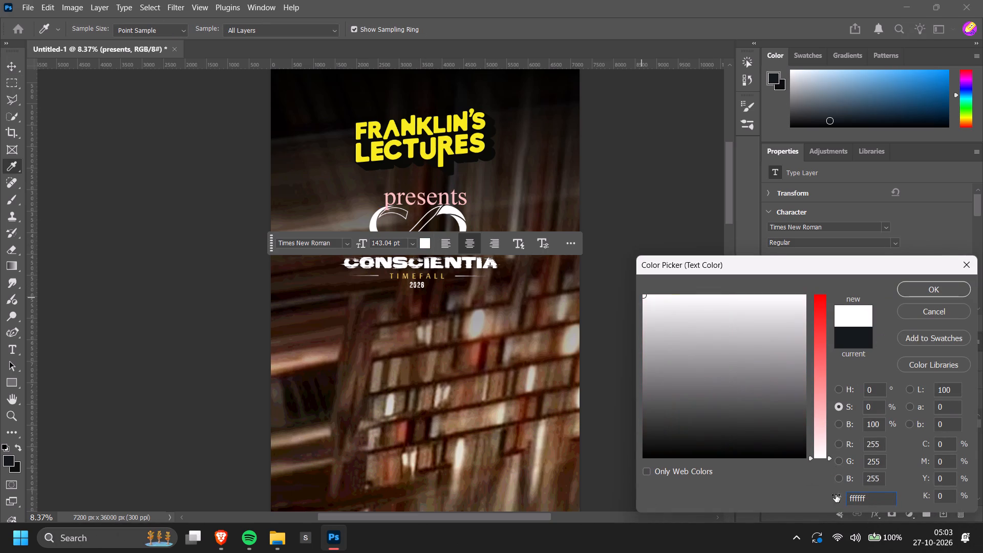
pyautogui.click(930, 288)
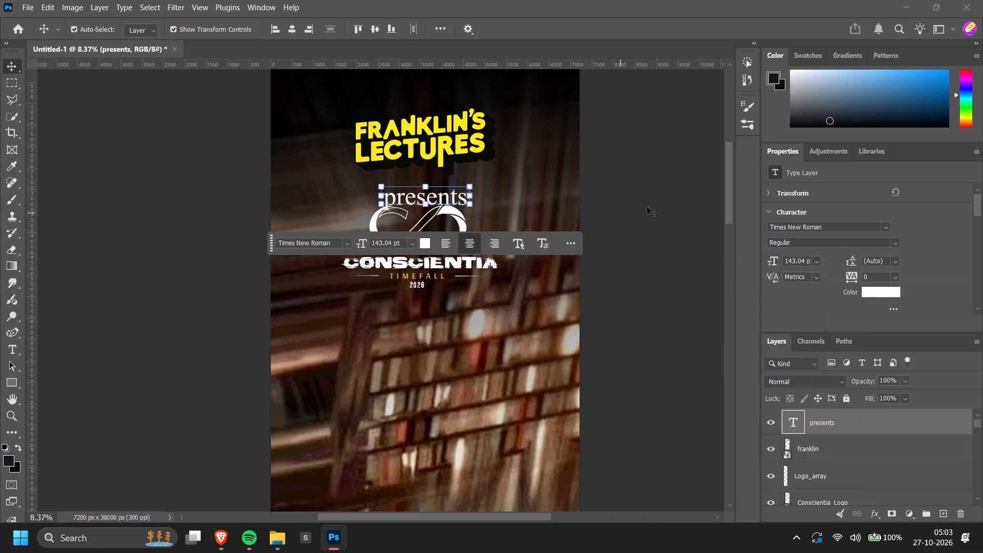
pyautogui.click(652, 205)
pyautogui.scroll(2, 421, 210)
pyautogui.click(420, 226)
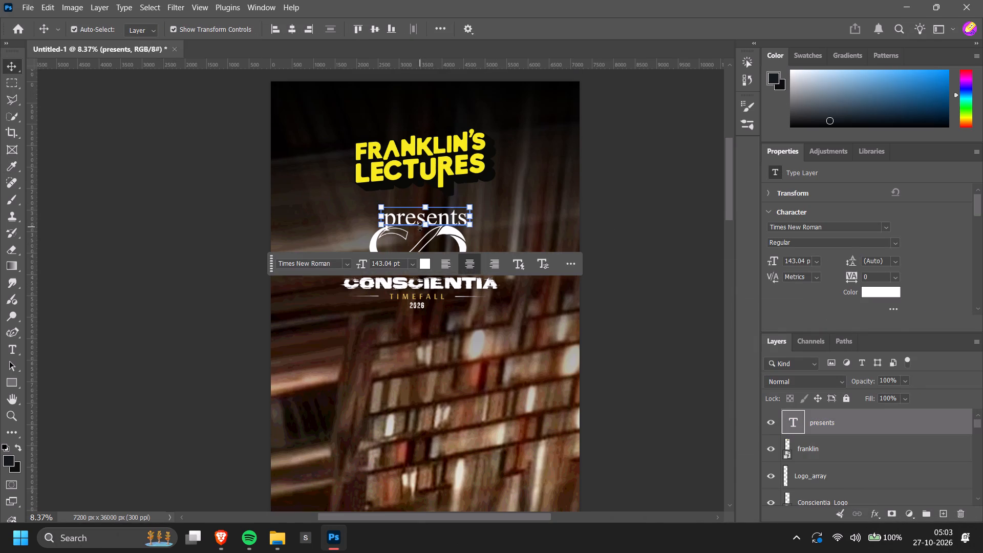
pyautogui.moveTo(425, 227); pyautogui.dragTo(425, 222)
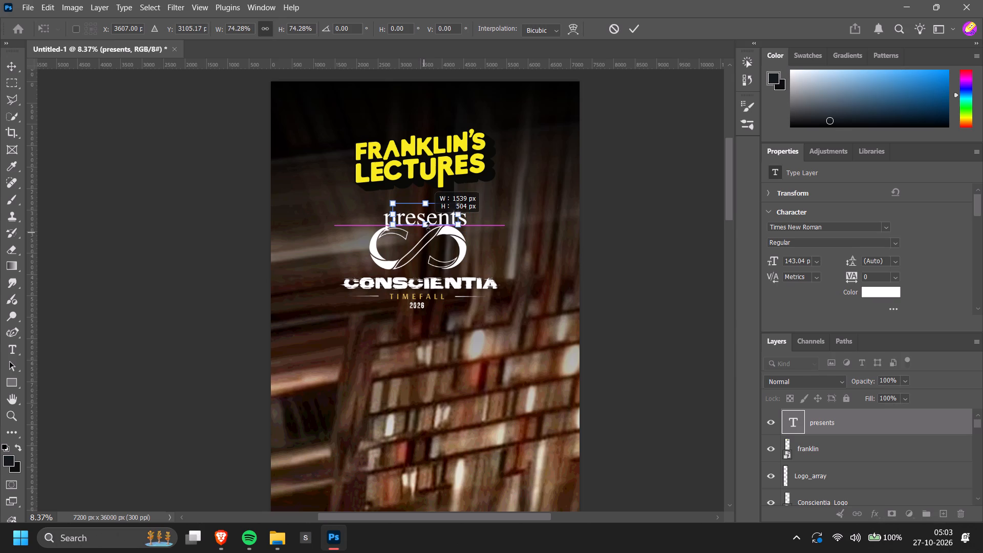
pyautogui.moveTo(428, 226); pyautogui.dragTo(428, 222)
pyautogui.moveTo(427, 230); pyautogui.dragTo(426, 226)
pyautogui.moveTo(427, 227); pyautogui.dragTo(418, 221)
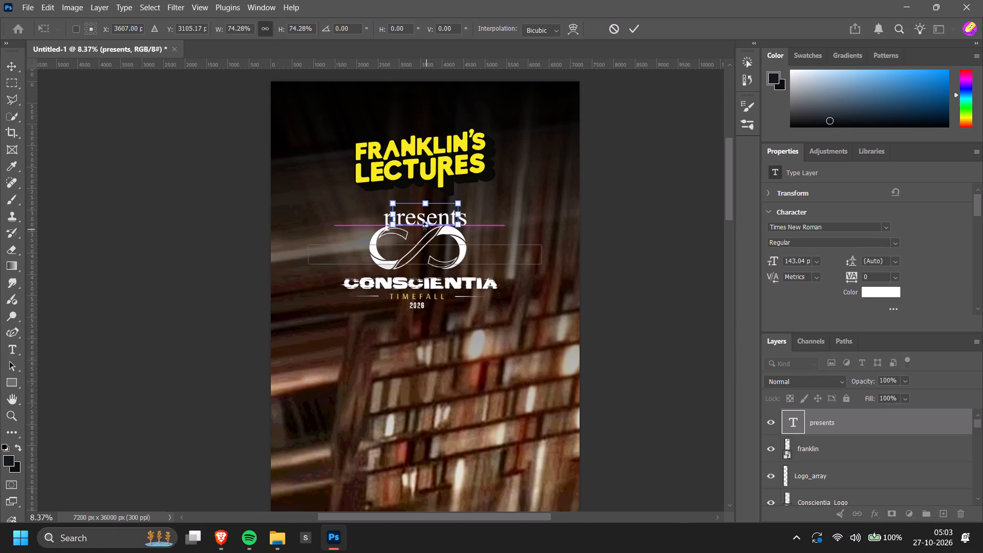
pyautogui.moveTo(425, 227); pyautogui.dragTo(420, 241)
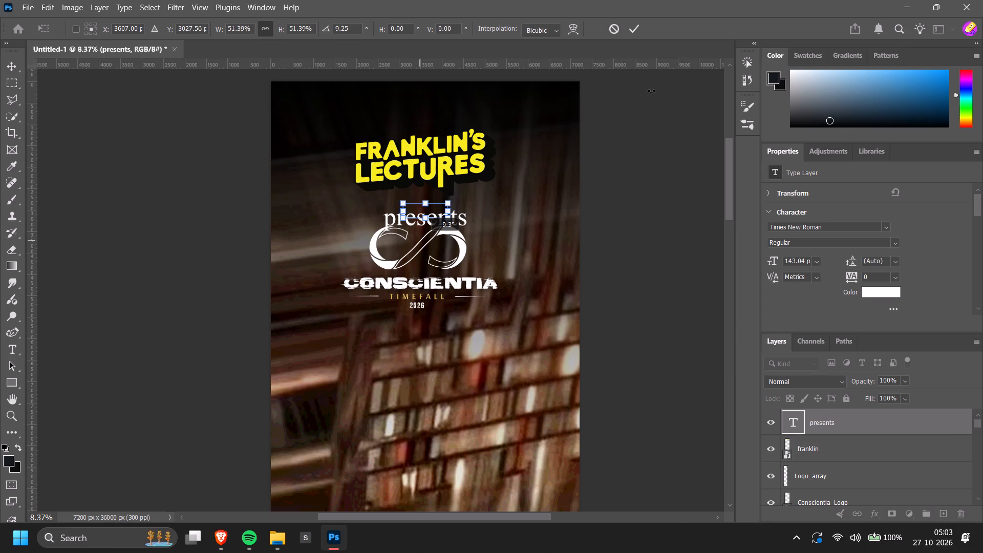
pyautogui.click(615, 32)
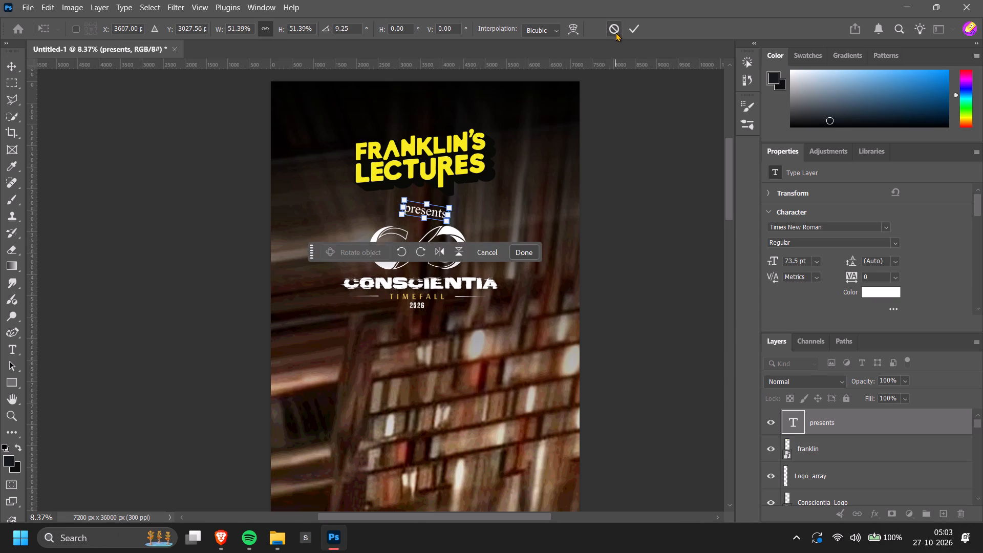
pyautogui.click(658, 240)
# Scale the "presents" text down proportionally to about 74%, giving a font size of about 106 pt.
pyautogui.click(423, 214)
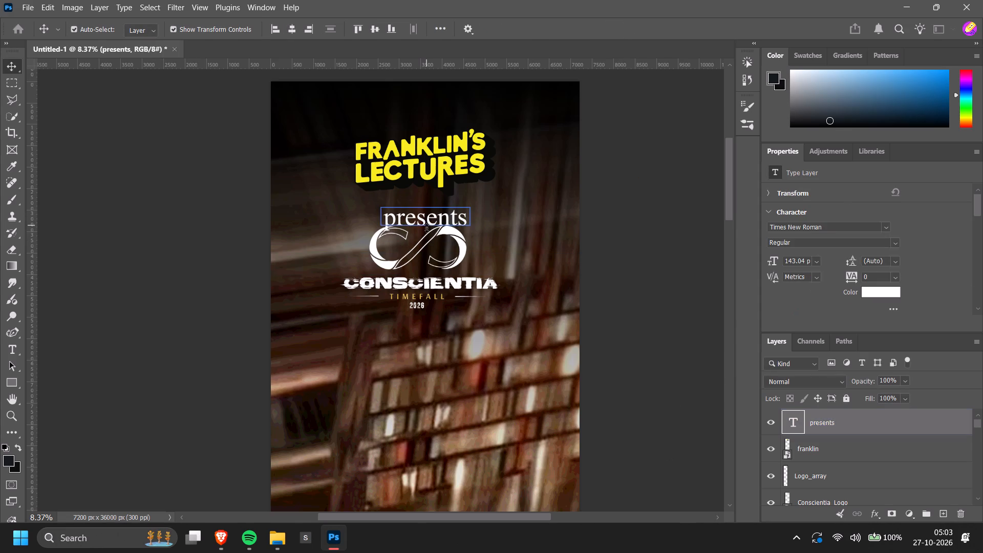
pyautogui.click(426, 228)
pyautogui.moveTo(423, 233); pyautogui.dragTo(424, 231)
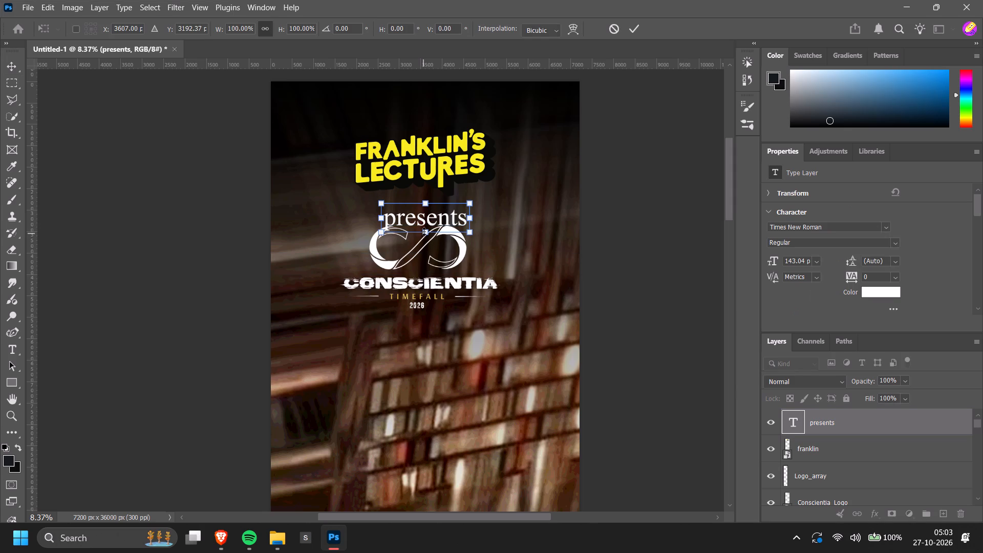
pyautogui.moveTo(424, 231); pyautogui.dragTo(422, 220)
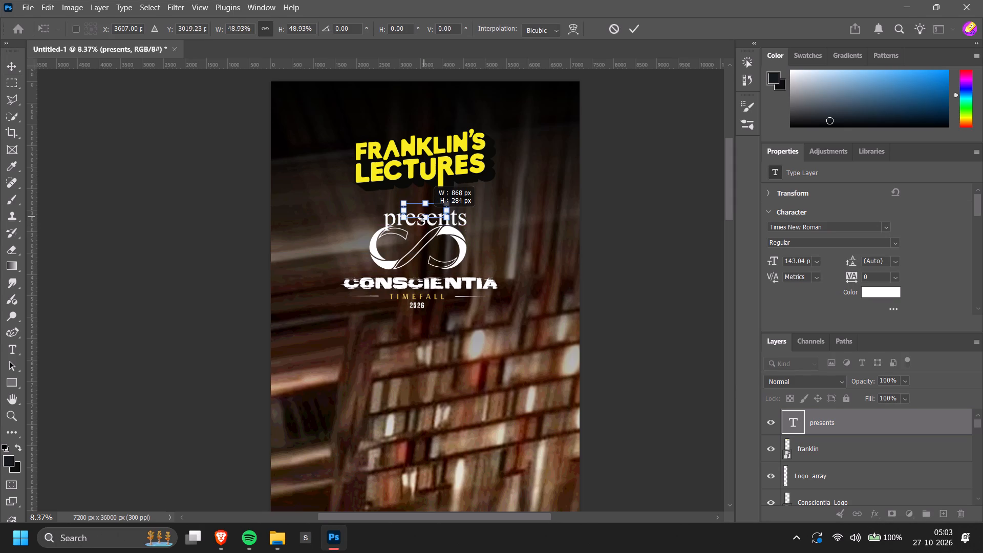
pyautogui.moveTo(422, 220); pyautogui.dragTo(423, 225)
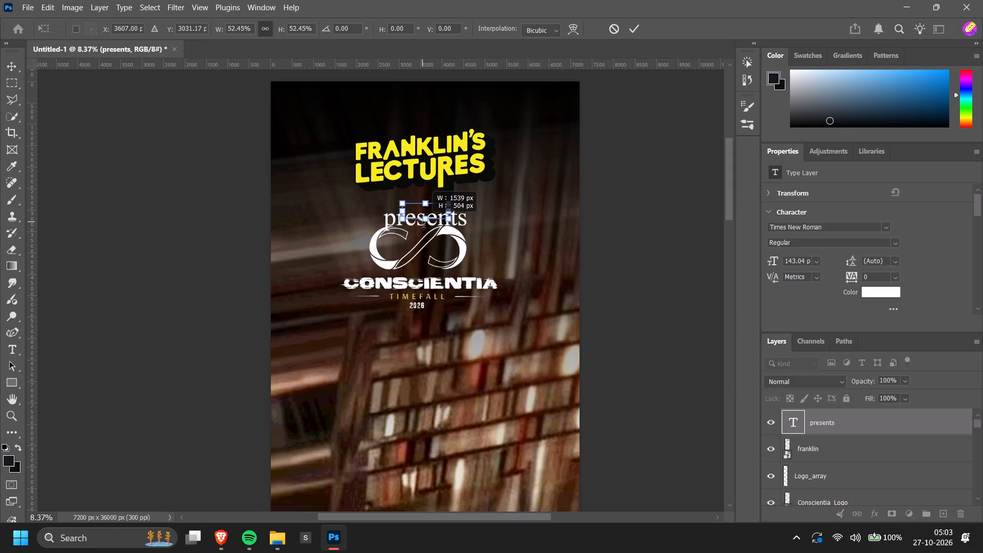
pyautogui.moveTo(423, 225); pyautogui.dragTo(423, 226)
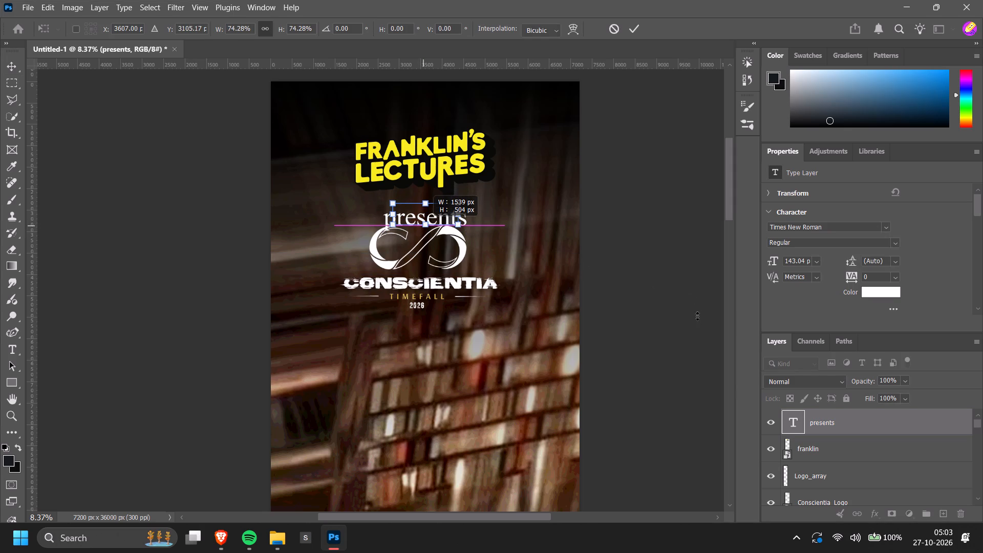
pyautogui.click(673, 397)
pyautogui.click(678, 362)
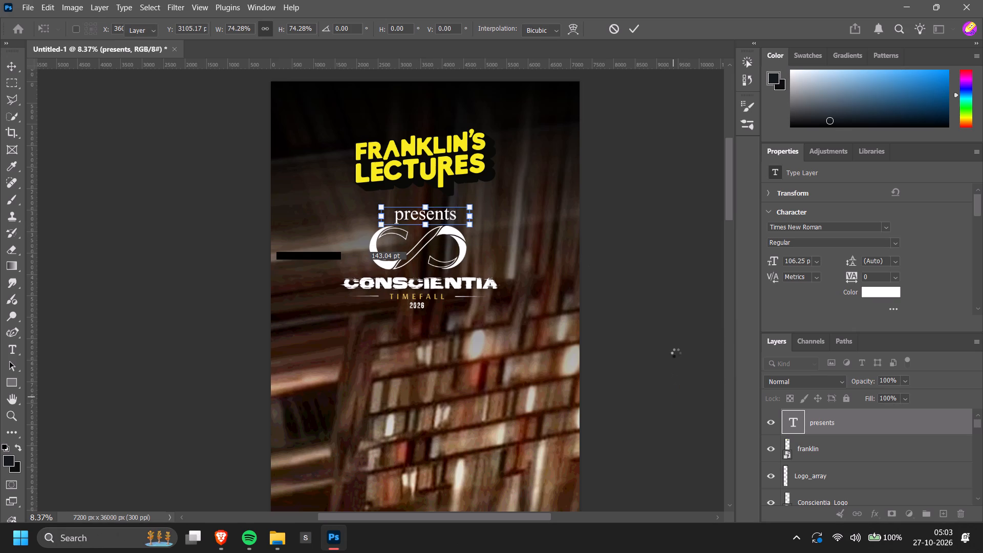
pyautogui.scroll(1, 676, 353)
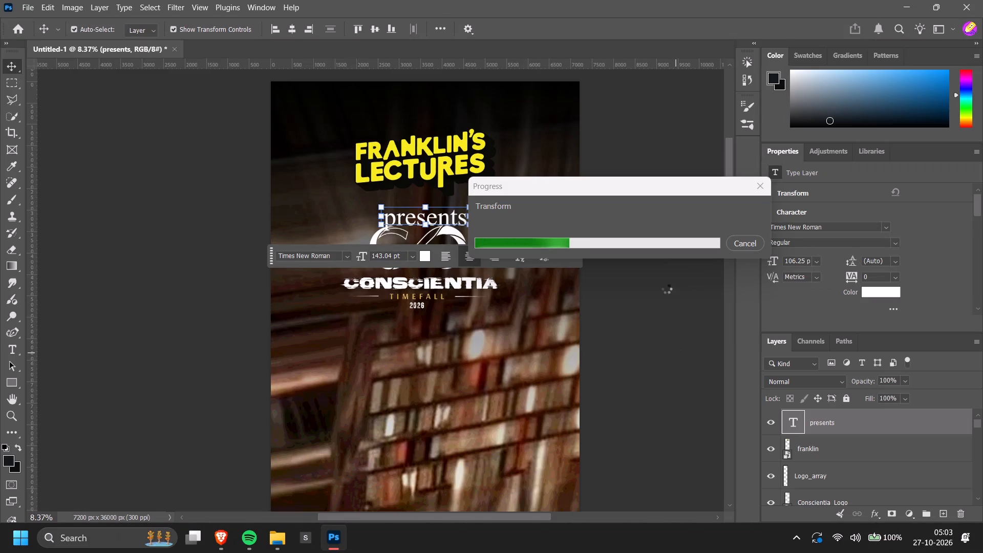
# Switch to Spotify, skip back to the track Cornfield Chase, and return to Photoshop.
pyautogui.hotkey('alt', 'Tab')
pyautogui.hotkey('alt', 'Tab')
pyautogui.hotkey('alt', 'Tab')
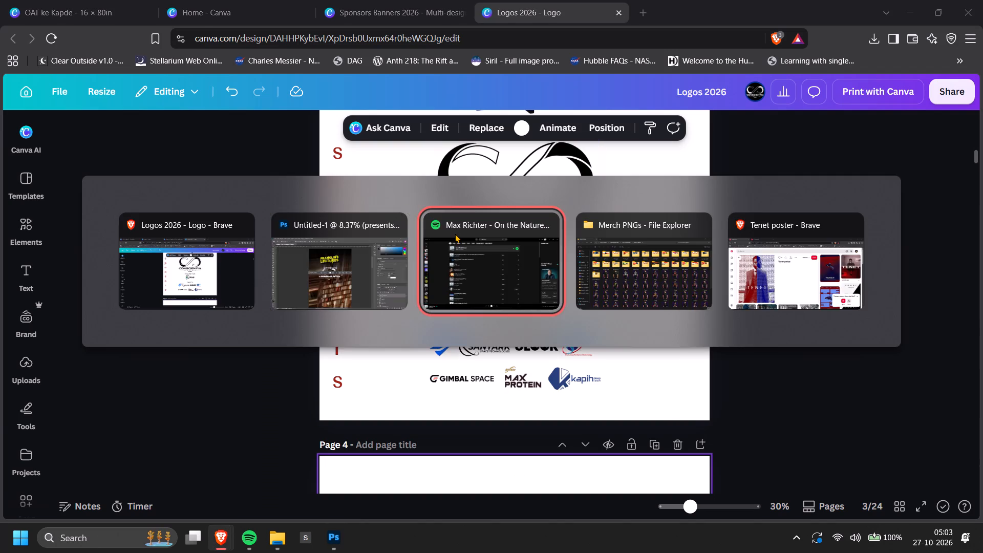
pyautogui.tripleClick(463, 500)
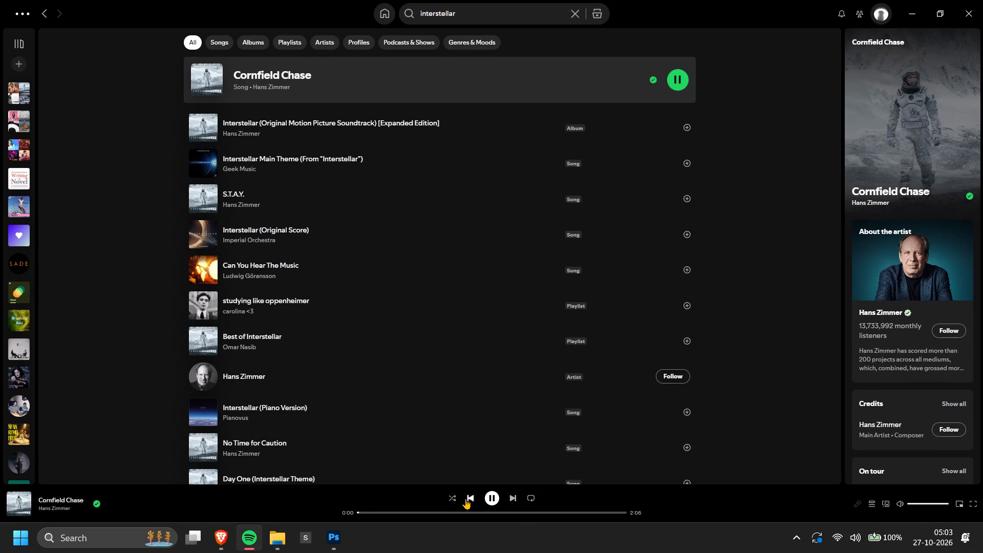
pyautogui.hotkey('alt', 'Tab')
pyautogui.scroll(6, 874, 323)
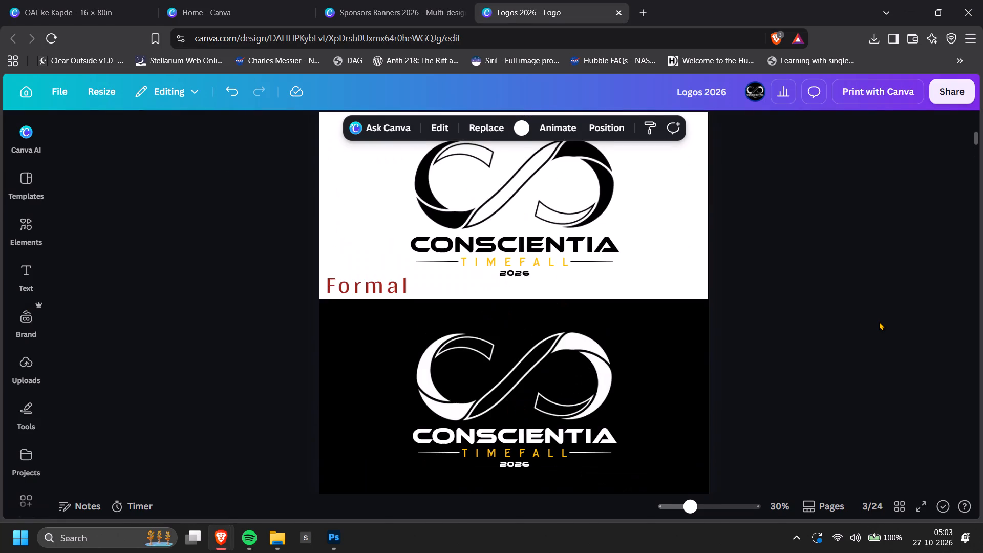
pyautogui.hotkey('alt', 'Tab')
pyautogui.hotkey('alt', 'Tab')
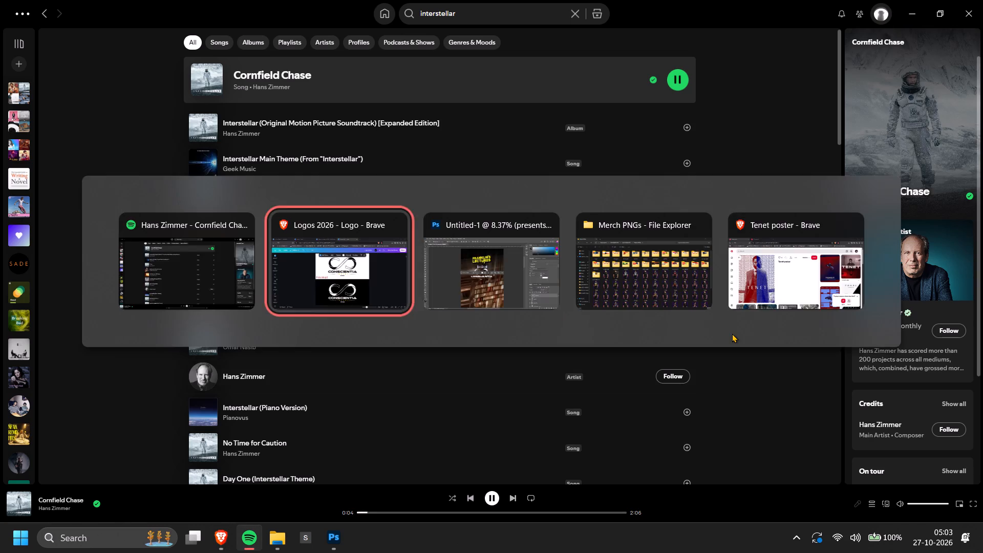
pyautogui.hotkey('alt', 'Tab')
# Centre the "presents" text horizontally on the canvas.
pyautogui.scroll(5, 669, 293)
pyautogui.click(659, 284)
pyautogui.click(433, 265)
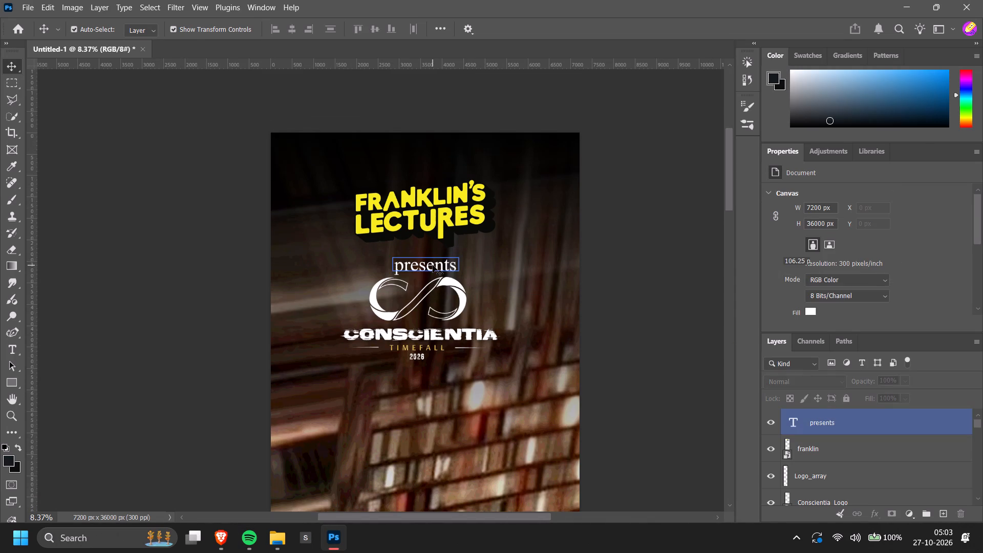
pyautogui.click(297, 28)
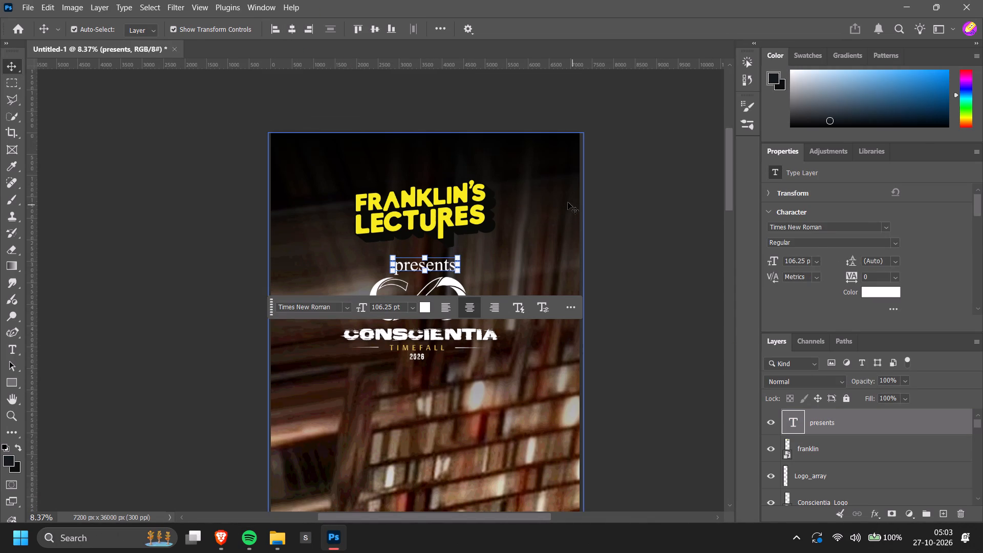
# Centre the Franklin's Lectures logo horizontally on the canvas.
pyautogui.click(463, 215)
pyautogui.click(289, 32)
pyautogui.click(623, 201)
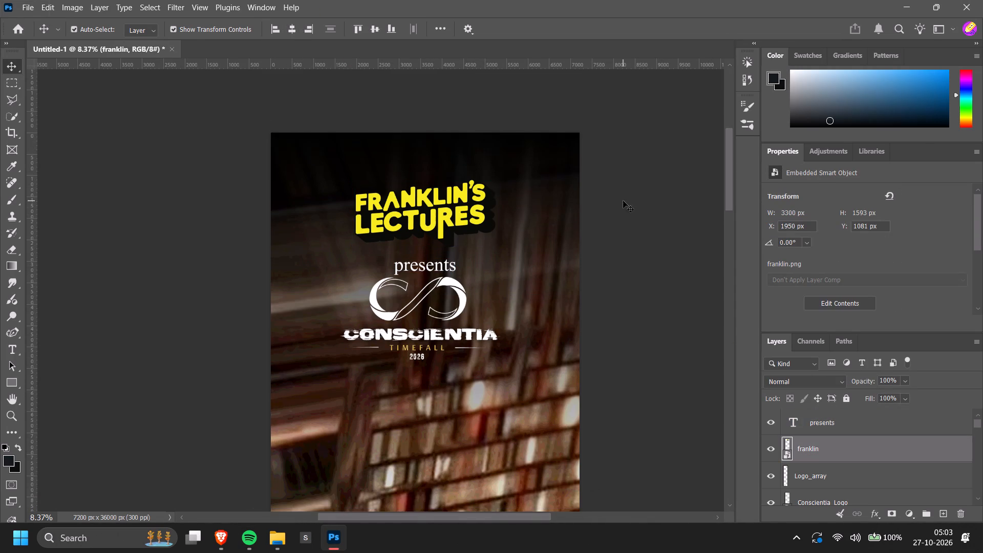
pyautogui.scroll(-3, 635, 217)
pyautogui.keyDown('ctrl'); pyautogui.scroll(4, 682, 212); pyautogui.keyUp('ctrl')
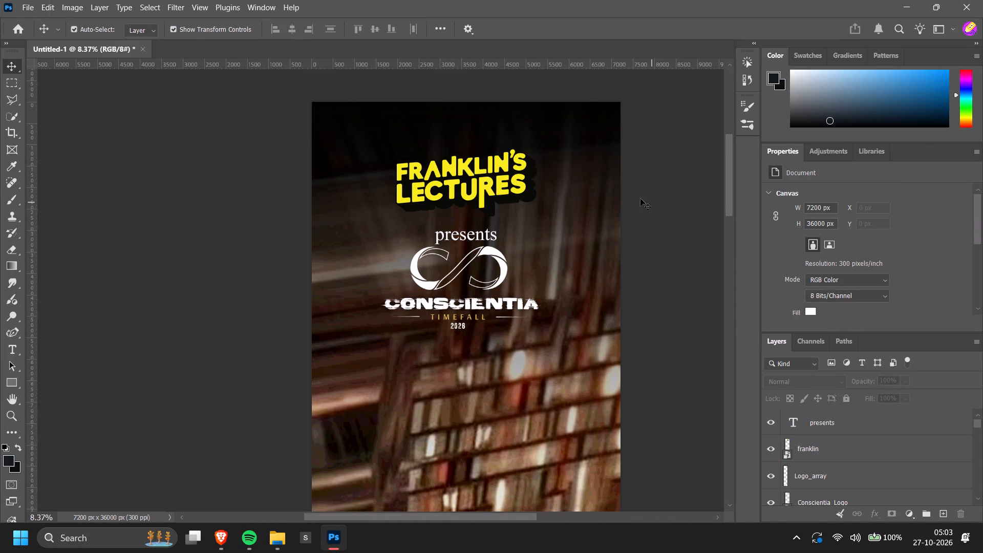
pyautogui.click(475, 176)
pyautogui.click(747, 165)
pyautogui.click(679, 197)
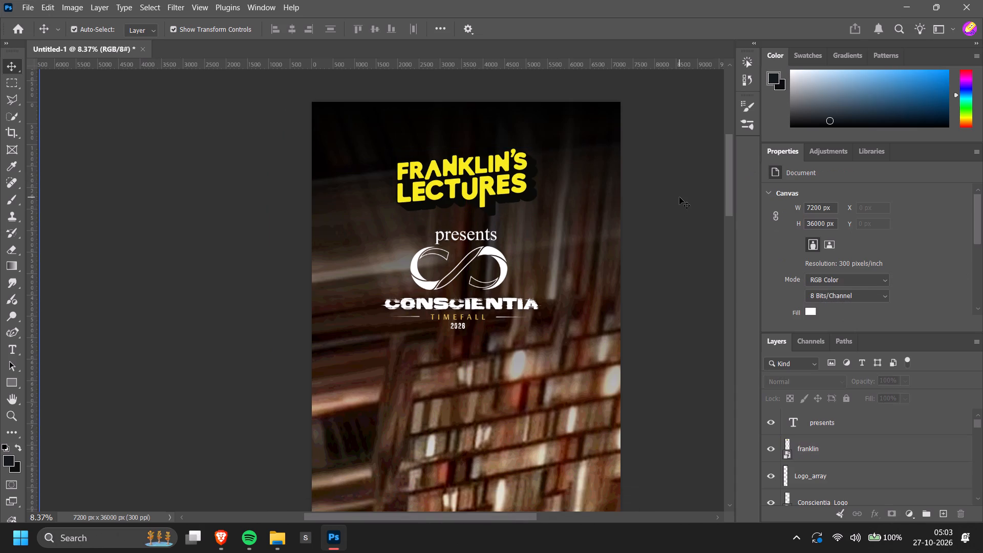
# Move the "presents" text slightly up, towards the Franklin's Lectures logo.
pyautogui.keyDown('alt'); pyautogui.scroll(-3, 679, 197); pyautogui.keyUp('alt')
pyautogui.keyDown('alt'); pyautogui.scroll(4, 466, 215); pyautogui.keyUp('alt')
pyautogui.moveTo(463, 224); pyautogui.dragTo(463, 217)
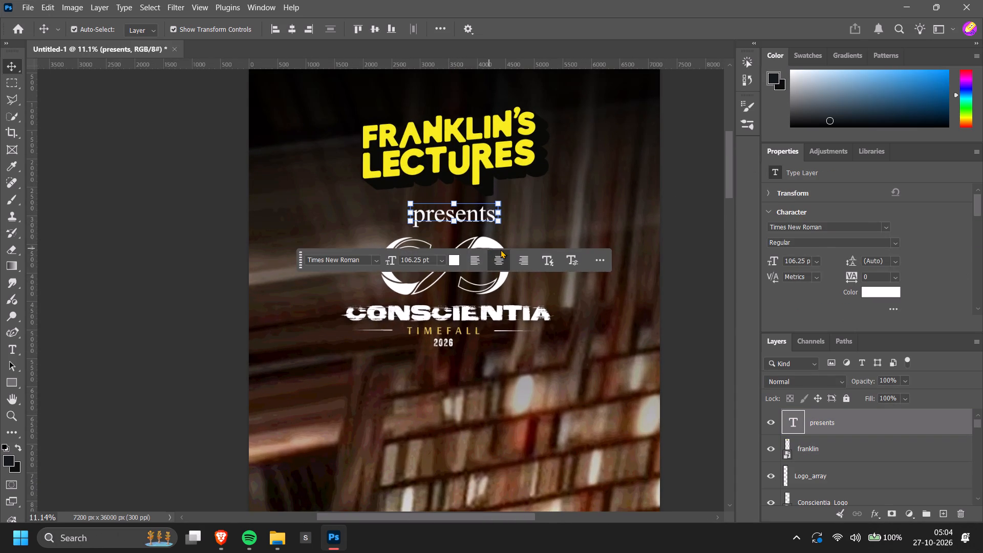
# Enlarge the Conscientia logo to about 5007 × 2439 px just below "presents" and centre it horizontally on the canvas.
pyautogui.click(501, 249)
pyautogui.click(496, 244)
pyautogui.keyDown('alt'); pyautogui.scroll(-5, 496, 245); pyautogui.keyUp('alt')
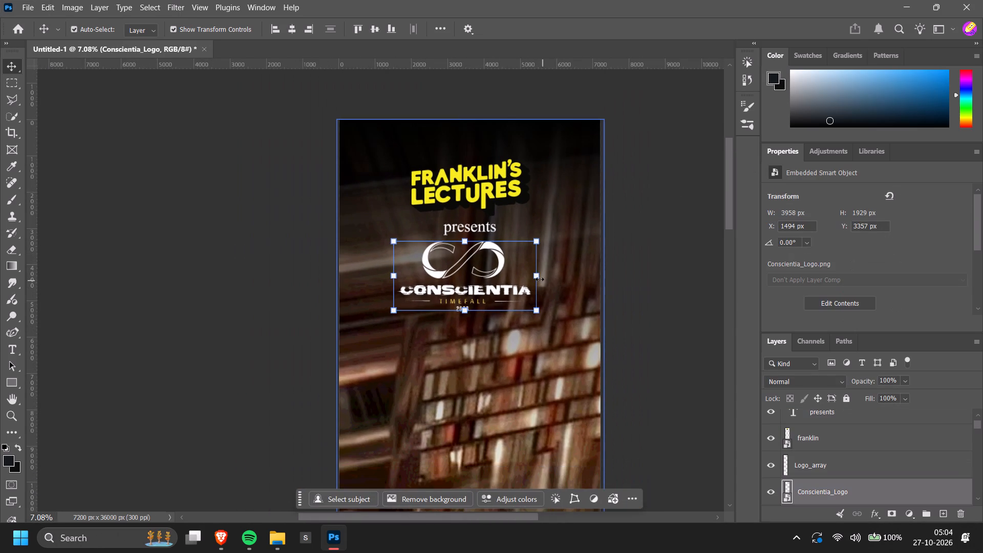
pyautogui.moveTo(540, 279); pyautogui.dragTo(577, 283)
pyautogui.moveTo(554, 289); pyautogui.dragTo(543, 300)
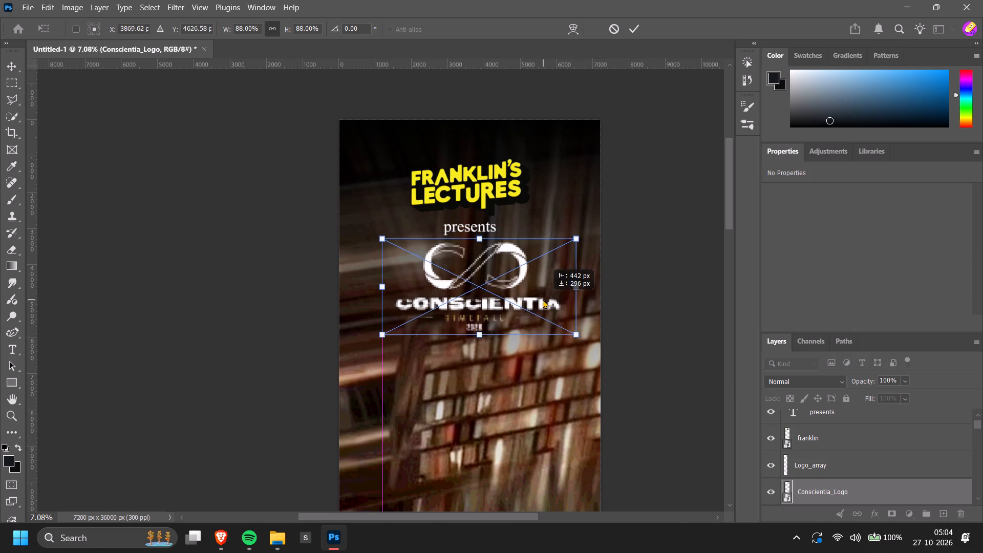
pyautogui.moveTo(543, 300); pyautogui.dragTo(542, 300)
pyautogui.click(627, 25)
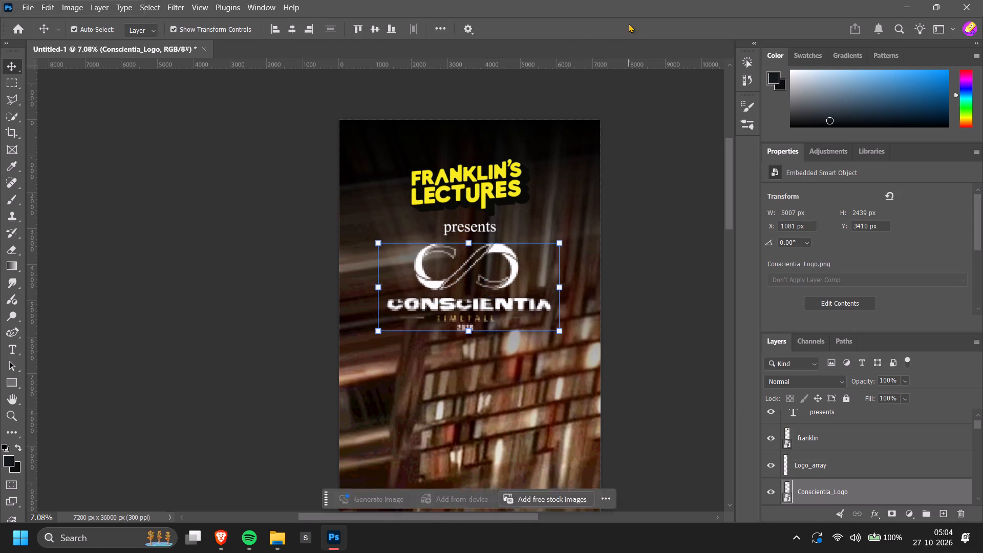
pyautogui.click(289, 28)
pyautogui.click(234, 167)
# Examine the header logos in the context of the whole tall collage.
pyautogui.keyDown('alt'); pyautogui.scroll(-6, 234, 167); pyautogui.keyUp('alt')
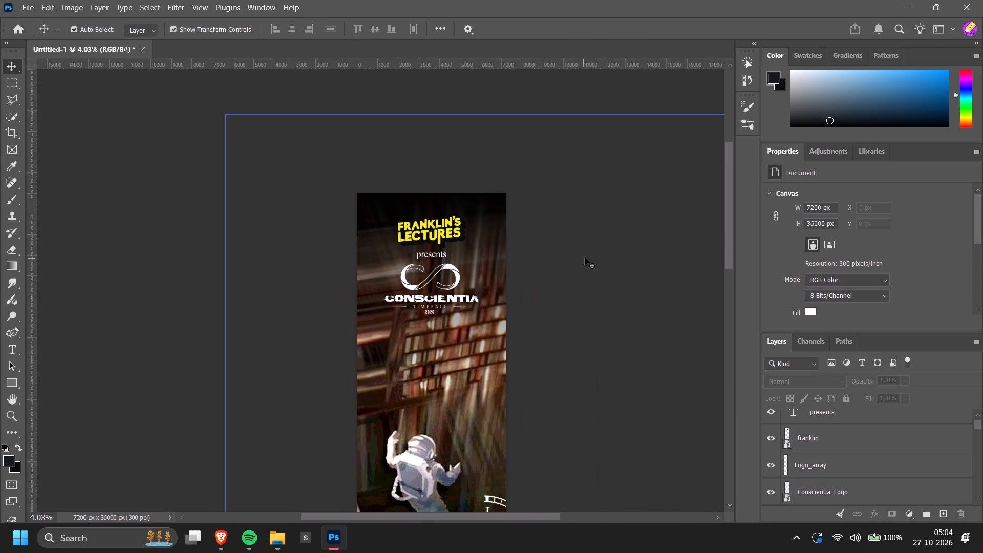
pyautogui.scroll(-5, 585, 258)
pyautogui.click(147, 249)
pyautogui.keyDown('alt'); pyautogui.scroll(-5, 147, 249); pyautogui.keyUp('alt')
pyautogui.scroll(-6, 147, 249)
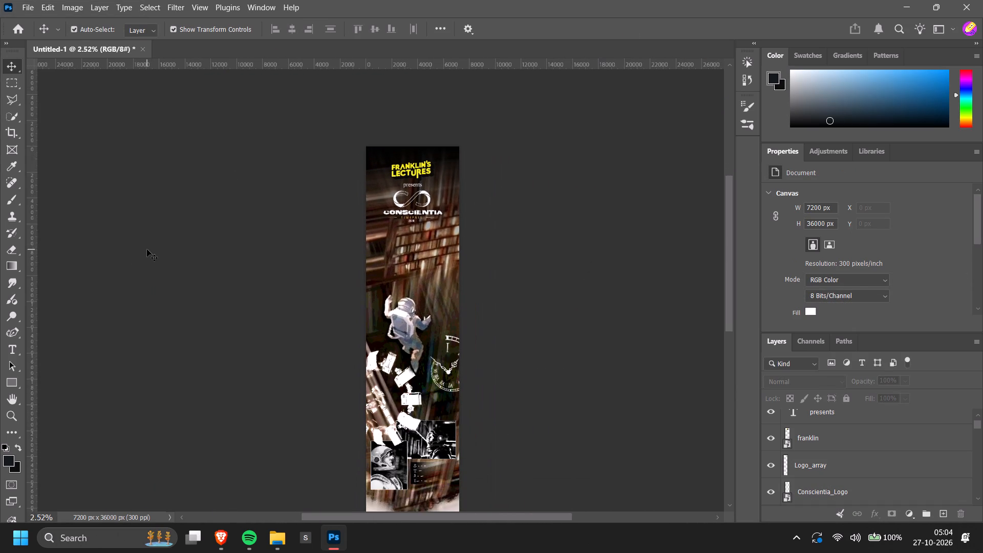
pyautogui.keyDown('alt'); pyautogui.scroll(-4, 147, 249); pyautogui.keyUp('alt')
# Scale the "presents" text between the two logos down proportionally to about 77% of its size.
pyautogui.keyDown('alt'); pyautogui.scroll(16, 404, 151); pyautogui.keyUp('alt')
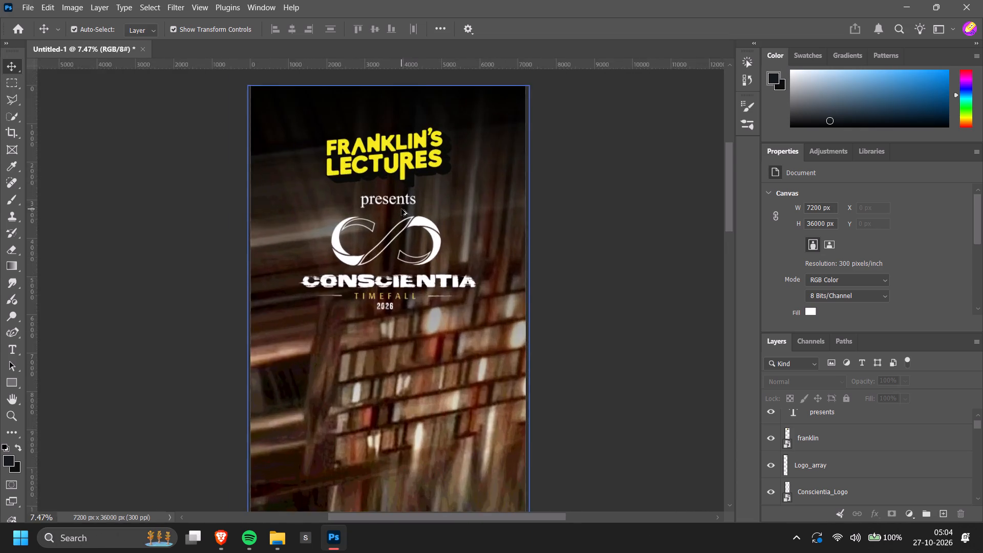
pyautogui.keyDown('alt'); pyautogui.scroll(7, 401, 209); pyautogui.keyUp('alt')
pyautogui.click(390, 203)
pyautogui.click(383, 205)
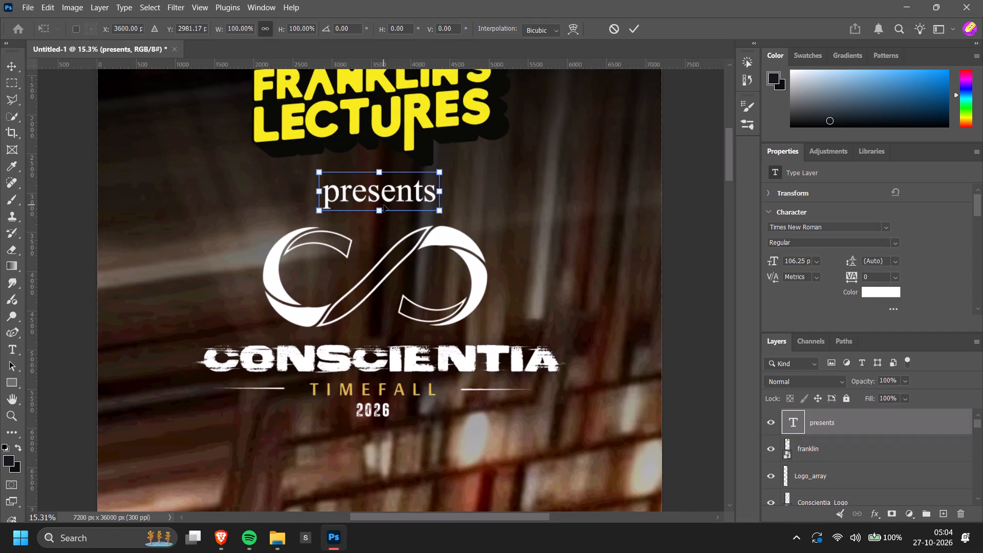
pyautogui.moveTo(376, 215); pyautogui.dragTo(377, 209)
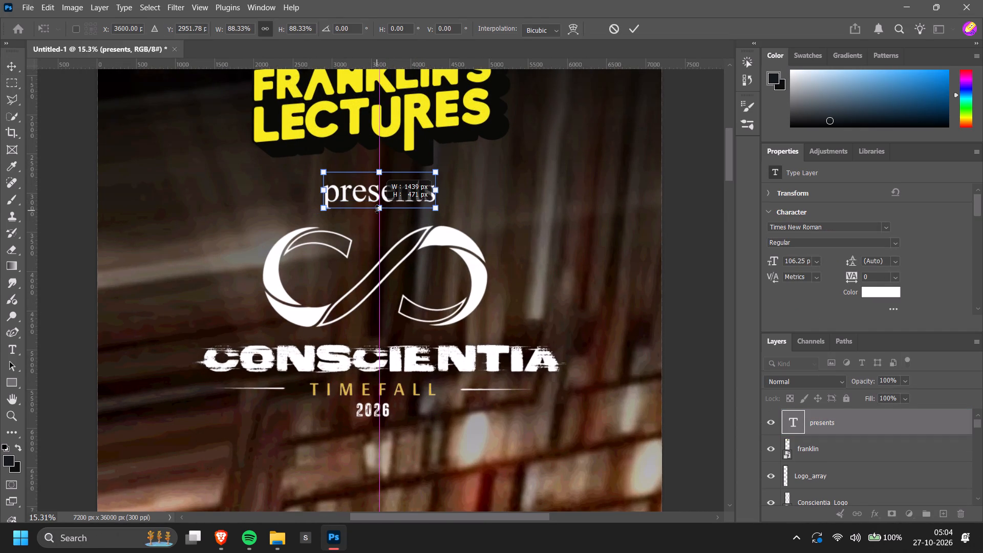
pyautogui.moveTo(377, 209); pyautogui.dragTo(377, 206)
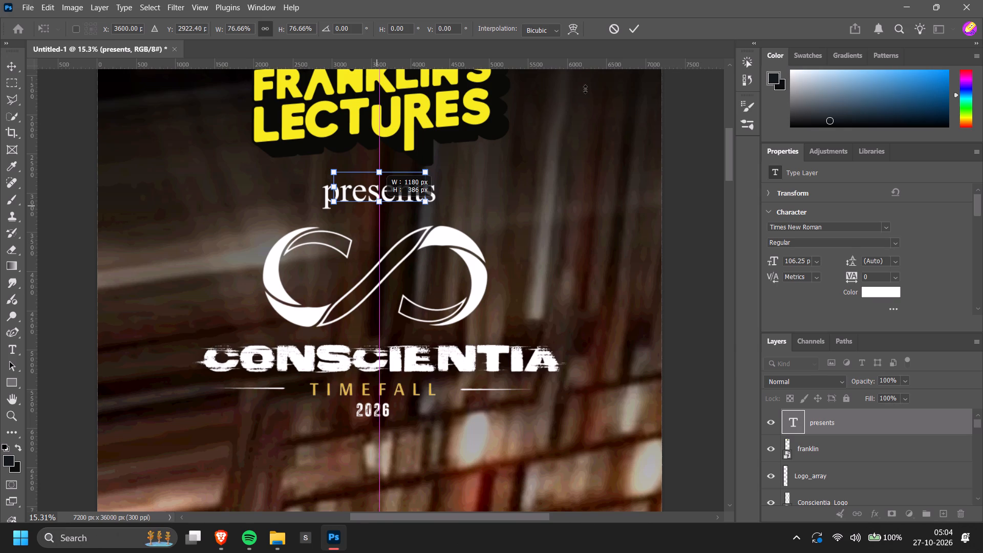
pyautogui.click(632, 37)
pyautogui.click(637, 33)
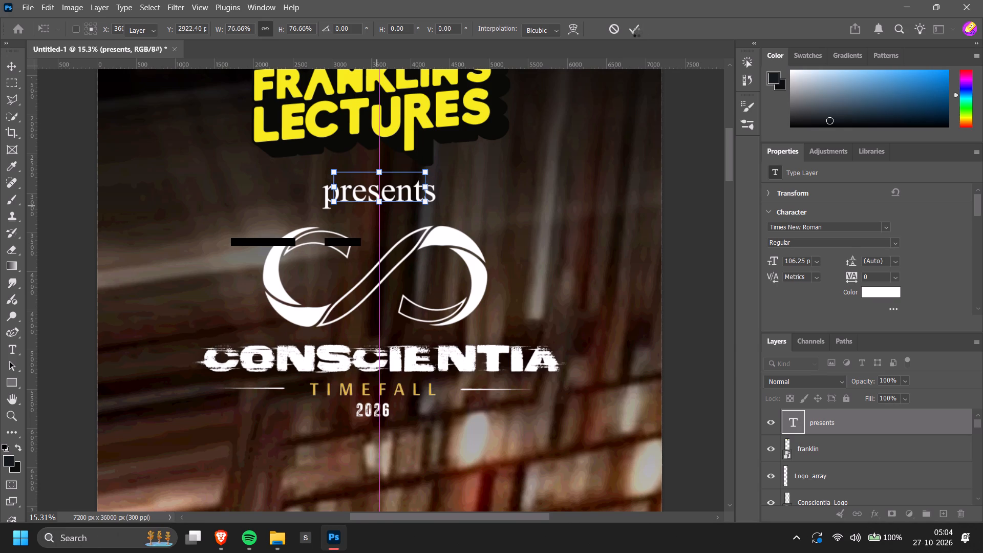
pyautogui.hotkey('alt', 'Tab')
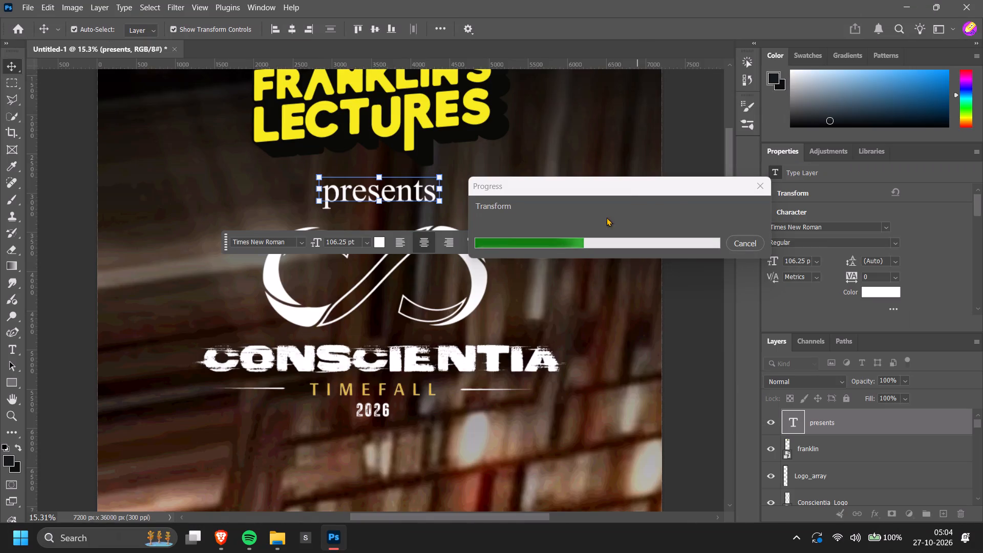
pyautogui.hotkey('alt', 'Tab')
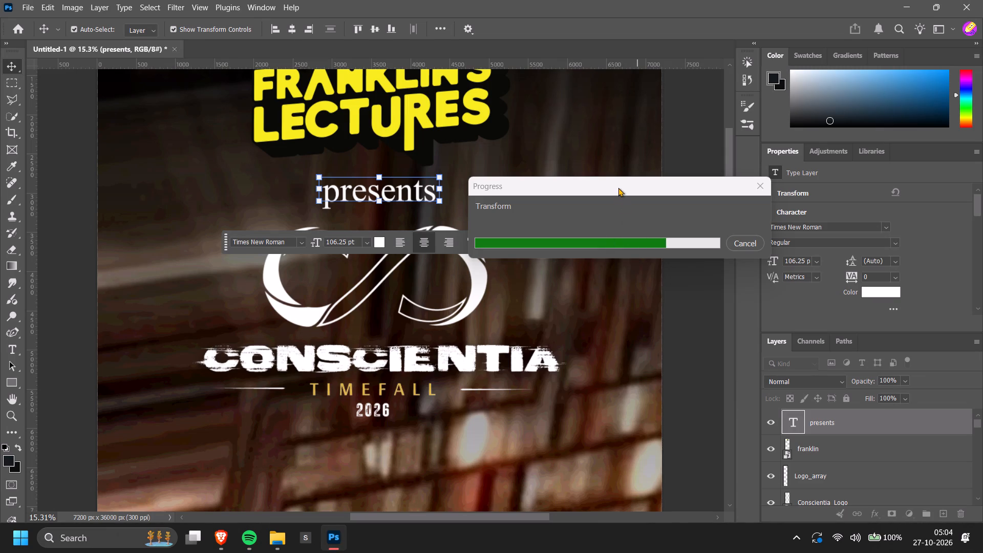
pyautogui.click(699, 197)
pyautogui.keyDown('alt'); pyautogui.scroll(-6, 678, 212); pyautogui.keyUp('alt')
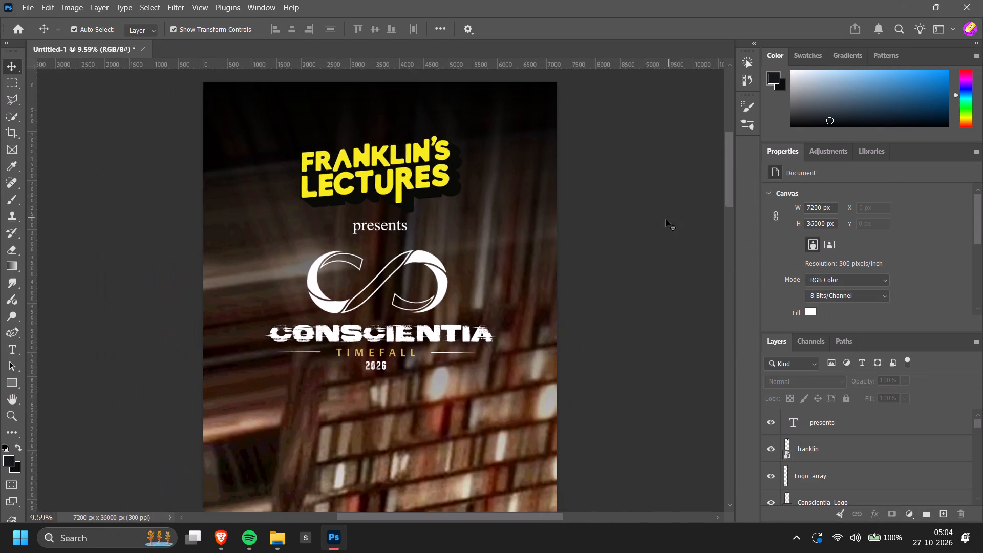
# Enlarge the Conscientia logo below "presents" proportionally to about 5862 × 2856 px.
pyautogui.keyDown('alt'); pyautogui.scroll(-18, 666, 220); pyautogui.keyUp('alt')
pyautogui.keyDown('alt'); pyautogui.scroll(-8, 649, 324); pyautogui.keyUp('alt')
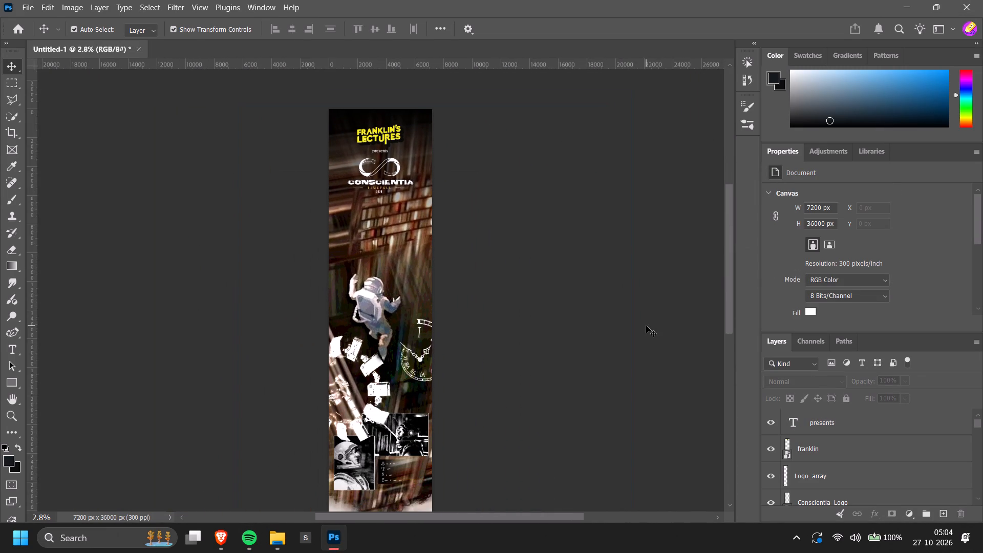
pyautogui.scroll(-6, 646, 326)
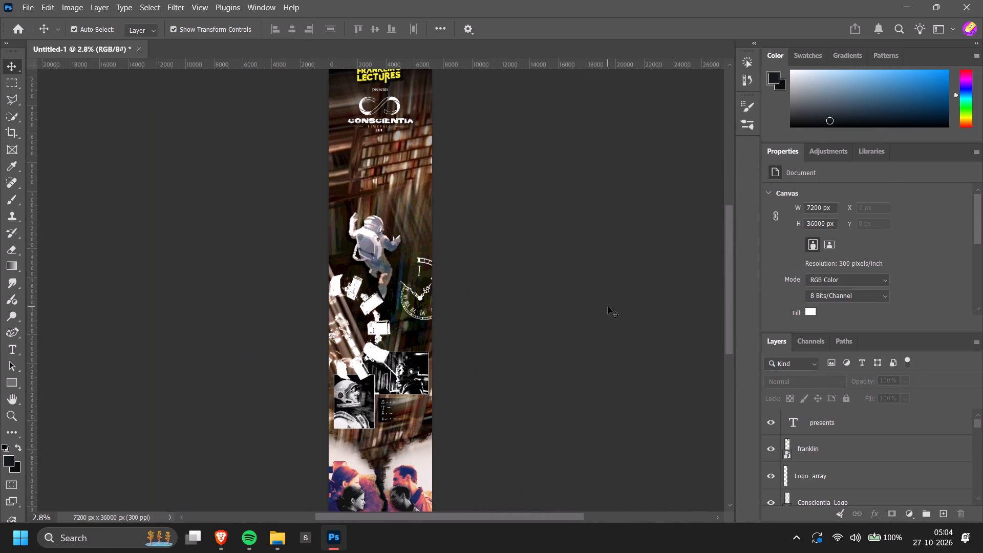
pyautogui.scroll(-8, 608, 307)
pyautogui.scroll(17, 607, 307)
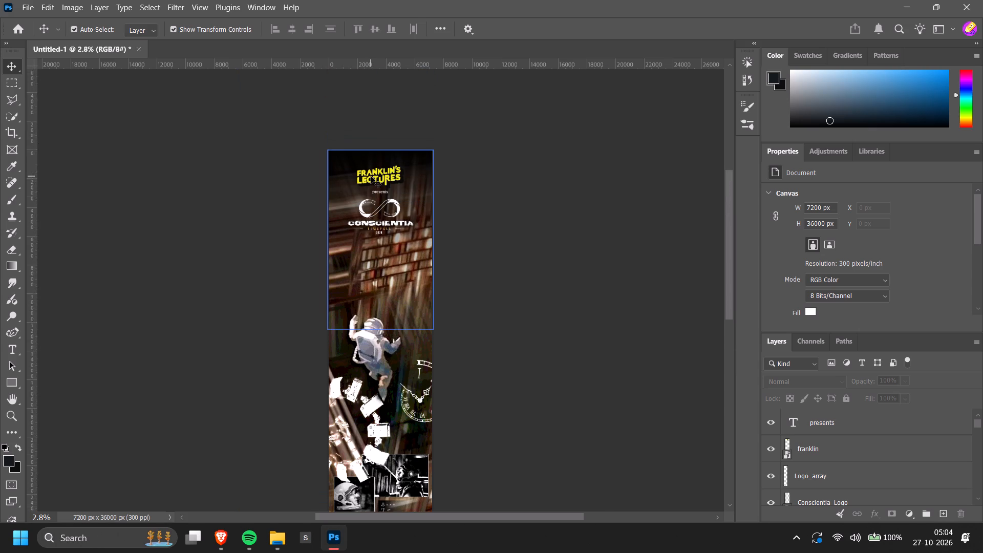
pyautogui.scroll(13, 371, 176)
pyautogui.click(403, 232)
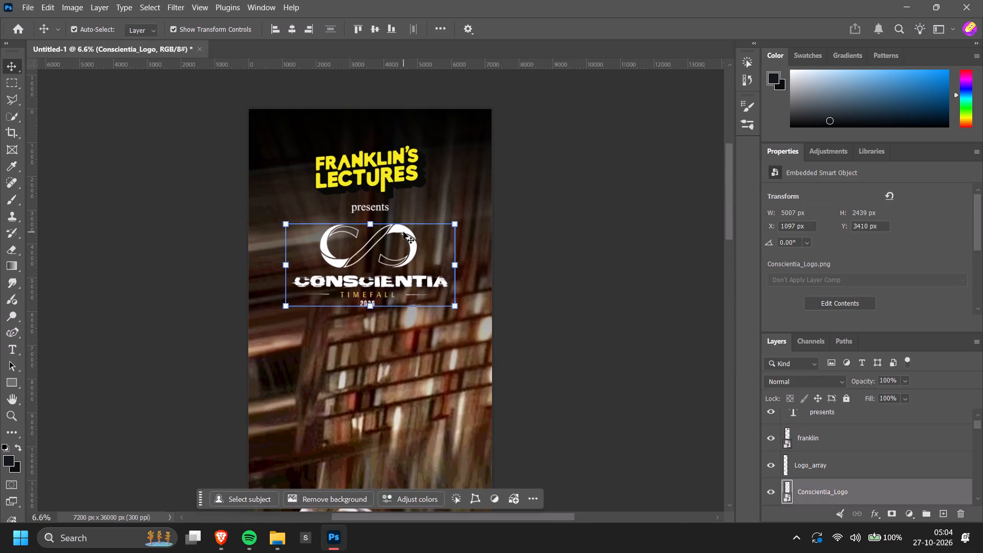
pyautogui.moveTo(372, 309); pyautogui.dragTo(371, 322)
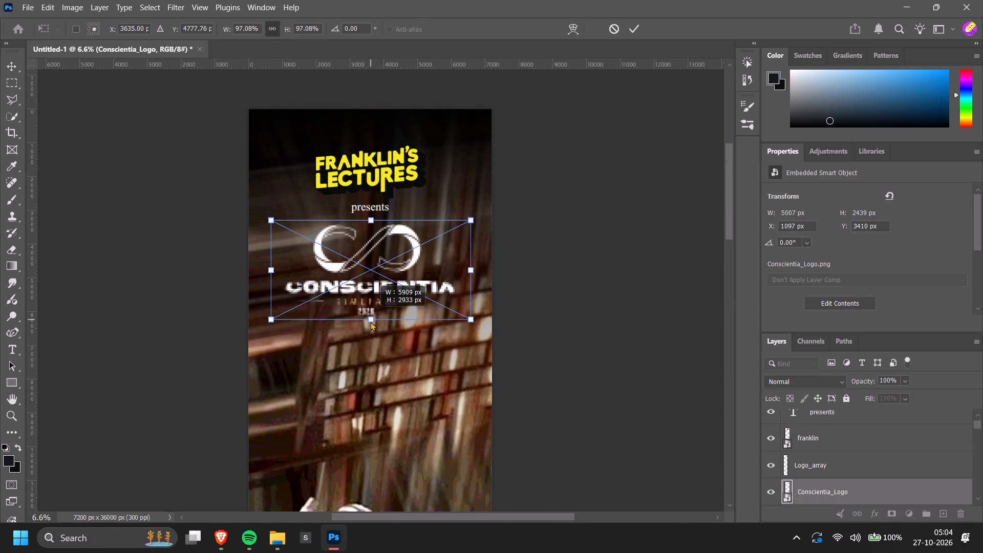
pyautogui.moveTo(371, 322); pyautogui.dragTo(370, 321)
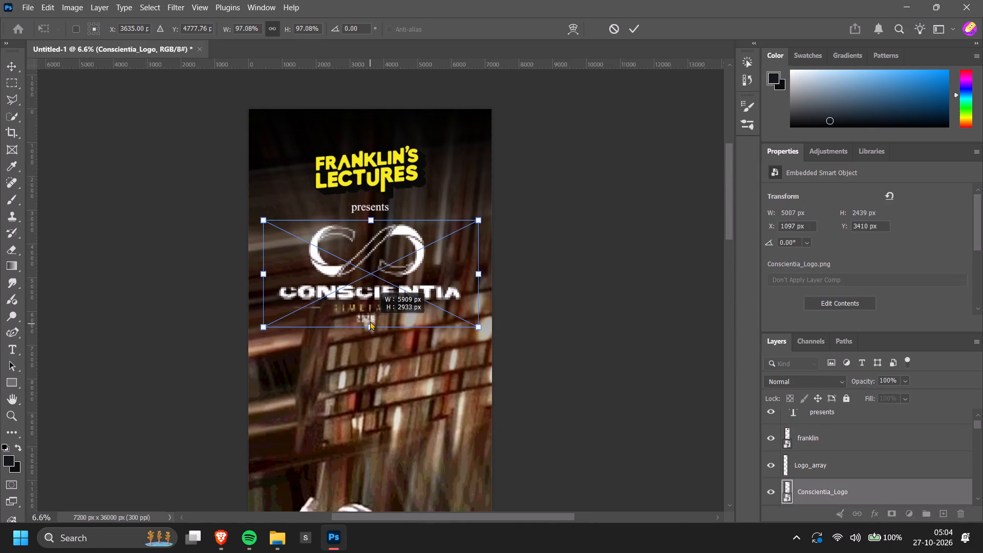
pyautogui.moveTo(370, 321); pyautogui.dragTo(368, 325)
pyautogui.click(464, 350)
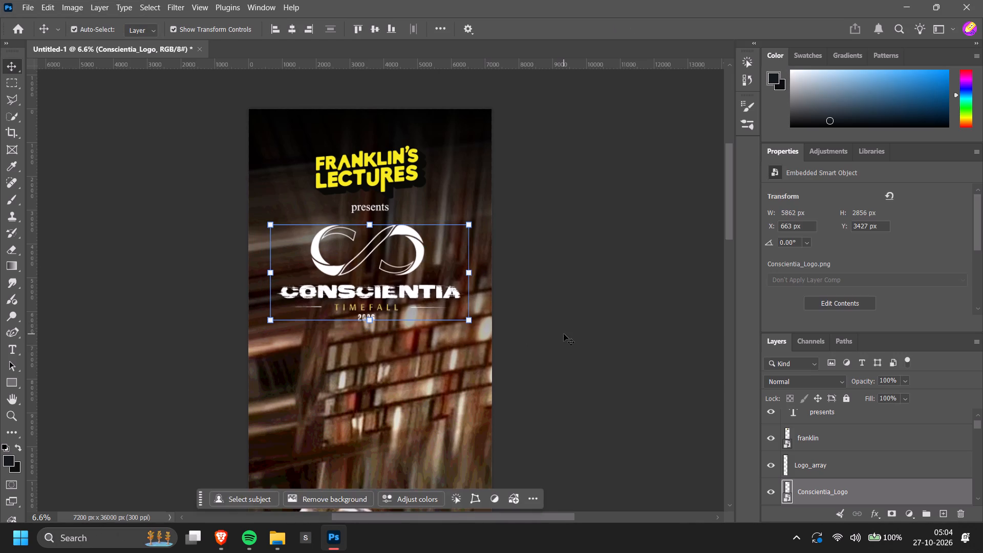
pyautogui.click(587, 320)
# Add a black Outer Glow to the Conscientia_Logo layer with 0% spread and 100% opacity.
pyautogui.scroll(-5, 587, 320)
pyautogui.click(415, 185)
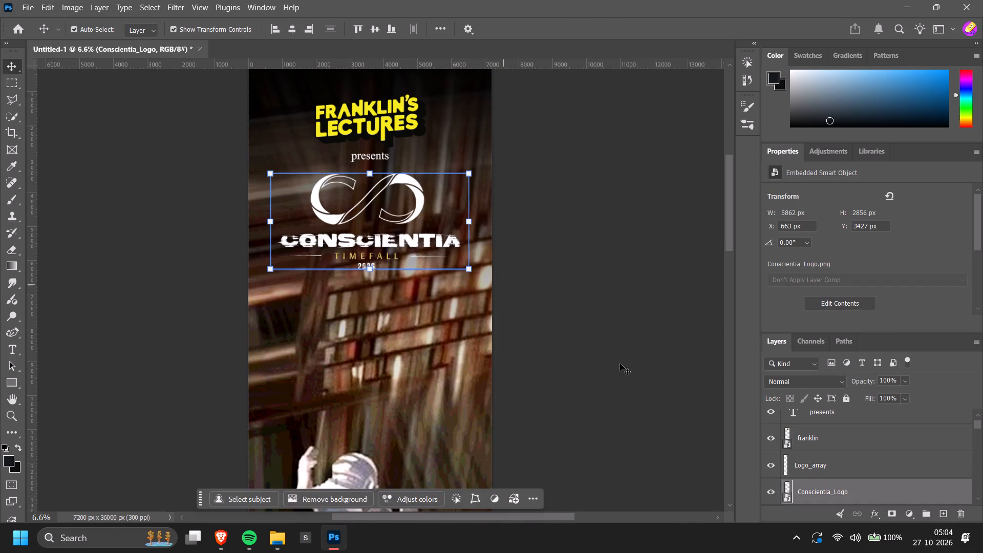
pyautogui.doubleClick(904, 495)
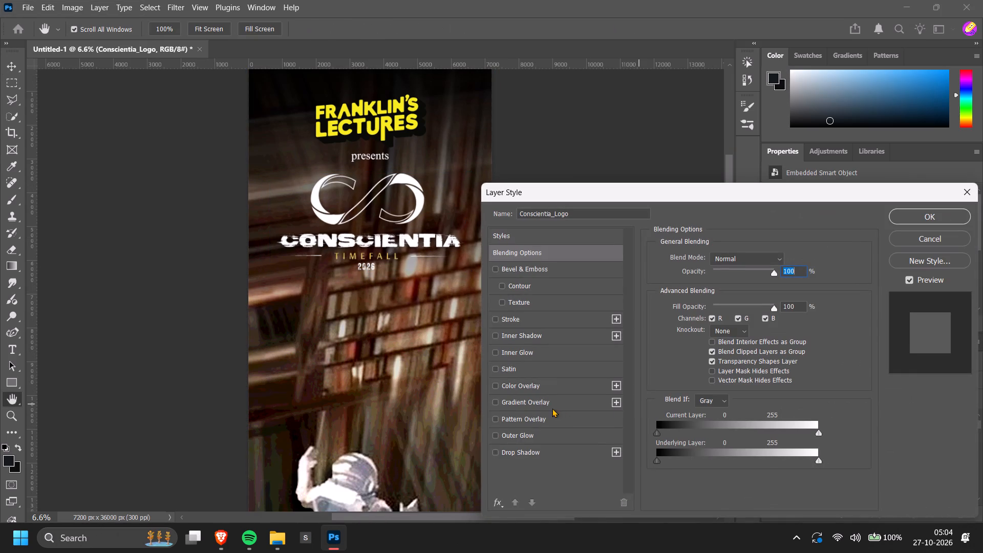
pyautogui.click(539, 441)
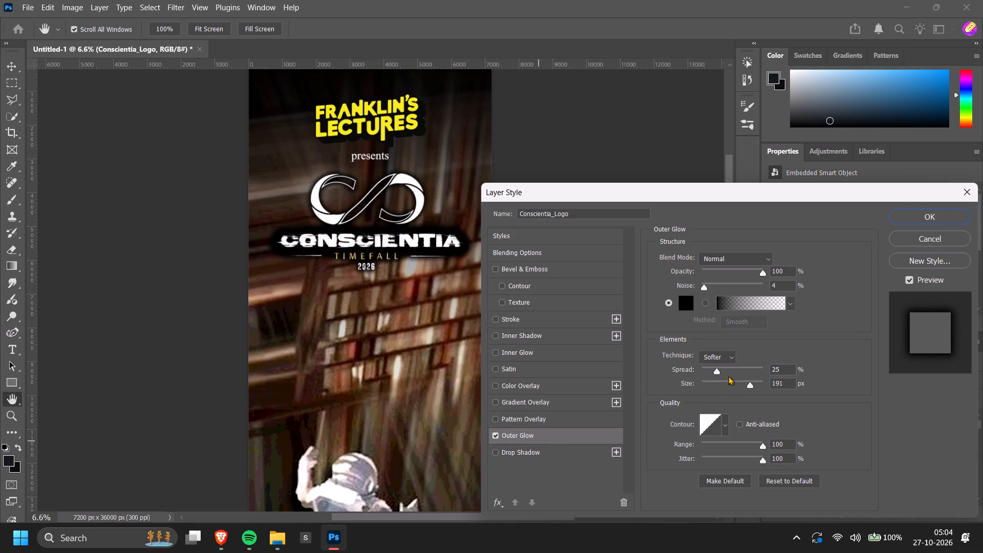
pyautogui.moveTo(721, 371); pyautogui.dragTo(671, 375)
pyautogui.click(751, 270)
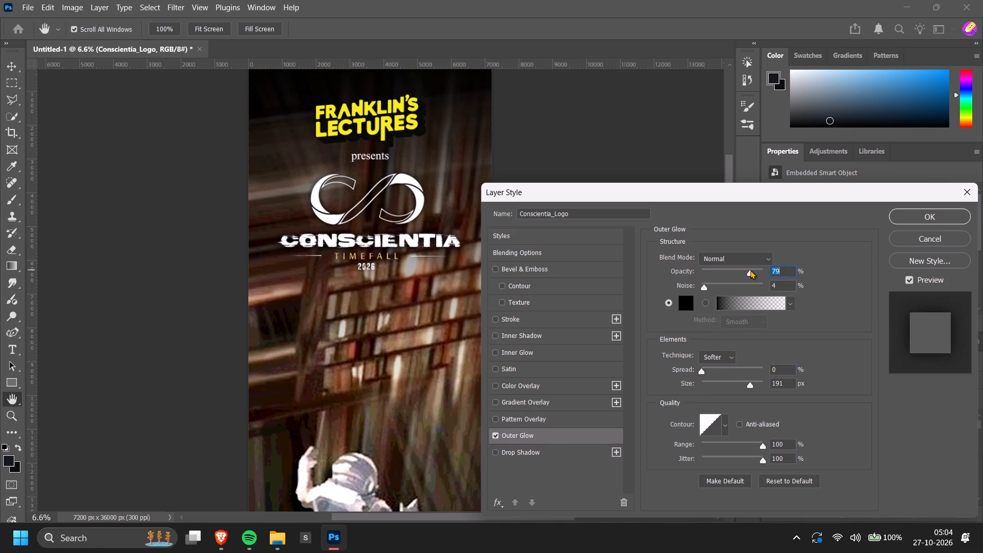
pyautogui.moveTo(751, 270); pyautogui.dragTo(808, 271)
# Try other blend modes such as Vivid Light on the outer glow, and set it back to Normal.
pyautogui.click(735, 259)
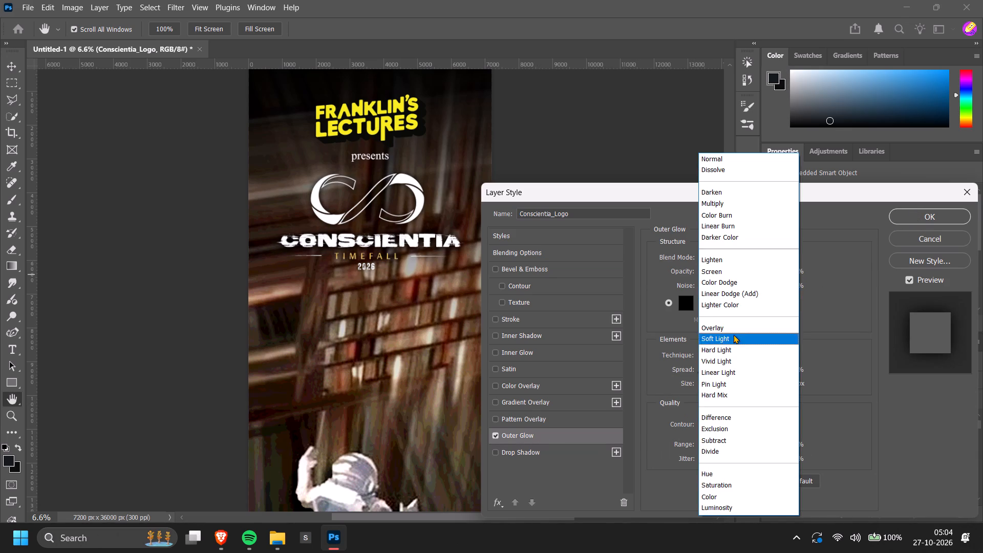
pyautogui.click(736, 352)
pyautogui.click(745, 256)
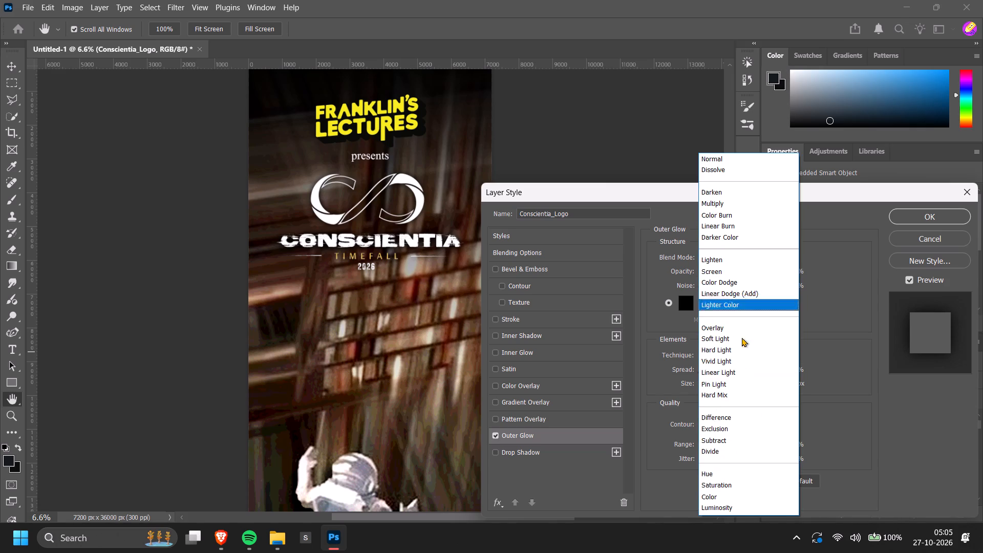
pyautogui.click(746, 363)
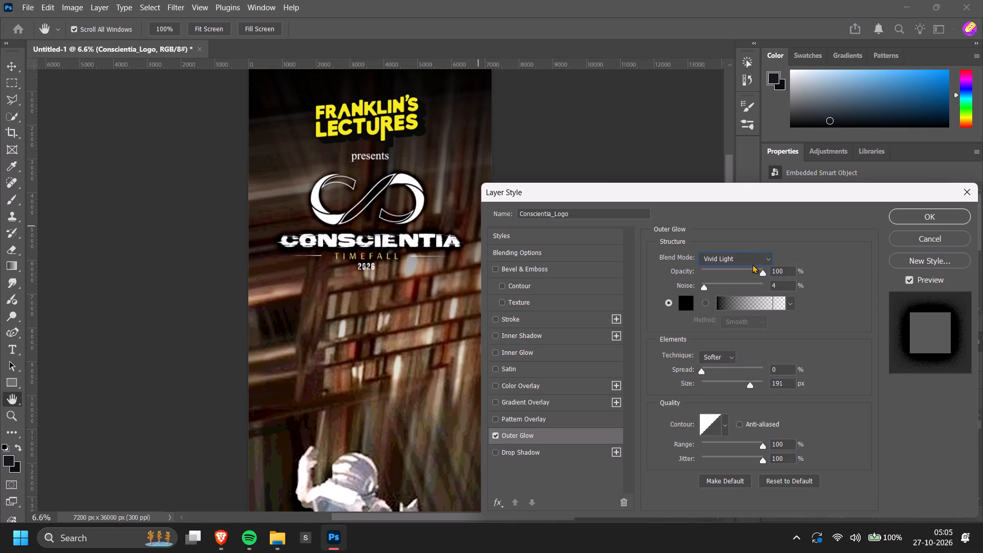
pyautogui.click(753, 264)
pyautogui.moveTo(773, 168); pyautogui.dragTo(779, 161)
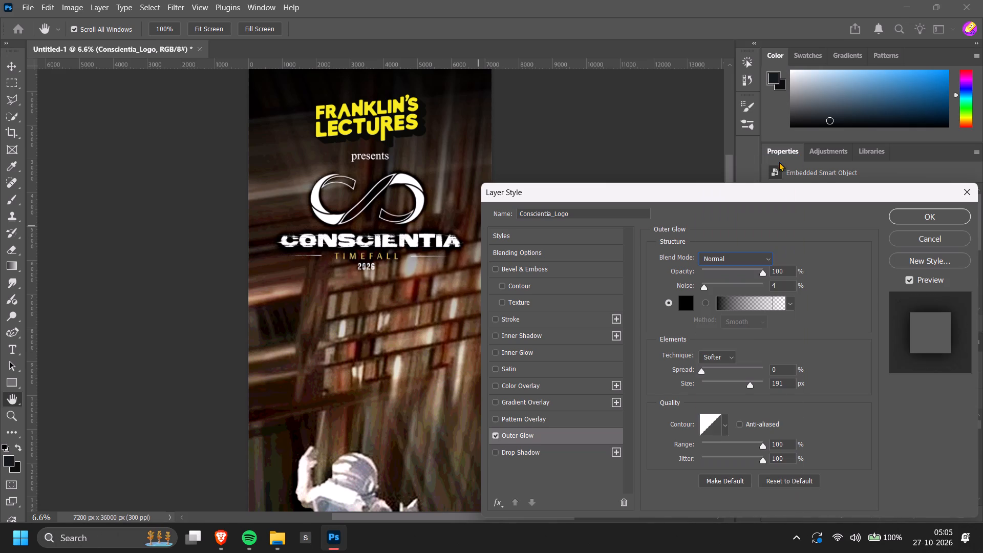
# Set the outer glow's size to 250 px and apply the layer style.
pyautogui.moveTo(749, 379); pyautogui.dragTo(787, 384)
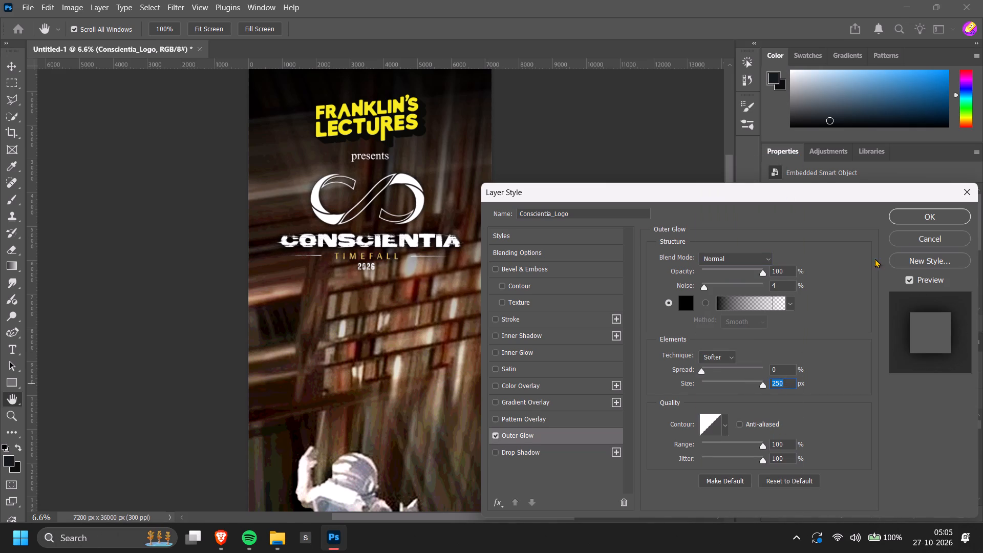
pyautogui.click(923, 212)
pyautogui.click(630, 231)
# Move the Franklin's Lectures logo up to Y about 772 px and centre it horizontally on the canvas.
pyautogui.keyDown('alt'); pyautogui.scroll(-9, 630, 239); pyautogui.keyUp('alt')
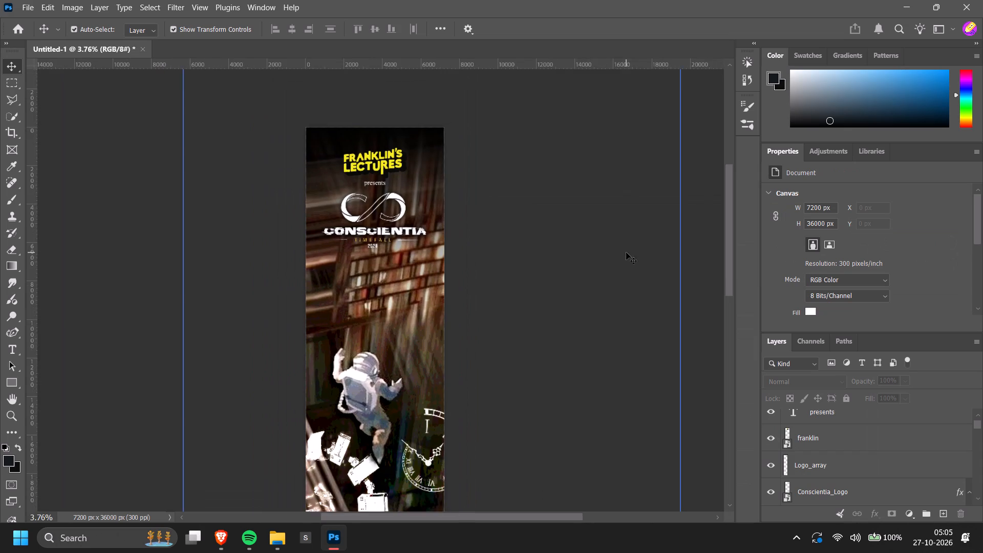
pyautogui.scroll(-9, 644, 256)
pyautogui.keyDown('alt'); pyautogui.scroll(8, 439, 200); pyautogui.keyUp('alt')
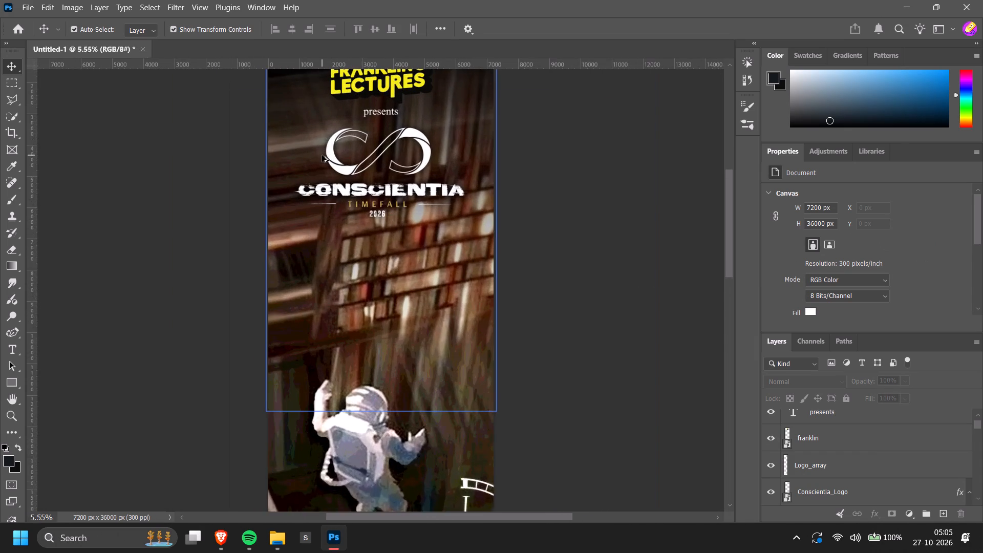
pyautogui.keyDown('alt'); pyautogui.scroll(9, 322, 155); pyautogui.keyUp('alt')
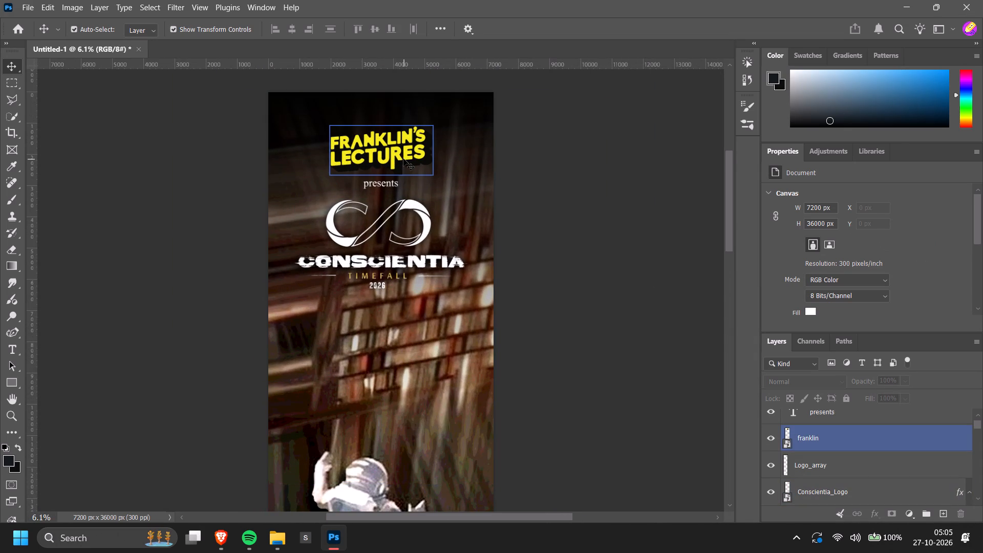
pyautogui.moveTo(403, 159); pyautogui.dragTo(403, 151)
pyautogui.click(297, 27)
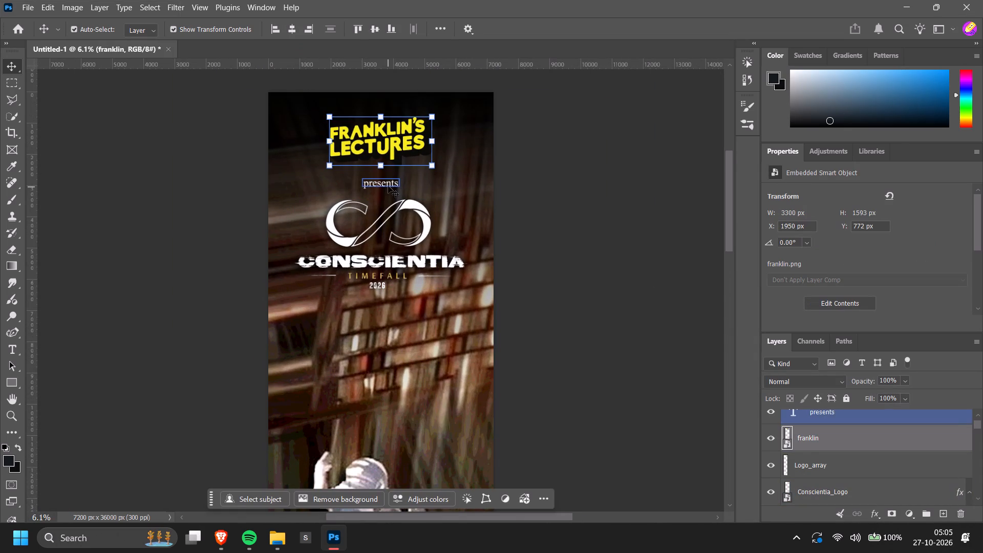
# Move the "presents" text slightly up towards the Franklin's Lectures logo and centre it horizontally.
pyautogui.click(388, 186)
pyautogui.moveTo(388, 184); pyautogui.dragTo(388, 179)
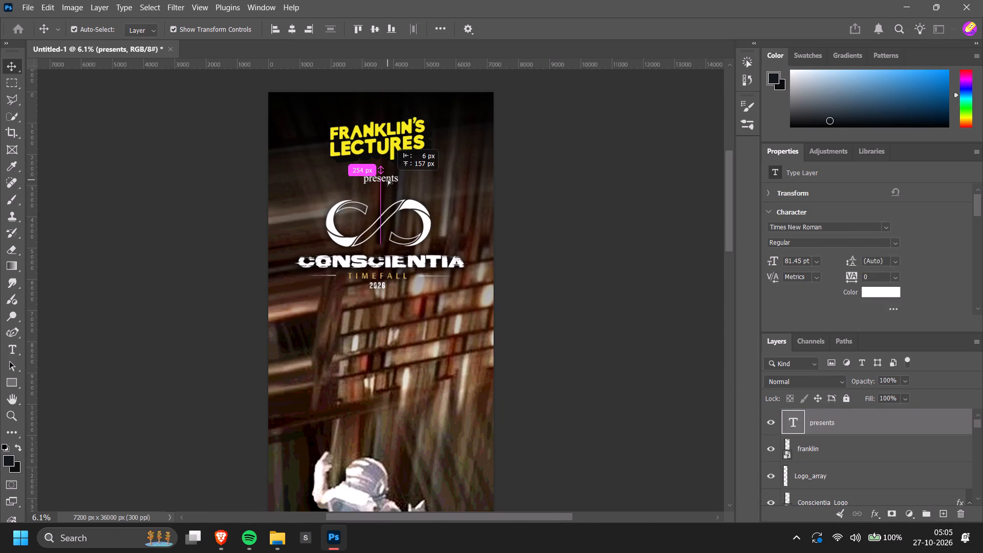
pyautogui.moveTo(388, 179); pyautogui.dragTo(388, 177)
pyautogui.click(299, 32)
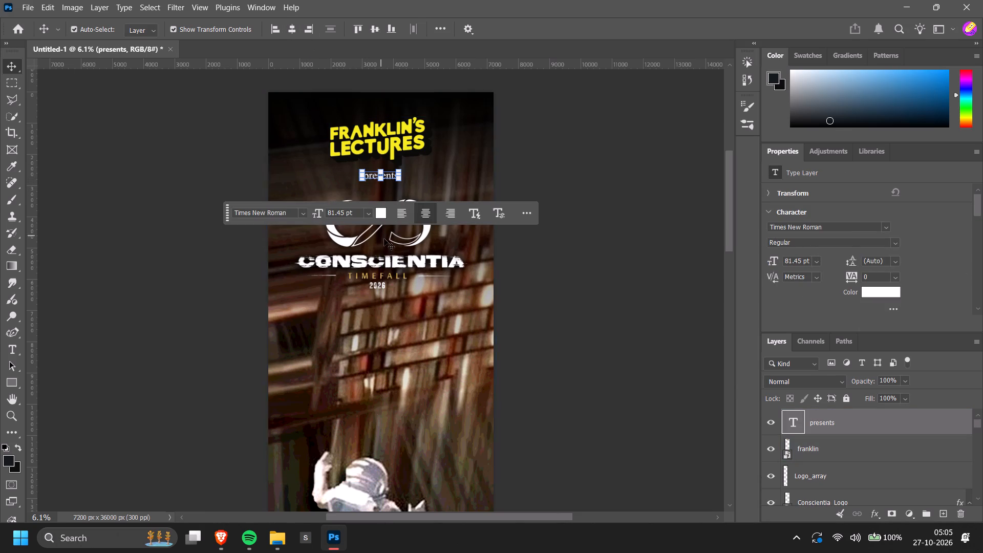
# Move the Conscientia logo up to Y about 3036 px, just below "presents", and centre it horizontally.
pyautogui.moveTo(389, 262); pyautogui.dragTo(389, 252)
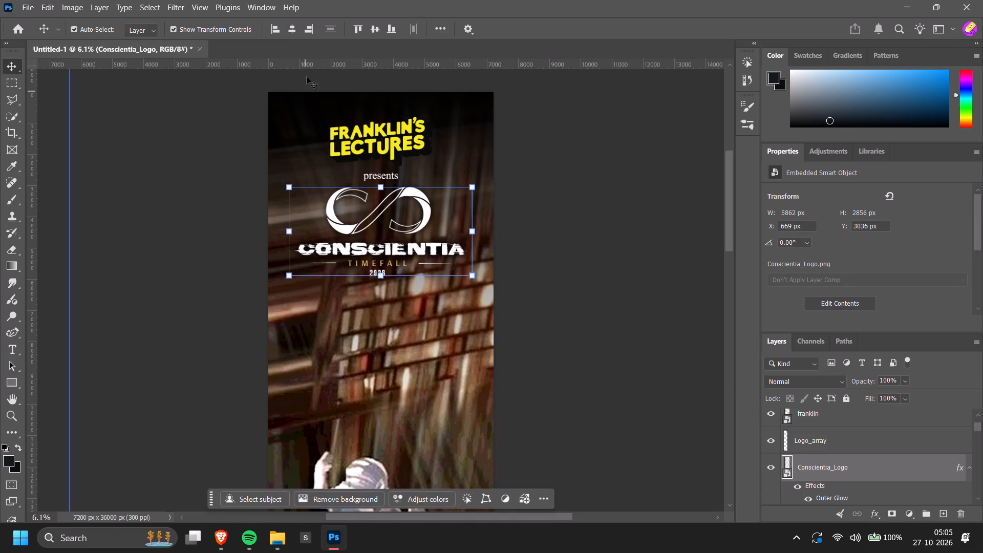
pyautogui.click(294, 27)
pyautogui.click(564, 188)
pyautogui.click(566, 192)
# Nudge the "presents" text slightly up to widen its gap above the Conscientia logo.
pyautogui.keyDown('alt'); pyautogui.scroll(-8, 566, 220); pyautogui.keyUp('alt')
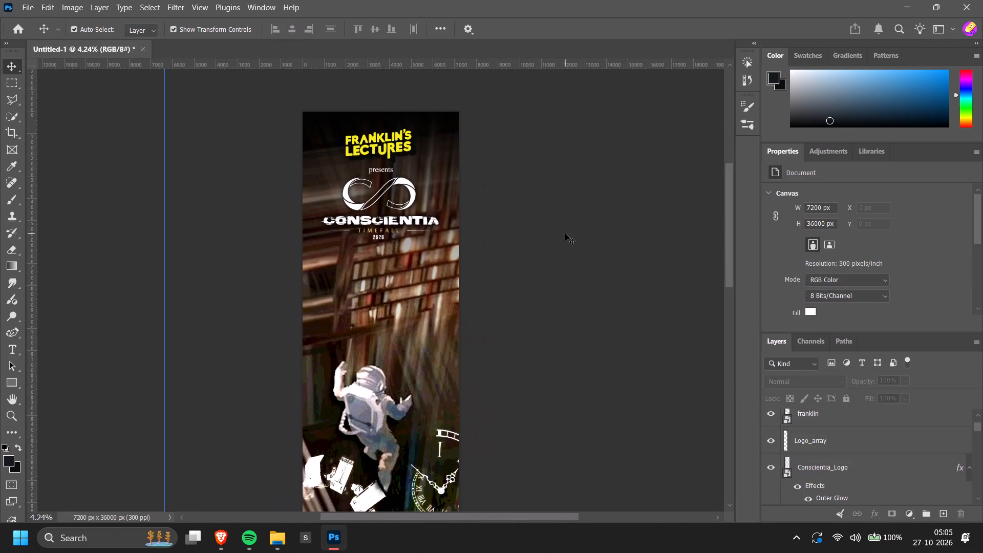
pyautogui.keyDown('alt'); pyautogui.scroll(18, 397, 175); pyautogui.keyUp('alt')
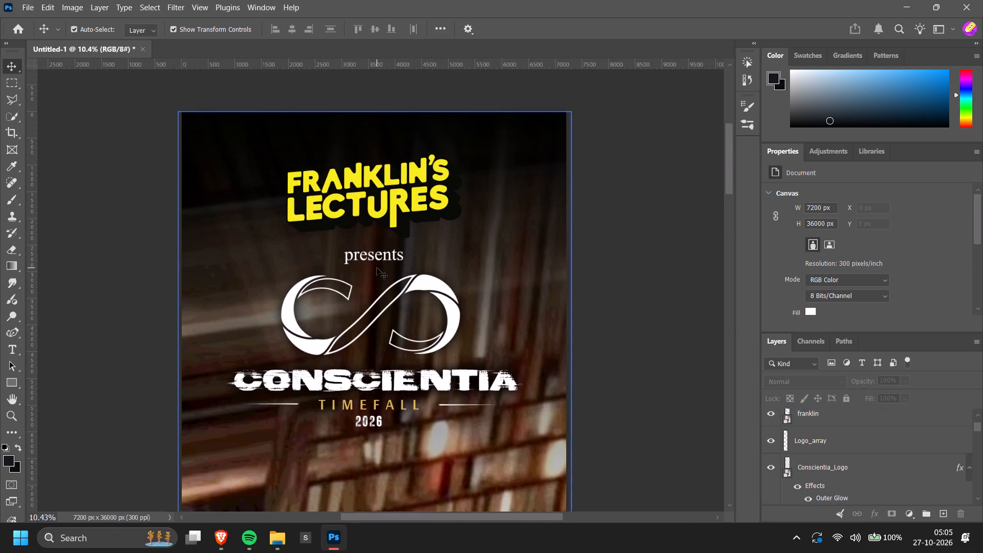
pyautogui.moveTo(374, 259); pyautogui.dragTo(375, 251)
pyautogui.keyDown('alt'); pyautogui.scroll(-6, 528, 250); pyautogui.keyUp('alt')
pyautogui.click(619, 244)
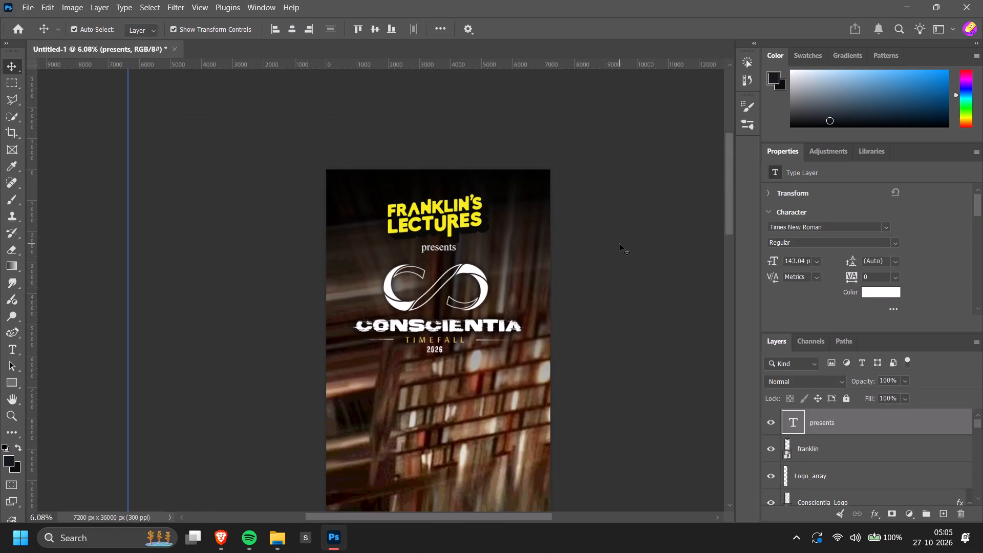
# Move the Franklin's Lectures logo down towards "presents", placing it at about X 1969 px, Y 892 px.
pyautogui.keyDown('alt'); pyautogui.scroll(-11, 615, 247); pyautogui.keyUp('alt')
pyautogui.keyDown('ctrl'); pyautogui.scroll(5, 610, 257); pyautogui.keyUp('ctrl')
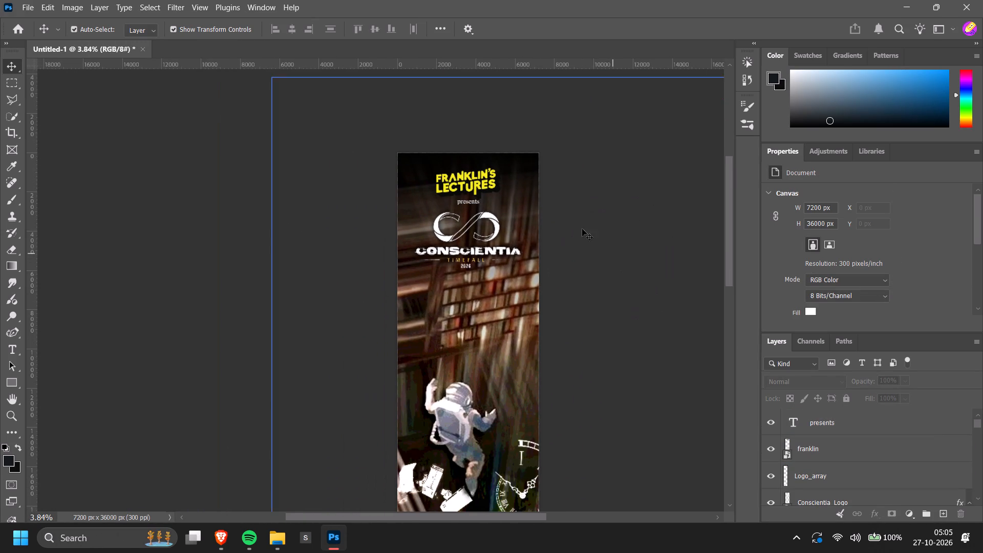
pyautogui.keyDown('alt'); pyautogui.scroll(9, 491, 187); pyautogui.keyUp('alt')
pyautogui.moveTo(470, 191); pyautogui.dragTo(471, 197)
pyautogui.click(296, 26)
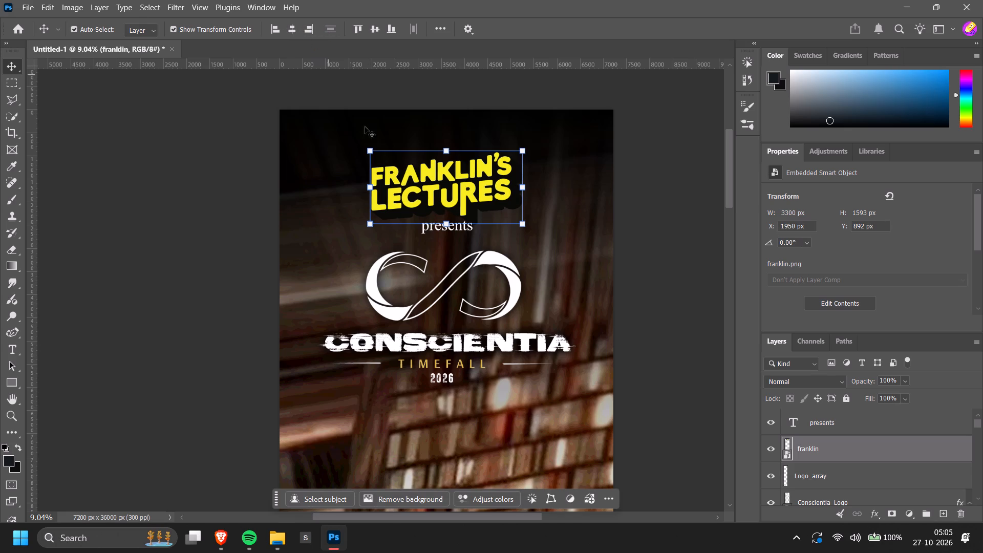
pyautogui.click(445, 185)
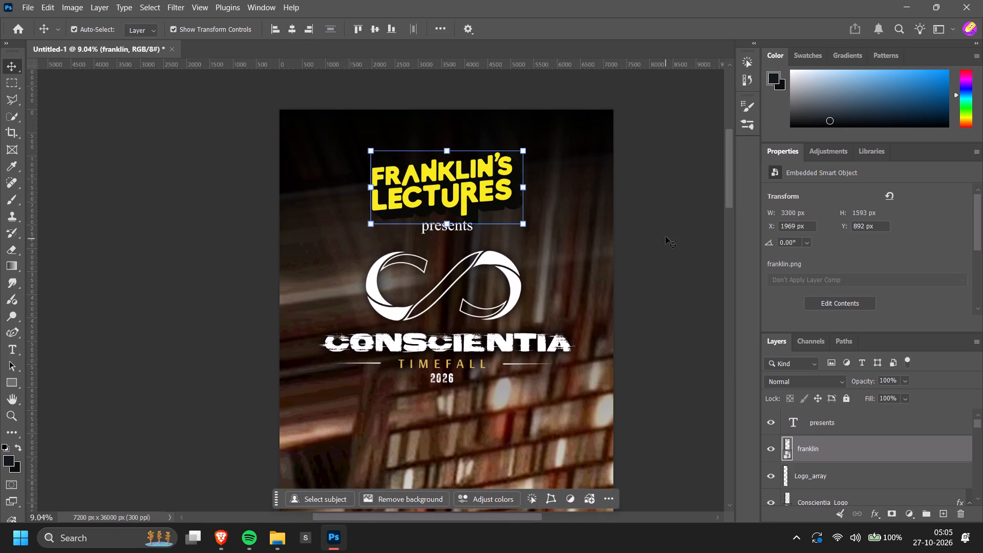
pyautogui.click(666, 237)
# Scale the "presents" text down proportionally to about 88.55%, giving a font size of 72.12 pt.
pyautogui.click(474, 227)
pyautogui.click(461, 227)
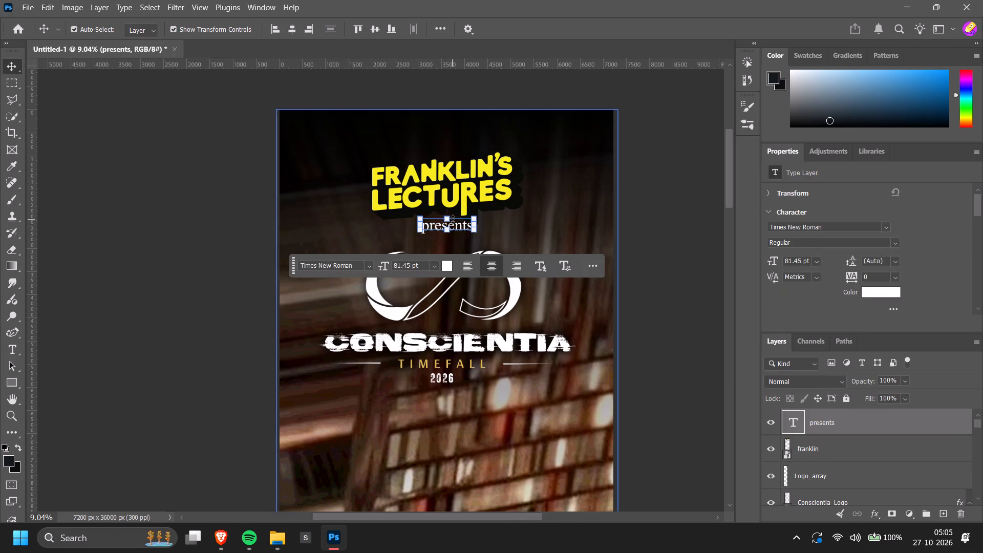
pyautogui.click(453, 219)
pyautogui.click(680, 238)
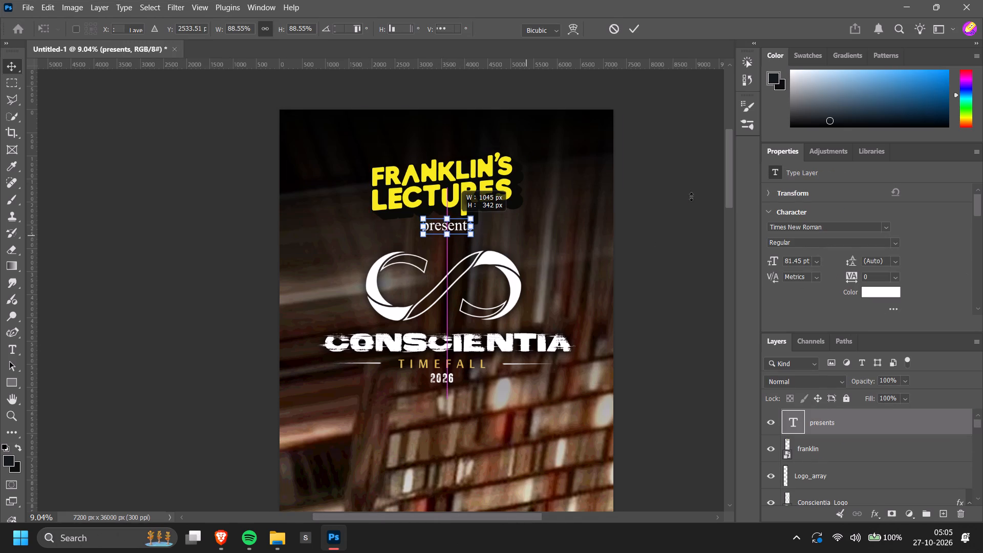
pyautogui.tripleClick(691, 197)
pyautogui.click(670, 253)
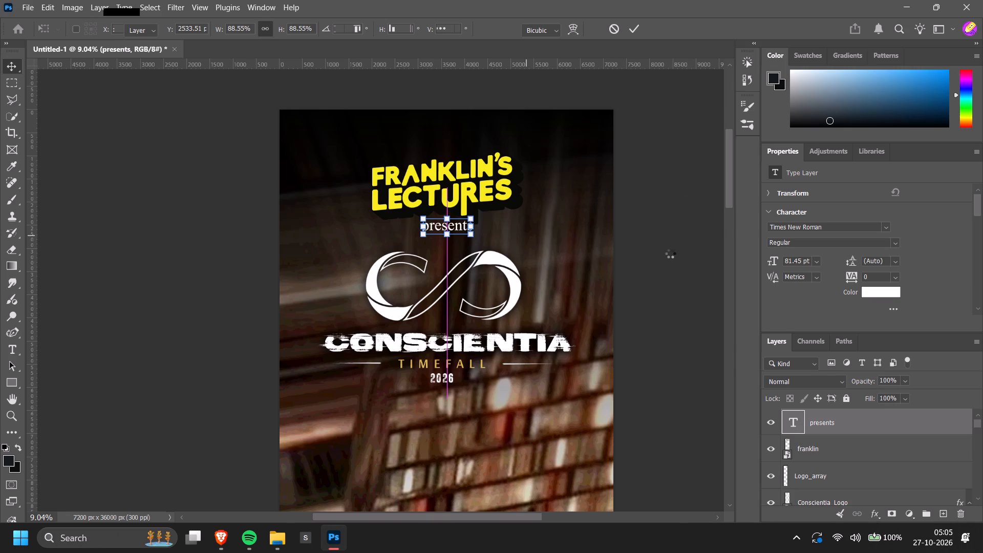
pyautogui.scroll(-1, 670, 253)
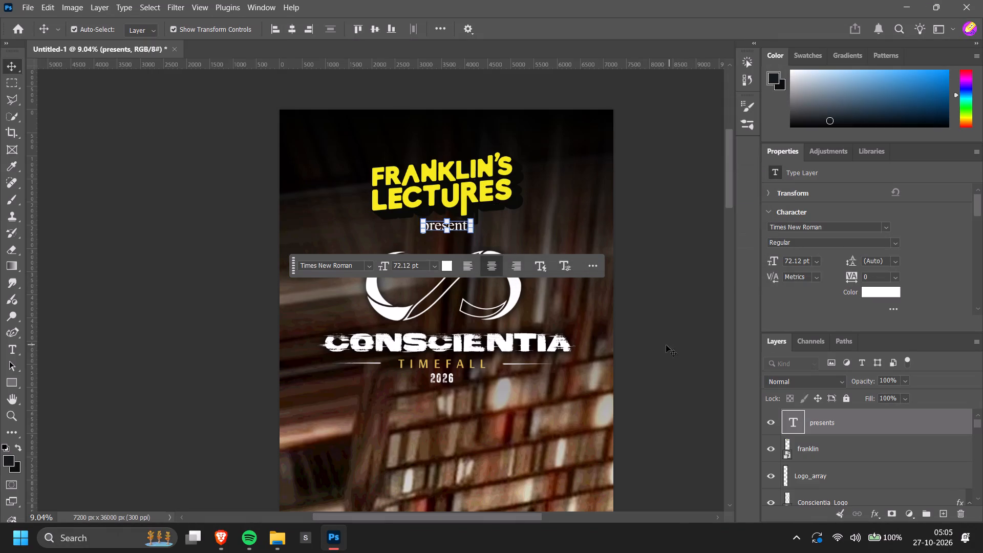
pyautogui.click(658, 315)
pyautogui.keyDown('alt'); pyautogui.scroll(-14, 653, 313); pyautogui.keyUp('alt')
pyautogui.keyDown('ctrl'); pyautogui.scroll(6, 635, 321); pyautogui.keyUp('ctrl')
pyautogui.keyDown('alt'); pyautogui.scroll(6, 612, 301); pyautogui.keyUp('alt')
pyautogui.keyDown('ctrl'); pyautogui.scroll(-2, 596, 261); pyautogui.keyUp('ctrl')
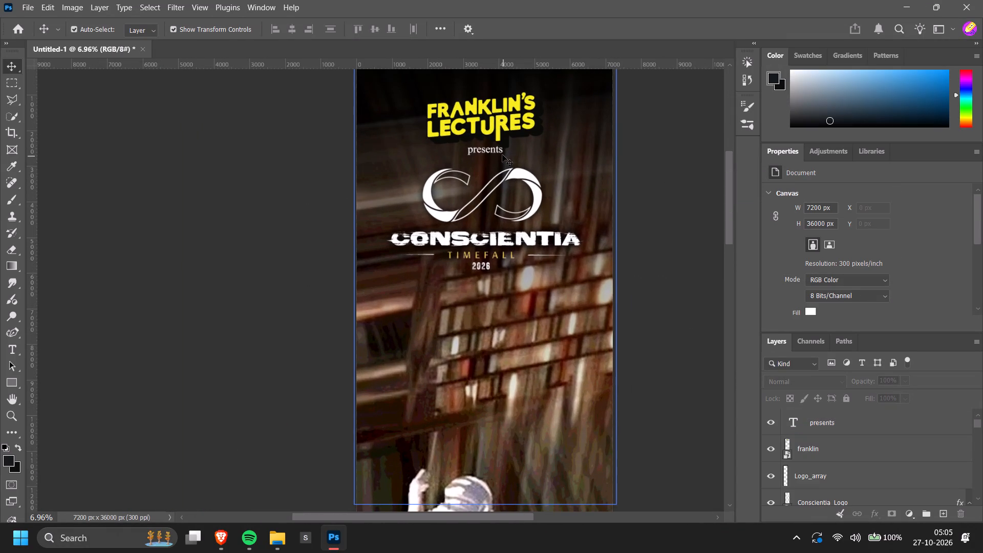
# Duplicate the "presents" text below the 2026 line, reword the copy as "in association with", and widen its box to fit one line.
pyautogui.keyDown('alt'); pyautogui.moveTo(494, 150); pyautogui.dragTo(492, 296); pyautogui.keyUp('alt')
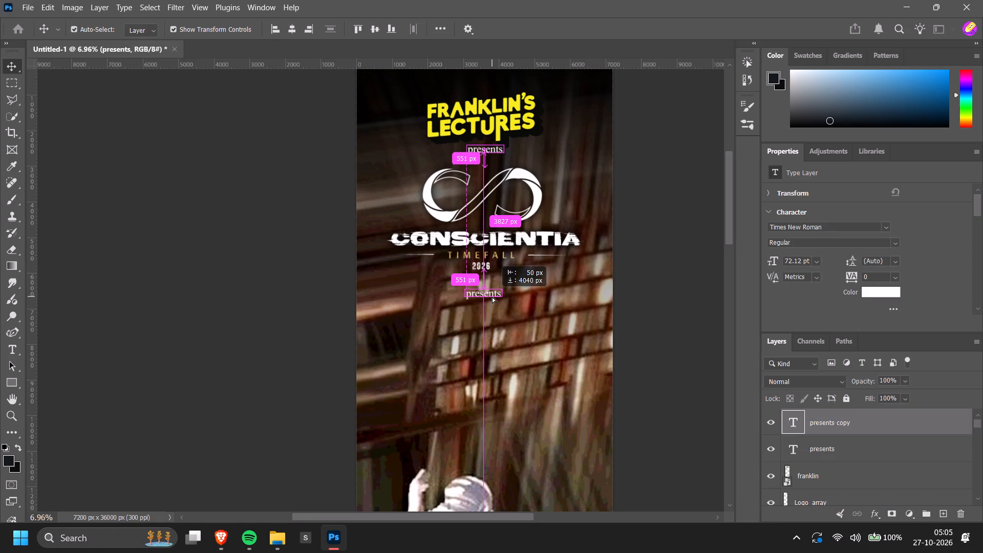
pyautogui.keyDown('alt'); pyautogui.moveTo(492, 296); pyautogui.dragTo(492, 293); pyautogui.keyUp('alt')
pyautogui.doubleClick(491, 292)
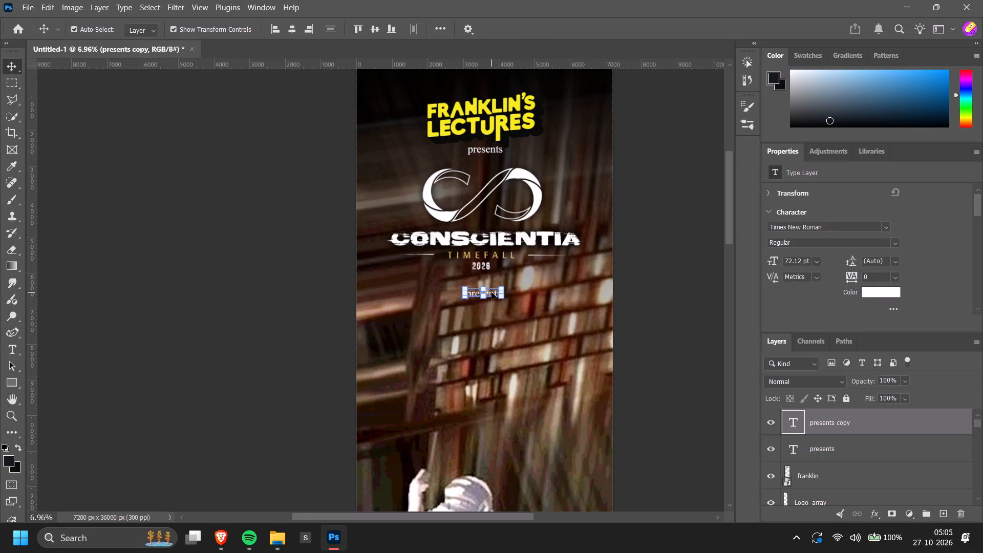
pyautogui.doubleClick(491, 292)
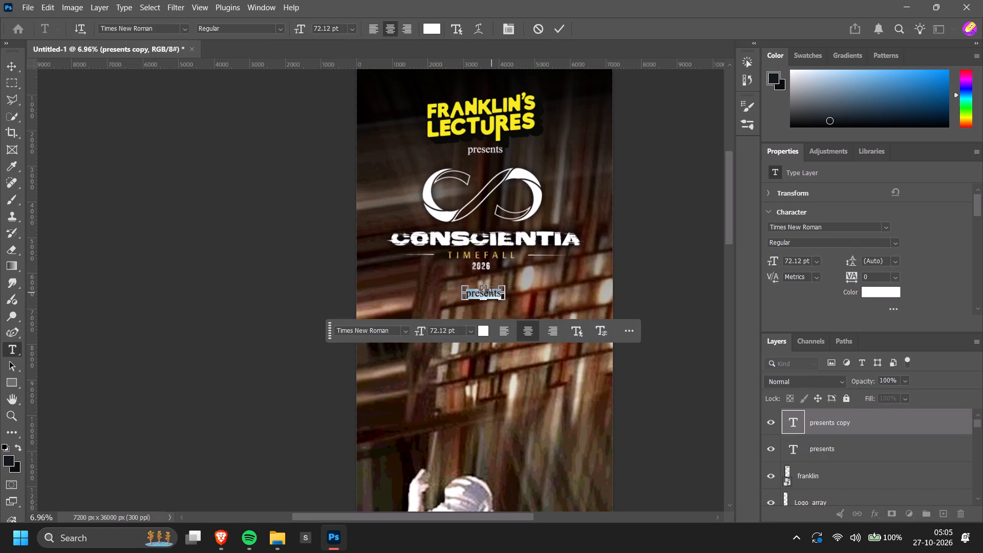
pyautogui.write('in association')
pyautogui.press('space')
pyautogui.write('with')
pyautogui.moveTo(502, 300); pyautogui.dragTo(502, 300)
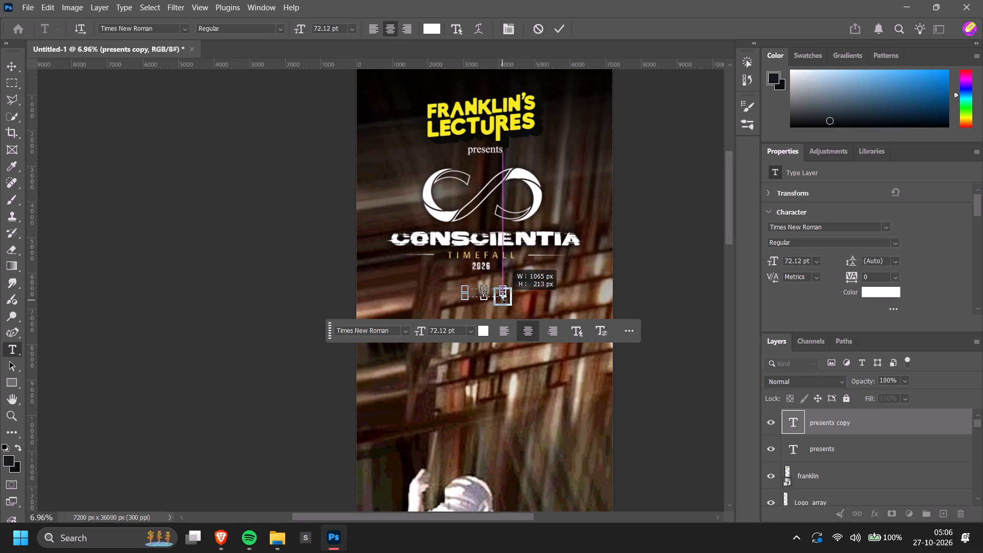
pyautogui.moveTo(502, 300); pyautogui.dragTo(552, 307)
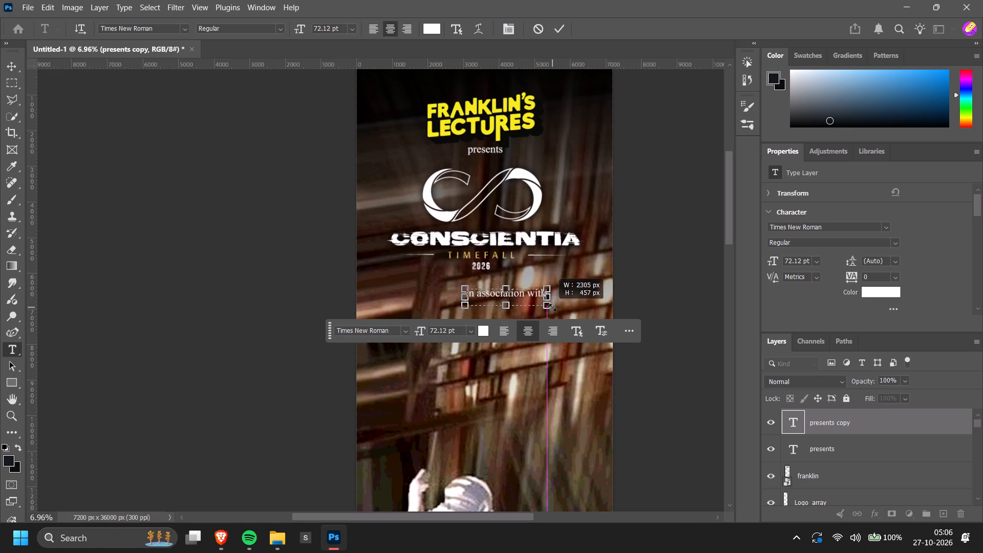
pyautogui.moveTo(552, 307); pyautogui.dragTo(553, 304)
pyautogui.click(673, 284)
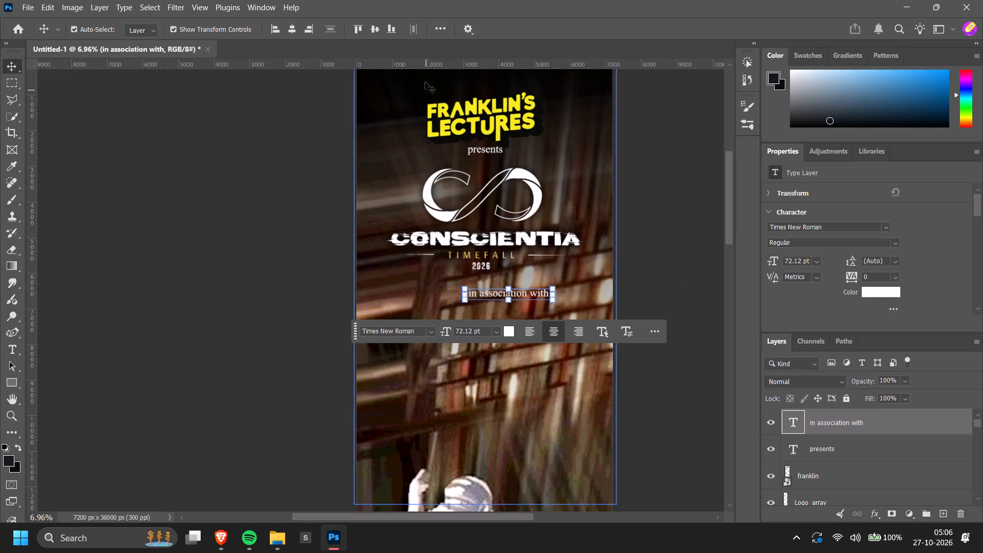
# Centre the "in association with" text horizontally on the canvas and move it up closer beneath the 2026 line.
pyautogui.click(293, 27)
pyautogui.scroll(-4, 860, 260)
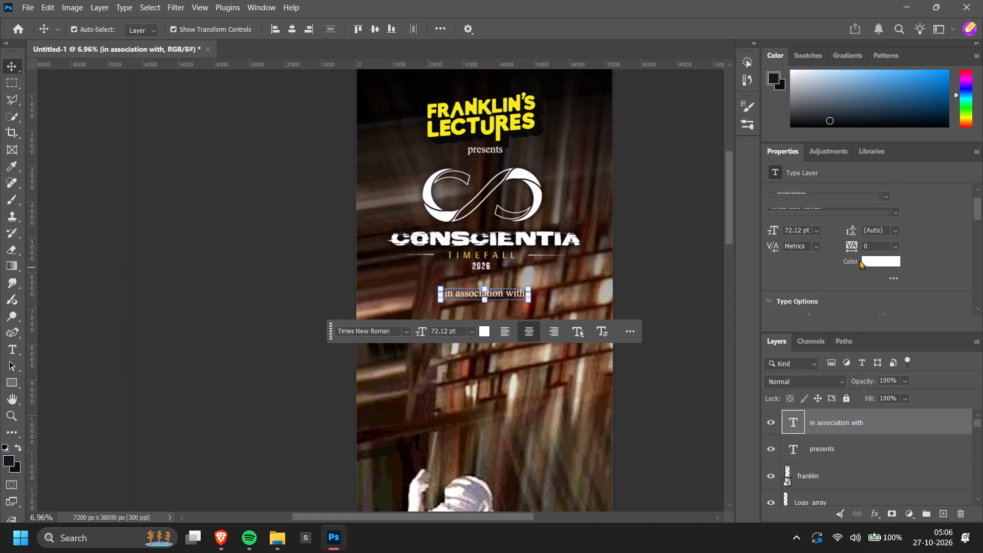
pyautogui.scroll(-13, 860, 260)
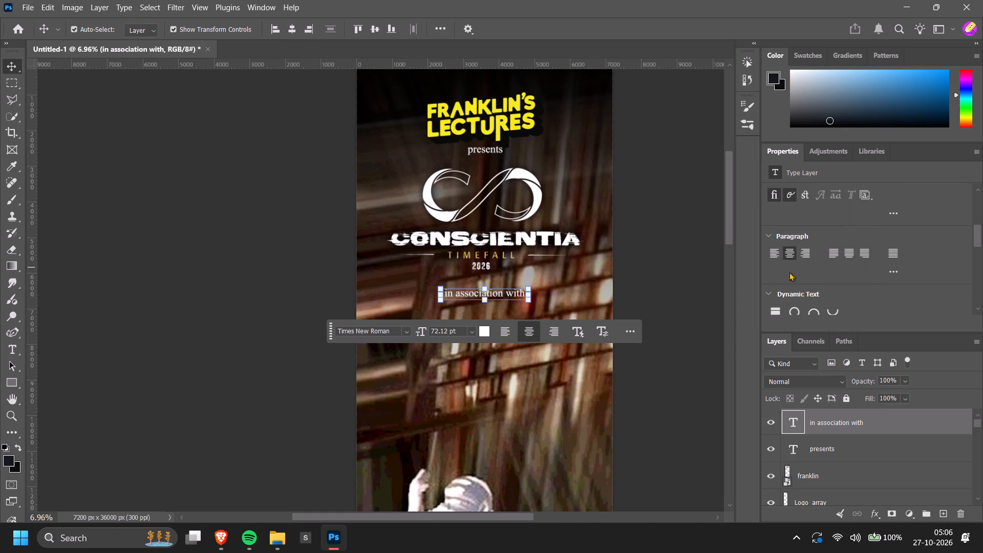
pyautogui.click(680, 271)
pyautogui.keyDown('alt'); pyautogui.scroll(5, 471, 289); pyautogui.keyUp('alt')
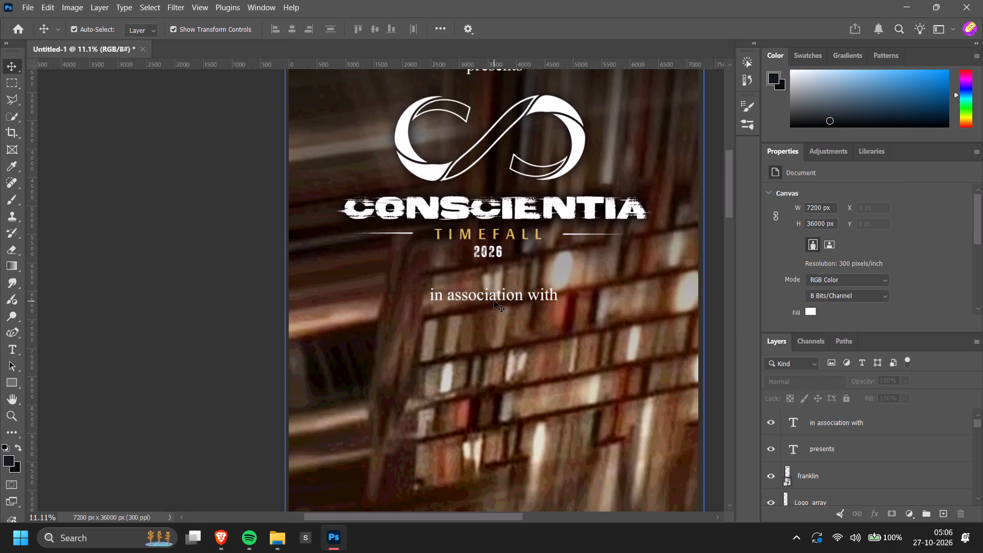
pyautogui.moveTo(489, 294); pyautogui.dragTo(489, 280)
pyautogui.click(293, 26)
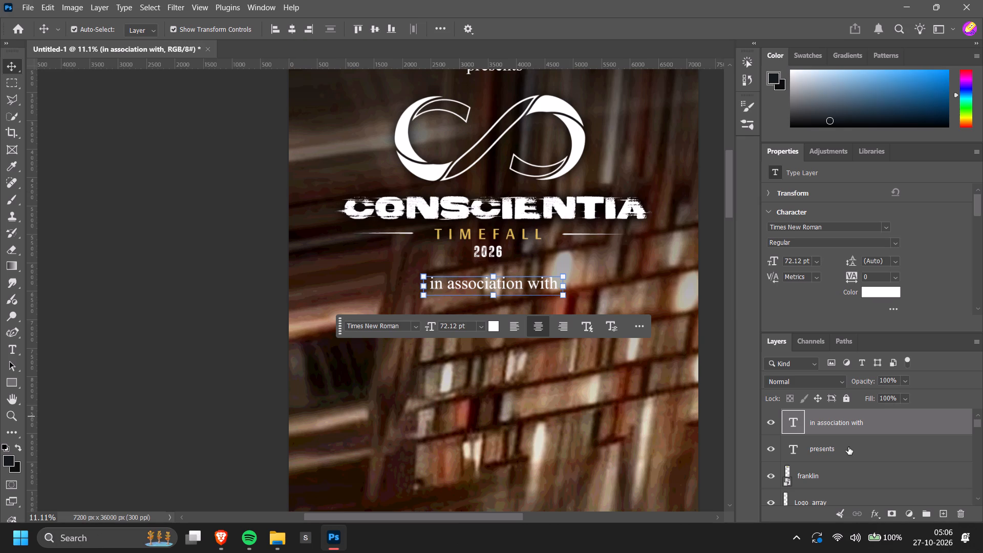
# Add a black Outer Glow to the "in association with" text at 100% opacity, 4% noise and 250 px size.
pyautogui.doubleClick(903, 419)
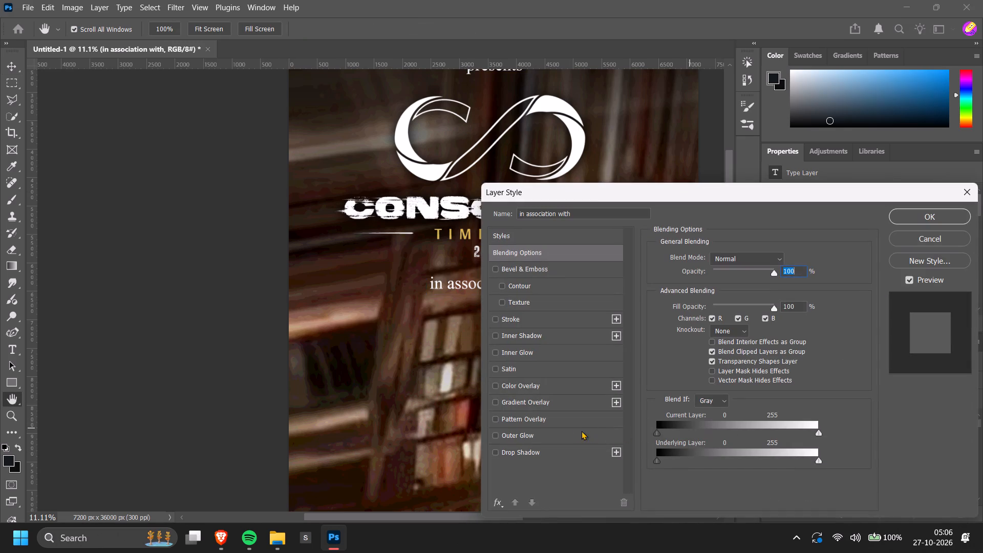
pyautogui.click(570, 432)
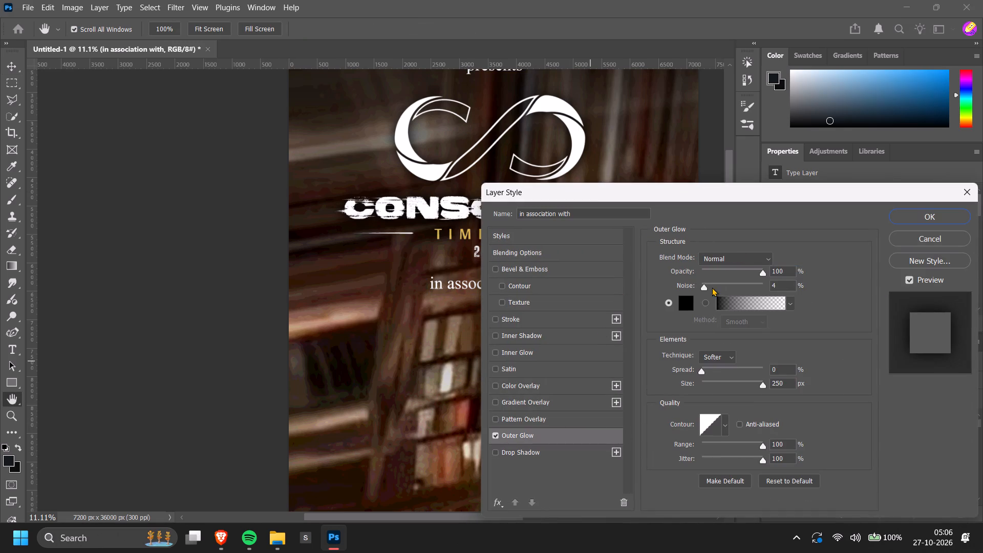
pyautogui.click(706, 370)
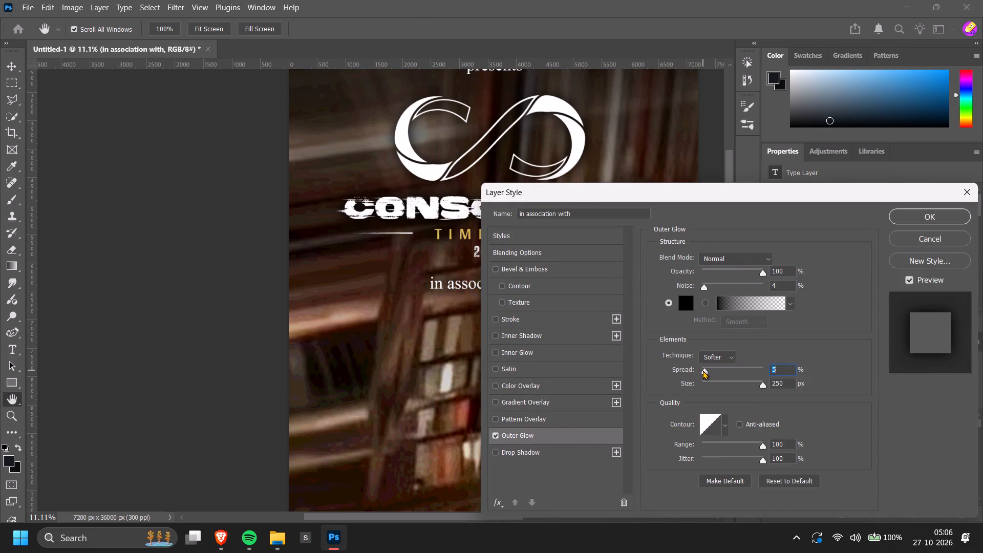
pyautogui.click(703, 370)
pyautogui.click(931, 199)
pyautogui.click(921, 217)
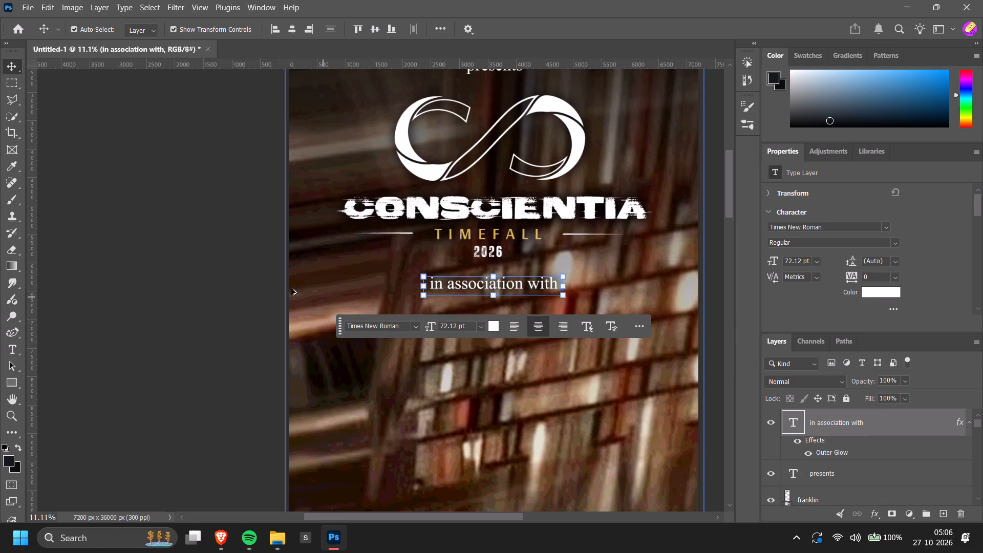
pyautogui.click(208, 285)
# Turn off the Outer Glow effect on the Conscientia logo layer.
pyautogui.keyDown('alt'); pyautogui.scroll(-11, 208, 285); pyautogui.keyUp('alt')
pyautogui.scroll(-3, 586, 317)
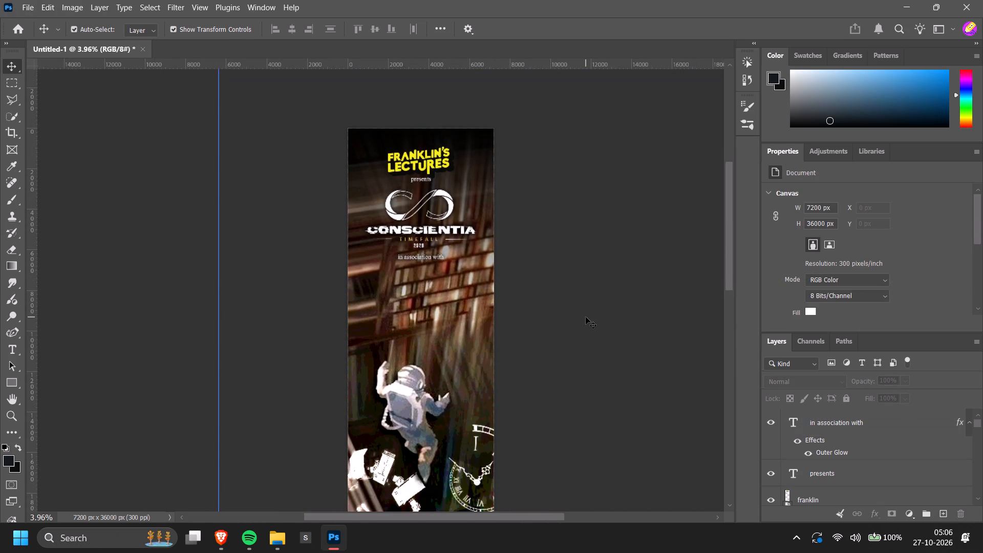
pyautogui.keyDown('alt'); pyautogui.scroll(-1, 611, 297); pyautogui.keyUp('alt')
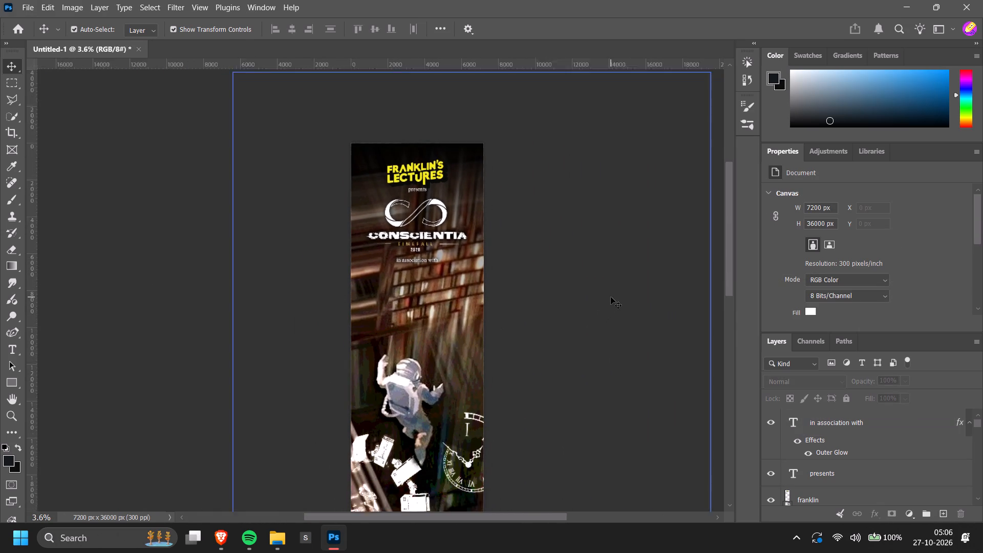
pyautogui.keyDown('alt'); pyautogui.scroll(-1, 611, 297); pyautogui.keyUp('alt')
pyautogui.keyDown('alt'); pyautogui.scroll(13, 425, 226); pyautogui.keyUp('alt')
pyautogui.click(439, 179)
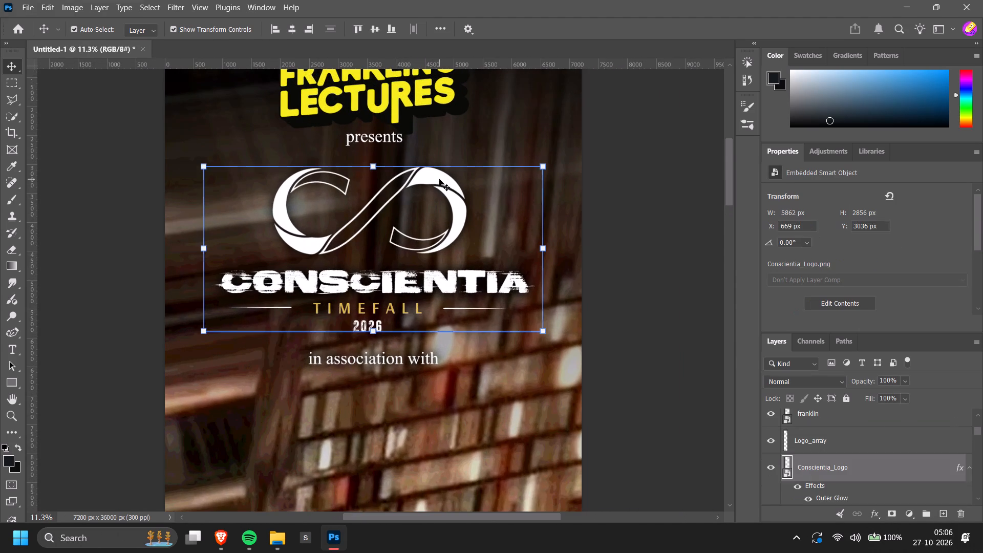
pyautogui.keyDown('ctrl'); pyautogui.scroll(8, 439, 179); pyautogui.keyUp('ctrl')
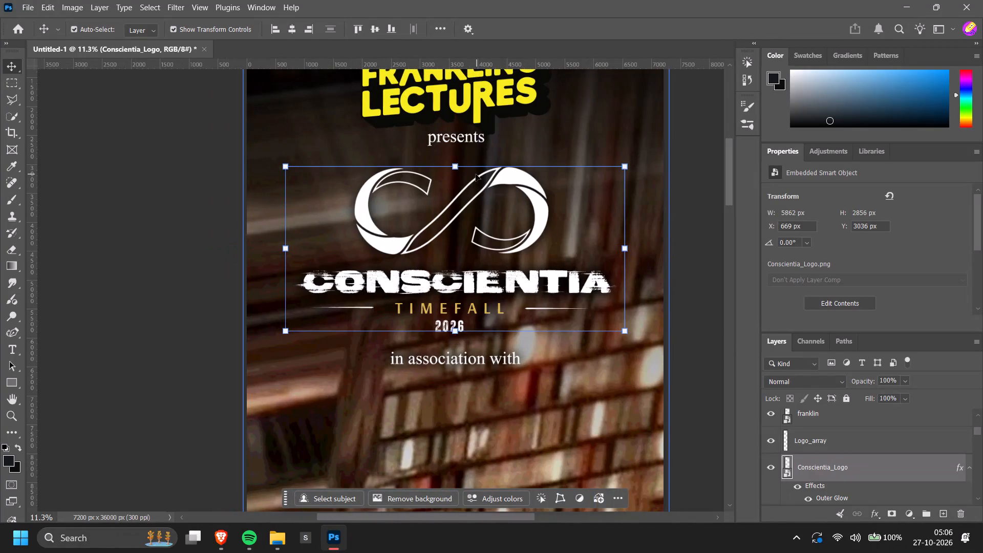
pyautogui.click(809, 502)
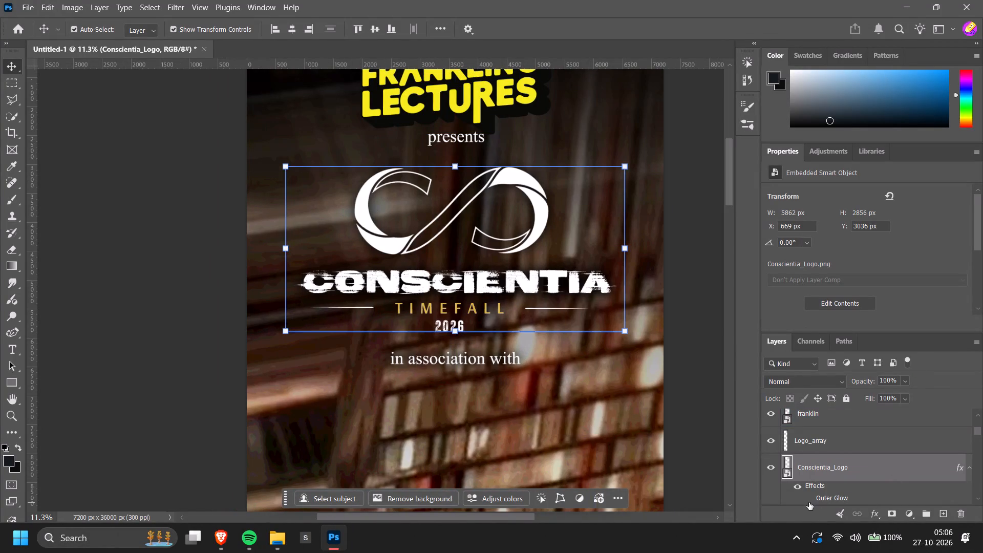
# Marquee-select the infinity emblem above the CONSCIENTIA wordmark and copy it onto its own layer.
pyautogui.press('m')
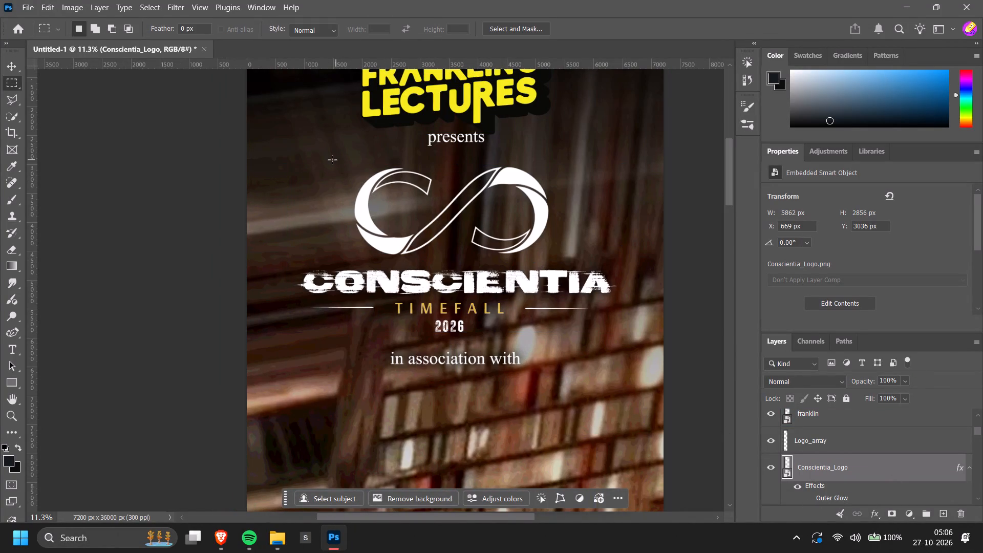
pyautogui.moveTo(332, 159); pyautogui.dragTo(568, 263)
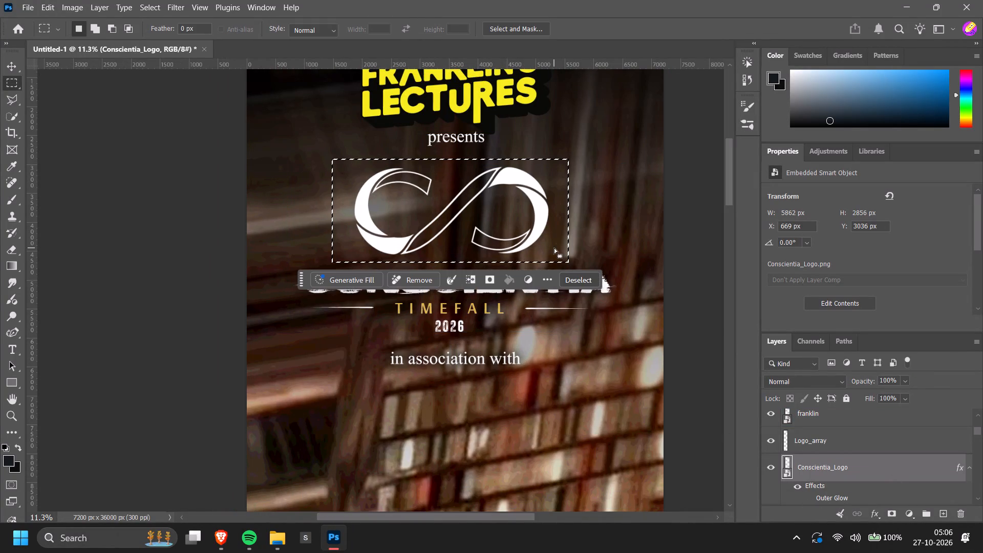
pyautogui.click(494, 279)
pyautogui.hotkey('ctrl', 'z')
pyautogui.rightClick(530, 241)
pyautogui.click(573, 324)
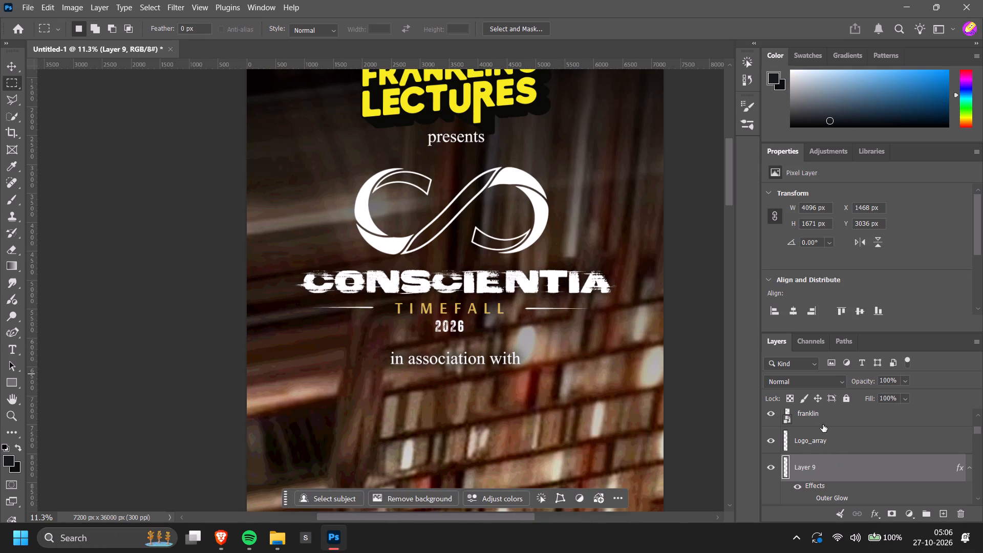
# Check the copied emblem by toggling the visibility of the Logo_array layer, the emblem layer and its Outer Glow.
pyautogui.click(770, 444)
pyautogui.click(771, 443)
pyautogui.scroll(-1, 804, 466)
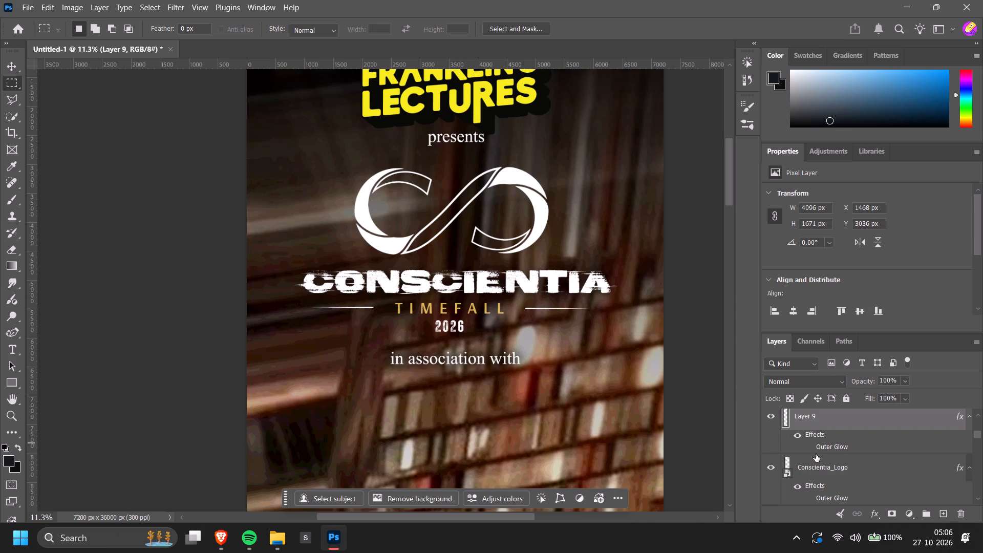
pyautogui.scroll(1, 816, 454)
pyautogui.click(774, 464)
pyautogui.click(774, 464)
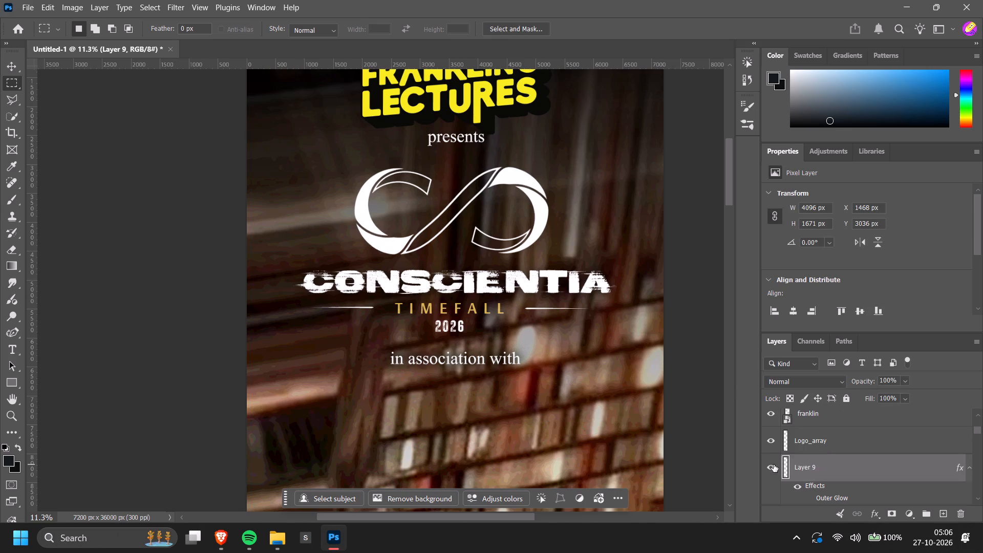
pyautogui.click(809, 499)
pyautogui.click(809, 499)
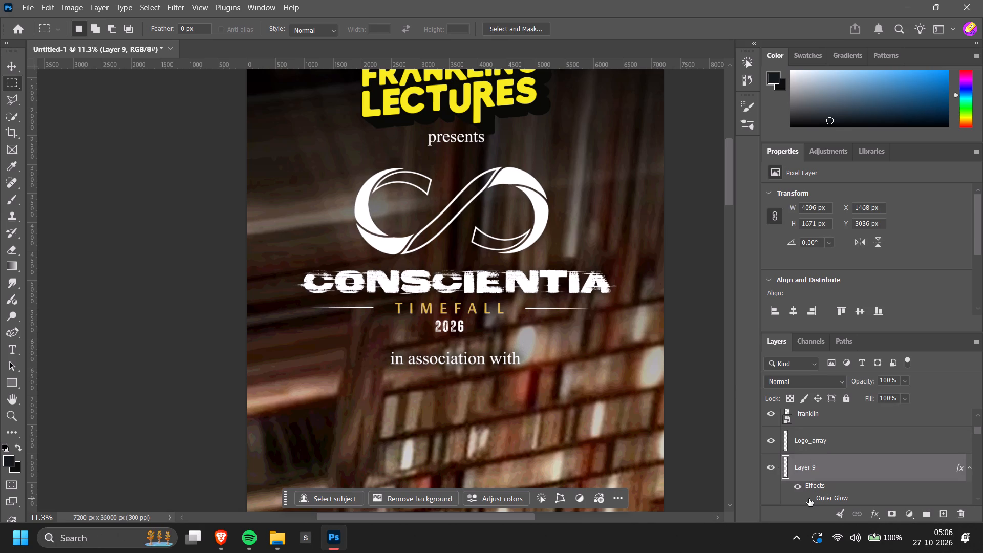
# Rasterize the original Conscientia logo layer and erase its infinity emblem within a rectangular selection, leaving the separate emblem copy.
pyautogui.scroll(-1, 808, 494)
pyautogui.click(820, 468)
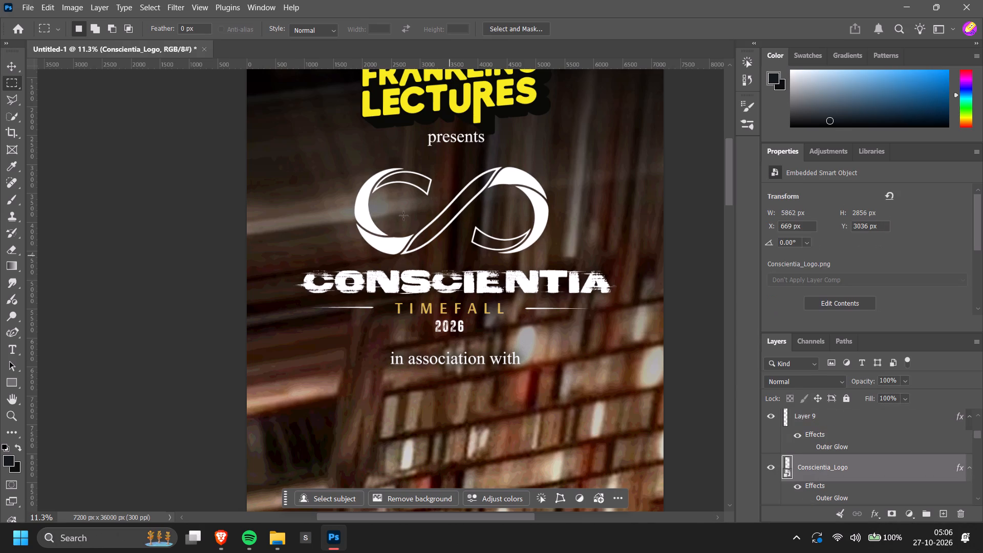
pyautogui.moveTo(340, 158); pyautogui.dragTo(564, 263)
pyautogui.press('e')
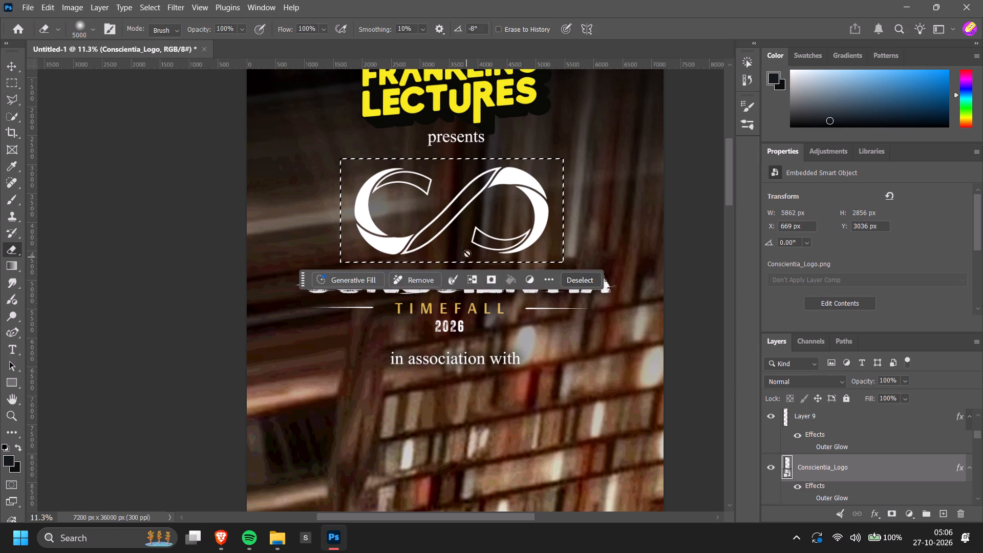
pyautogui.click(472, 241)
pyautogui.click(465, 206)
pyautogui.moveTo(534, 223); pyautogui.dragTo(451, 218)
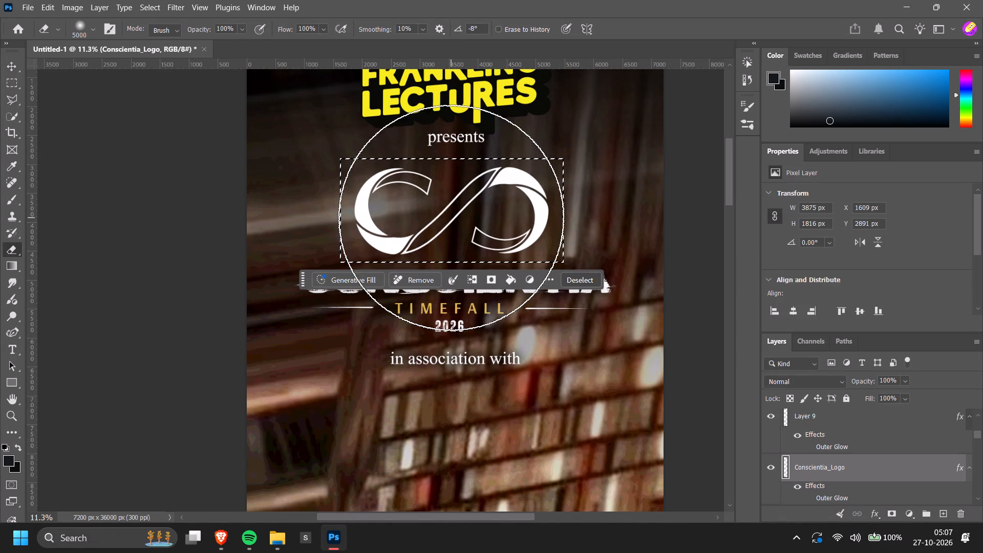
pyautogui.moveTo(429, 220); pyautogui.dragTo(448, 237)
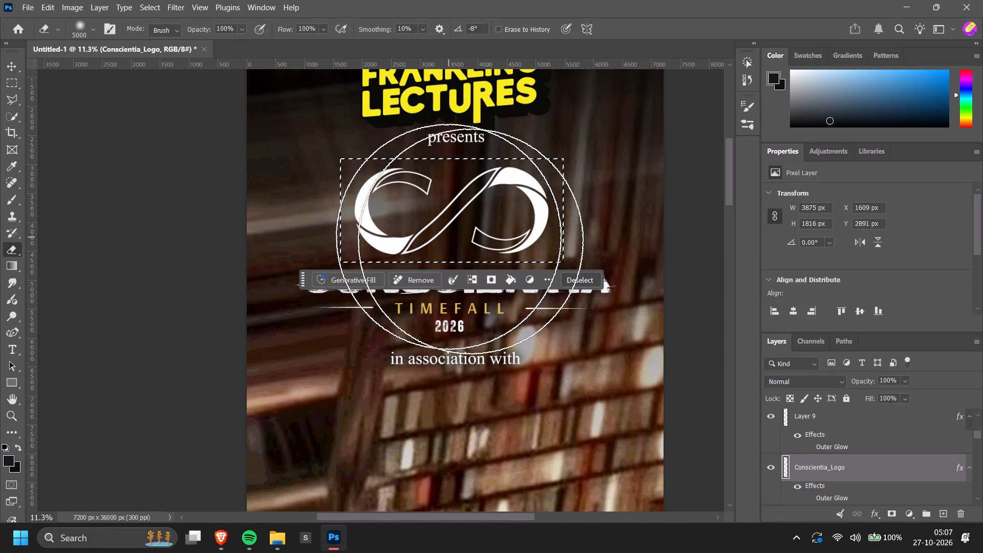
pyautogui.press('v')
pyautogui.click(774, 421)
pyautogui.click(774, 421)
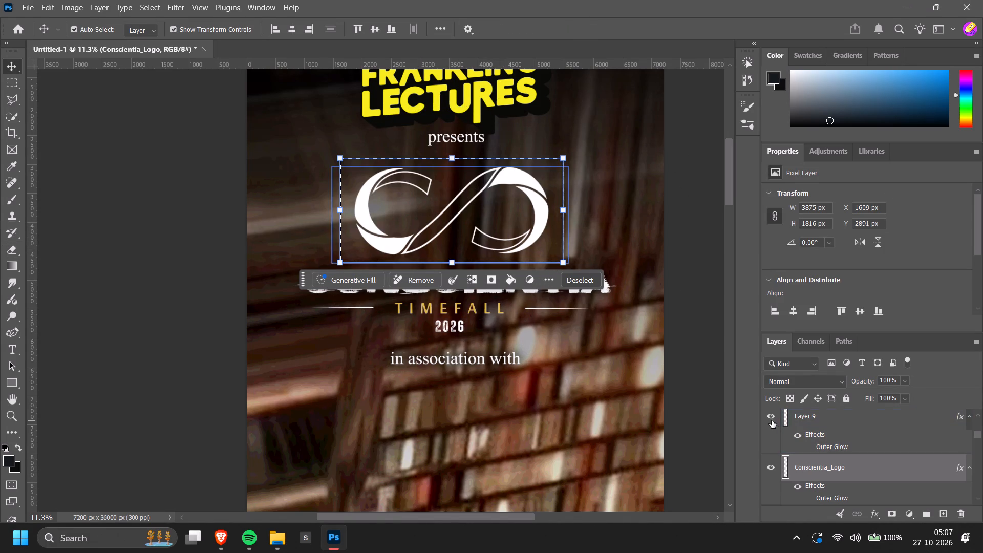
pyautogui.click(151, 300)
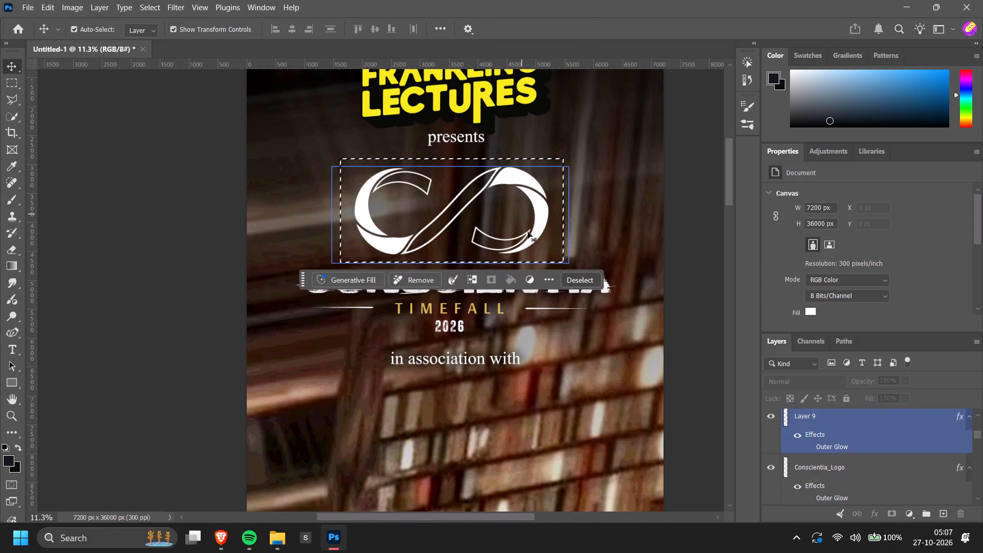
pyautogui.click(576, 283)
# Enlarge the infinity emblem on Layer 9 to about 150% (6157 px wide) and position it above the CONSCIENTIA wordmark.
pyautogui.click(504, 175)
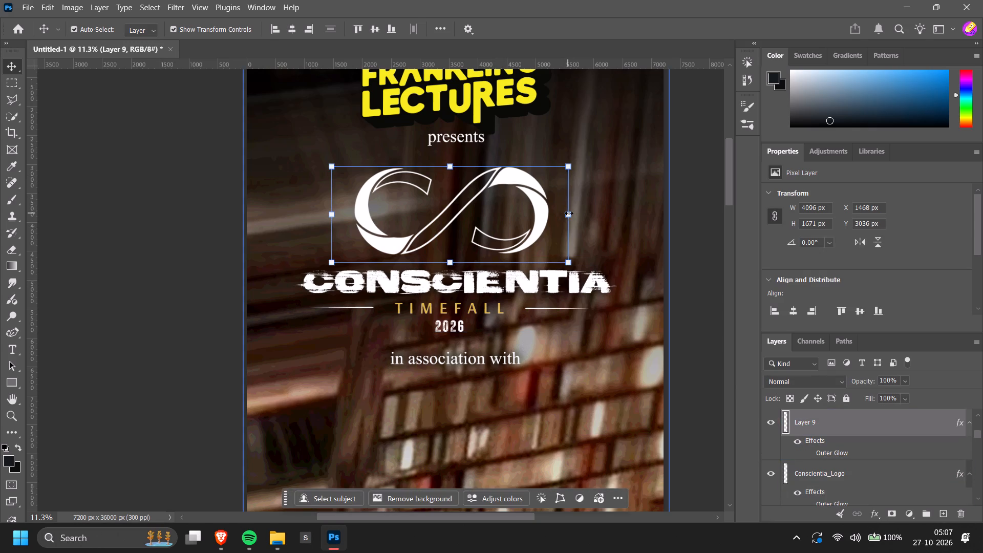
pyautogui.moveTo(569, 213); pyautogui.dragTo(688, 229)
pyautogui.moveTo(644, 204); pyautogui.dragTo(582, 198)
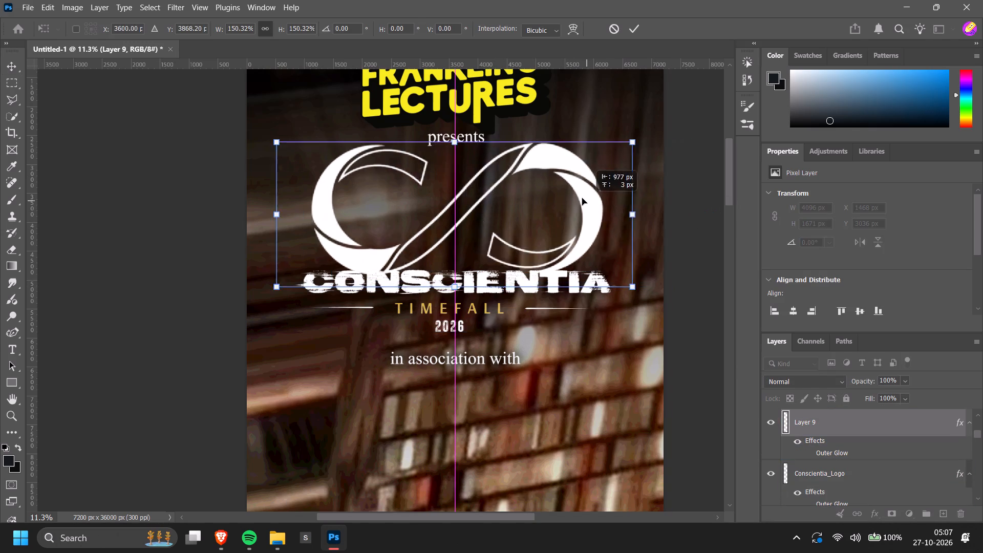
pyautogui.moveTo(582, 198); pyautogui.dragTo(580, 192)
pyautogui.click(74, 152)
pyautogui.moveTo(74, 152); pyautogui.dragTo(71, 166)
# Move the emblem down and centre it horizontally beneath "presents", at about X 522 px, Y 2537 px.
pyautogui.keyDown('alt'); pyautogui.scroll(-3, 96, 242); pyautogui.keyUp('alt')
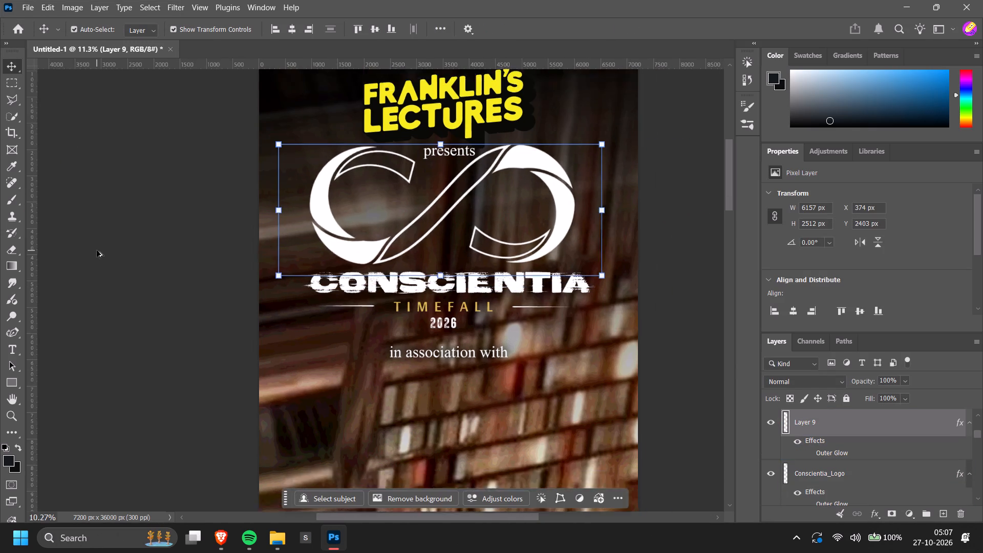
pyautogui.keyDown('alt'); pyautogui.scroll(-12, 97, 250); pyautogui.keyUp('alt')
pyautogui.keyDown('alt'); pyautogui.scroll(14, 241, 214); pyautogui.keyUp('alt')
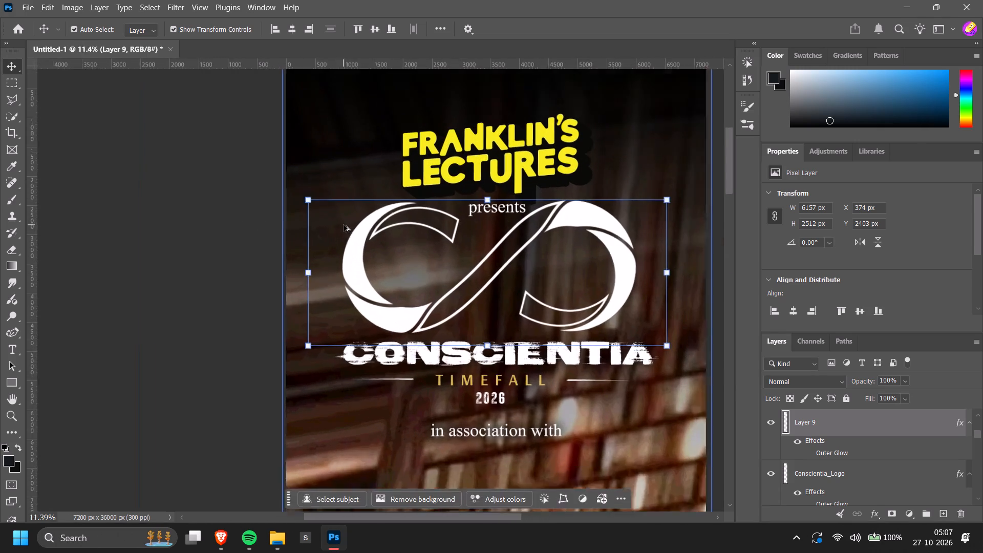
pyautogui.moveTo(354, 252); pyautogui.dragTo(359, 253)
pyautogui.keyDown('ctrl'); pyautogui.scroll(-7, 359, 253); pyautogui.keyUp('ctrl')
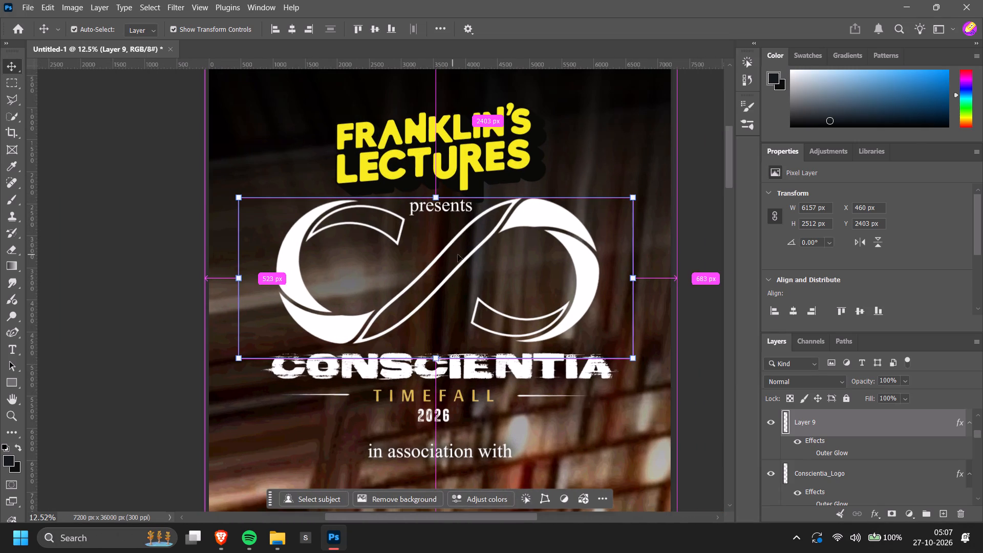
pyautogui.click(528, 221)
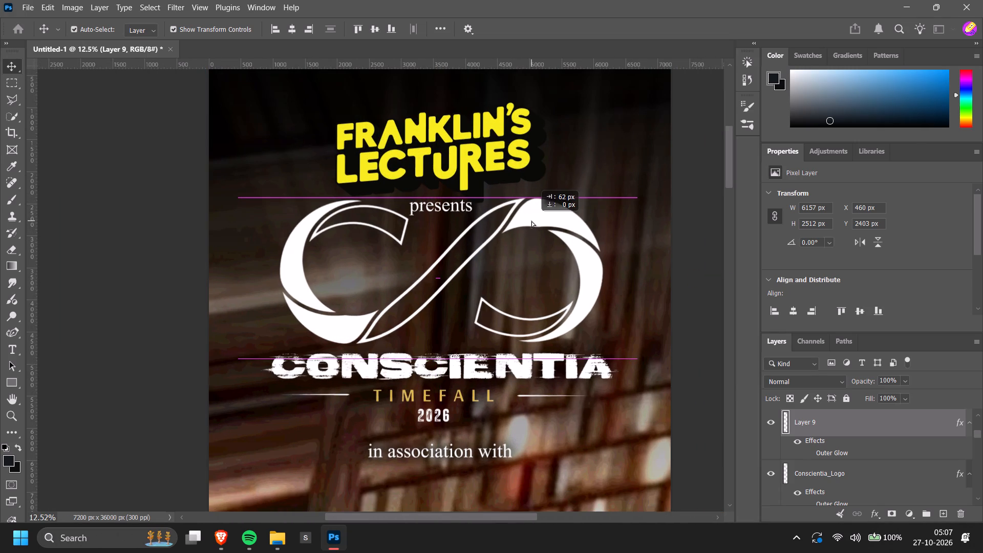
pyautogui.click(288, 30)
pyautogui.moveTo(538, 220); pyautogui.dragTo(540, 229)
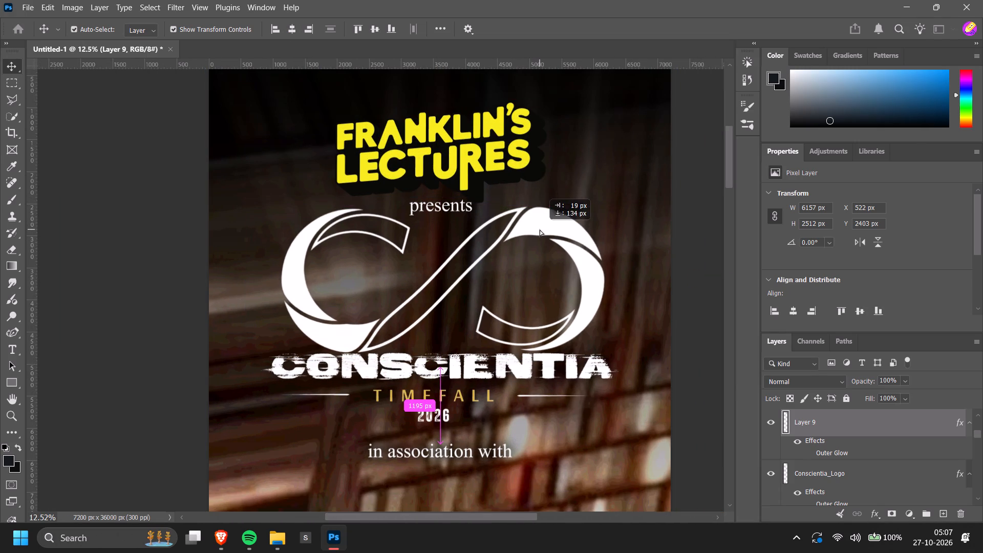
pyautogui.moveTo(540, 229); pyautogui.dragTo(539, 230)
pyautogui.click(280, 23)
pyautogui.click(302, 33)
pyautogui.click(297, 31)
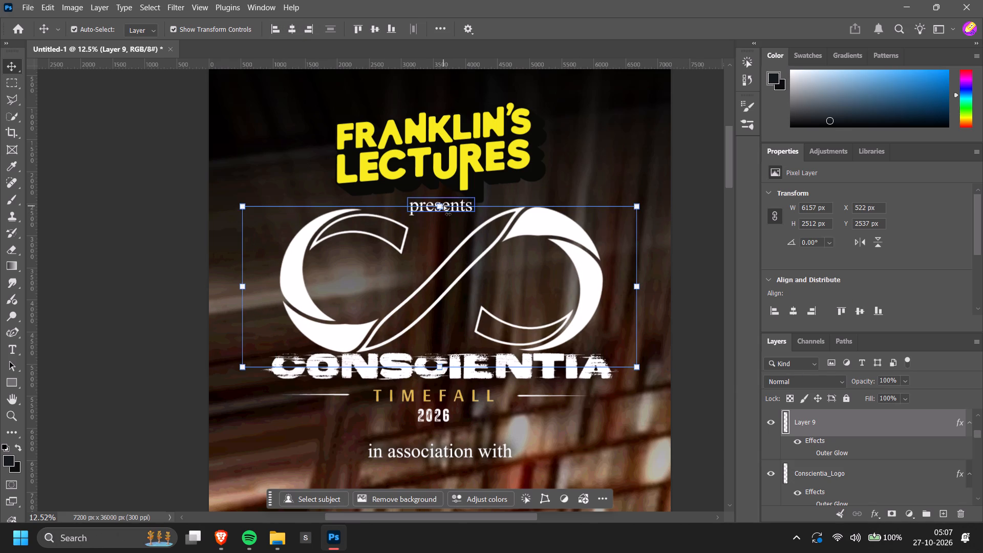
# Lower the emblem's top edge to clear the "presents" text, reducing its height to about 2336 px with the width kept.
pyautogui.keyDown('ctrl'); pyautogui.moveTo(438, 207); pyautogui.dragTo(438, 219); pyautogui.keyUp('ctrl')
pyautogui.click(629, 25)
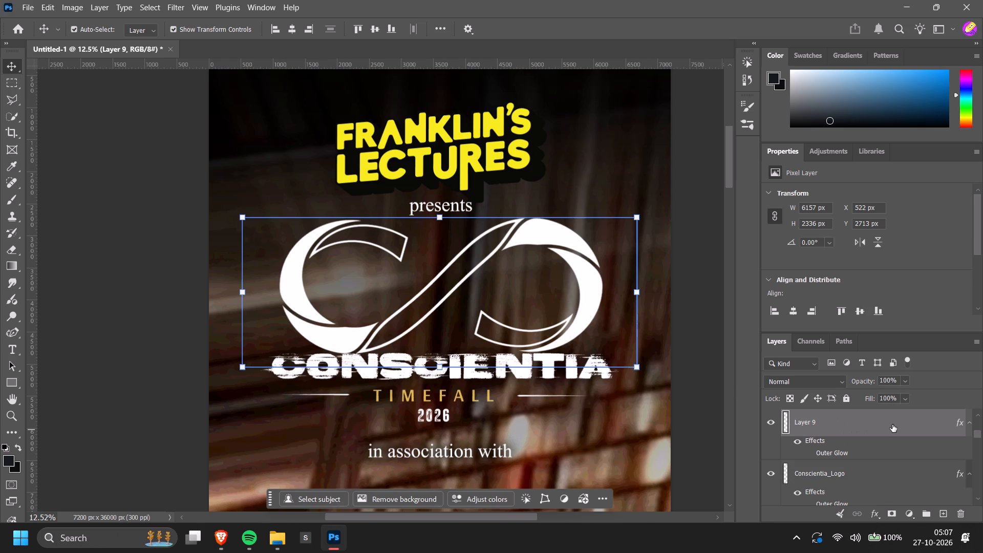
# Set the emblem layer's blend mode to Overlay and deselect the layer.
pyautogui.click(825, 381)
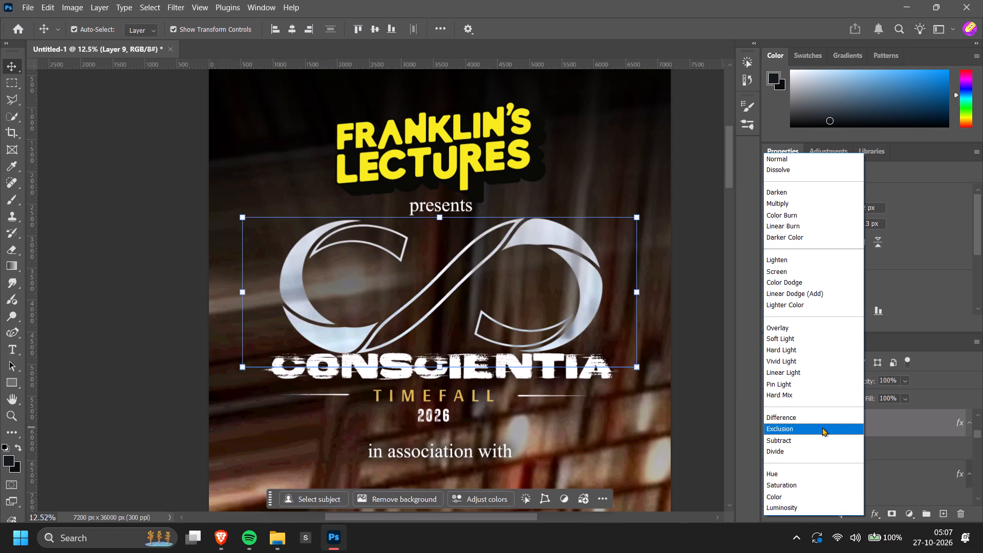
pyautogui.click(824, 327)
pyautogui.click(80, 275)
# Move the CONSCIENTIA TIMEFALL 2026 wordmark up so that it overlaps the middle of the infinity emblem, centred horizontally.
pyautogui.keyDown('alt'); pyautogui.scroll(-2, 77, 283); pyautogui.keyUp('alt')
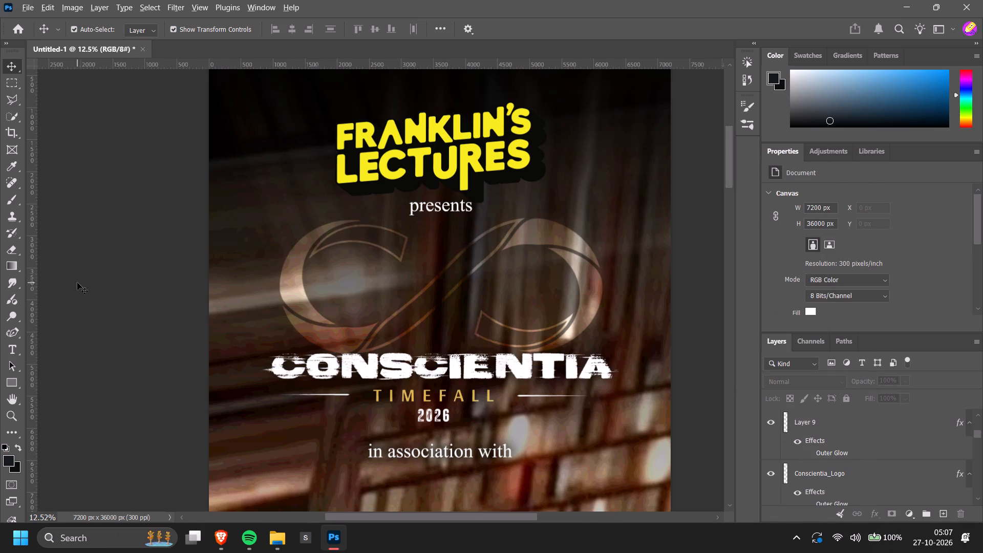
pyautogui.keyDown('alt'); pyautogui.scroll(-6, 77, 283); pyautogui.keyUp('alt')
pyautogui.moveTo(398, 330); pyautogui.dragTo(395, 306)
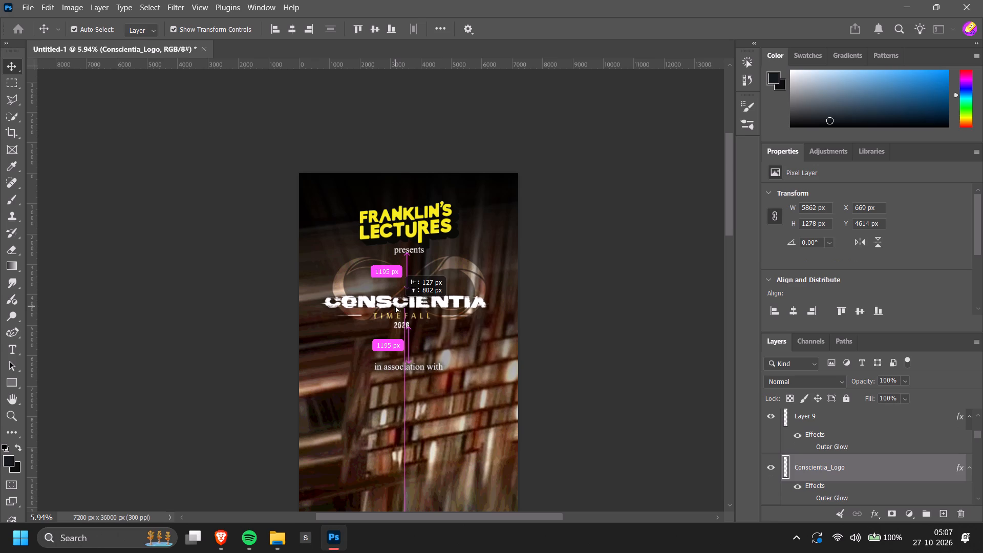
pyautogui.moveTo(395, 306); pyautogui.dragTo(398, 294)
pyautogui.click(158, 301)
# Scale the emblem to about 120% (7385 by 2802 px) and centre it behind the CONSCIENTIA wordmark.
pyautogui.keyDown('alt'); pyautogui.scroll(-5, 156, 307); pyautogui.keyUp('alt')
pyautogui.click(649, 348)
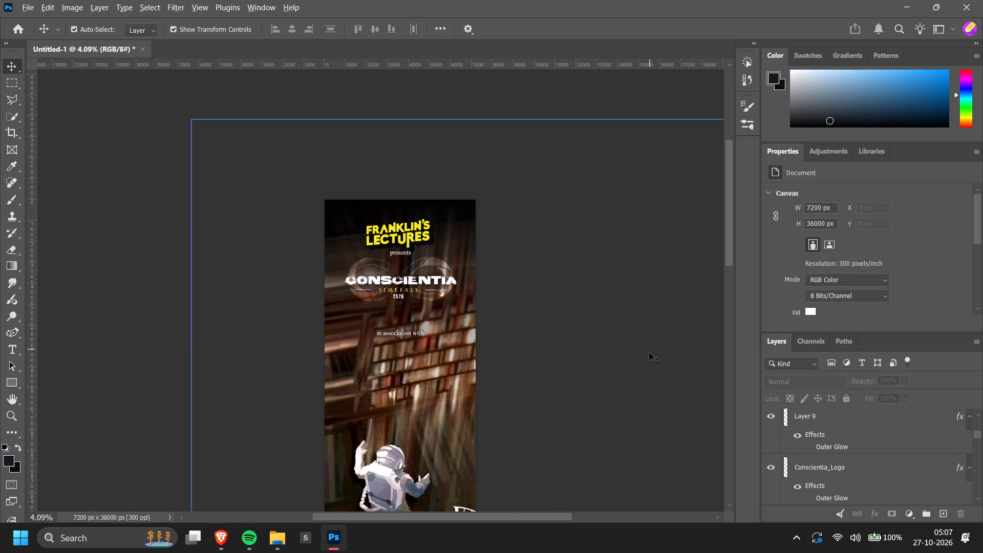
pyautogui.keyDown('alt'); pyautogui.scroll(-2, 649, 353); pyautogui.keyUp('alt')
pyautogui.keyDown('alt'); pyautogui.scroll(11, 444, 307); pyautogui.keyUp('alt')
pyautogui.click(409, 261)
pyautogui.keyDown('ctrl'); pyautogui.scroll(3, 424, 273); pyautogui.keyUp('ctrl')
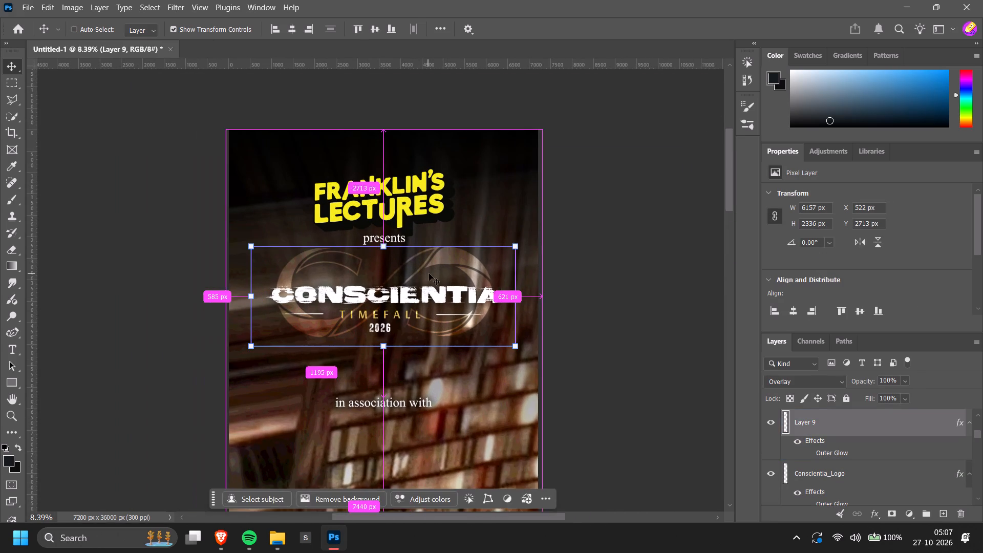
pyautogui.keyDown('ctrl'); pyautogui.scroll(6, 429, 273); pyautogui.keyUp('ctrl')
pyautogui.keyDown('alt'); pyautogui.scroll(3, 528, 301); pyautogui.keyUp('alt')
pyautogui.moveTo(402, 364); pyautogui.dragTo(400, 370)
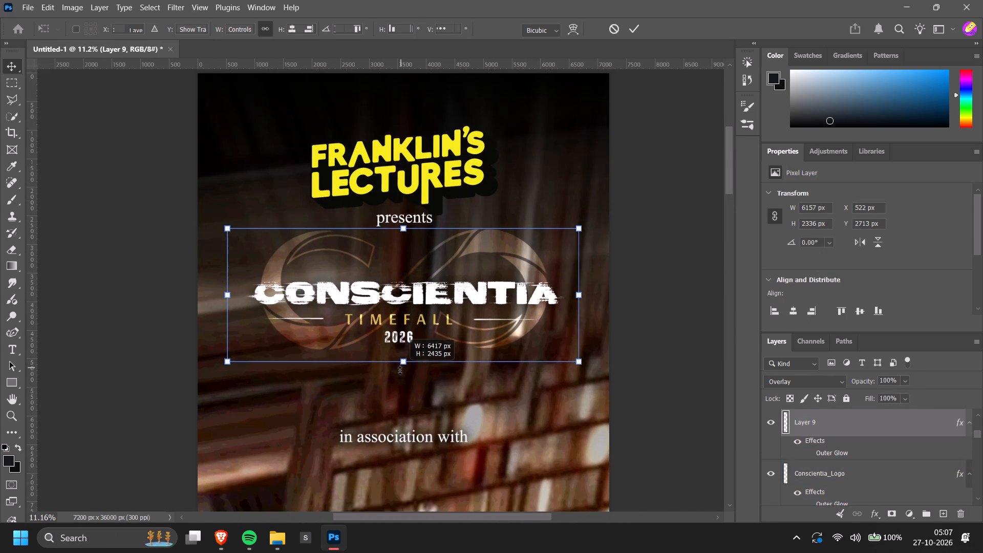
pyautogui.moveTo(400, 370); pyautogui.dragTo(397, 390)
pyautogui.moveTo(491, 247); pyautogui.dragTo(491, 240)
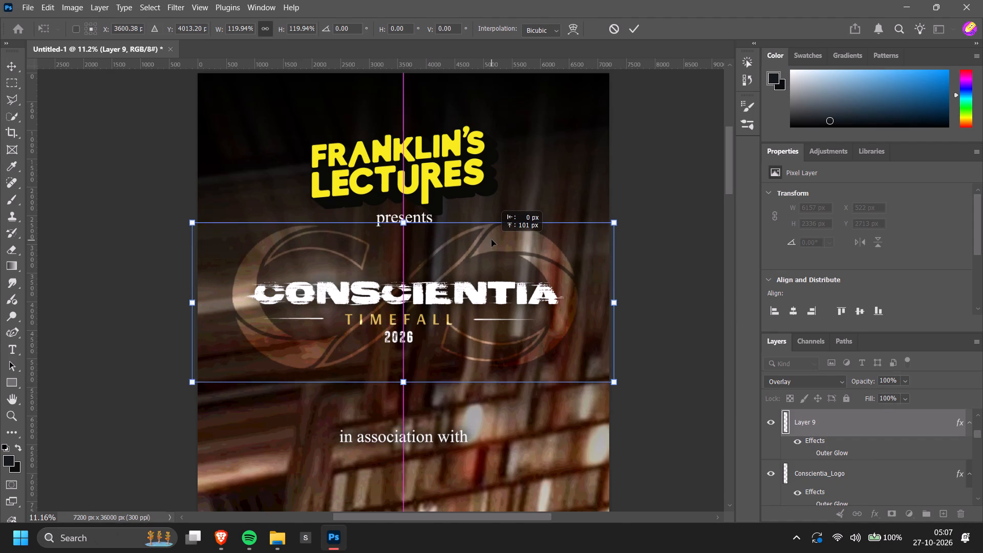
pyautogui.moveTo(491, 240); pyautogui.dragTo(491, 241)
pyautogui.moveTo(530, 246); pyautogui.dragTo(531, 250)
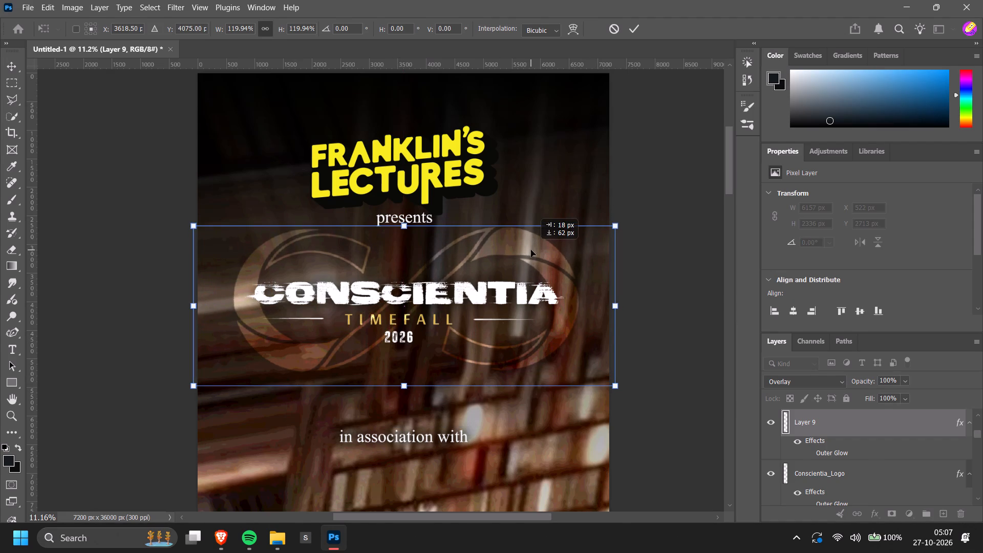
pyautogui.moveTo(531, 250); pyautogui.dragTo(530, 251)
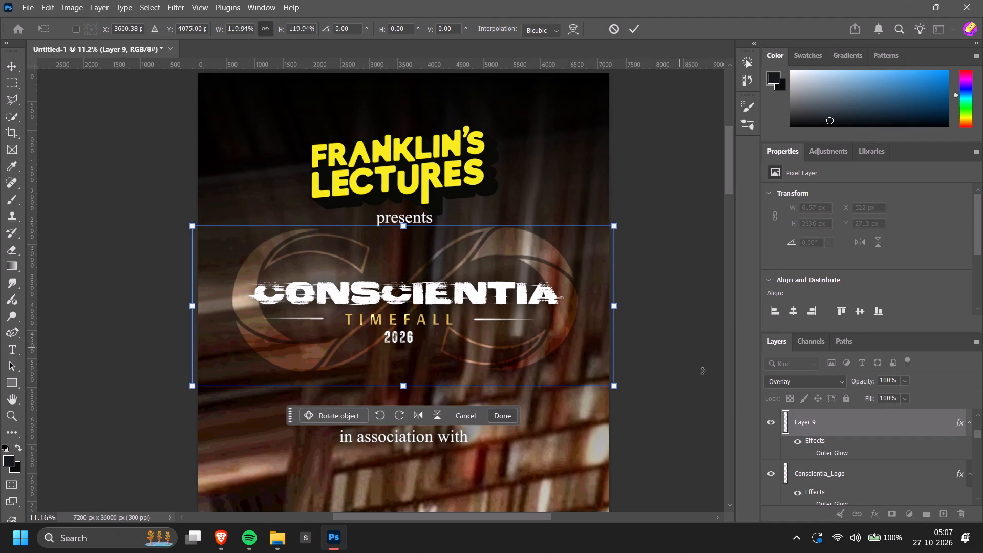
pyautogui.click(510, 416)
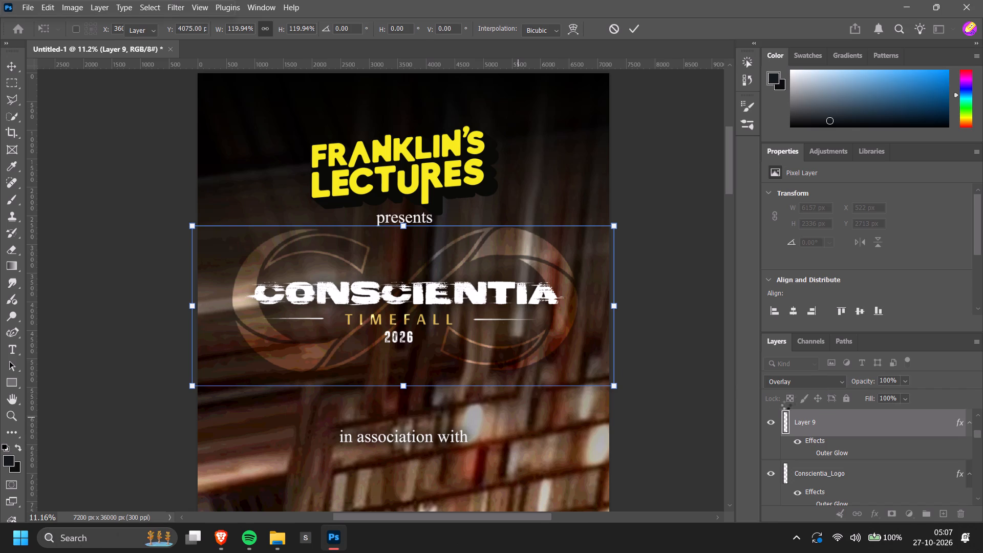
# Review the blend mode options for the enlarged emblem layer and keep Overlay.
pyautogui.click(814, 383)
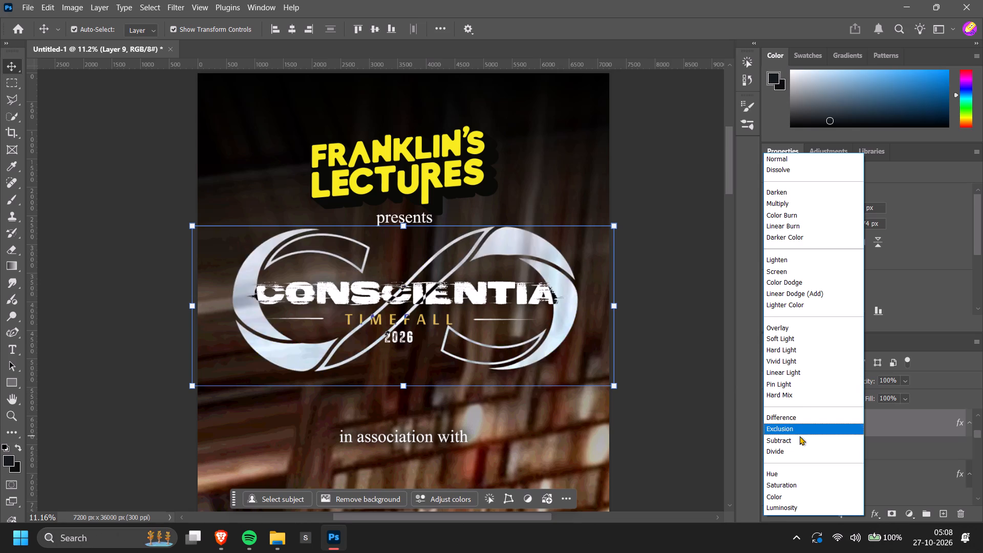
pyautogui.click(809, 326)
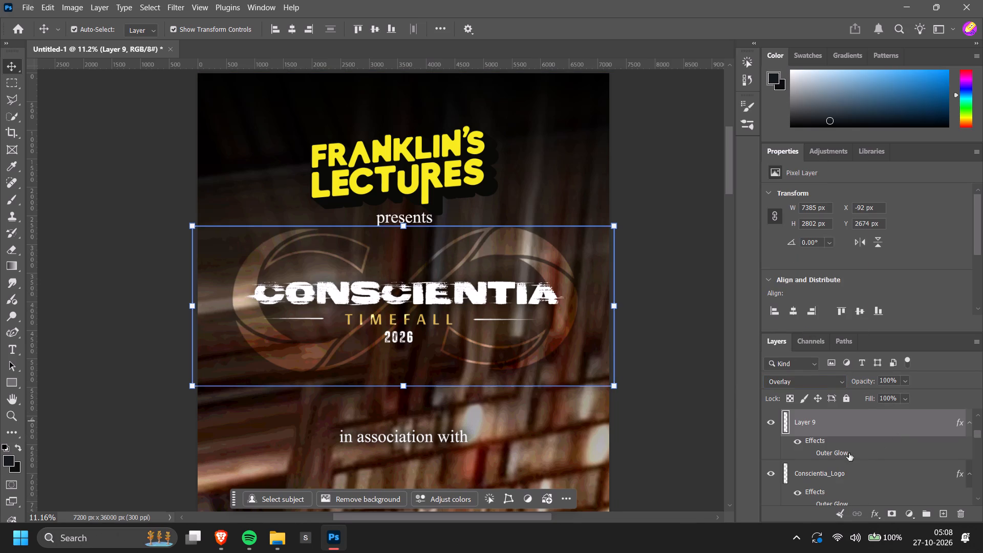
# Turn on the Outer Glow effect of the emblem layer.
pyautogui.click(803, 455)
pyautogui.click(809, 454)
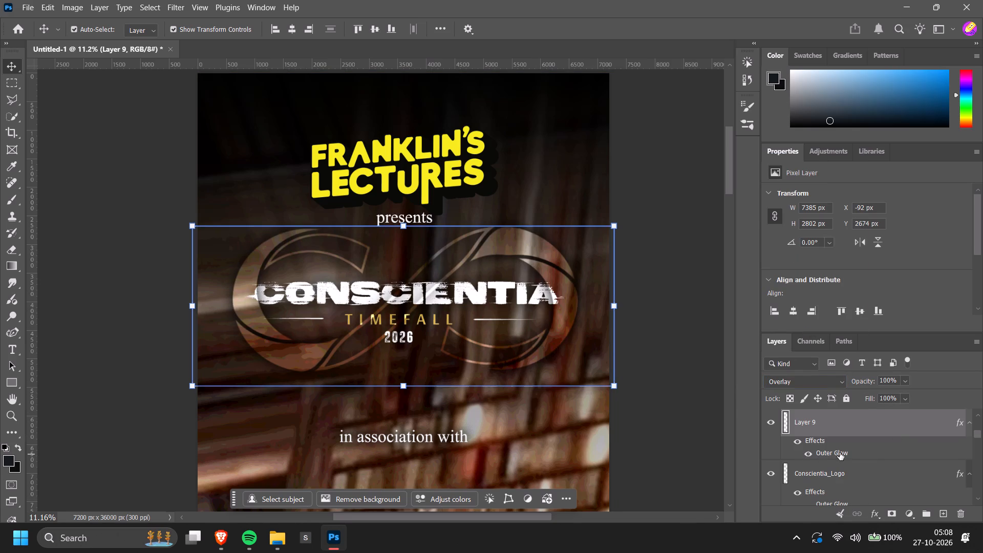
# Change the emblem's Outer Glow colour to golden orange f3ae41.
pyautogui.doubleClick(843, 452)
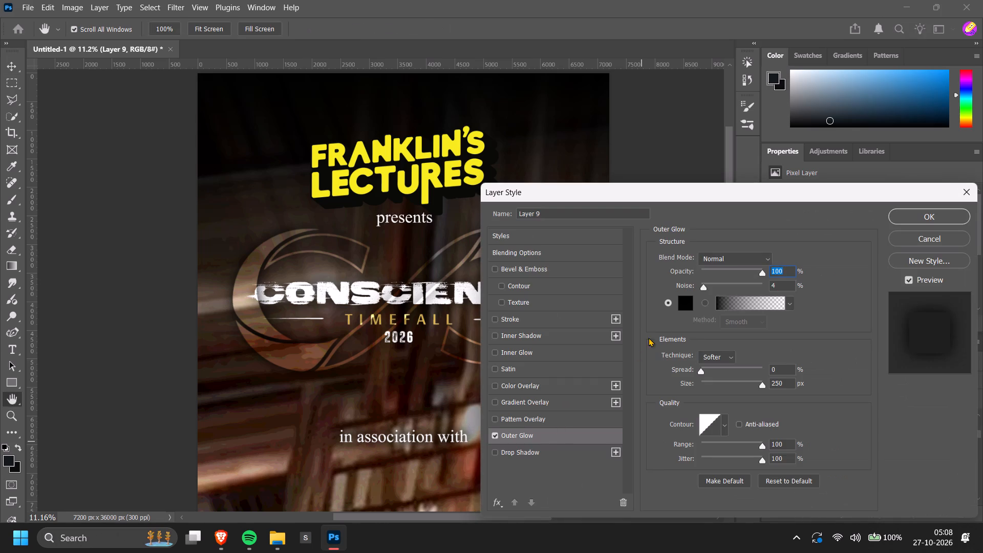
pyautogui.click(683, 305)
pyautogui.moveTo(687, 325); pyautogui.dragTo(603, 276)
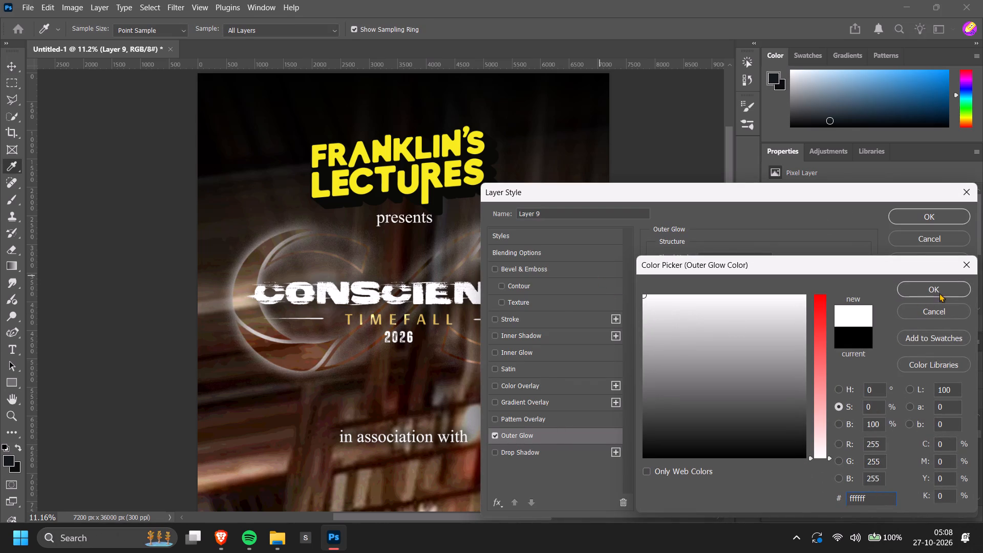
pyautogui.click(811, 338)
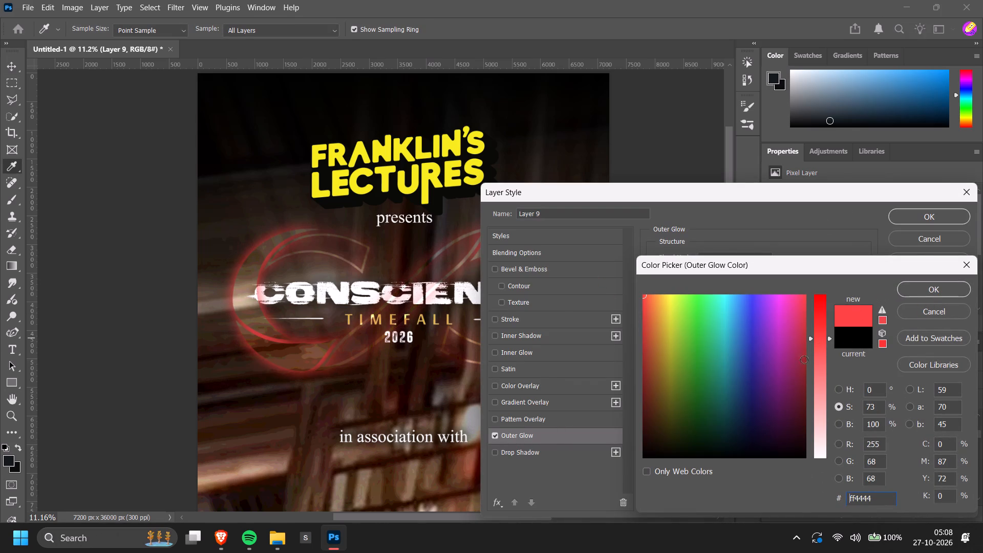
pyautogui.click(653, 307)
pyautogui.click(660, 305)
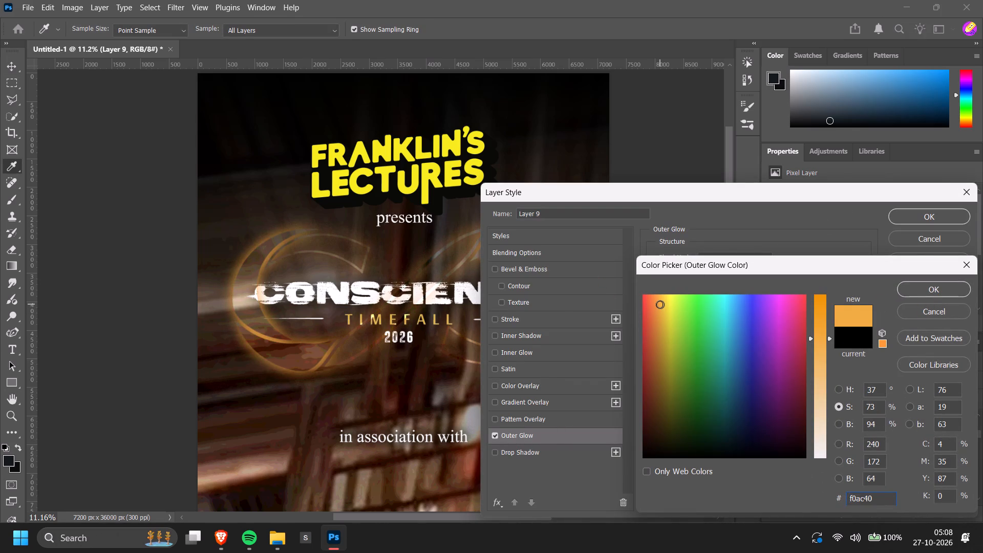
pyautogui.click(660, 304)
pyautogui.doubleClick(660, 309)
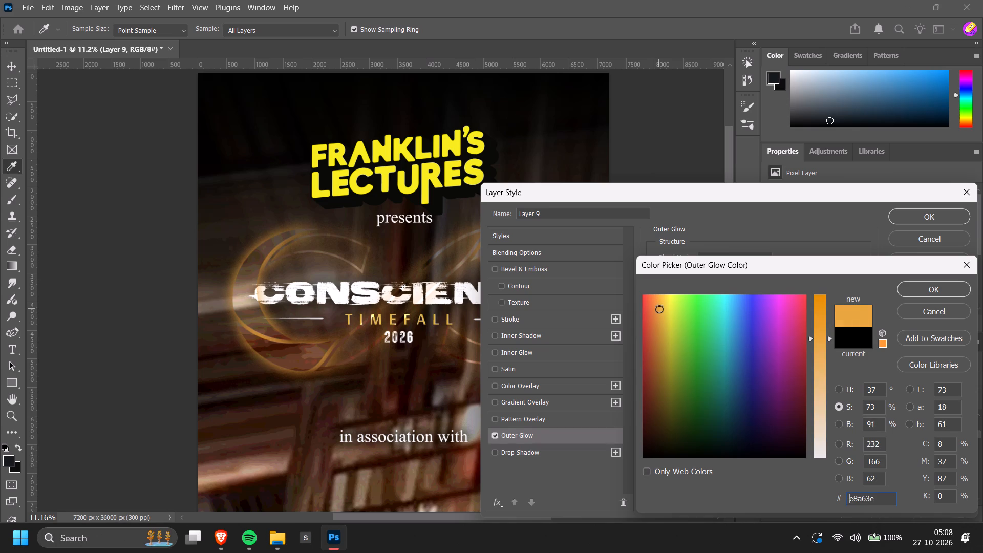
pyautogui.click(654, 308)
pyautogui.click(656, 303)
pyautogui.click(659, 302)
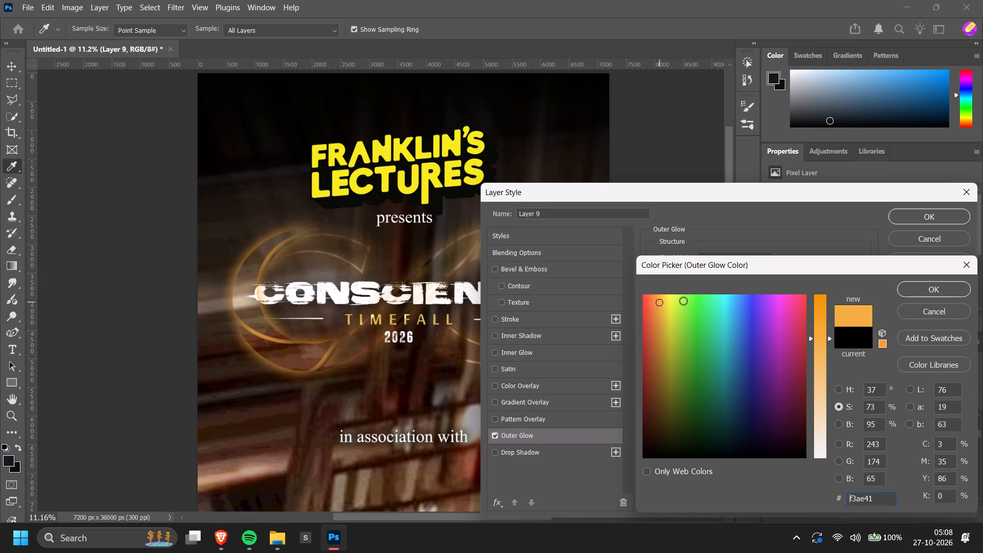
# Set the blend mode of the emblem's Outer Glow to Vivid Light and apply the layer style.
pyautogui.click(935, 291)
pyautogui.click(756, 261)
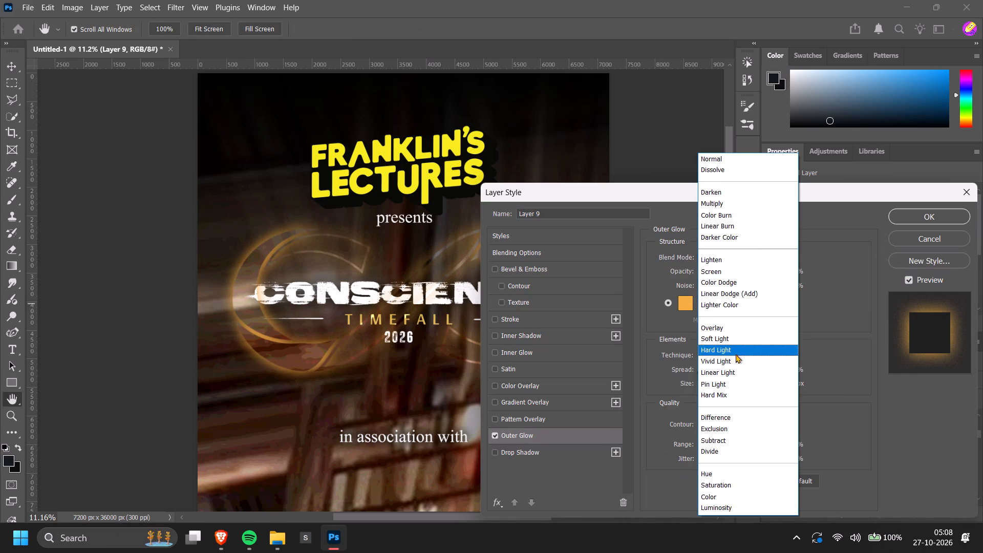
pyautogui.click(736, 364)
pyautogui.click(914, 213)
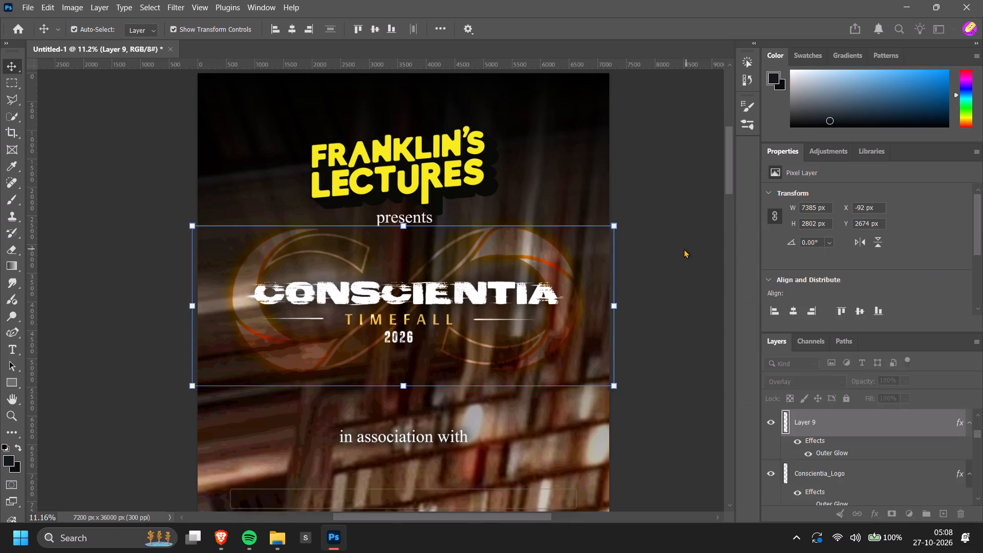
pyautogui.click(676, 247)
pyautogui.keyDown('alt'); pyautogui.scroll(-8, 676, 247); pyautogui.keyUp('alt')
# Switch away from Photoshop and search the computer's apps for WhatsApp, using "wh".
pyautogui.hotkey('alt', 'Tab')
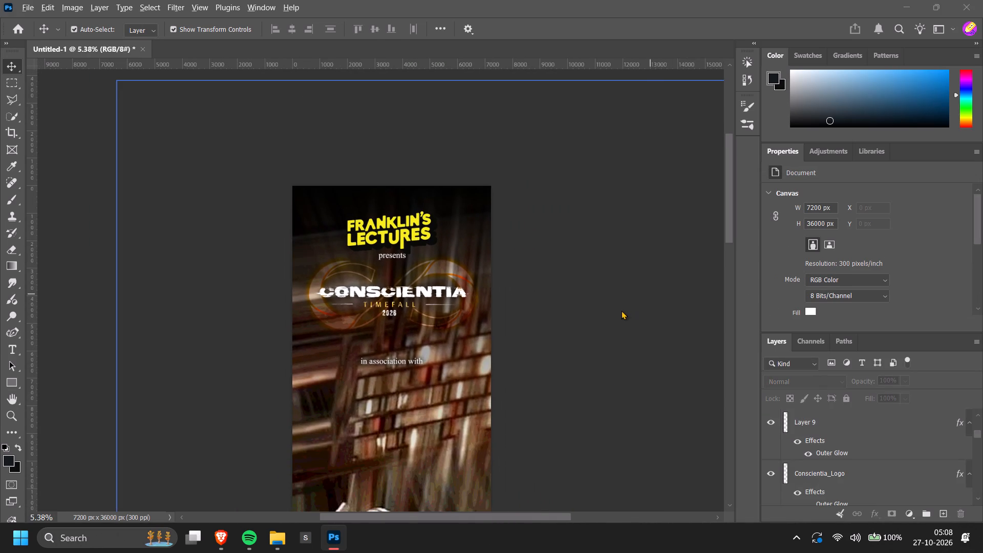
pyautogui.hotkey('alt', 'Tab')
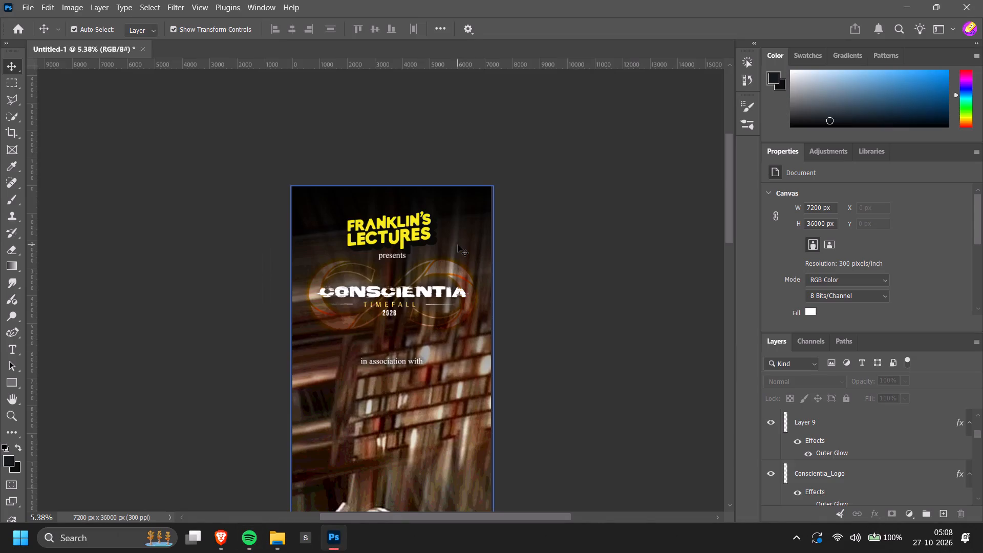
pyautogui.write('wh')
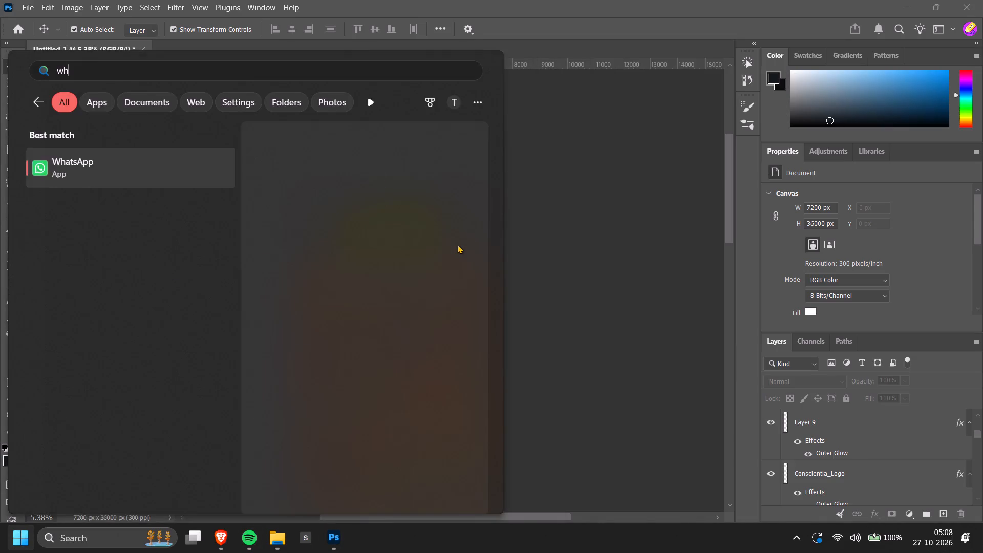
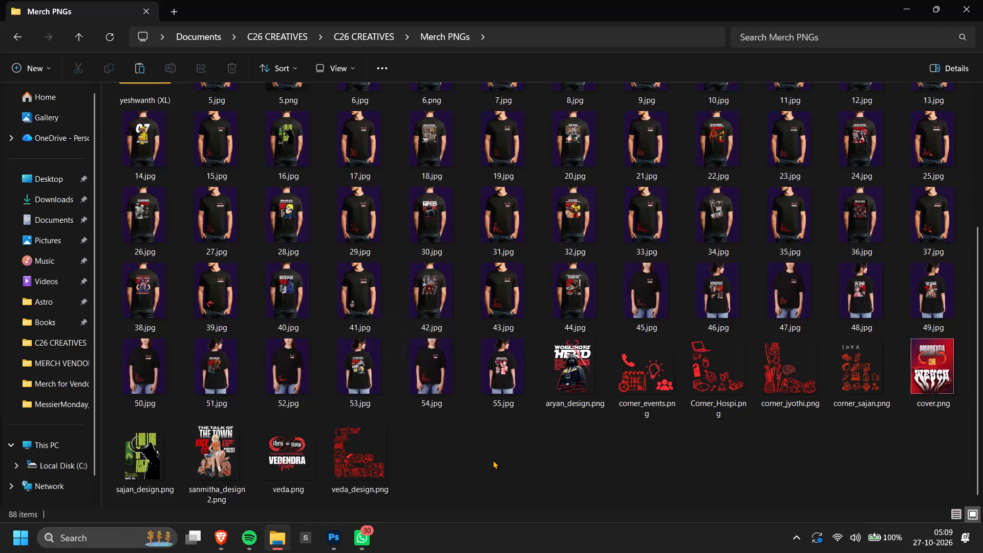
# In File Explorer, open the T-shirt mockup image 31.jpg from the Merch PNGs folder for viewing.
pyautogui.doubleClick(524, 242)
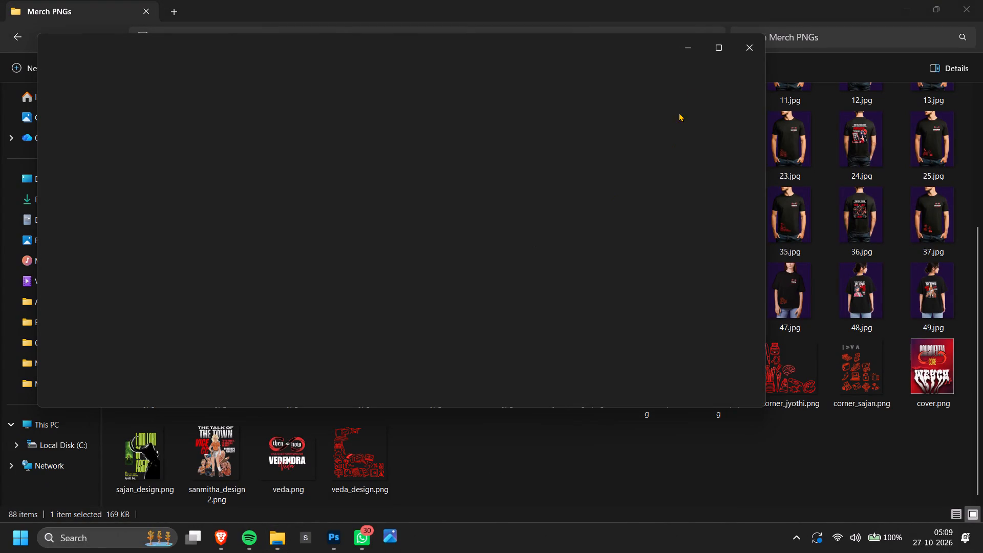
# Look through the T-shirt mockup images in the Merch PNGs folder, viewing 42.jpg and those from 32.jpg back to 24.jpg.
pyautogui.click(750, 40)
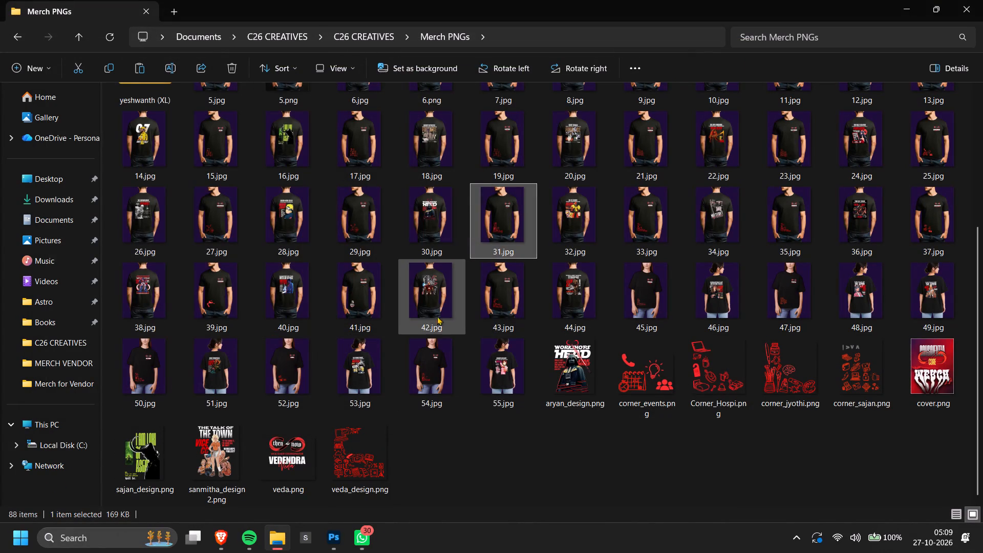
pyautogui.doubleClick(437, 309)
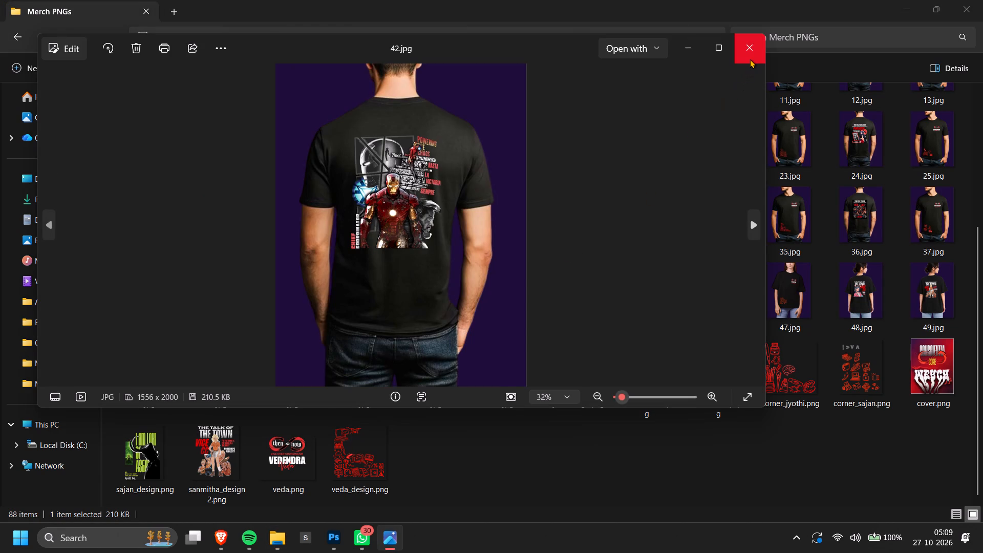
pyautogui.click(750, 59)
pyautogui.doubleClick(570, 203)
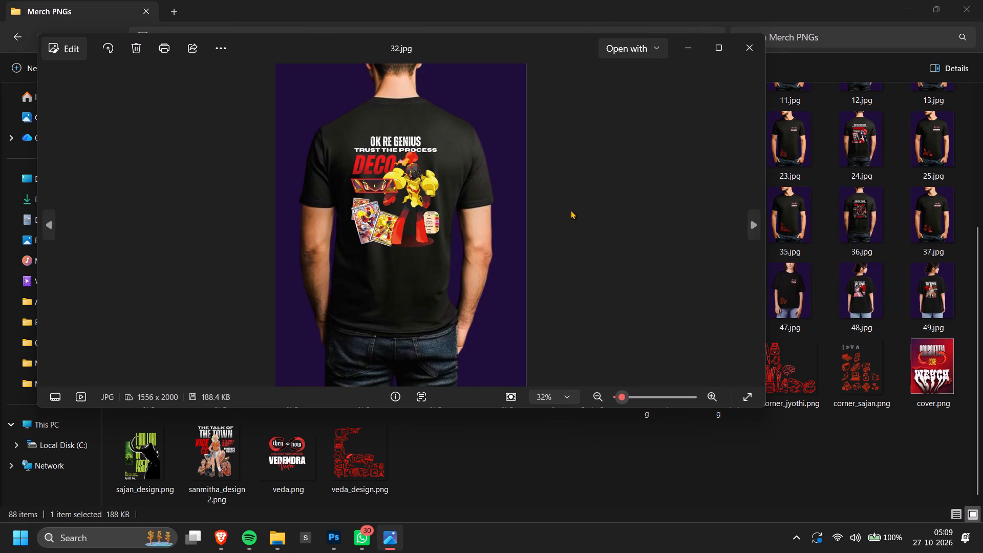
pyautogui.press('Left')
pyautogui.press('Left')
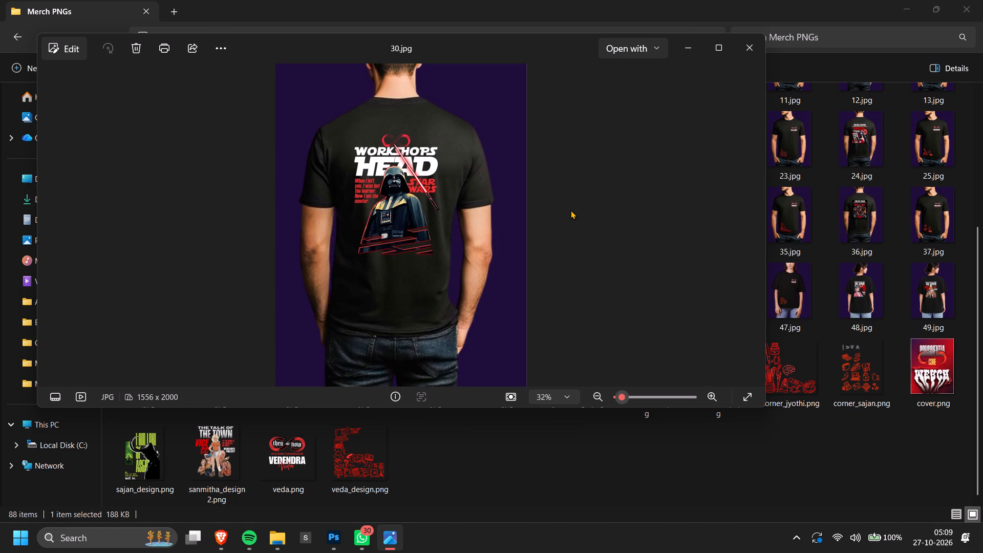
pyautogui.press('Left')
pyautogui.press('Left')
pyautogui.press('Left')
pyautogui.press('Right')
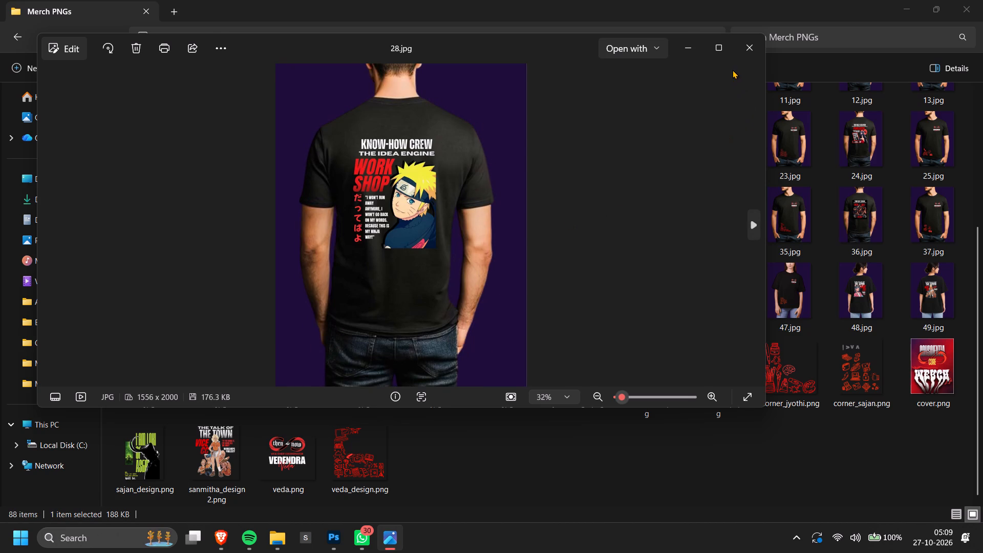
pyautogui.press('Left')
pyautogui.press('Left')
pyautogui.press('Left')
pyautogui.press('Left')
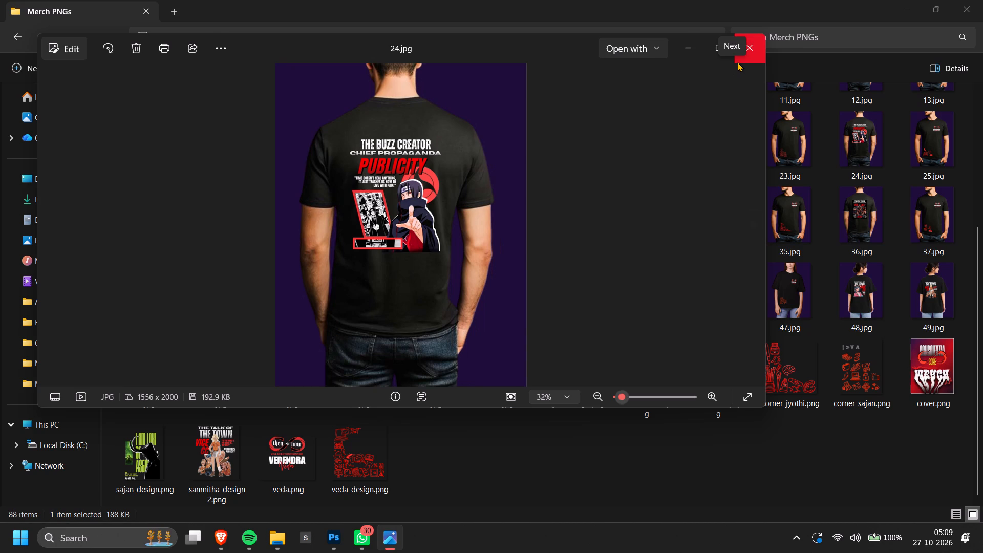
pyautogui.click(738, 62)
# Select all the size-labelled subfolders at the start of the Merch PNGs folder.
pyautogui.scroll(8, 602, 329)
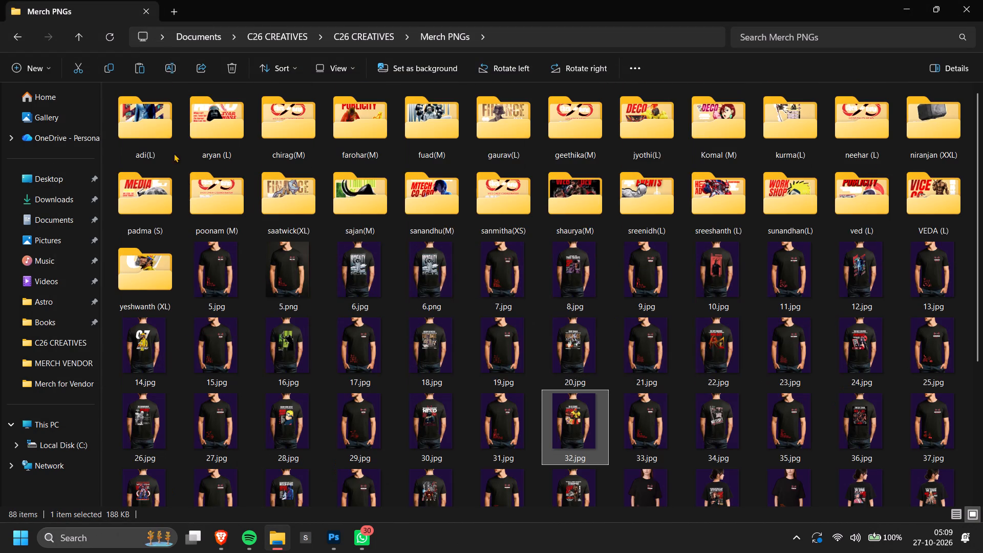
pyautogui.click(165, 133)
pyautogui.keyDown('shift'); pyautogui.click(162, 276); pyautogui.keyUp('shift')
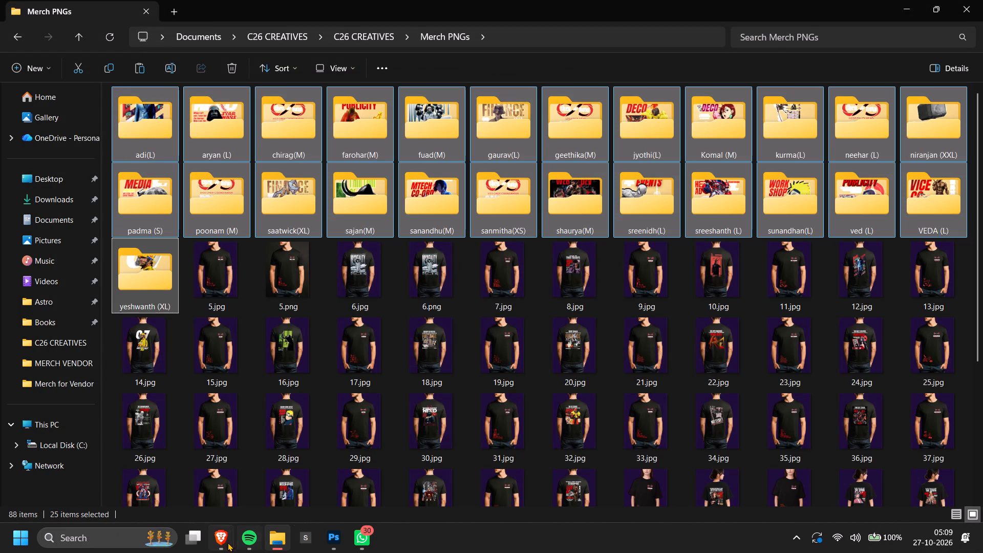
# Switch from the Merch PNGs folder to another open window.
pyautogui.click(225, 540)
pyautogui.hotkey('alt', 'Tab')
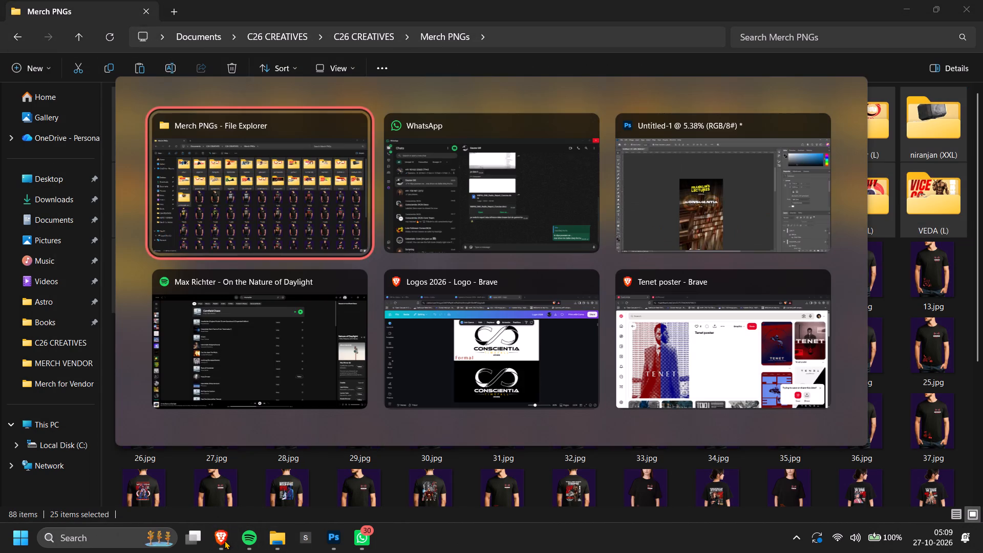
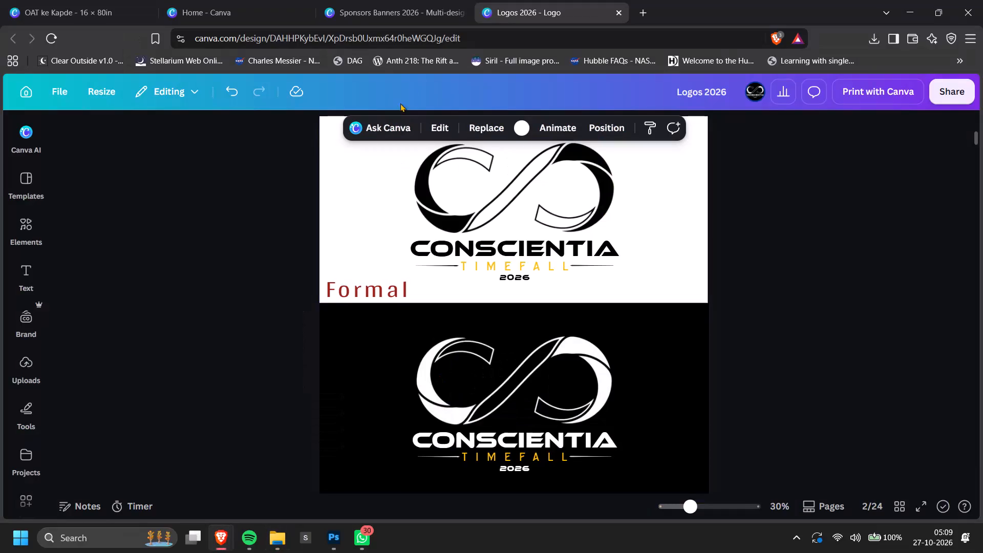
# Open Google Drive in a new browser tab.
pyautogui.click(648, 14)
pyautogui.write('drive')
pyautogui.press('Return')
pyautogui.scroll(1, 647, 14)
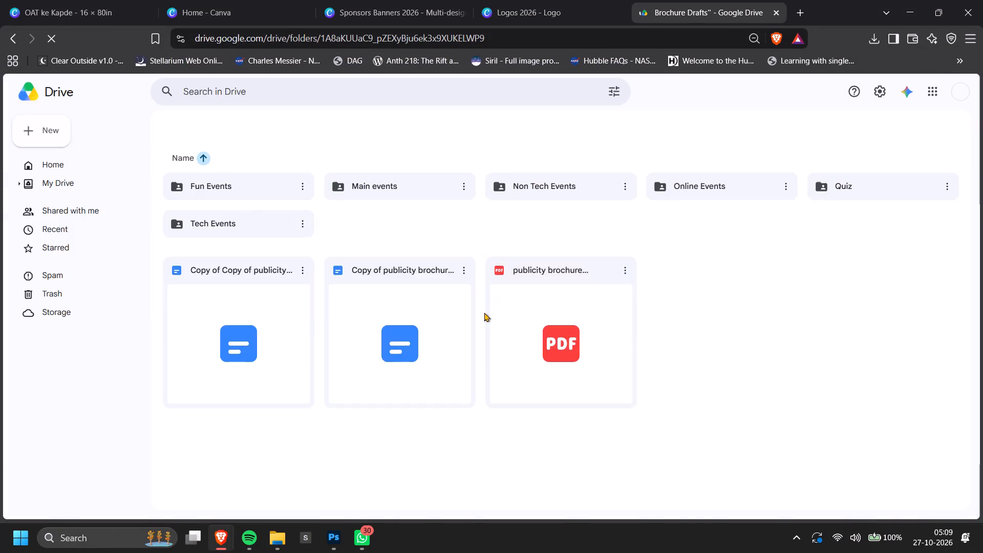
pyautogui.hotkey('alt', 'Tab')
pyautogui.hotkey('alt', 'Tab')
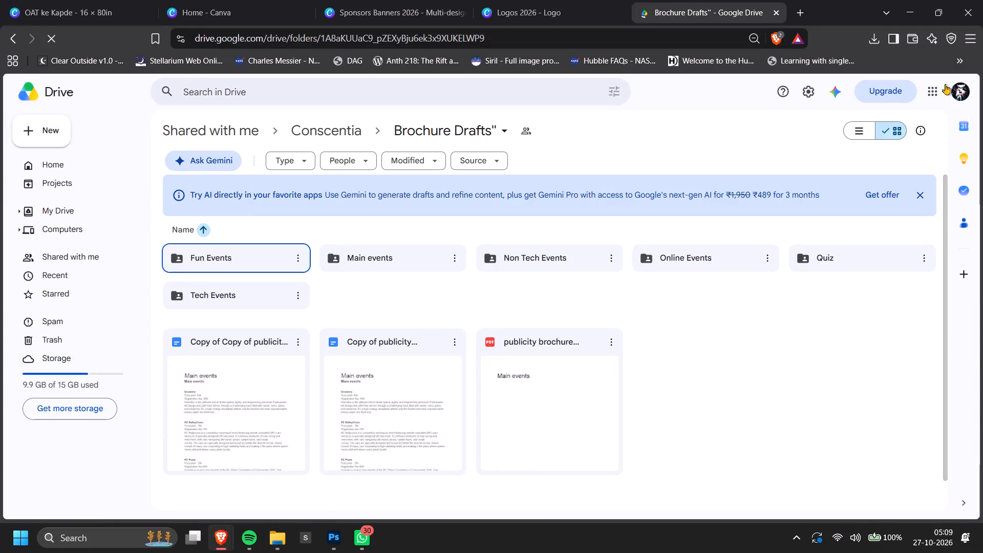
# Switch Google Drive to the account with the Conscientia logo and close the tab showing the Brochure Drafts folder.
pyautogui.click(956, 94)
pyautogui.click(833, 270)
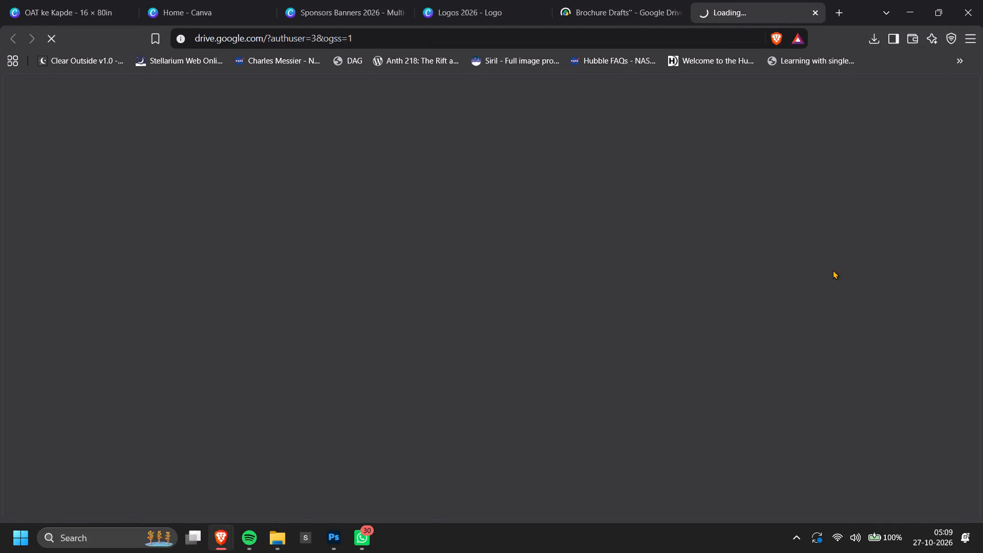
pyautogui.doubleClick(672, 13)
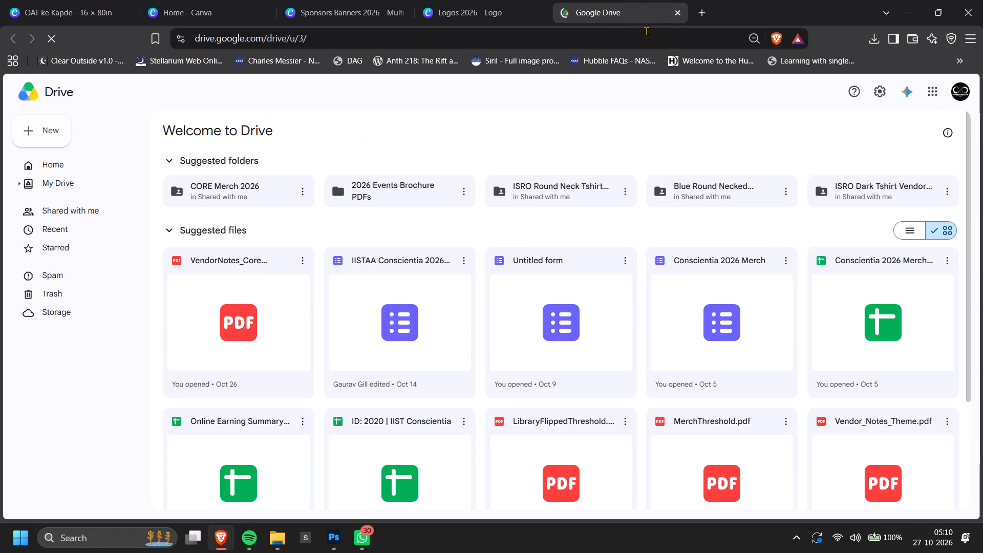
pyautogui.click(642, 18)
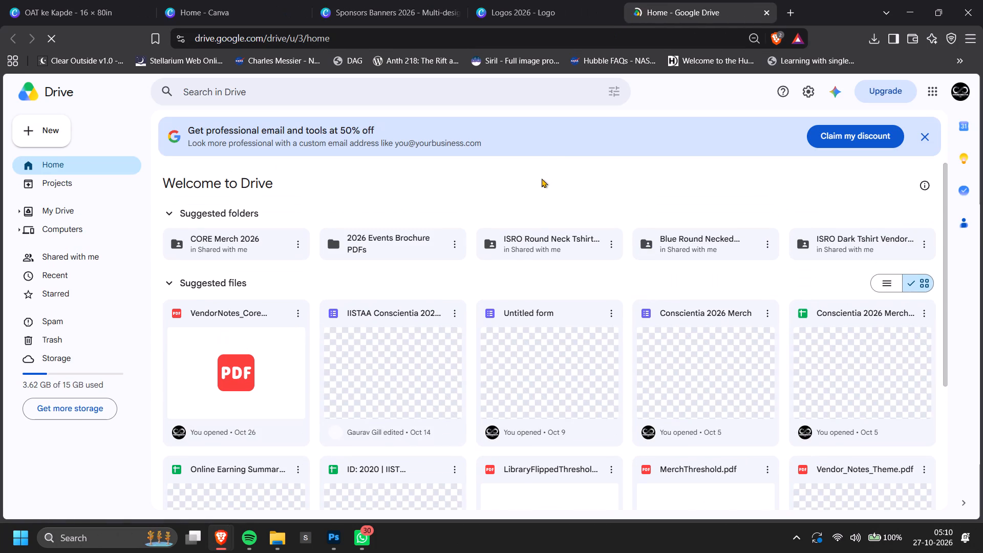
# Open the shared CORE Merch 2026 folder from the suggested folders in Drive.
pyautogui.scroll(-2, 539, 184)
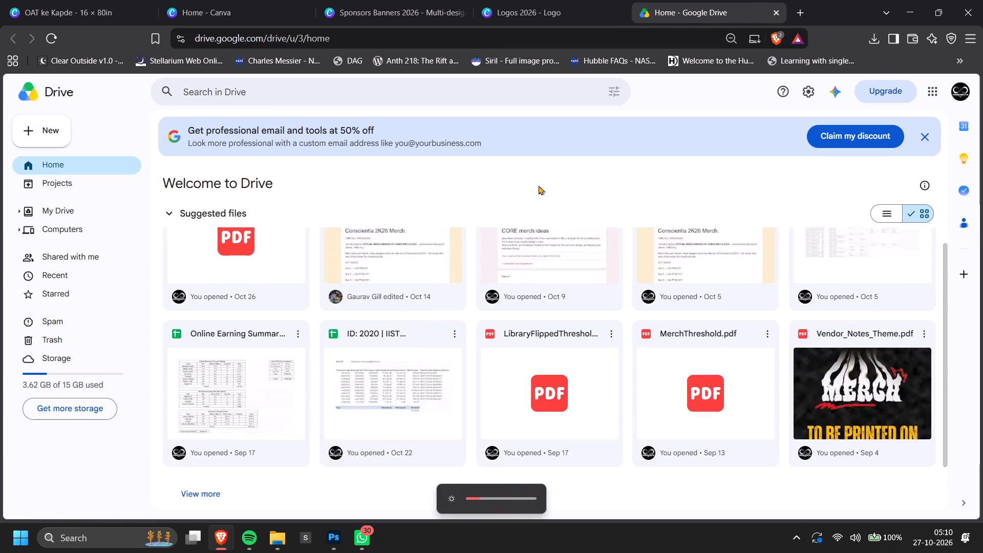
pyautogui.scroll(3, 445, 278)
pyautogui.doubleClick(247, 239)
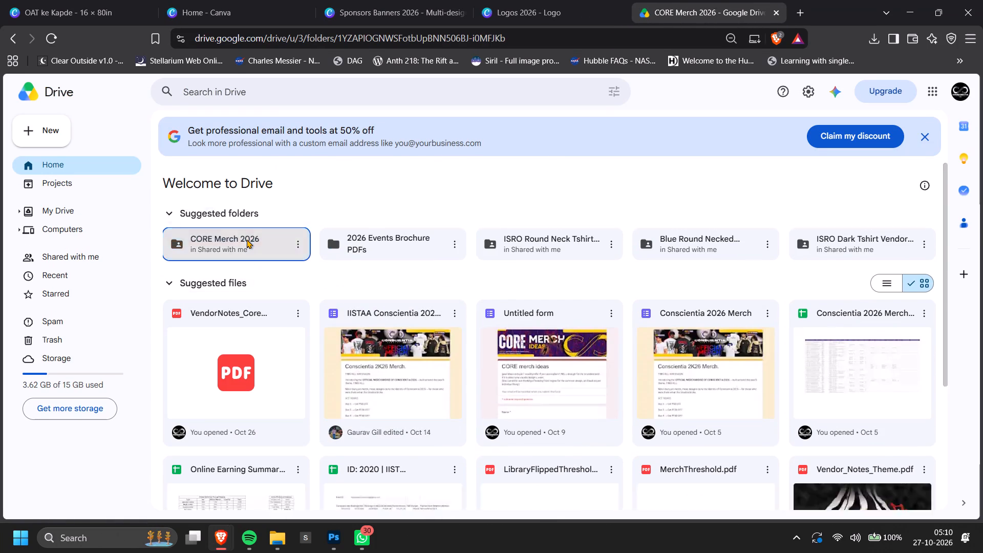
pyautogui.scroll(-2, 479, 348)
pyautogui.click(439, 346)
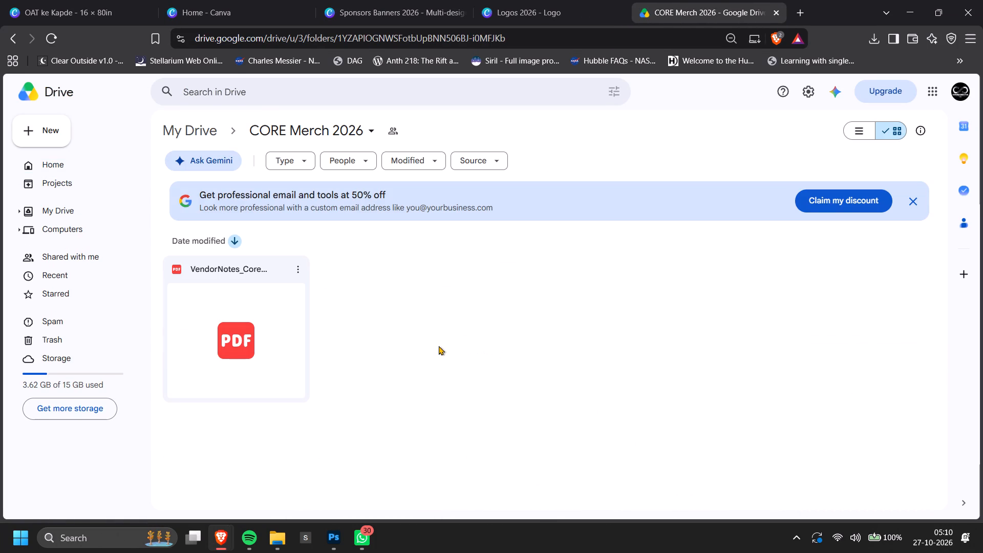
# Upload the 25 selected size-labelled subfolders from the Merch PNGs folder into the CORE Merch 2026 folder on Drive.
pyautogui.click(275, 536)
pyautogui.moveTo(142, 115); pyautogui.dragTo(240, 213)
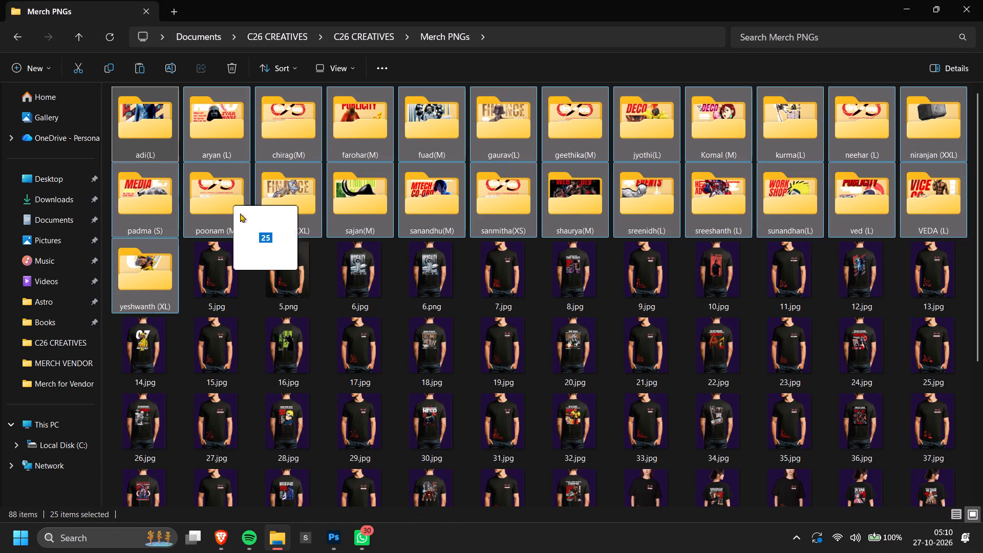
pyautogui.moveTo(240, 213); pyautogui.dragTo(245, 504)
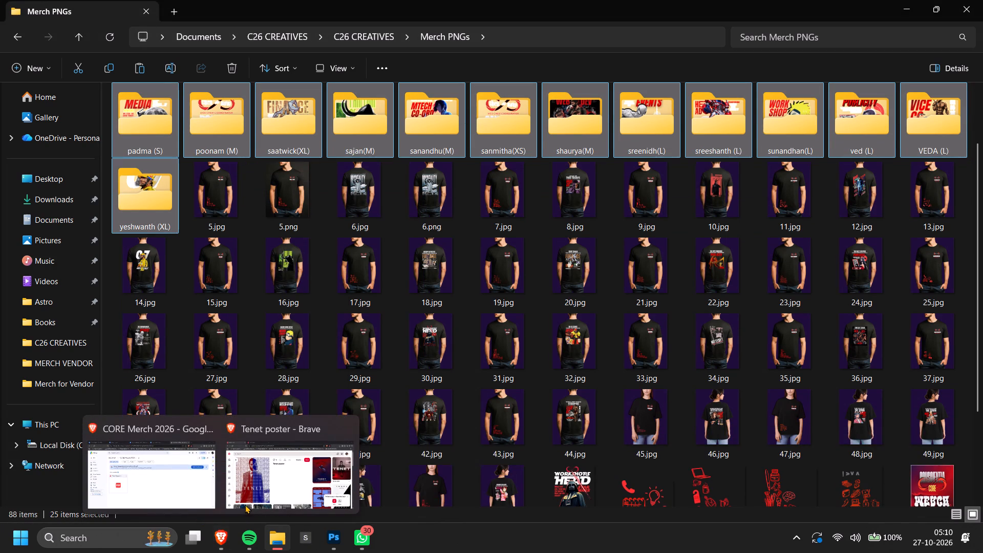
pyautogui.moveTo(245, 504); pyautogui.dragTo(402, 333)
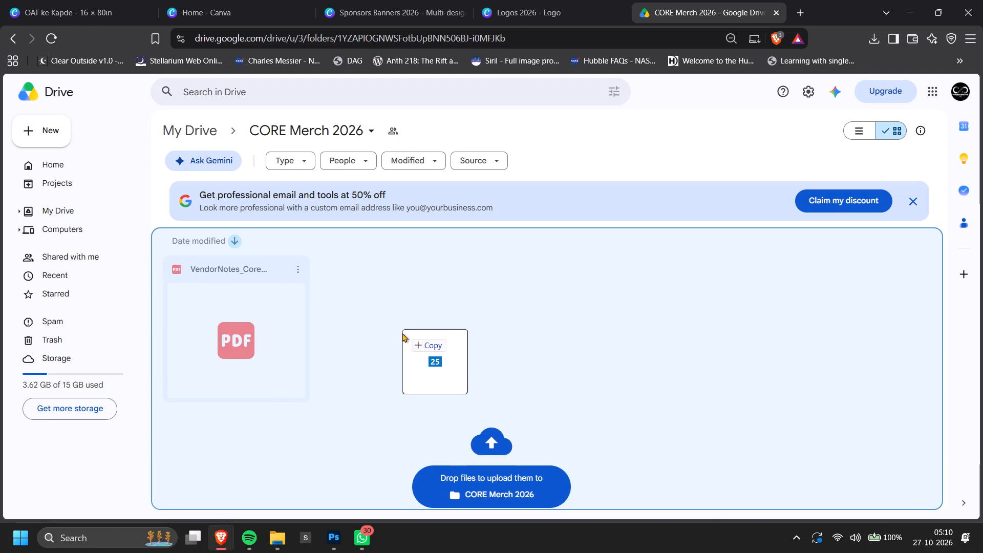
pyautogui.moveTo(402, 333); pyautogui.dragTo(401, 335)
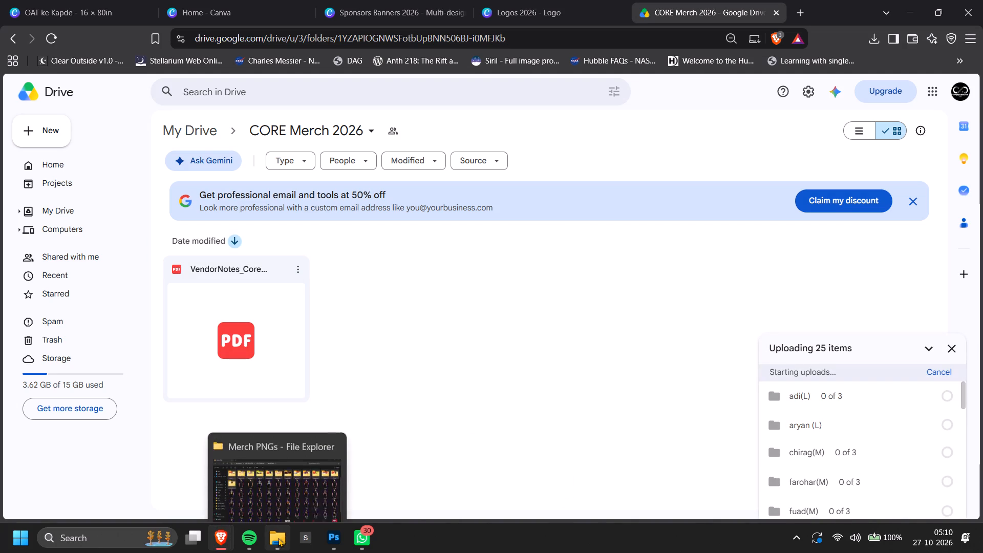
# Return to the Merch PNGs folder in File Explorer and clear the selection of the size-labelled subfolders.
pyautogui.click(279, 538)
pyautogui.scroll(6, 437, 385)
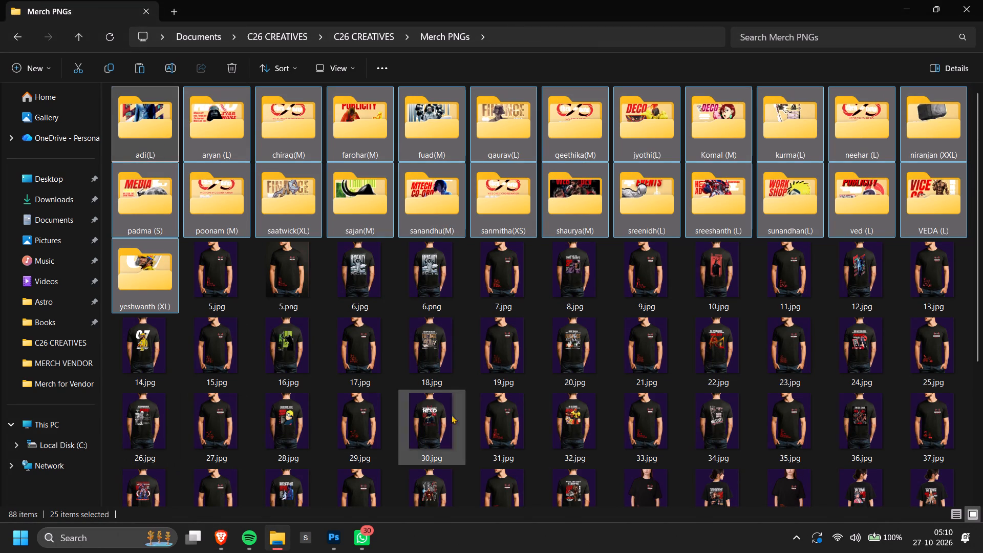
pyautogui.scroll(-4, 522, 407)
pyautogui.click(560, 483)
pyautogui.scroll(3, 560, 483)
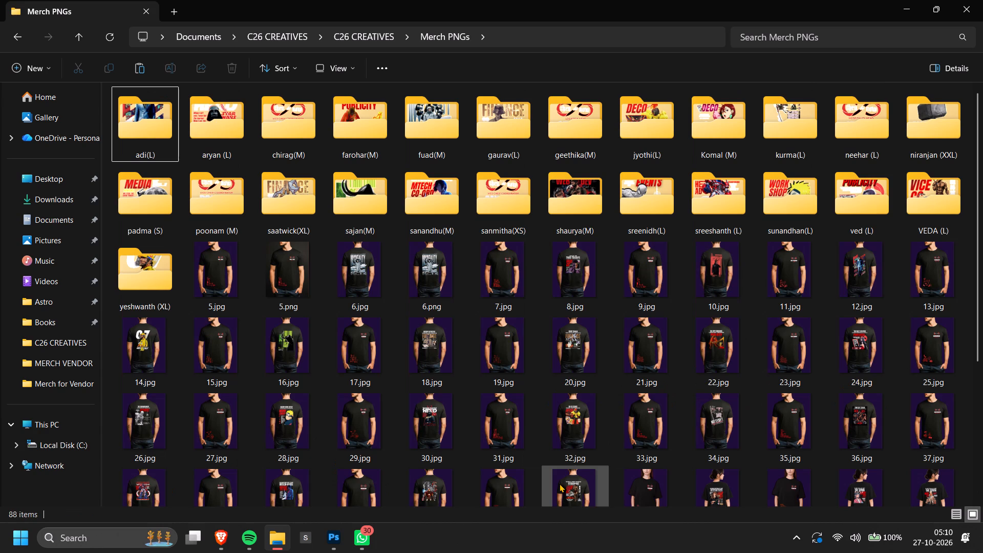
# Close the File Explorer window showing the Merch PNGs folder.
pyautogui.scroll(2, 560, 483)
pyautogui.click(970, 11)
# Look over the folders in CORE Merch 2026 on Drive and check the progress of their upload.
pyautogui.scroll(-2, 555, 435)
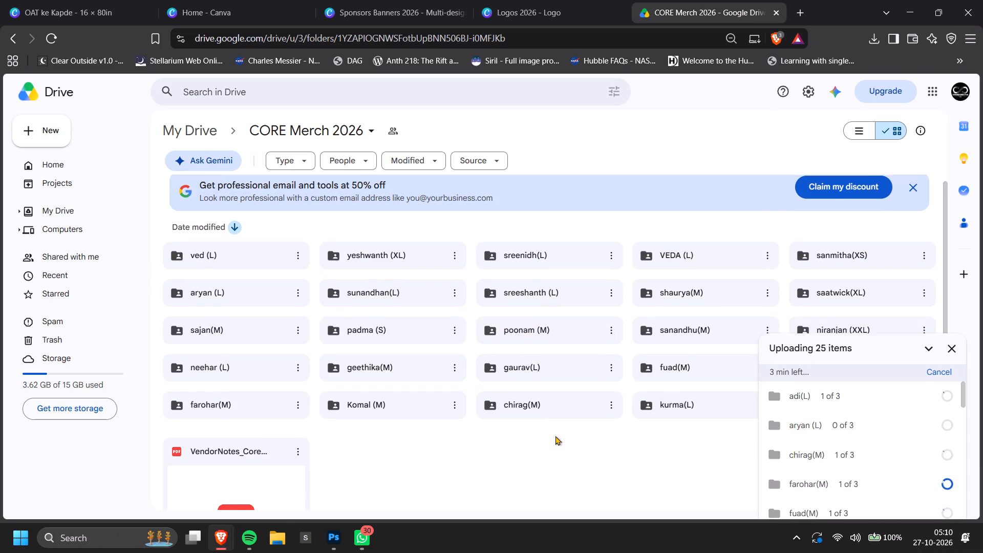
pyautogui.click(494, 432)
pyautogui.scroll(4, 494, 432)
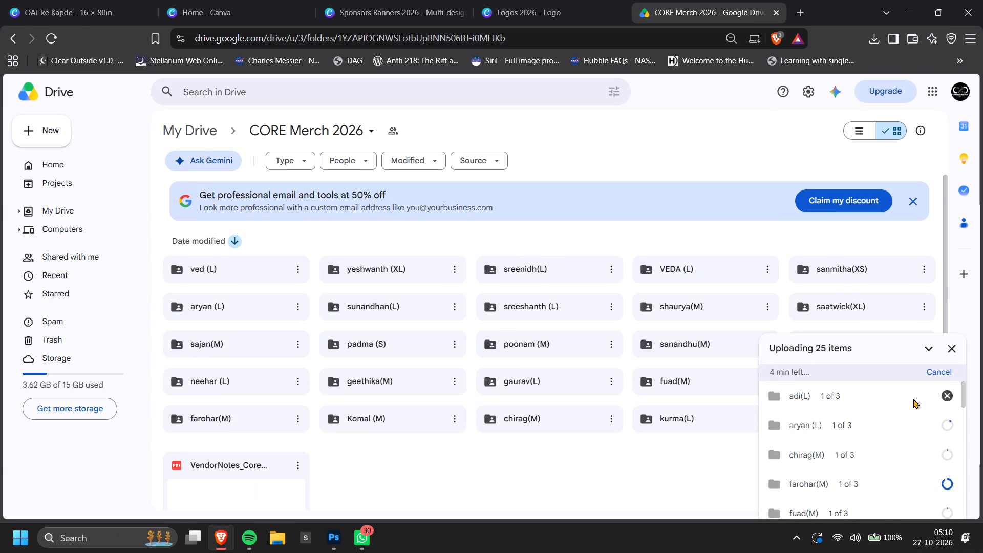
pyautogui.scroll(-13, 848, 440)
pyautogui.scroll(7, 845, 444)
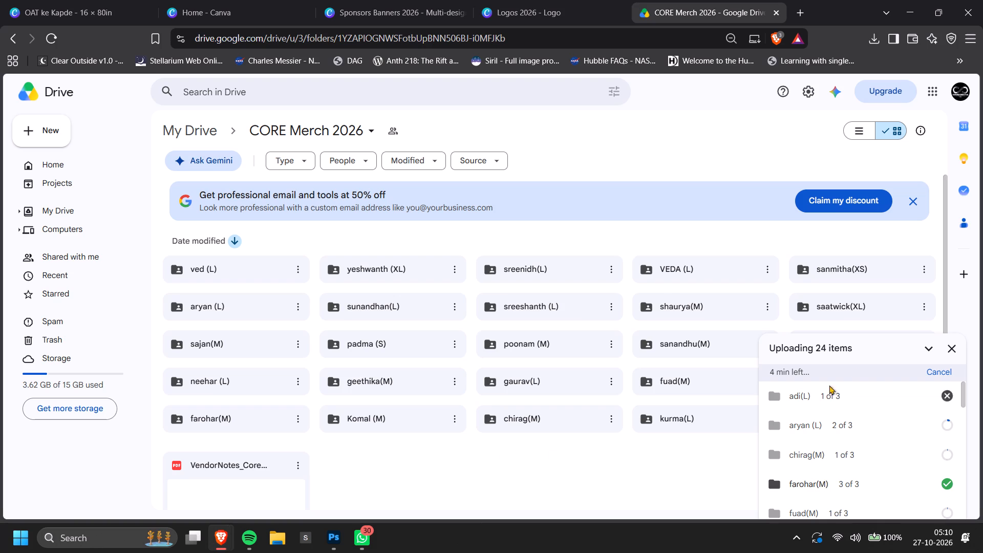
# Collapse the upload progress list so it no longer covers the CORE Merch 2026 folders.
pyautogui.moveTo(854, 353); pyautogui.dragTo(683, 393)
pyautogui.click(930, 355)
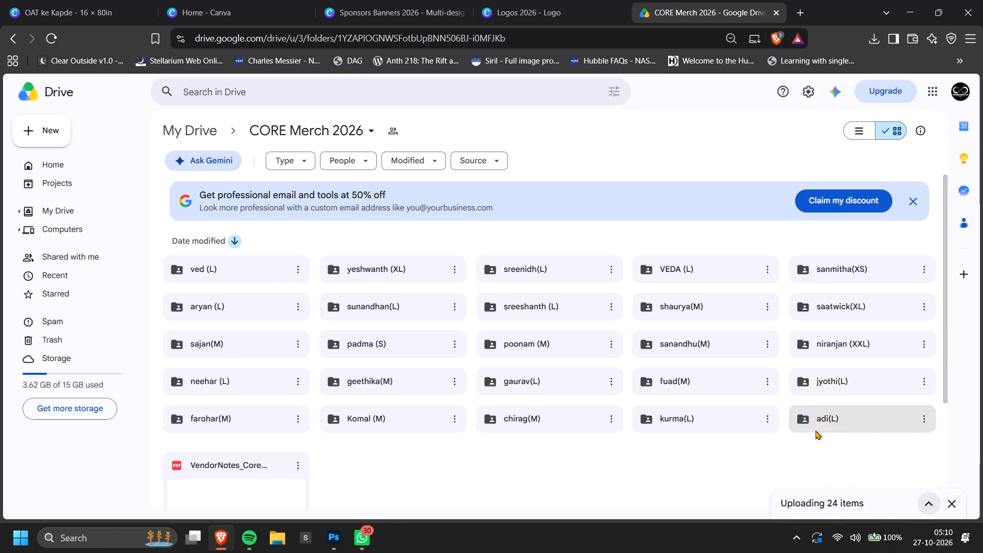
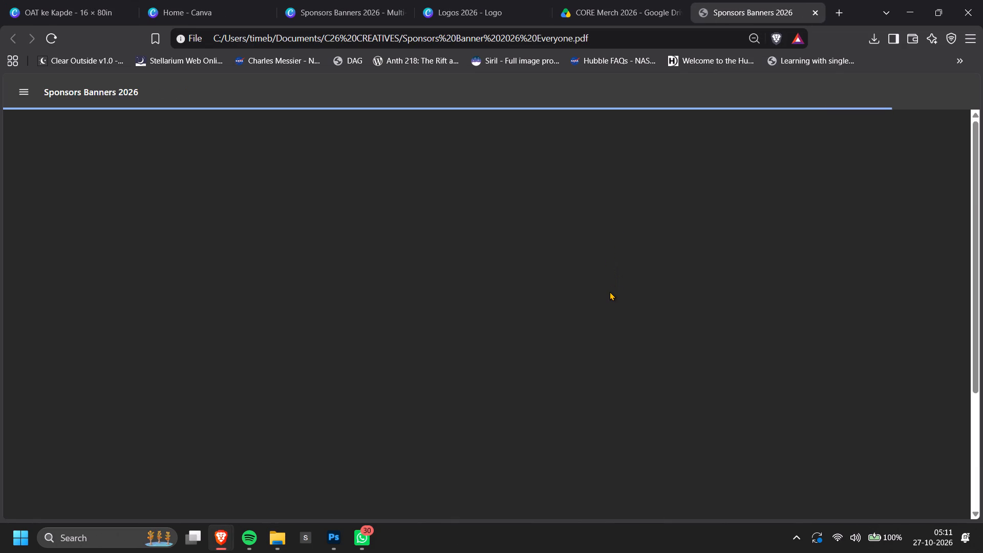
# Check the folder upload in the CORE Merch 2026 Drive folder and return to the Sponsors Banners 2026 PDF.
pyautogui.click(640, 0)
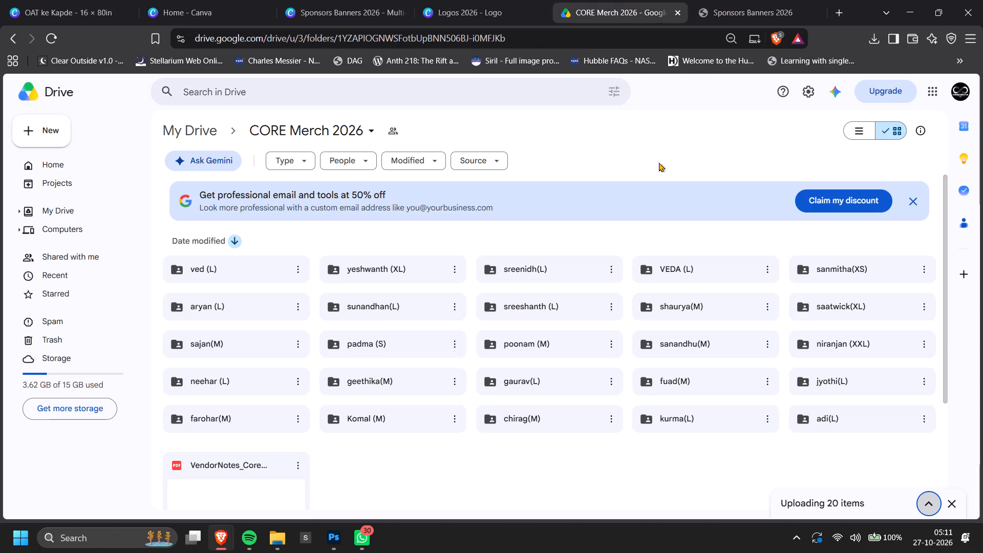
pyautogui.click(705, 0)
pyautogui.keyDown('ctrl'); pyautogui.scroll(-2, 543, 311); pyautogui.keyUp('ctrl')
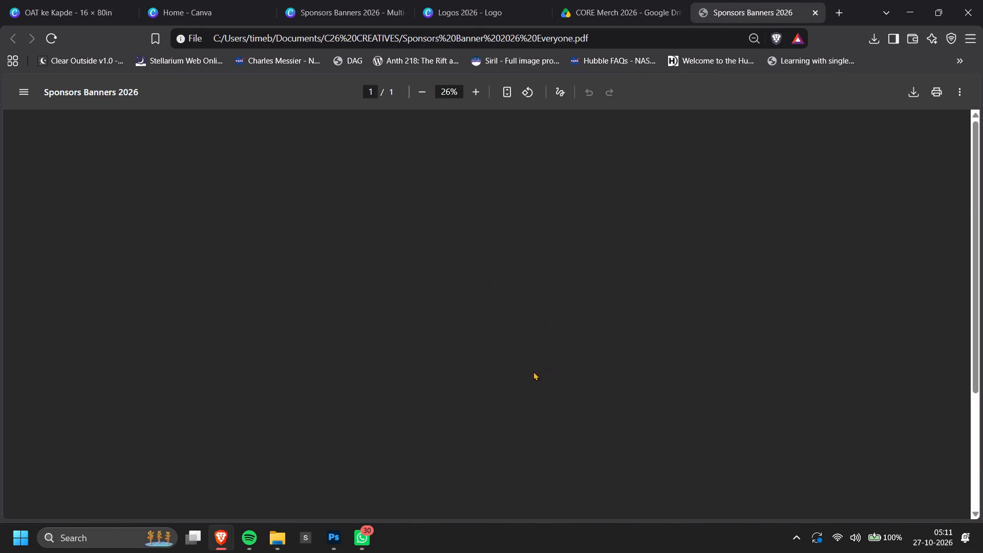
# Switch to Photoshop and examine the Franklin's Lectures banner document.
pyautogui.click(339, 531)
pyautogui.scroll(-2, 636, 285)
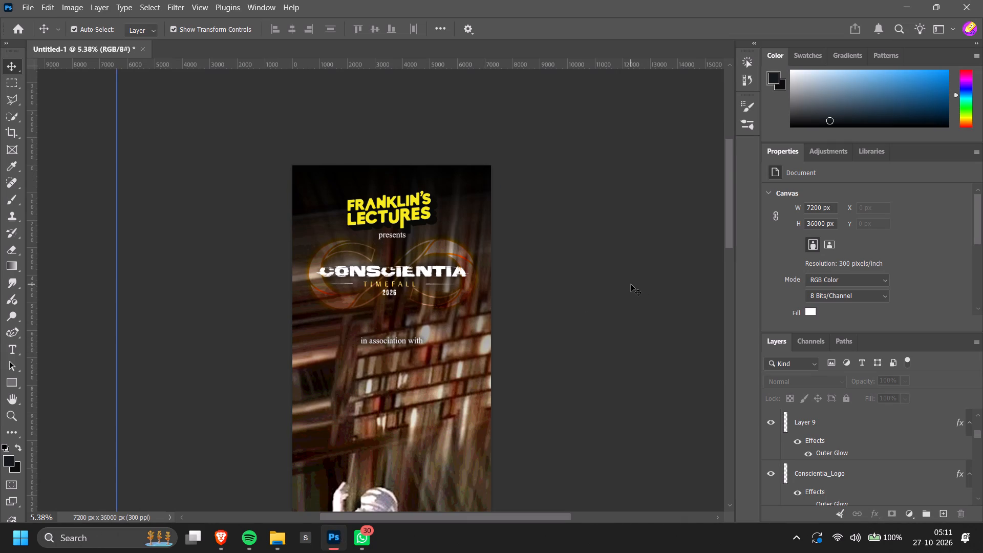
# Set the blend mode of the outer glow on Layer 9, the infinity logo, to Hard Light.
pyautogui.click(631, 284)
pyautogui.click(457, 253)
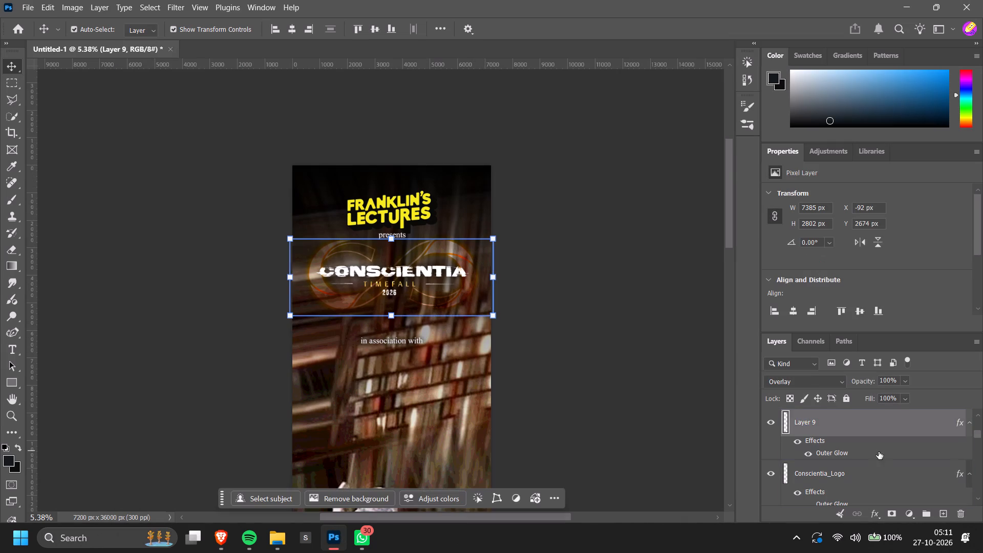
pyautogui.doubleClick(842, 455)
pyautogui.click(732, 257)
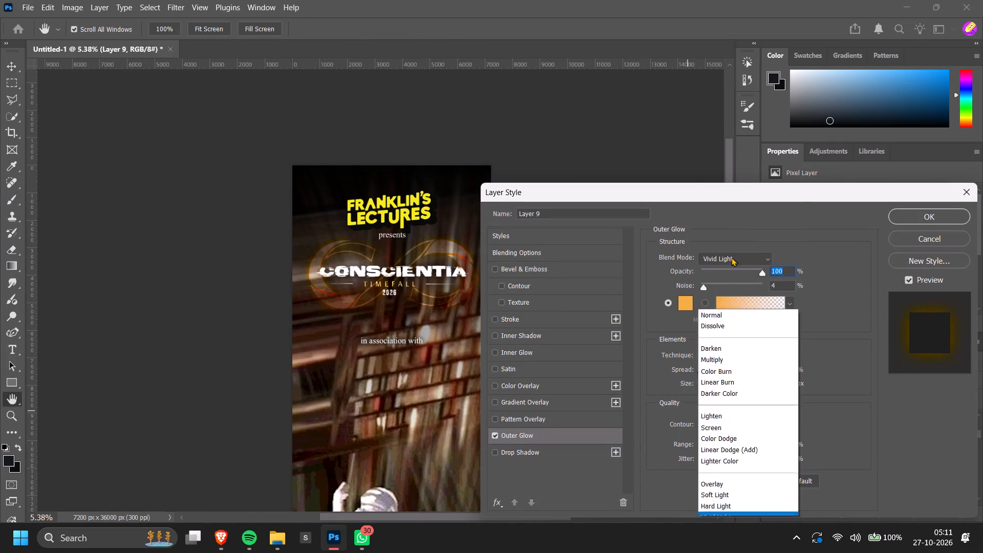
pyautogui.click(736, 352)
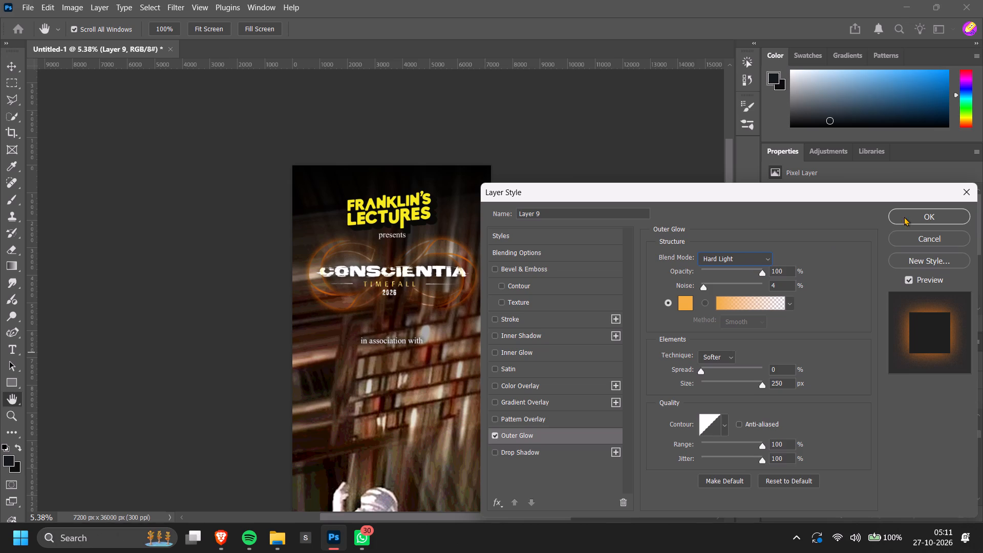
pyautogui.click(929, 209)
# Duplicate Layer 9 to place a second glowing infinity logo over the original.
pyautogui.keyDown('alt'); pyautogui.moveTo(848, 427); pyautogui.dragTo(854, 415); pyautogui.keyUp('alt')
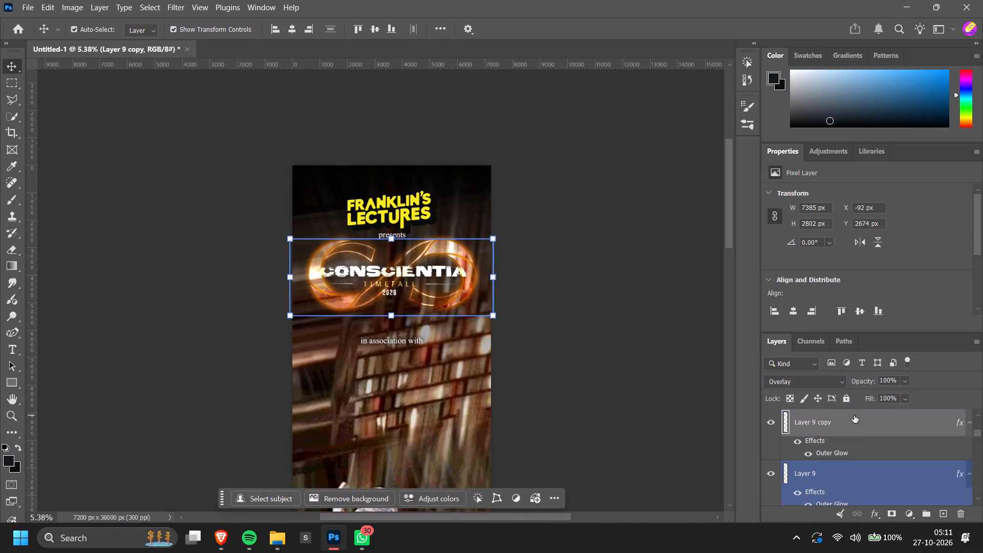
pyautogui.click(596, 302)
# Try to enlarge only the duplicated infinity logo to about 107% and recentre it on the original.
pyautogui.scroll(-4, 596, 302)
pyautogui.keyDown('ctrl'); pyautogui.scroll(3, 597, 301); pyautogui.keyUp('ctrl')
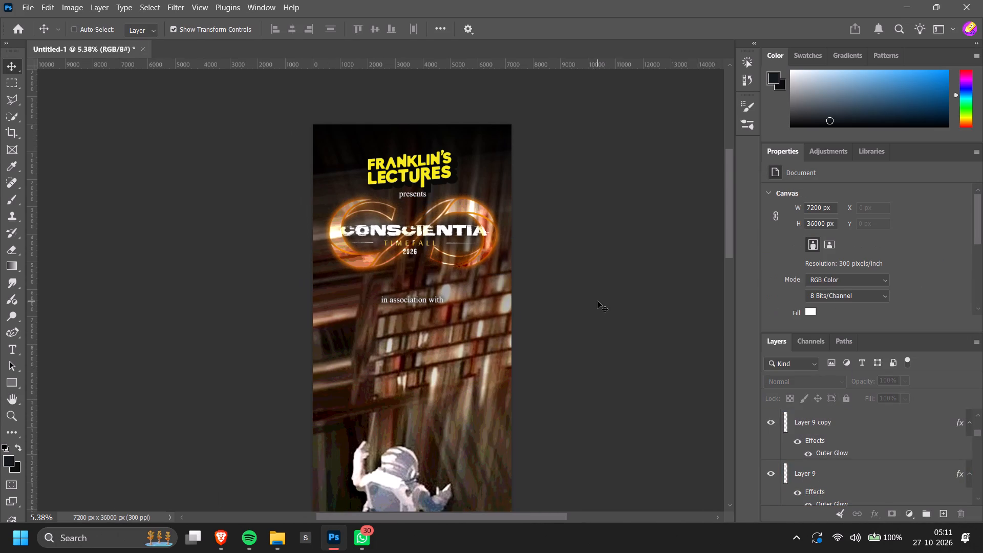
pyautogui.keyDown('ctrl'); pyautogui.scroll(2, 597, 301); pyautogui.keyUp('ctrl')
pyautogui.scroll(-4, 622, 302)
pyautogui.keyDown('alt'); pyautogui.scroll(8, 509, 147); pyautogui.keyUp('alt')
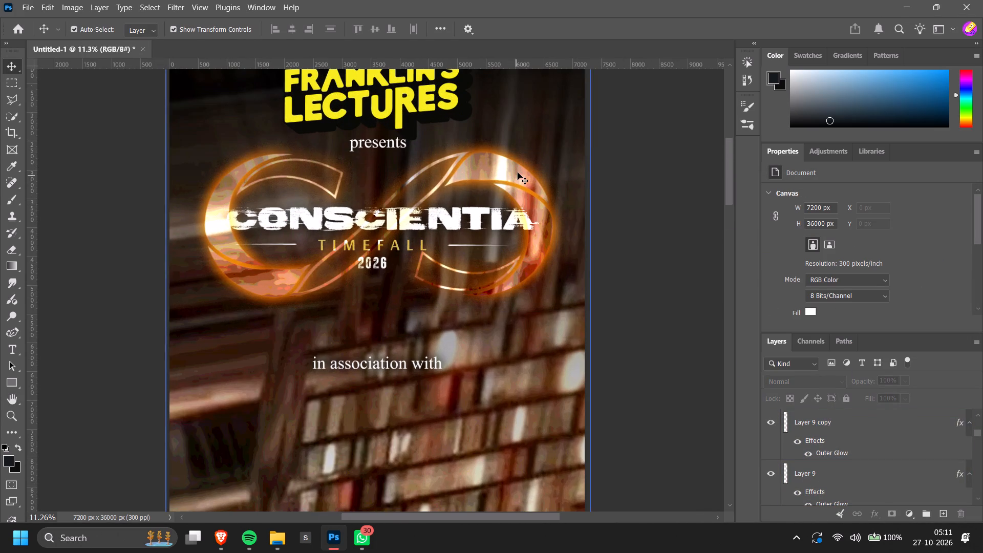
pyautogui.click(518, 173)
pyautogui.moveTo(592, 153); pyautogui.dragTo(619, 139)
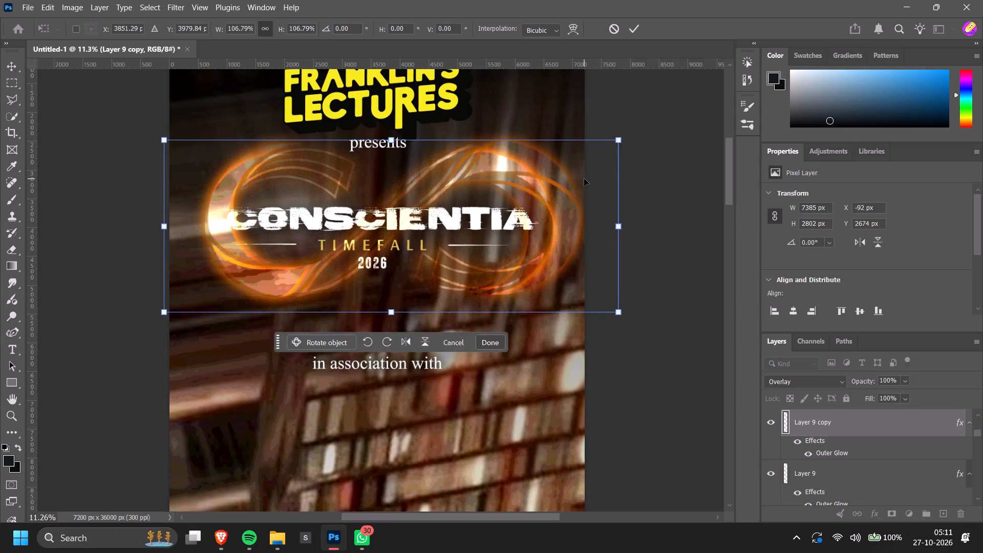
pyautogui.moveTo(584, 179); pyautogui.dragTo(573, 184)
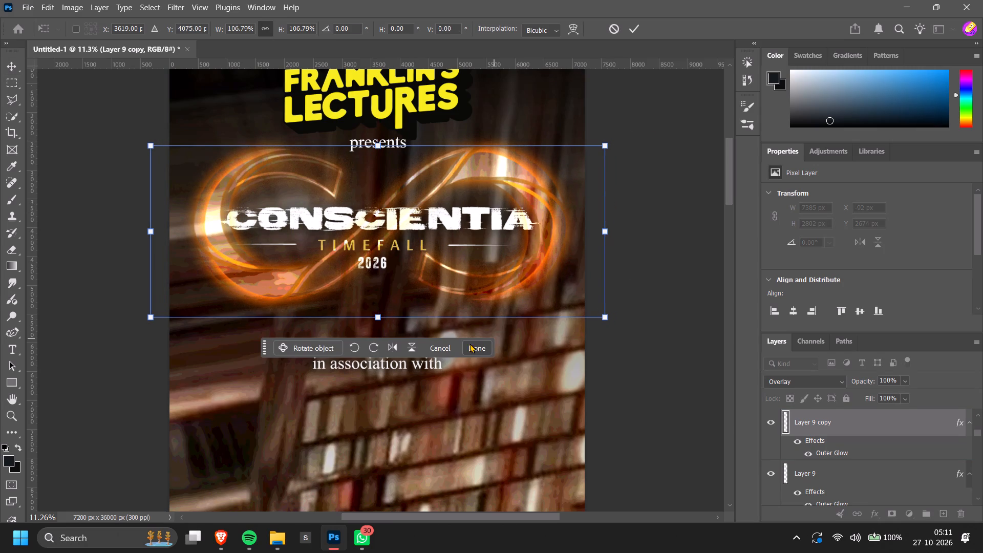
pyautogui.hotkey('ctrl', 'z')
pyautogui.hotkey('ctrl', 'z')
# Scale Layer 9 and Layer 9 copy together to about 108% and centre them horizontally behind the Conscientia title.
pyautogui.keyDown('shift'); pyautogui.click(851, 478); pyautogui.keyUp('shift')
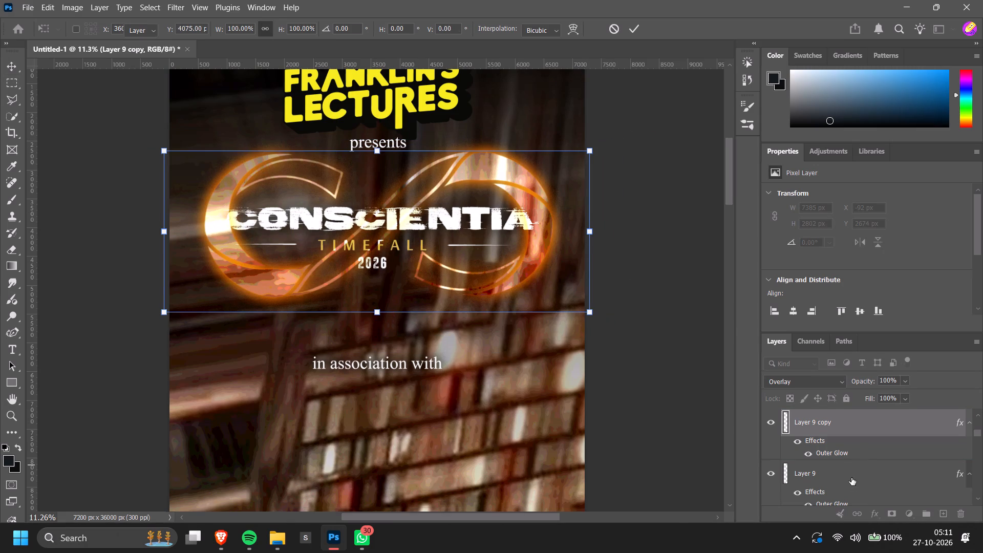
pyautogui.moveTo(592, 311); pyautogui.dragTo(625, 328)
pyautogui.moveTo(599, 314); pyautogui.dragTo(589, 311)
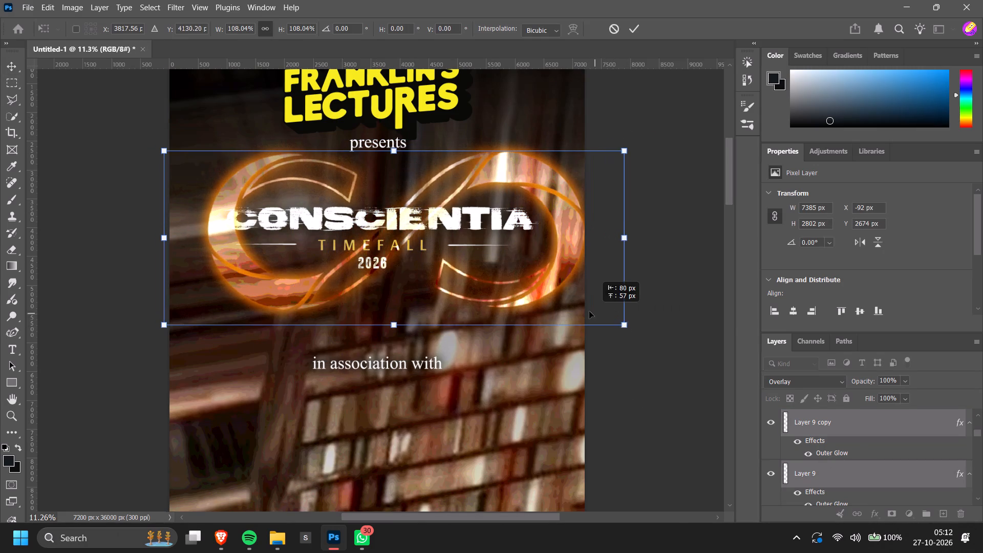
pyautogui.moveTo(589, 311); pyautogui.dragTo(584, 306)
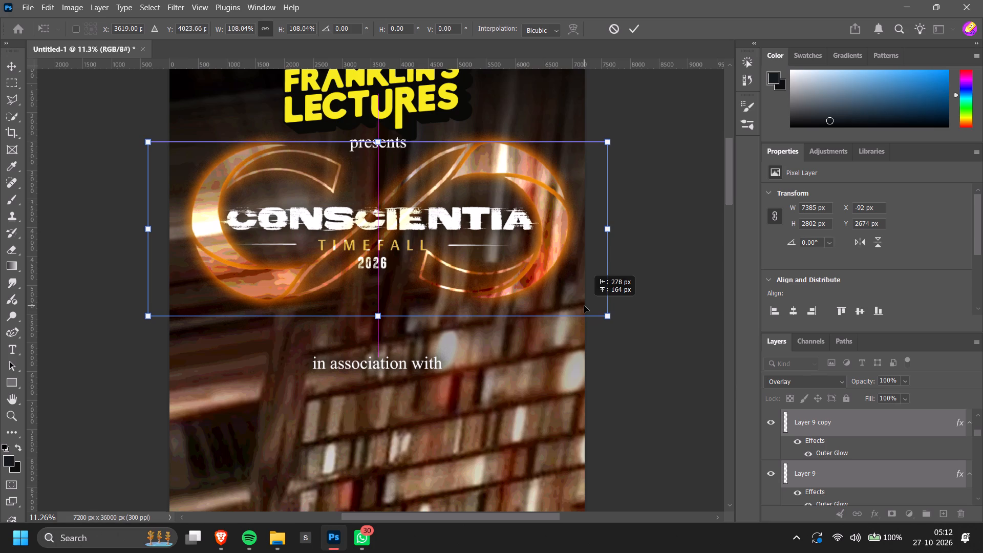
pyautogui.moveTo(584, 306); pyautogui.dragTo(584, 306)
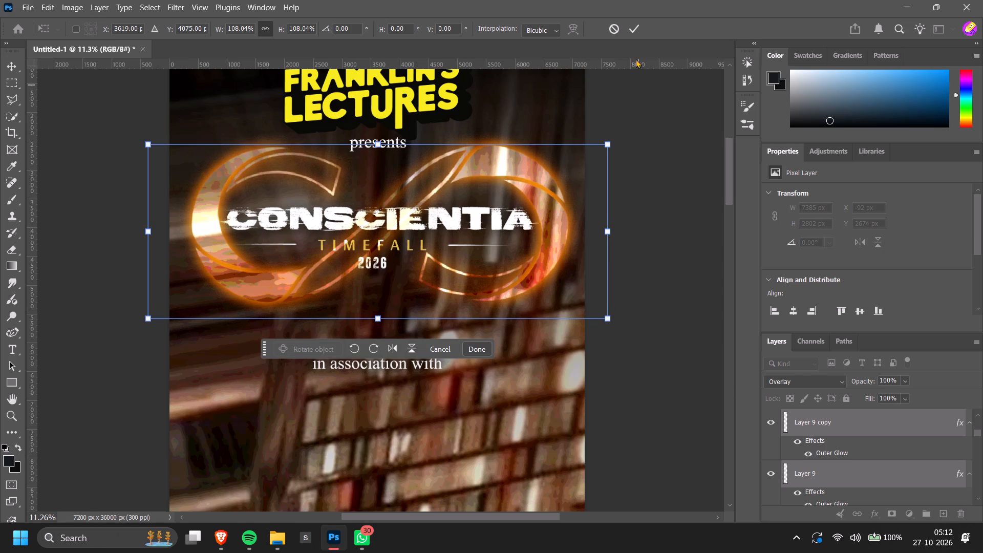
pyautogui.click(630, 26)
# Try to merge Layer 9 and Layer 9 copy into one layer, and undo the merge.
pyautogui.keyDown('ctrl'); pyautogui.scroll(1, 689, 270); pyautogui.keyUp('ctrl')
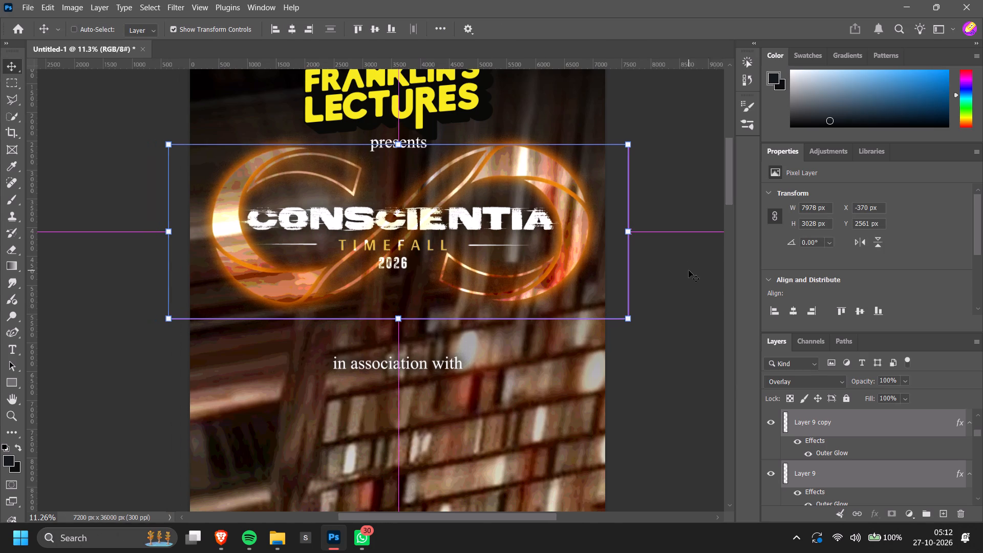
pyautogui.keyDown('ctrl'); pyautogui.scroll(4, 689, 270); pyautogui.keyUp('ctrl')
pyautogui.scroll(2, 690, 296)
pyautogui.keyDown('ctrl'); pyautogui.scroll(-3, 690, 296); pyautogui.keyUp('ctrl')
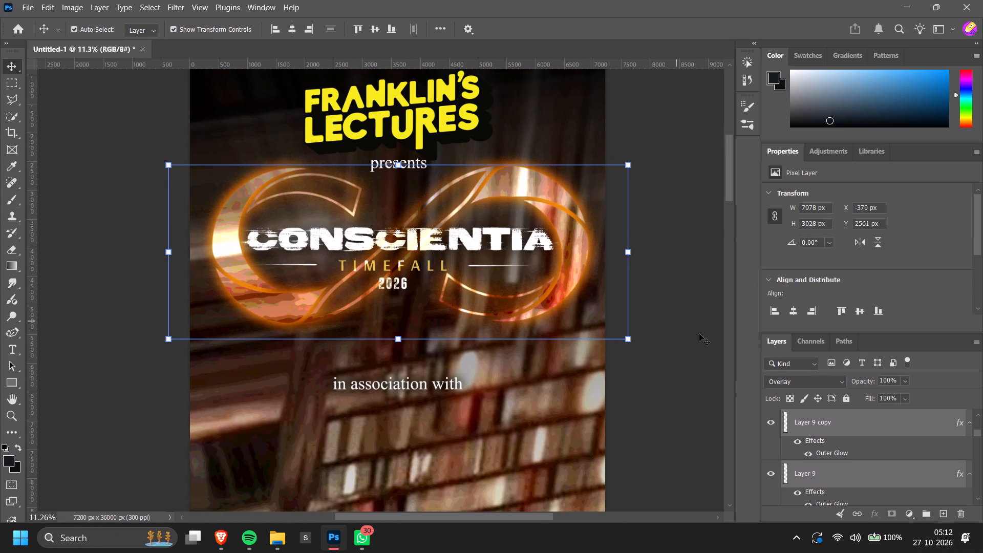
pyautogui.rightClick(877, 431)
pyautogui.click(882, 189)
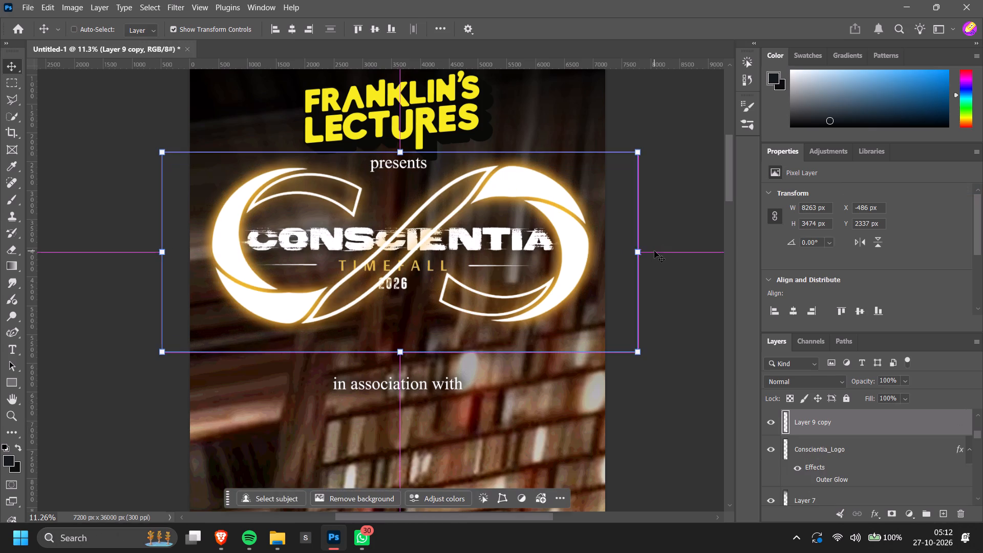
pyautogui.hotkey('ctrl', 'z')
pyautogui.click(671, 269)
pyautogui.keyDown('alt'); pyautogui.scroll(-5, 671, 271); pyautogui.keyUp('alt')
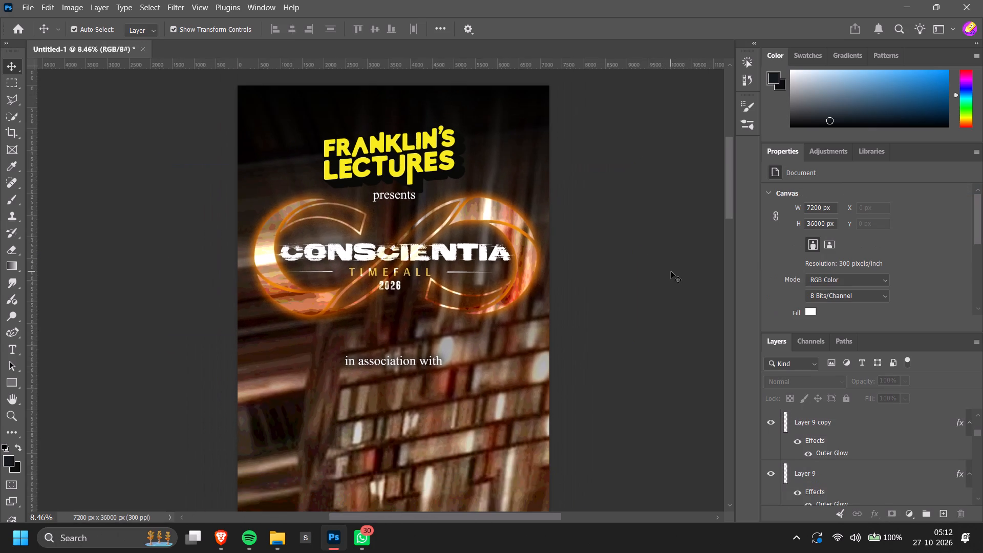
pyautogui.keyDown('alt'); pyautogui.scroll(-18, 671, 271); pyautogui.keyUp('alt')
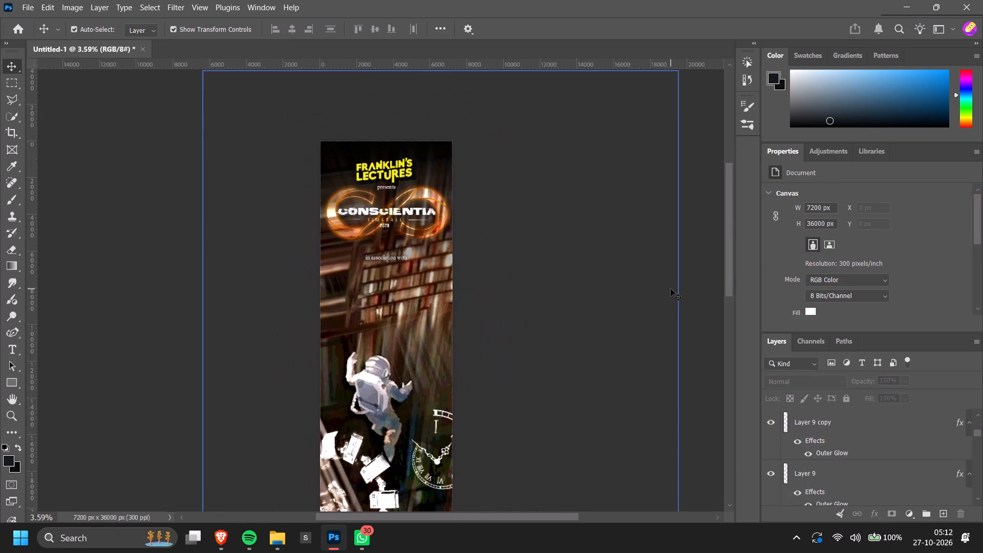
# Switch to the browser and examine the Sponsors Banners 2026 PDF from its header down to the sponsor logos.
pyautogui.hotkey('alt', 'Tab')
pyautogui.scroll(-2, 671, 289)
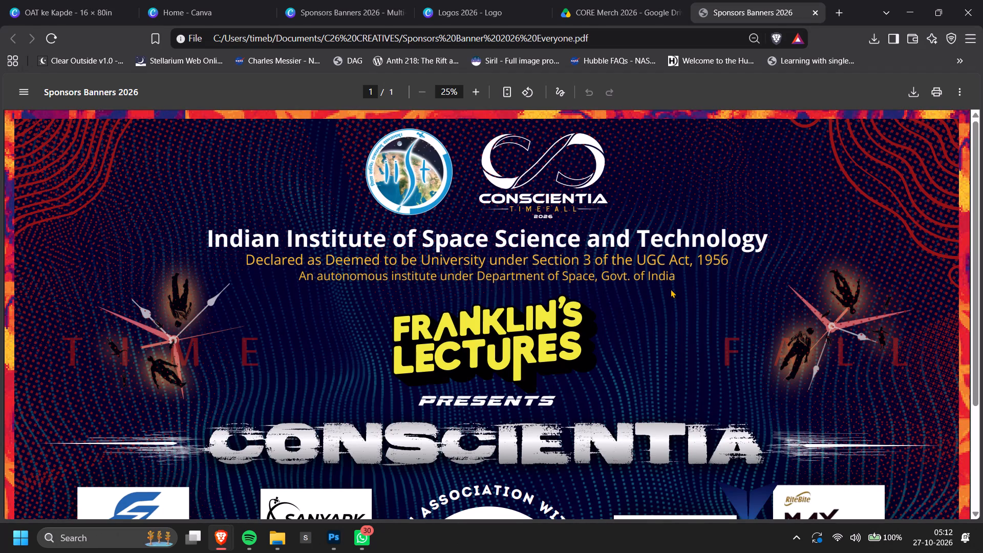
pyautogui.keyDown('ctrl'); pyautogui.scroll(-2, 671, 289); pyautogui.keyUp('ctrl')
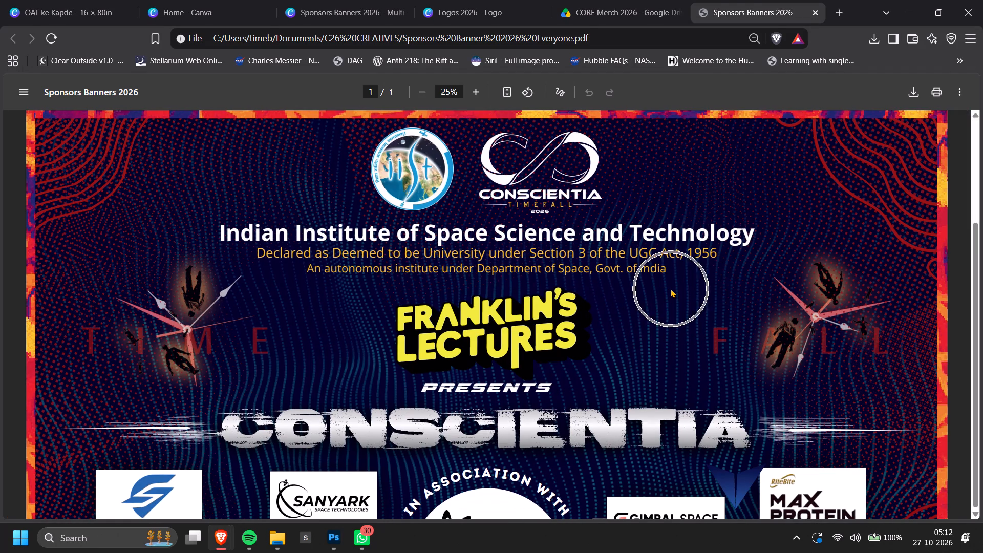
pyautogui.hotkey('alt', 'Tab')
pyautogui.hotkey('alt', 'Tab')
pyautogui.hotkey('alt', 'Tab')
pyautogui.hotkey('alt', 'Tab')
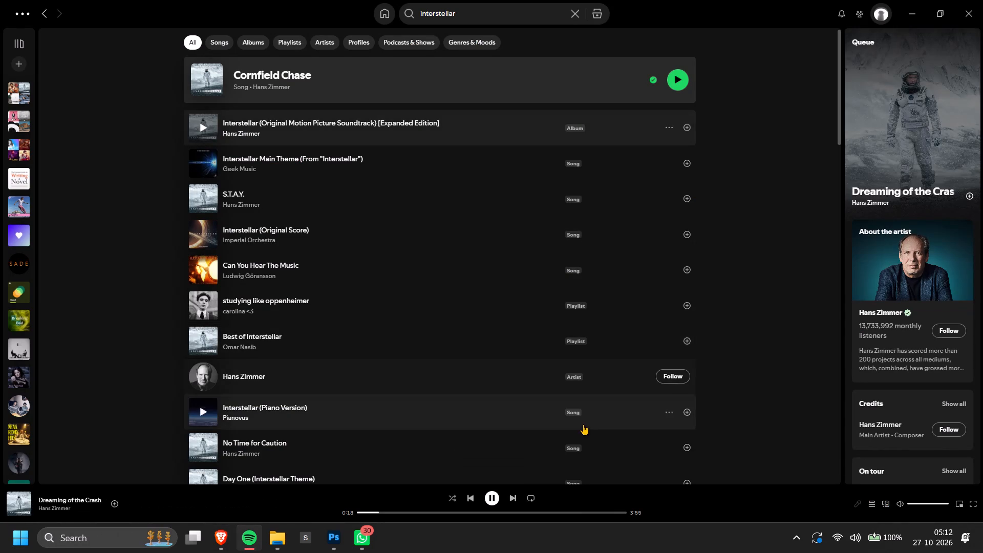
pyautogui.hotkey('alt', 'Tab')
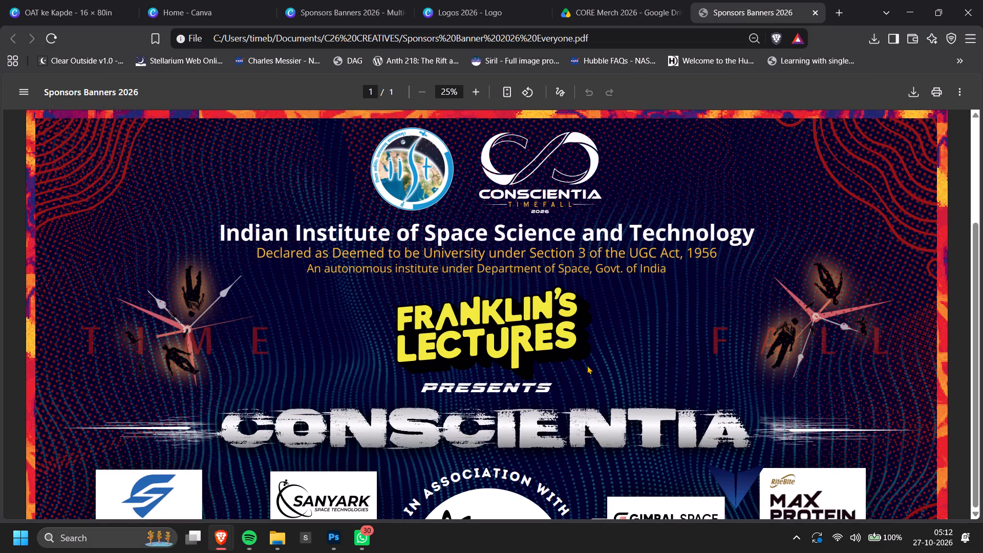
pyautogui.scroll(-4, 625, 288)
pyautogui.scroll(4, 625, 288)
pyautogui.click(625, 288)
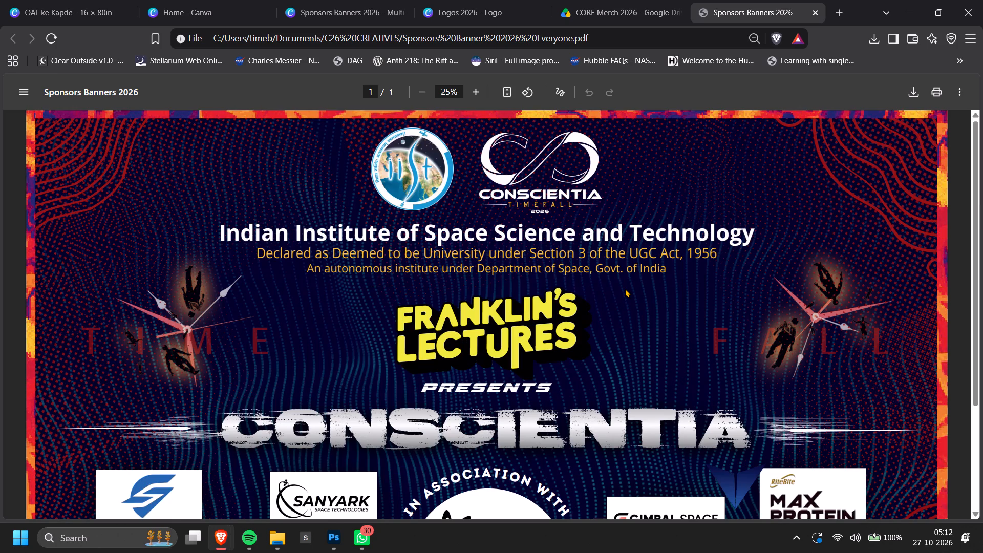
pyautogui.scroll(-2, 625, 288)
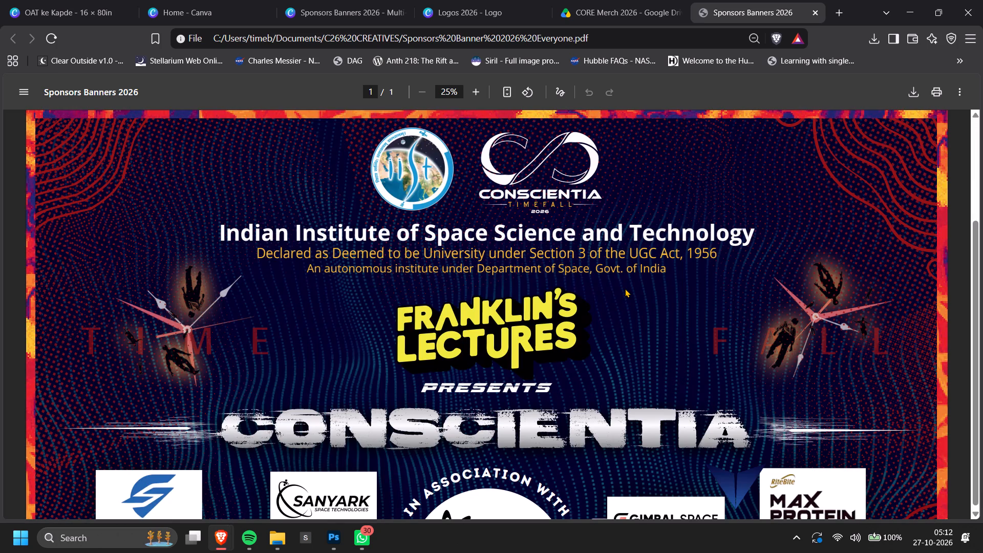
pyautogui.scroll(-1, 625, 288)
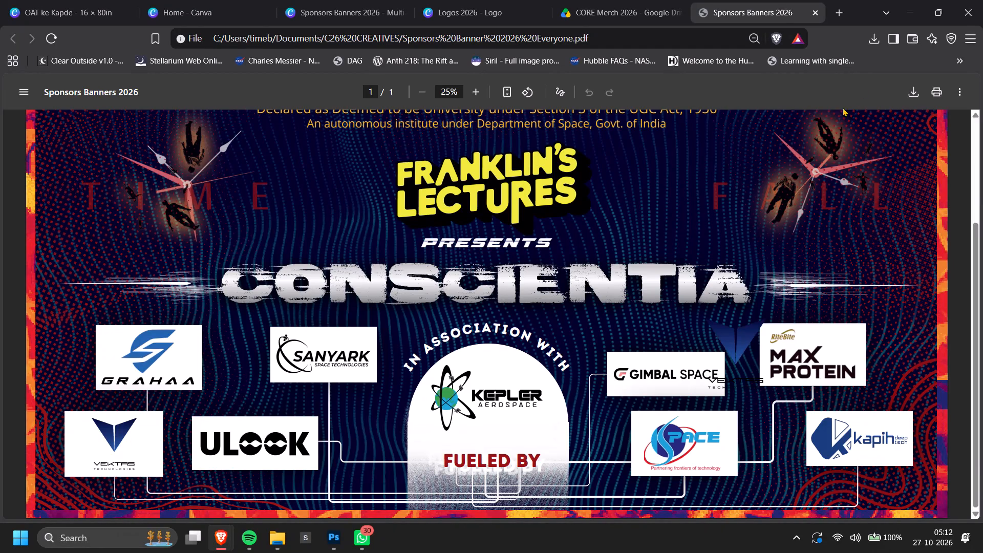
# Close the Sponsors Banners PDF and open the Sponsors Banners 2026 design in Canva.
pyautogui.doubleClick(809, 15)
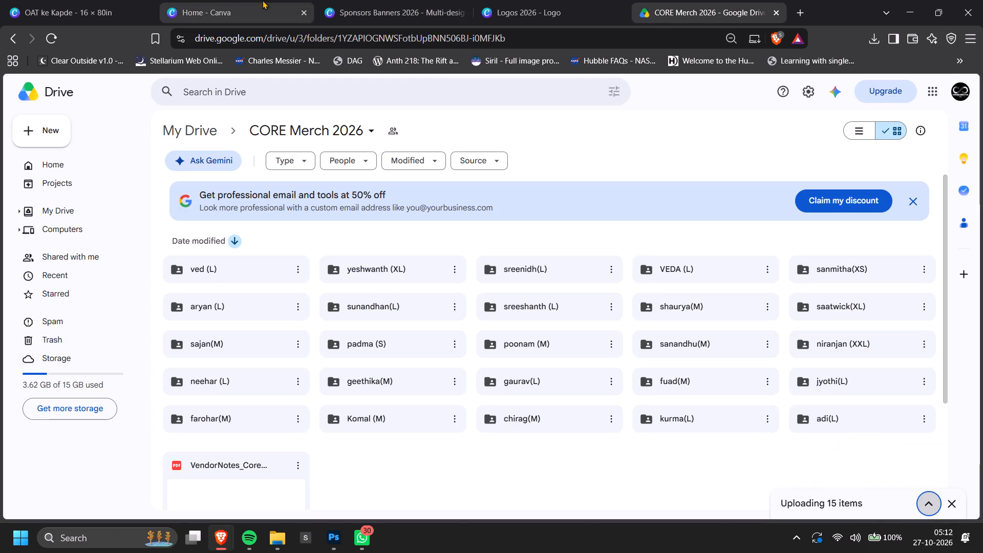
pyautogui.click(443, 0)
# Delete the white duplicate text behind the red FUELED BY label on page 1 of the banner.
pyautogui.scroll(-2, 901, 334)
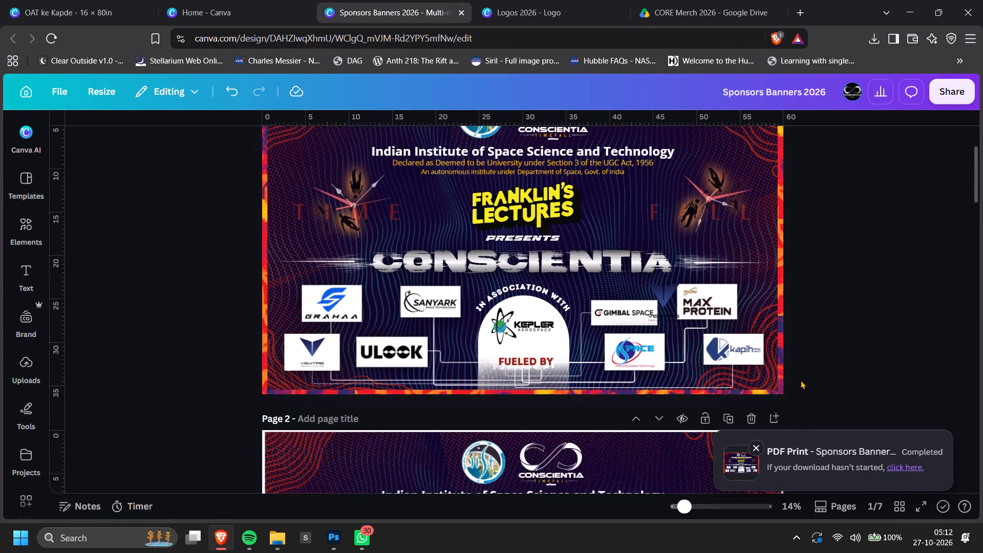
pyautogui.keyDown('ctrl'); pyautogui.scroll(7, 553, 318); pyautogui.keyUp('ctrl')
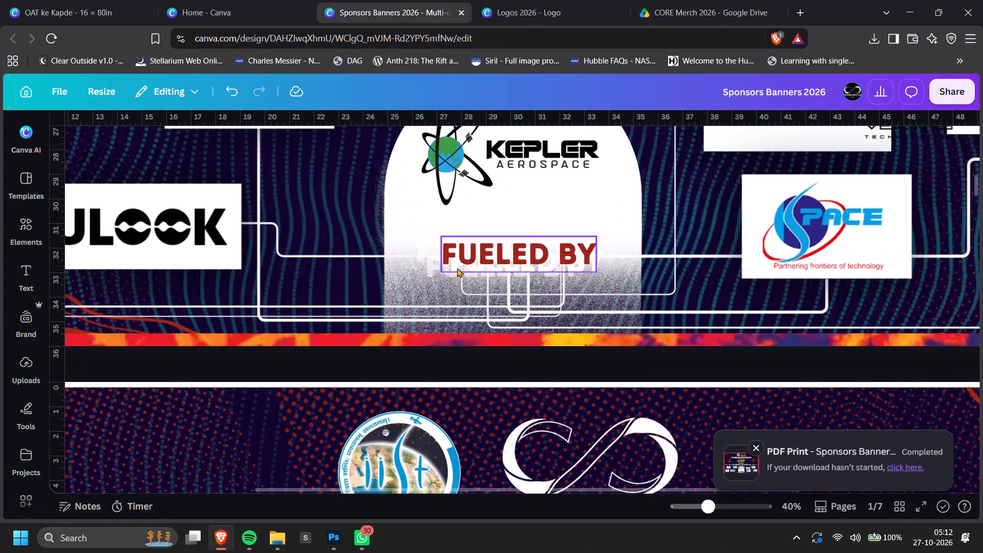
pyautogui.click(451, 274)
pyautogui.press('BackSpace')
pyautogui.click(488, 275)
pyautogui.press('BackSpace')
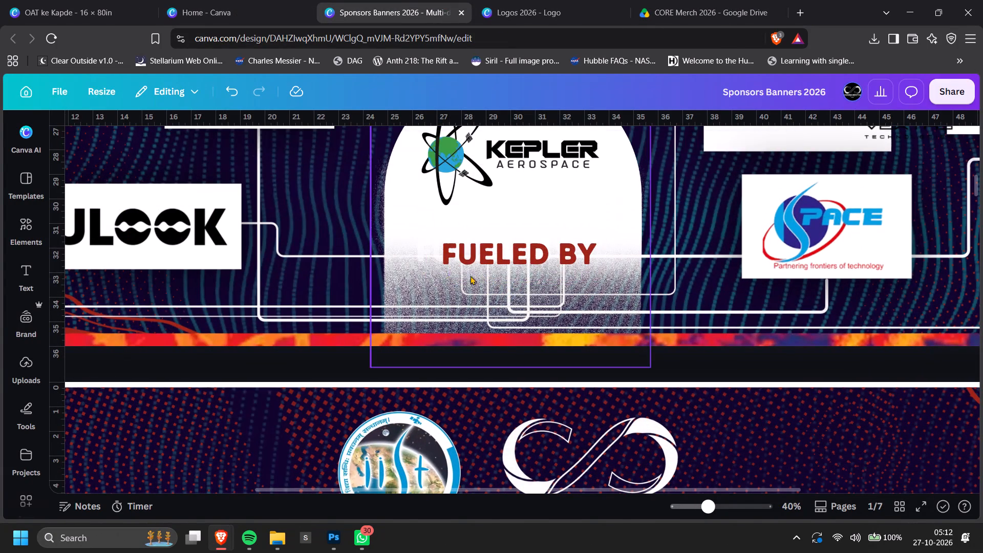
pyautogui.click(434, 259)
pyautogui.press('BackSpace')
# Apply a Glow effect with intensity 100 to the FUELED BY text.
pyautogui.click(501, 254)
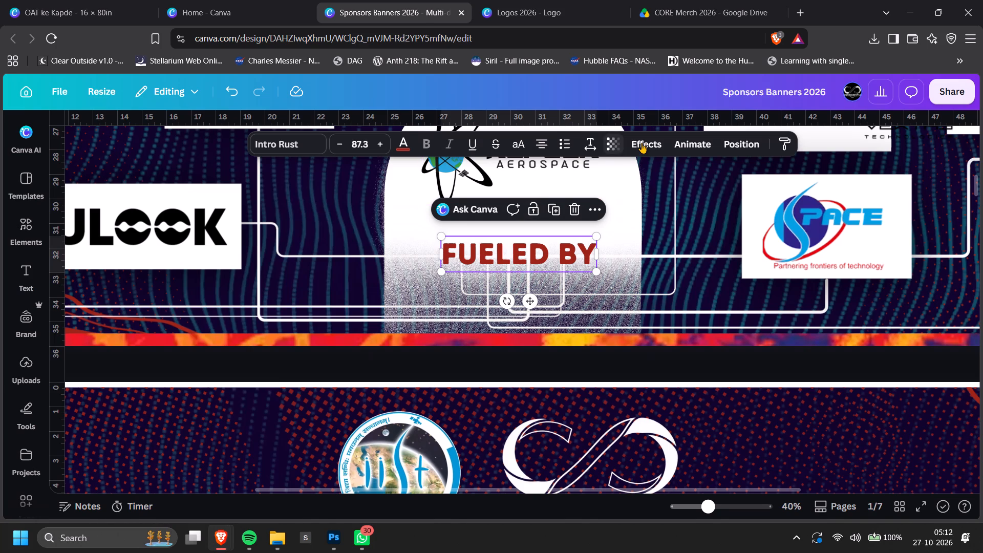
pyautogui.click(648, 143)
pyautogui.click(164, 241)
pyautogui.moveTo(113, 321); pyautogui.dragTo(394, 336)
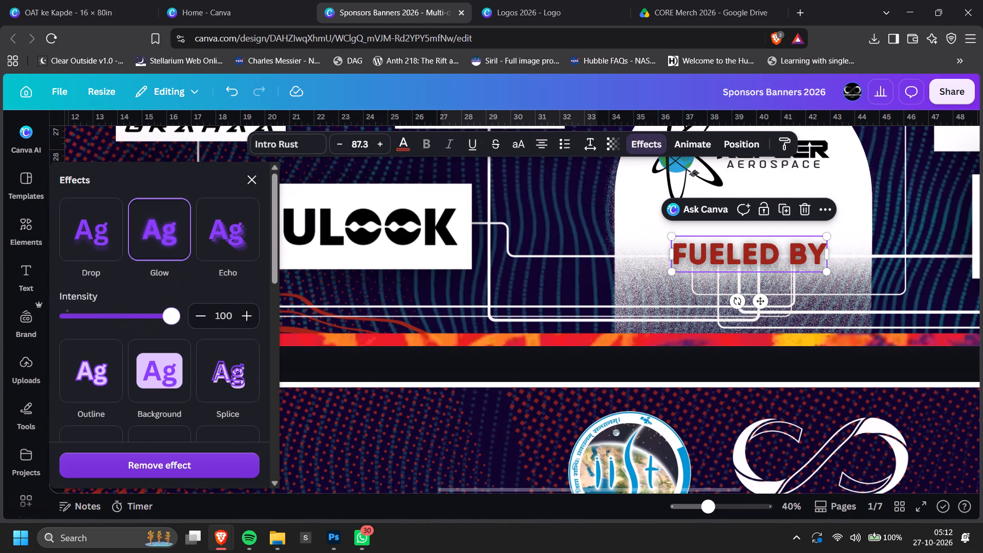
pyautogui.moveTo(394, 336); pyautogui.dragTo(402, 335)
# Replace the FUELED BY text's Glow with a Drop effect, setting direction to 57 and offset to 100.
pyautogui.click(110, 246)
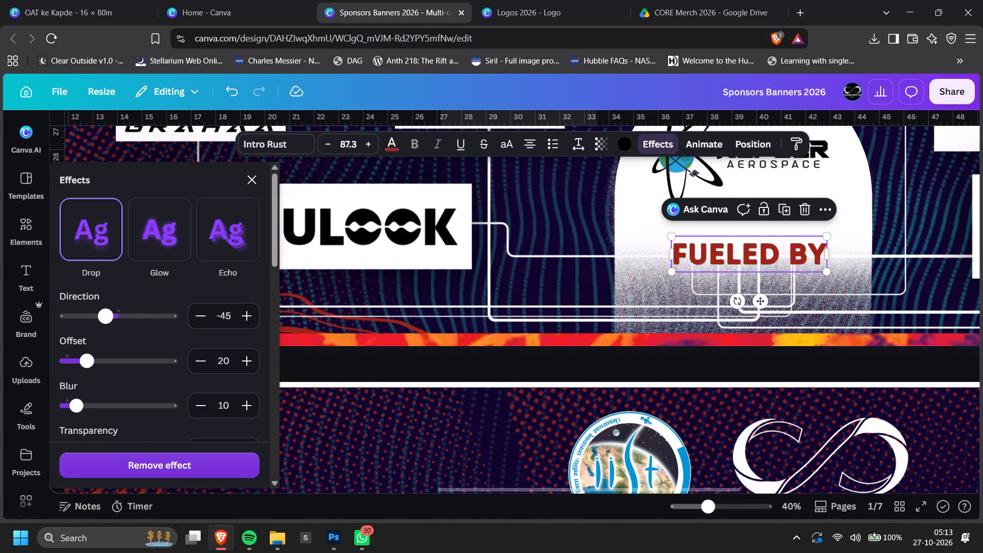
pyautogui.moveTo(111, 317); pyautogui.dragTo(123, 312)
pyautogui.moveTo(89, 370); pyautogui.dragTo(145, 377)
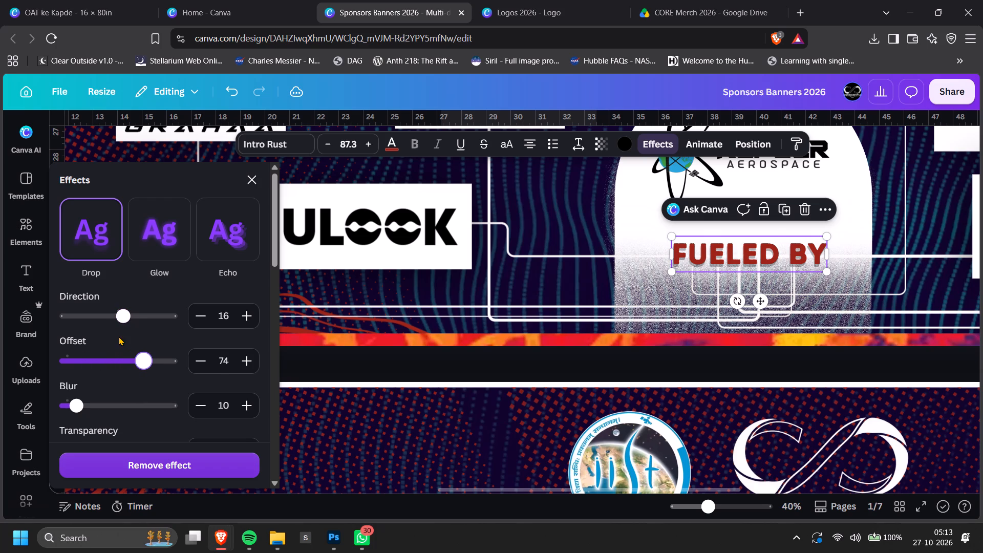
pyautogui.moveTo(125, 317); pyautogui.dragTo(132, 313)
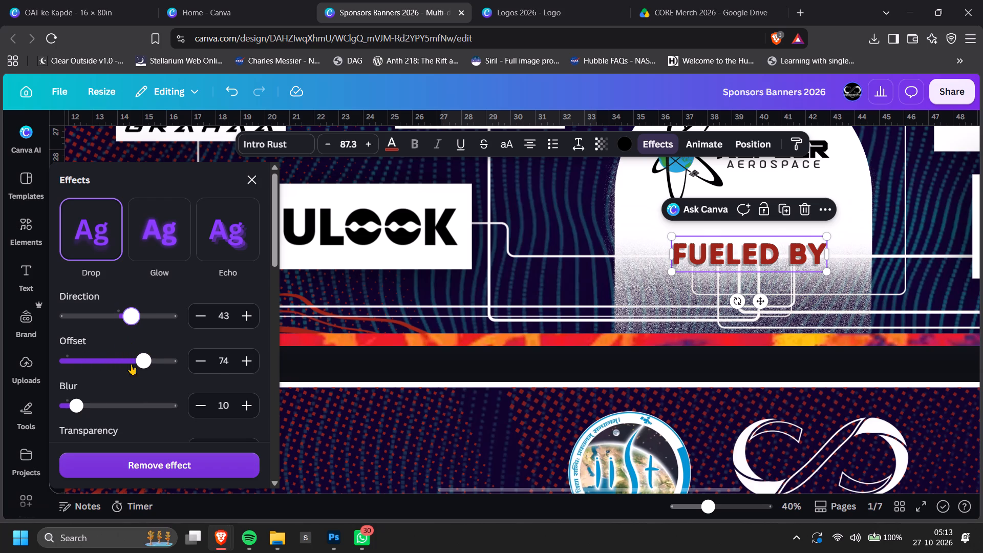
pyautogui.moveTo(142, 365); pyautogui.dragTo(178, 365)
pyautogui.moveTo(134, 323); pyautogui.dragTo(142, 322)
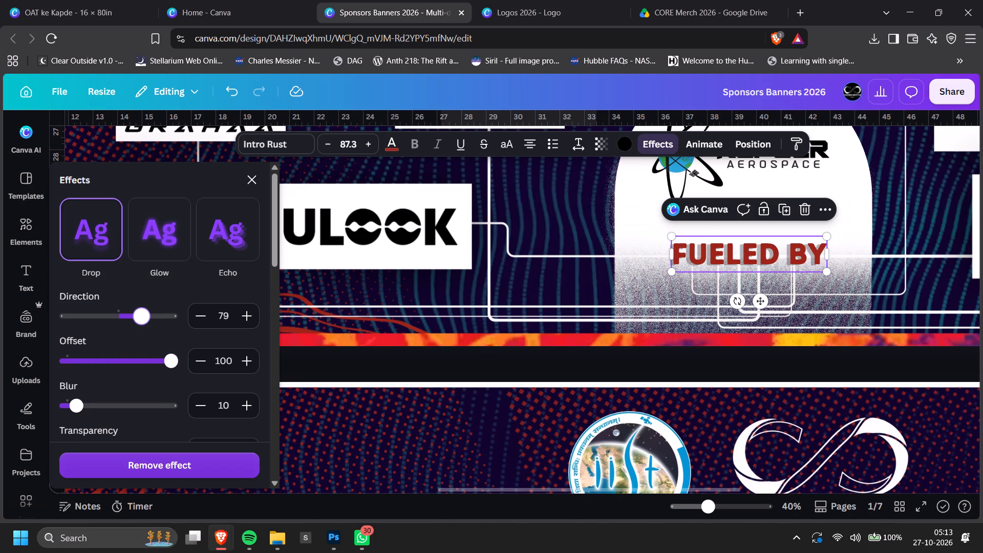
pyautogui.moveTo(142, 322); pyautogui.dragTo(136, 317)
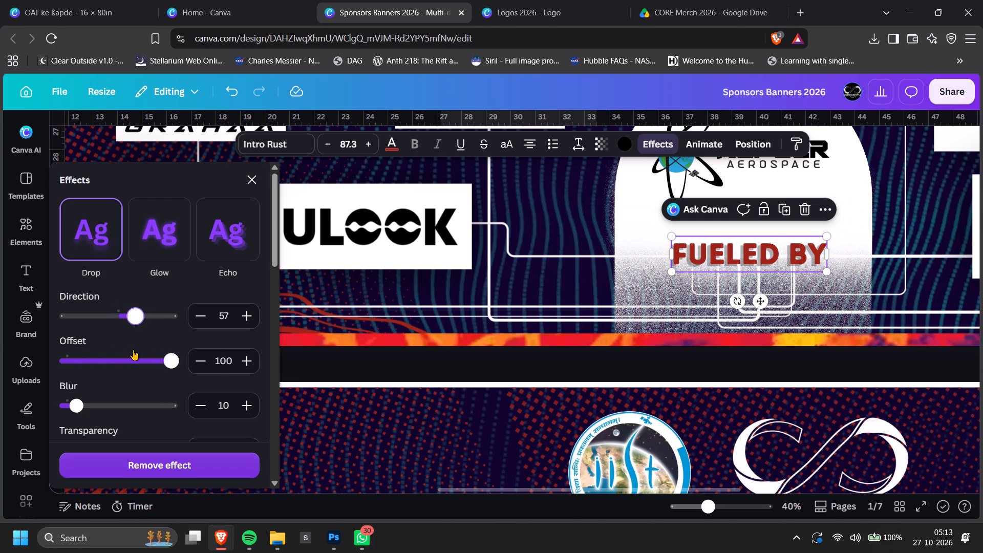
# Set the FUELED BY drop effect's blur to 31 and transparency to 58, and make its colour white.
pyautogui.scroll(-2, 130, 357)
pyautogui.moveTo(92, 243); pyautogui.dragTo(98, 242)
pyautogui.moveTo(109, 284); pyautogui.dragTo(127, 290)
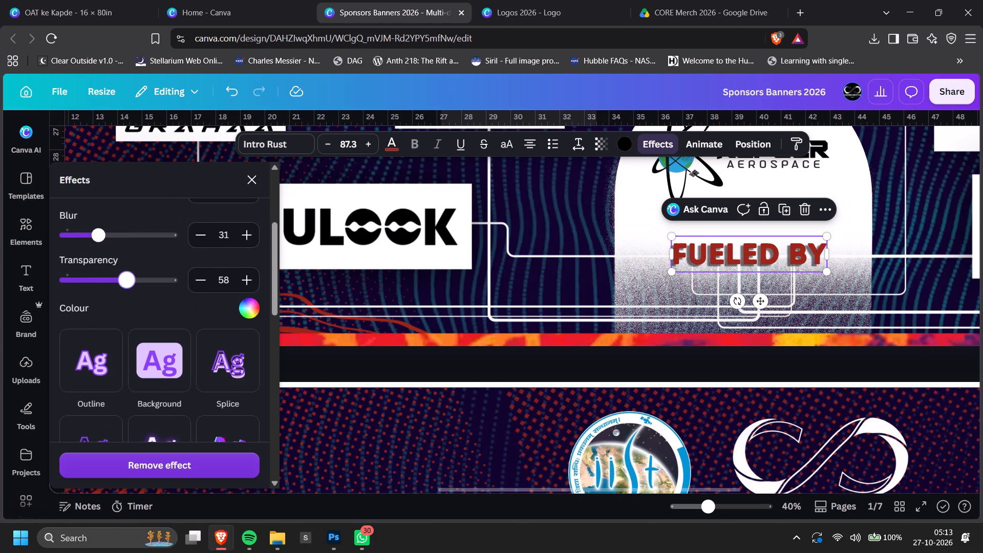
pyautogui.moveTo(127, 290); pyautogui.dragTo(127, 291)
pyautogui.click(242, 308)
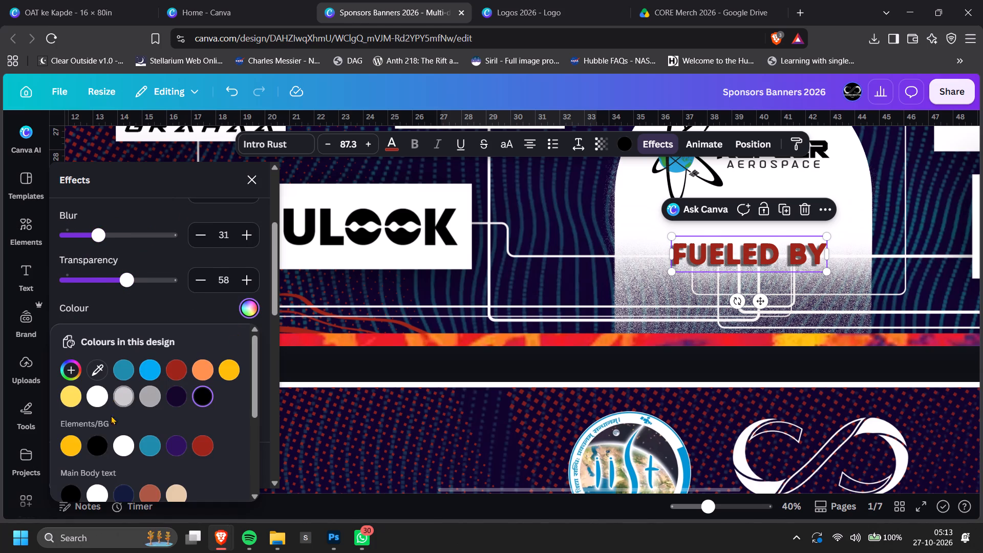
pyautogui.click(125, 451)
pyautogui.click(165, 311)
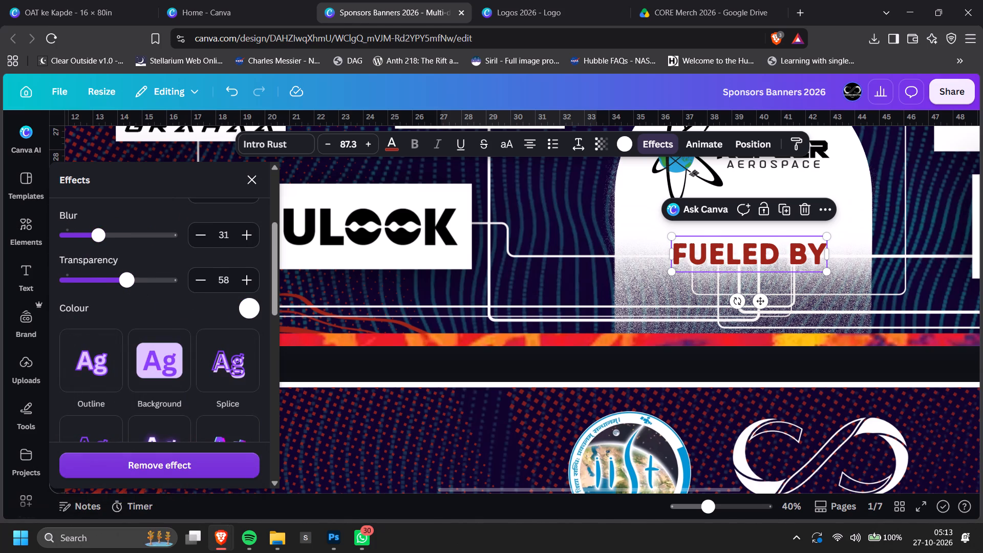
# Refine the FUELED BY white shadow to transparency 100, blur 61 and direction 48, and deselect the text.
pyautogui.moveTo(132, 278); pyautogui.dragTo(206, 289)
pyautogui.moveTo(108, 236); pyautogui.dragTo(117, 236)
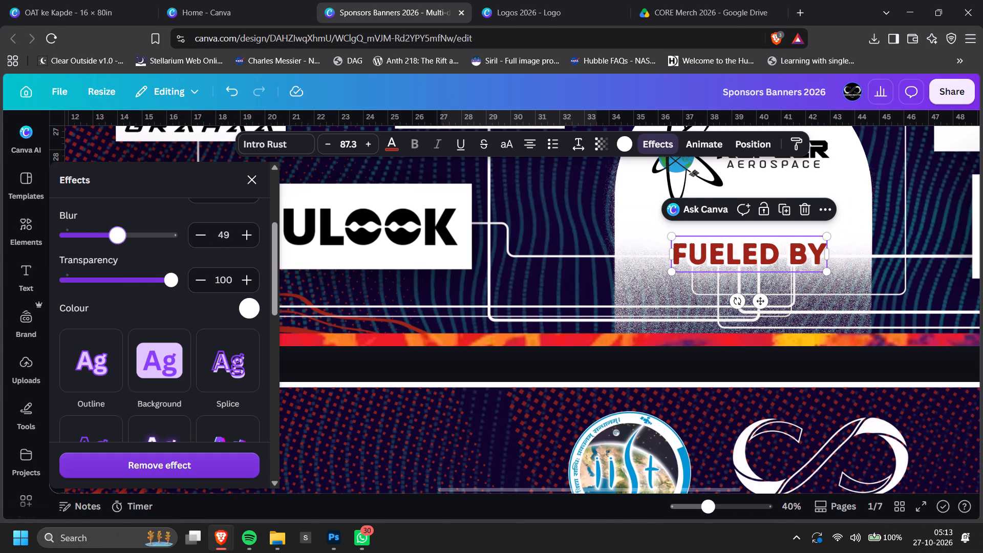
pyautogui.moveTo(117, 236); pyautogui.dragTo(131, 238)
pyautogui.scroll(1, 116, 276)
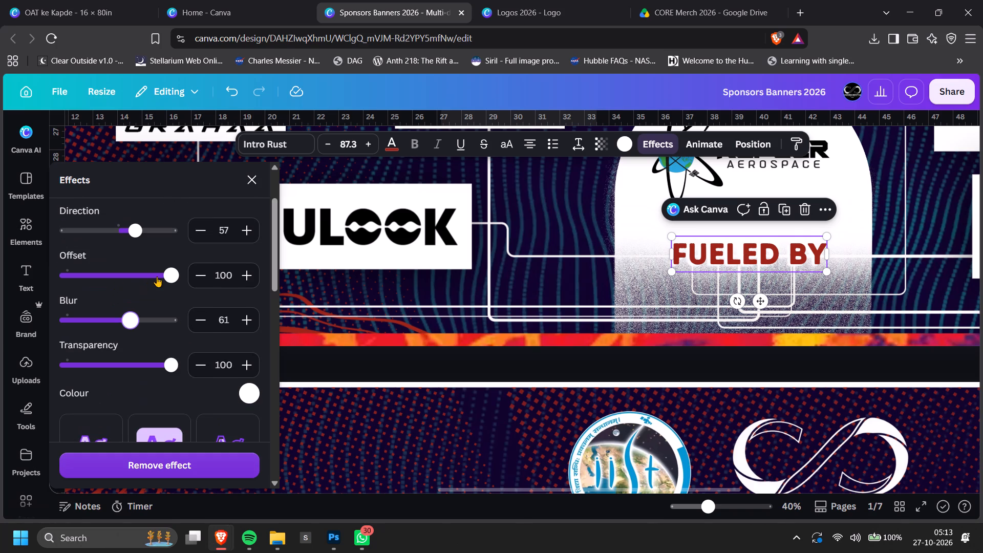
pyautogui.moveTo(157, 276); pyautogui.dragTo(196, 279)
pyautogui.moveTo(196, 279); pyautogui.dragTo(200, 280)
pyautogui.click(132, 234)
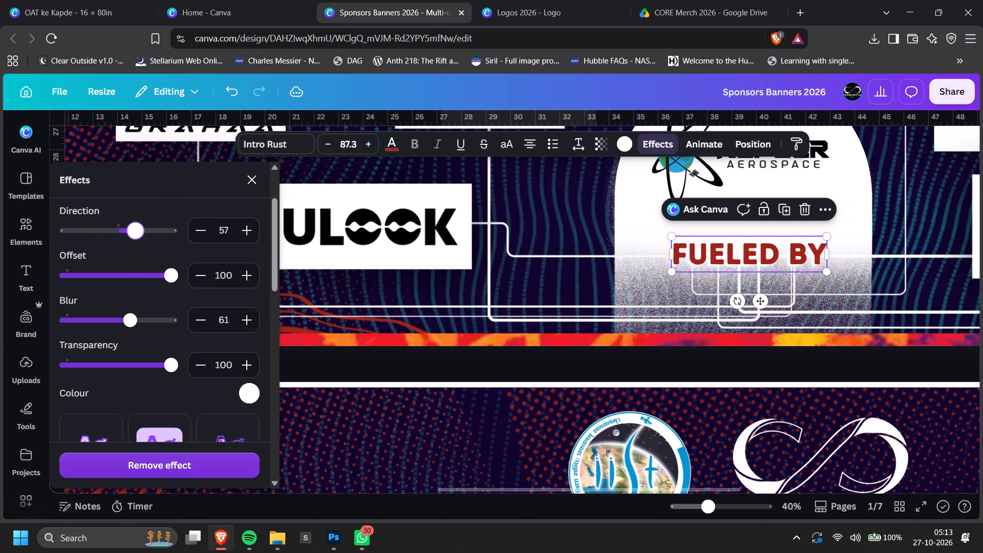
pyautogui.click(836, 365)
pyautogui.click(689, 361)
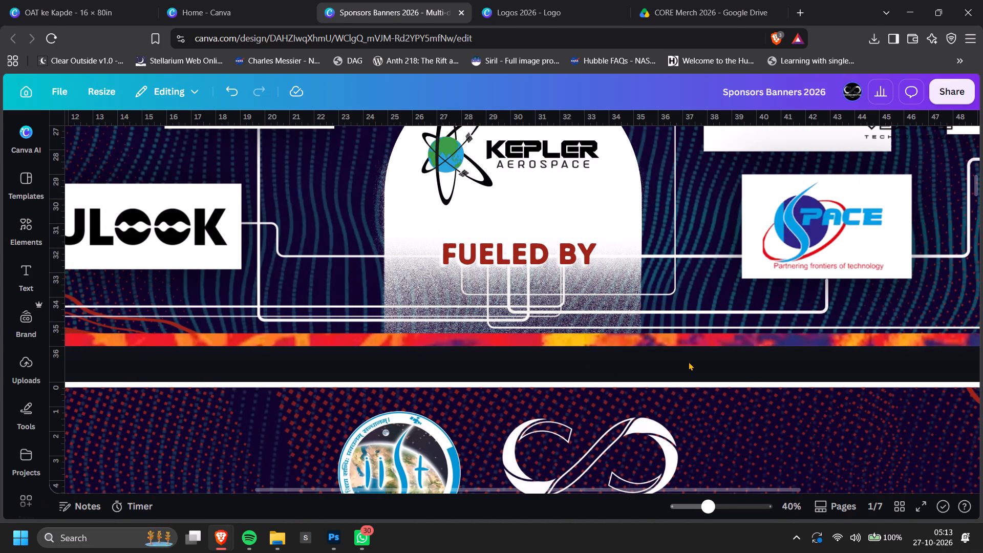
# Move the lowest connector line, leading to the Kapih logo, slightly up away from page 1's bottom border.
pyautogui.keyDown('ctrl'); pyautogui.scroll(-3, 689, 361); pyautogui.keyUp('ctrl')
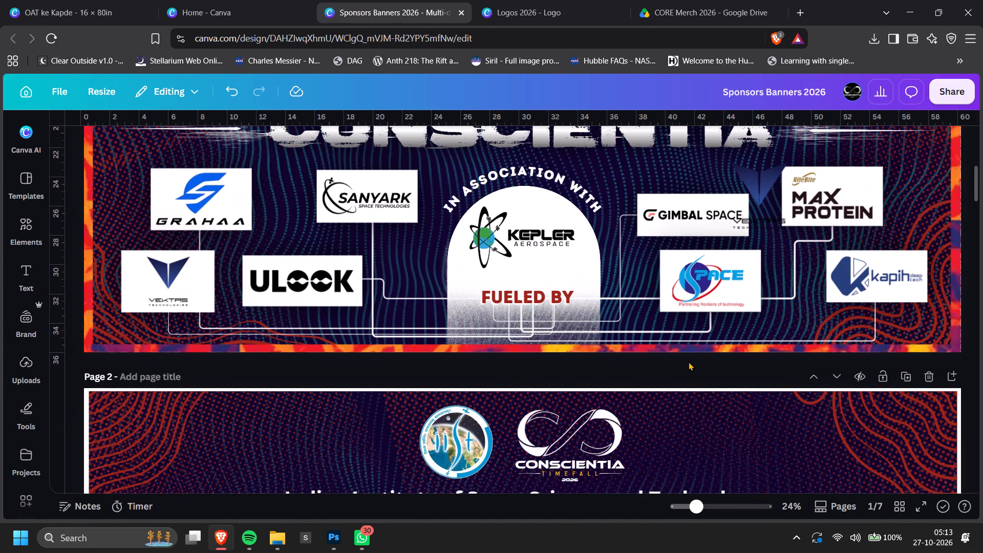
pyautogui.keyDown('ctrl'); pyautogui.scroll(5, 751, 322); pyautogui.keyUp('ctrl')
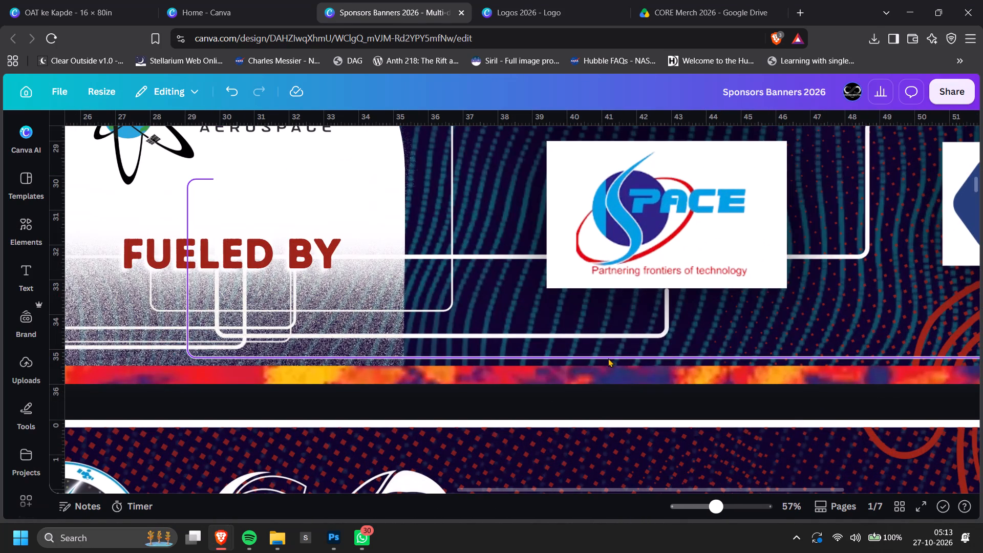
pyautogui.click(603, 359)
pyautogui.moveTo(625, 357); pyautogui.dragTo(627, 352)
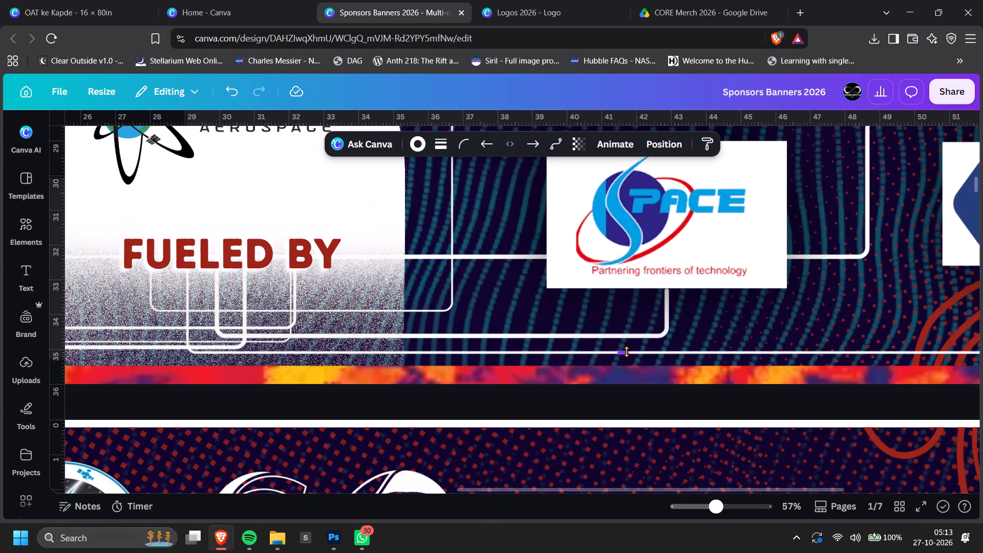
pyautogui.moveTo(627, 352); pyautogui.dragTo(626, 352)
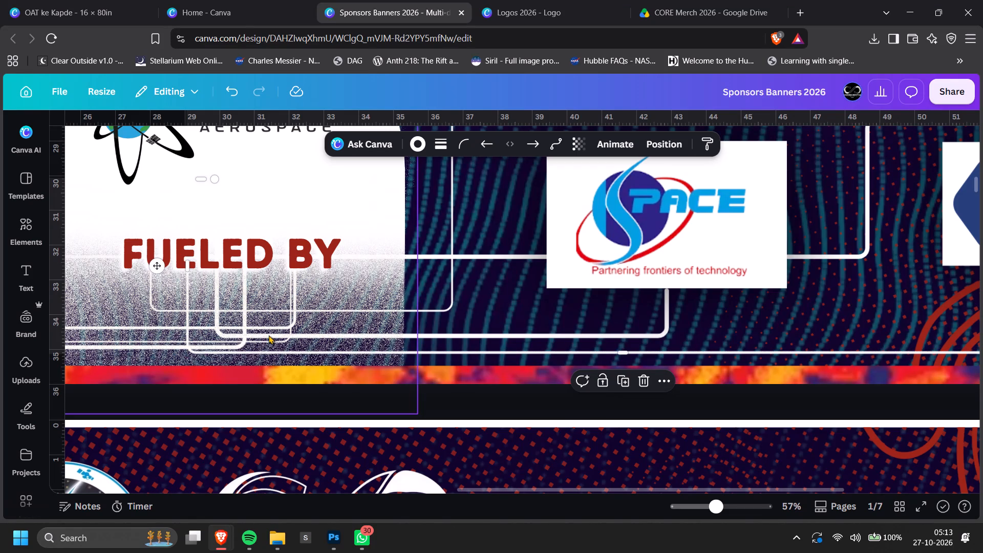
pyautogui.keyDown('ctrl'); pyautogui.scroll(-3, 262, 335); pyautogui.keyUp('ctrl')
pyautogui.click(447, 387)
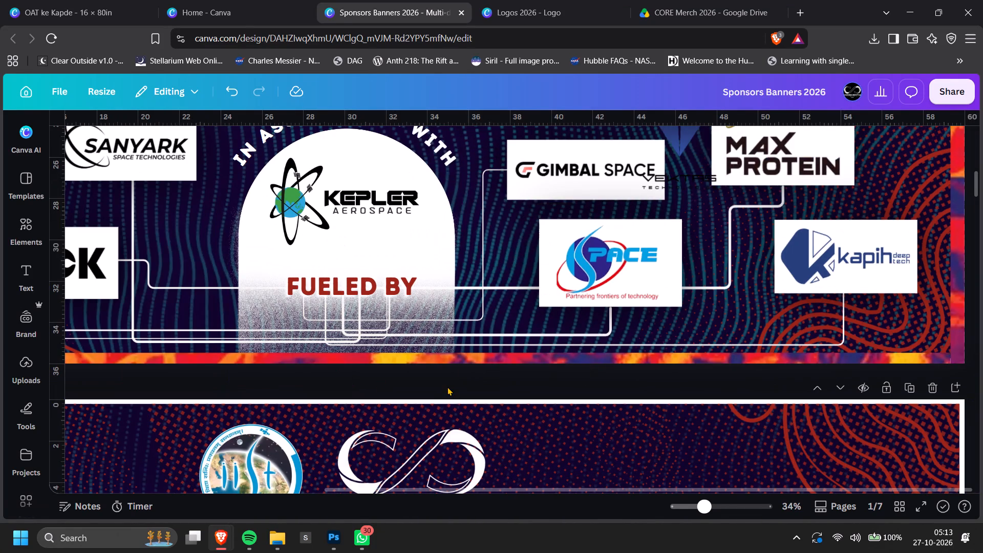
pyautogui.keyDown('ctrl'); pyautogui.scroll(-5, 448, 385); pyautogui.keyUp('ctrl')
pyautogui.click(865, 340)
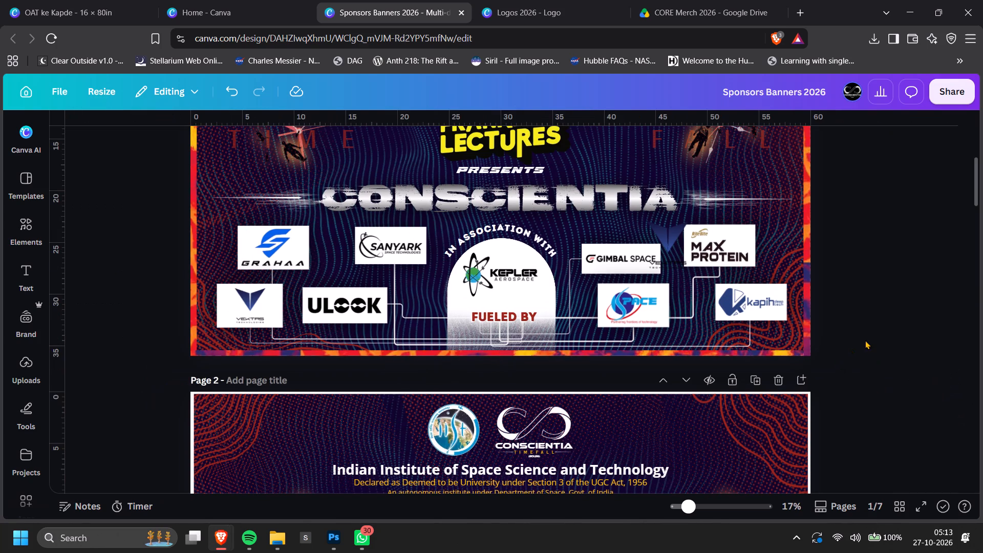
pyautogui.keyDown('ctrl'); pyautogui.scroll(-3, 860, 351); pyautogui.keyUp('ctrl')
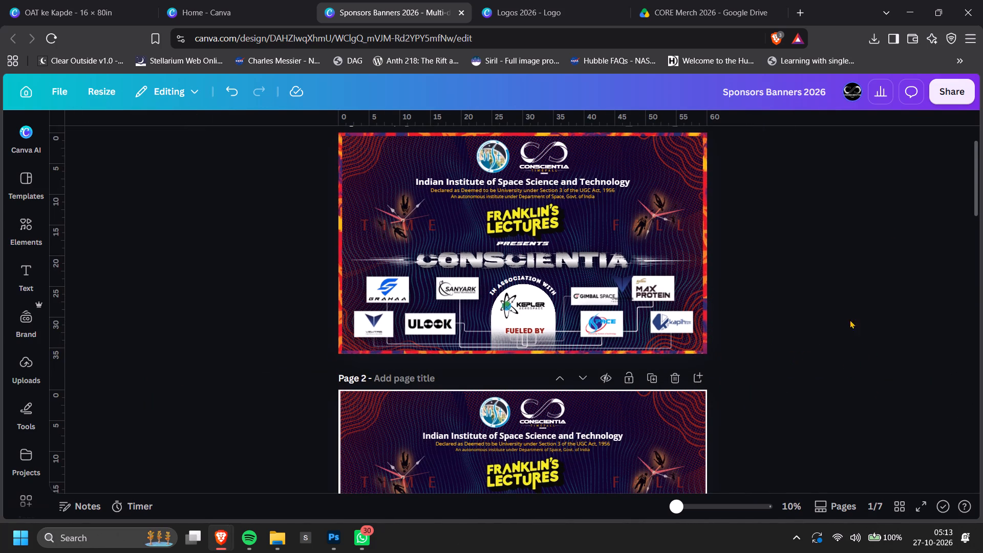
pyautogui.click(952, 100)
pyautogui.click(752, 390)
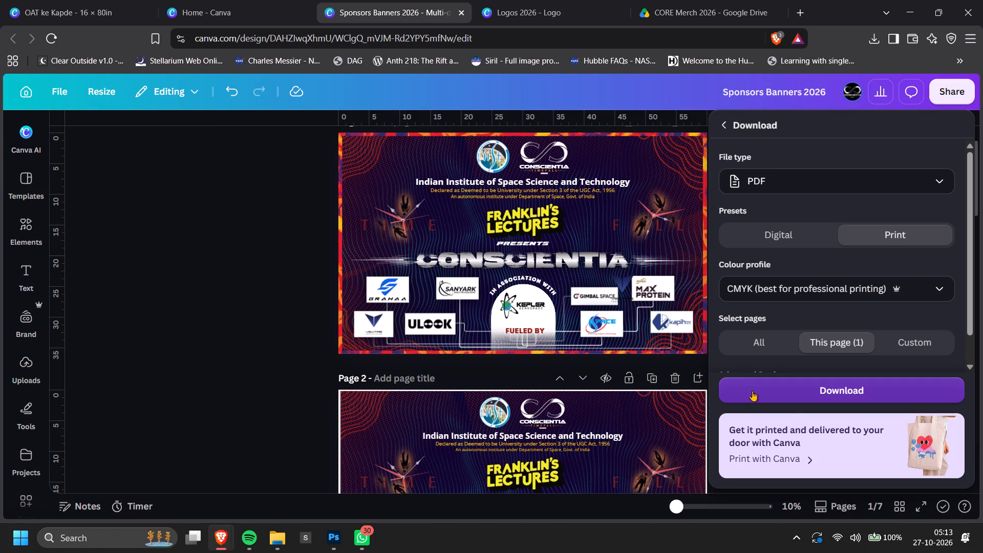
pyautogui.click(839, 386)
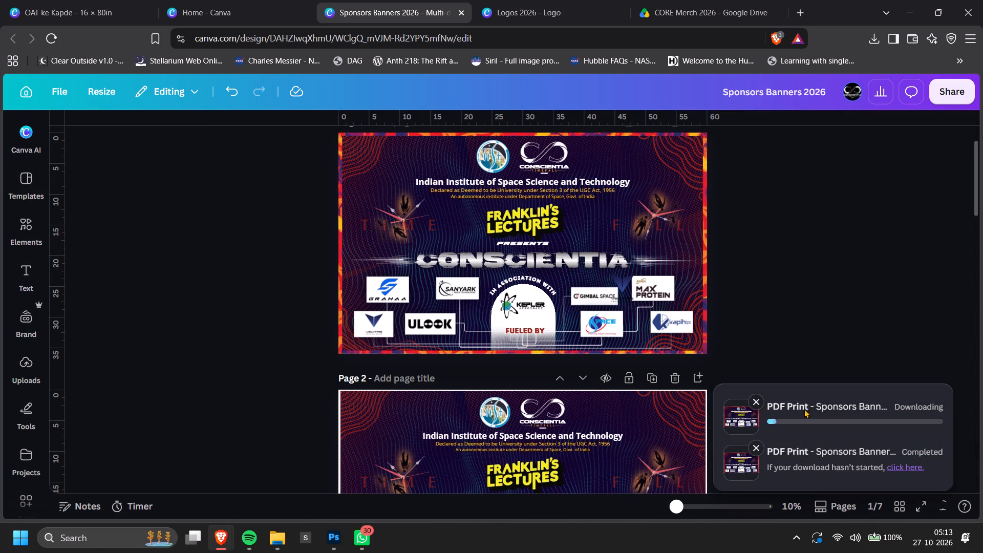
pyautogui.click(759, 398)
# Download page 1 of the banner as a Print PDF with the CMYK colour profile.
pyautogui.click(971, 106)
pyautogui.click(962, 97)
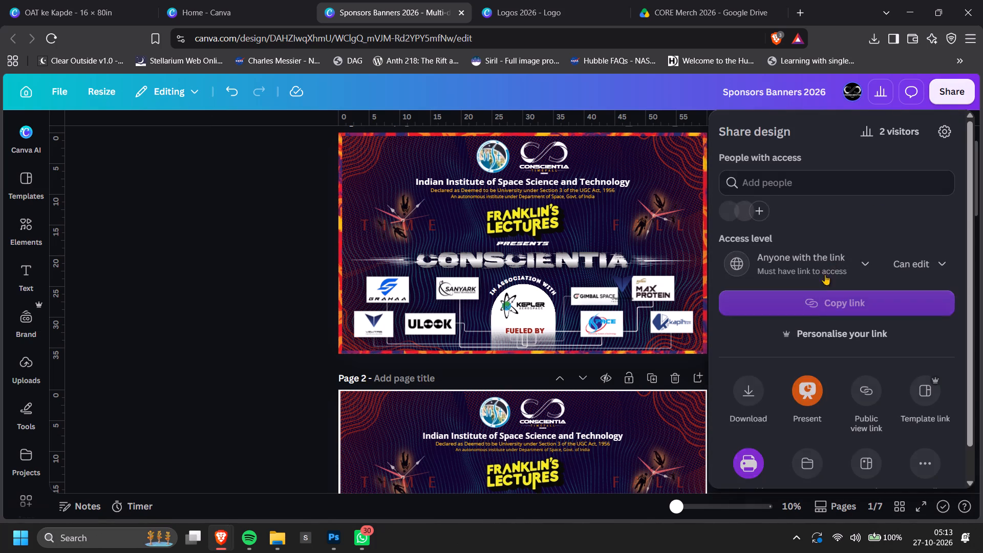
pyautogui.click(736, 407)
pyautogui.click(837, 417)
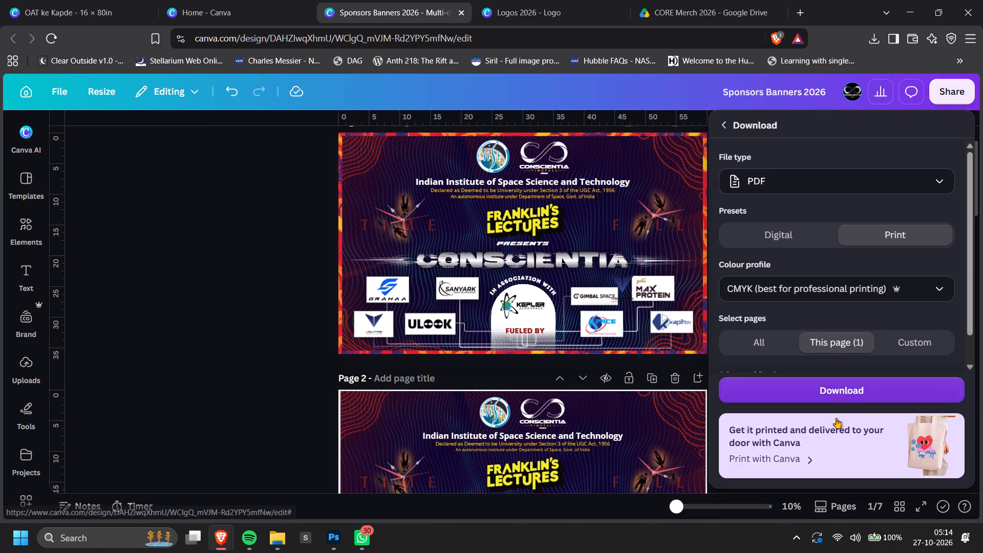
pyautogui.click(723, 124)
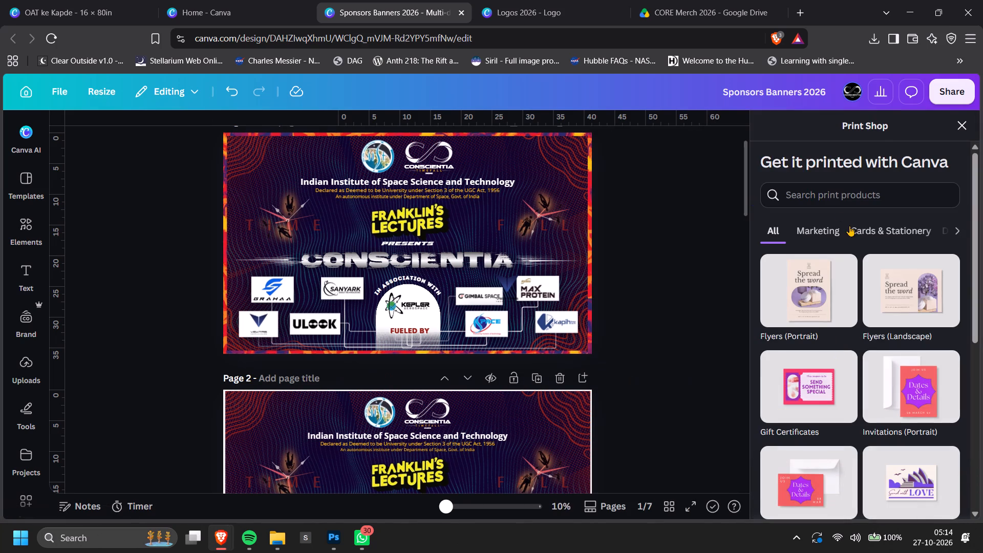
pyautogui.click(949, 124)
pyautogui.click(954, 91)
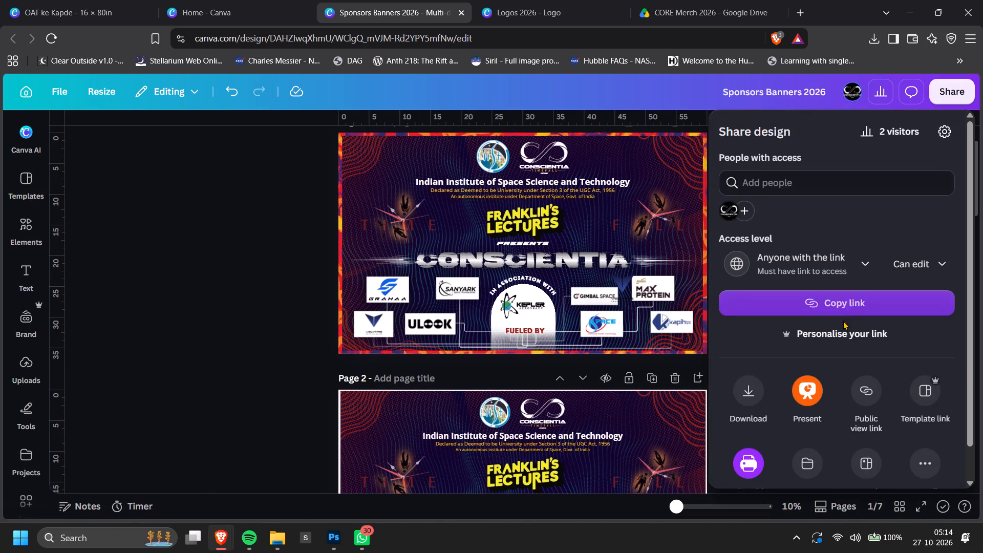
pyautogui.click(741, 395)
pyautogui.click(831, 387)
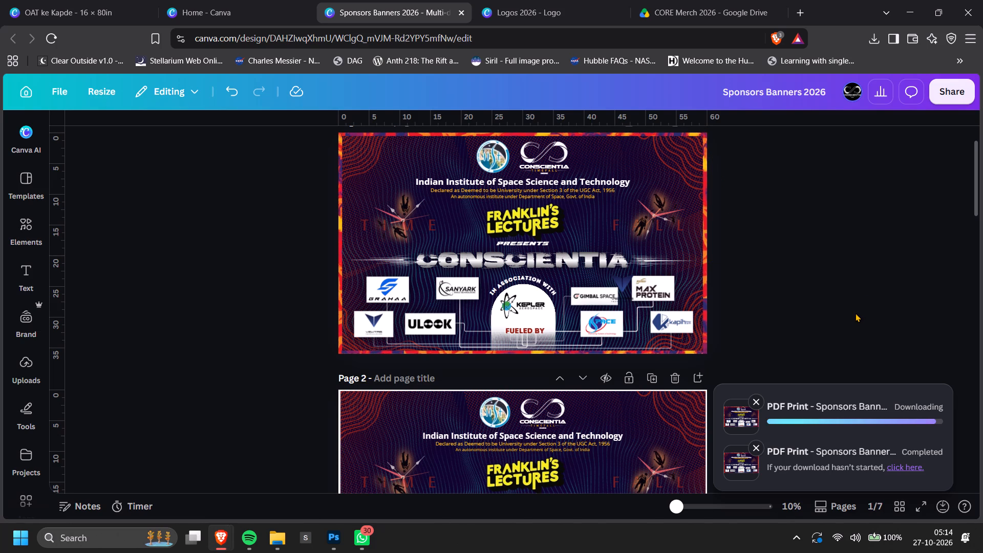
# Switch to Spotify and skip to the next track.
pyautogui.hotkey('alt', 'Tab')
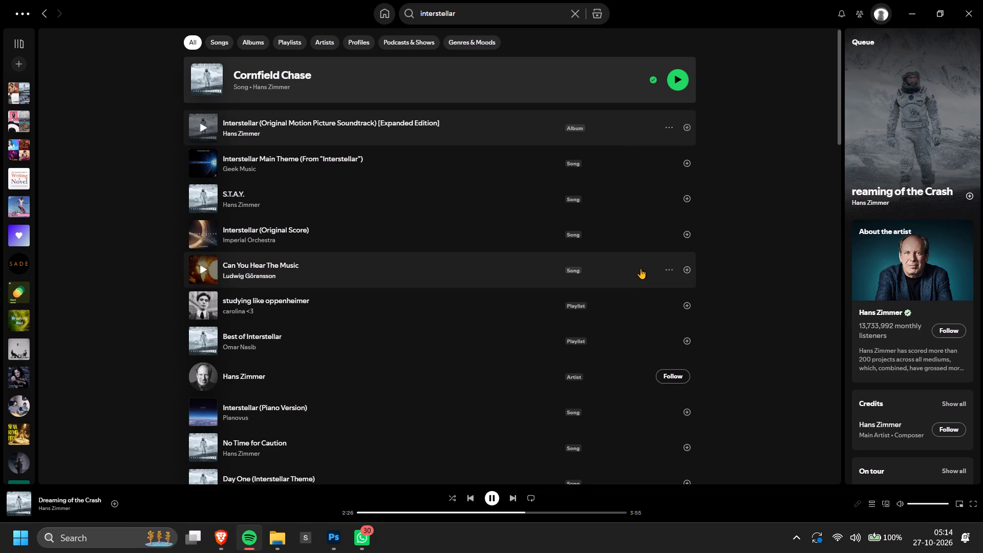
pyautogui.click(516, 495)
# Switch to Photoshop and look over the tall Conscientia poster, from the title area down to the collage.
pyautogui.hotkey('alt', 'Tab')
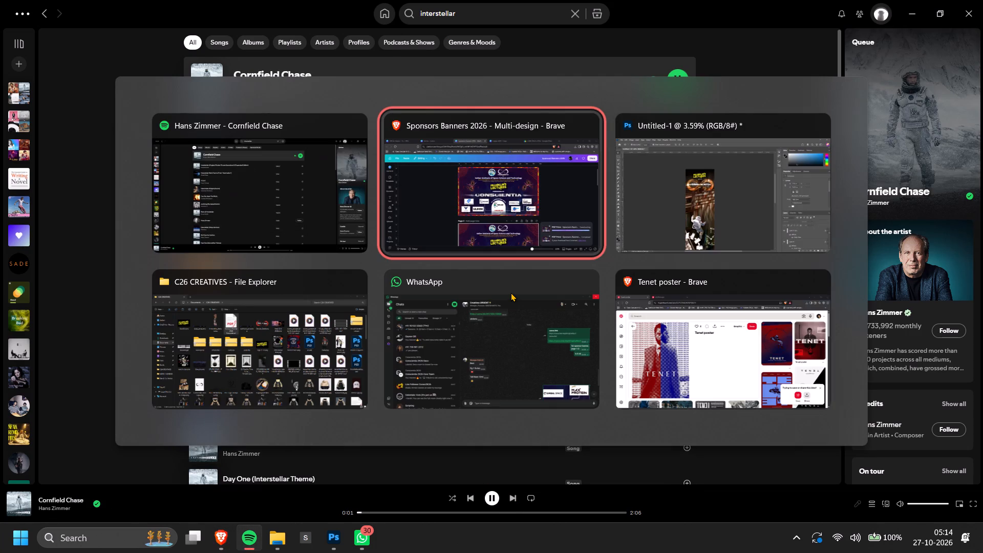
pyautogui.hotkey('alt', 'Tab')
pyautogui.keyDown('ctrl'); pyautogui.scroll(3, 630, 292); pyautogui.keyUp('ctrl')
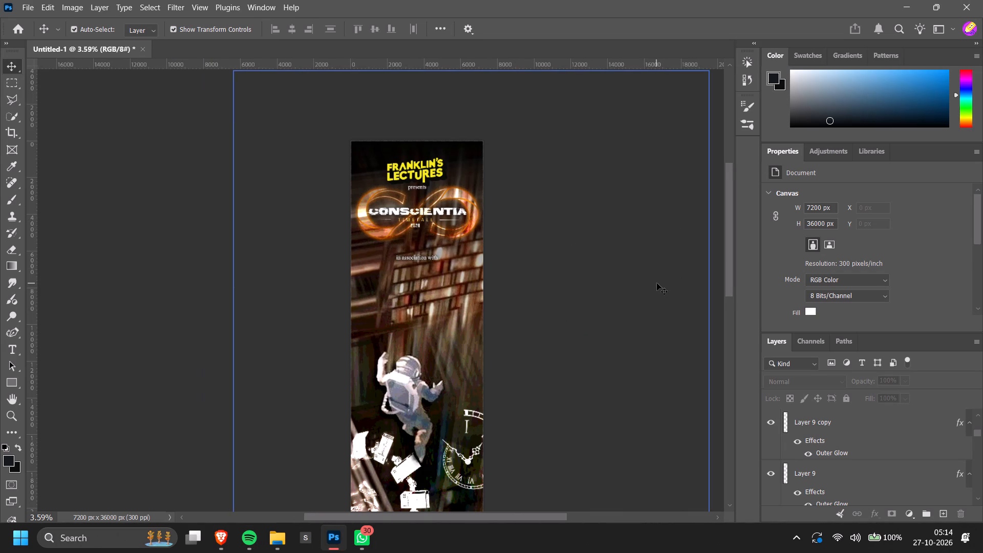
pyautogui.scroll(-3, 658, 284)
pyautogui.keyDown('alt'); pyautogui.scroll(-4, 656, 287); pyautogui.keyUp('alt')
pyautogui.scroll(-4, 654, 289)
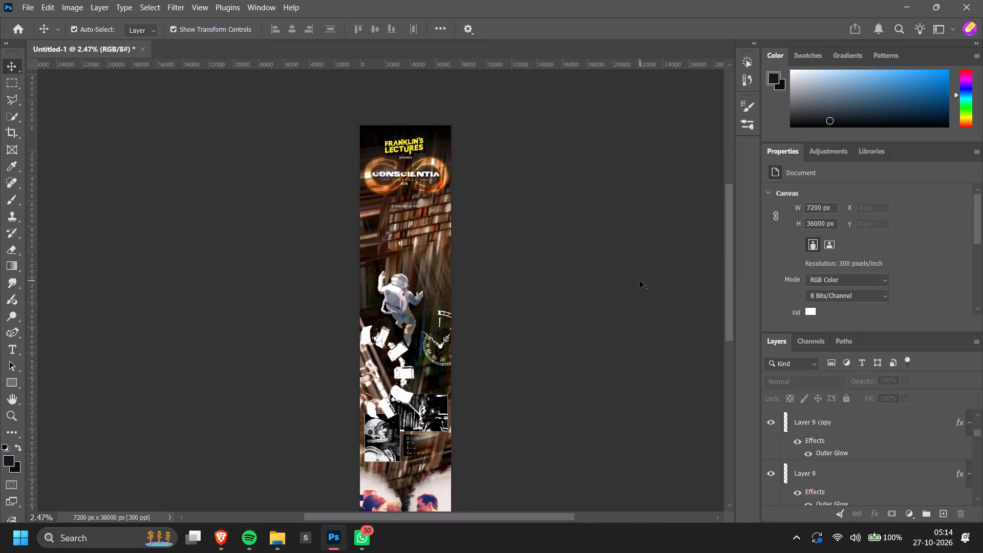
pyautogui.scroll(3, 703, 203)
pyautogui.keyDown('alt'); pyautogui.scroll(5, 526, 203); pyautogui.keyUp('alt')
pyautogui.scroll(2, 509, 166)
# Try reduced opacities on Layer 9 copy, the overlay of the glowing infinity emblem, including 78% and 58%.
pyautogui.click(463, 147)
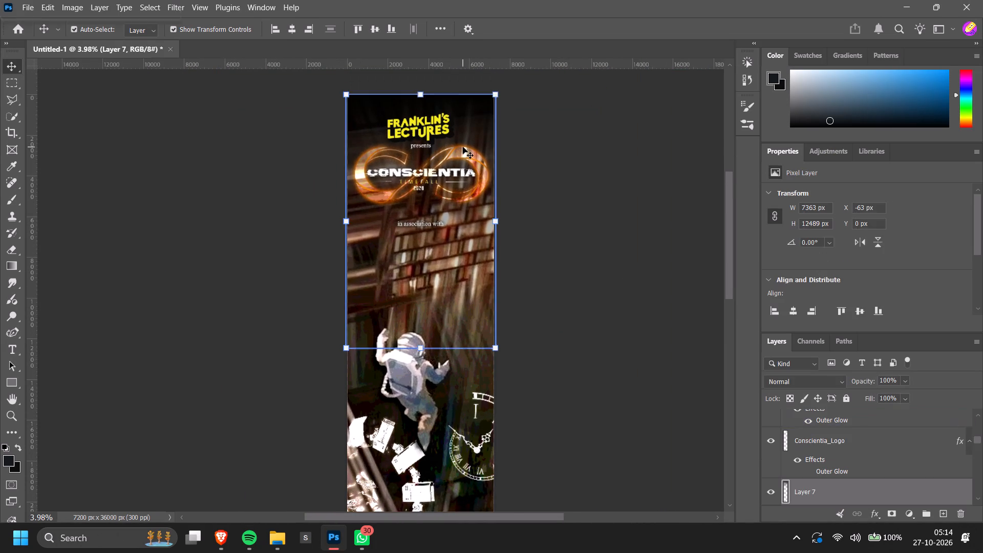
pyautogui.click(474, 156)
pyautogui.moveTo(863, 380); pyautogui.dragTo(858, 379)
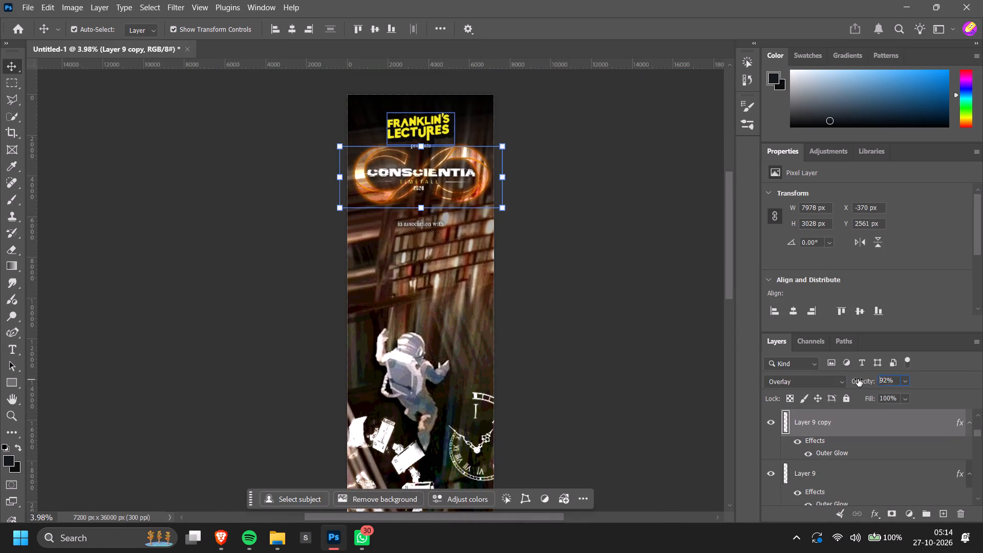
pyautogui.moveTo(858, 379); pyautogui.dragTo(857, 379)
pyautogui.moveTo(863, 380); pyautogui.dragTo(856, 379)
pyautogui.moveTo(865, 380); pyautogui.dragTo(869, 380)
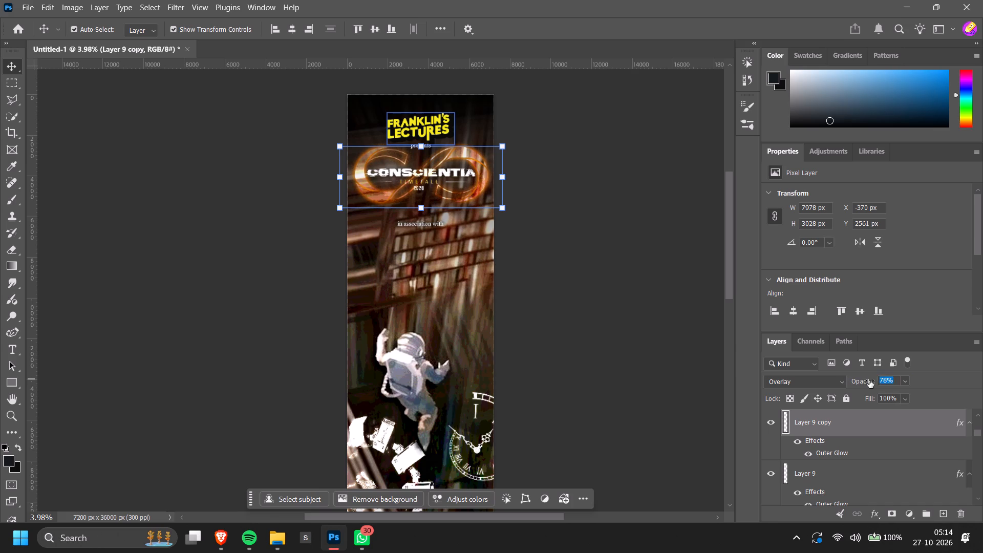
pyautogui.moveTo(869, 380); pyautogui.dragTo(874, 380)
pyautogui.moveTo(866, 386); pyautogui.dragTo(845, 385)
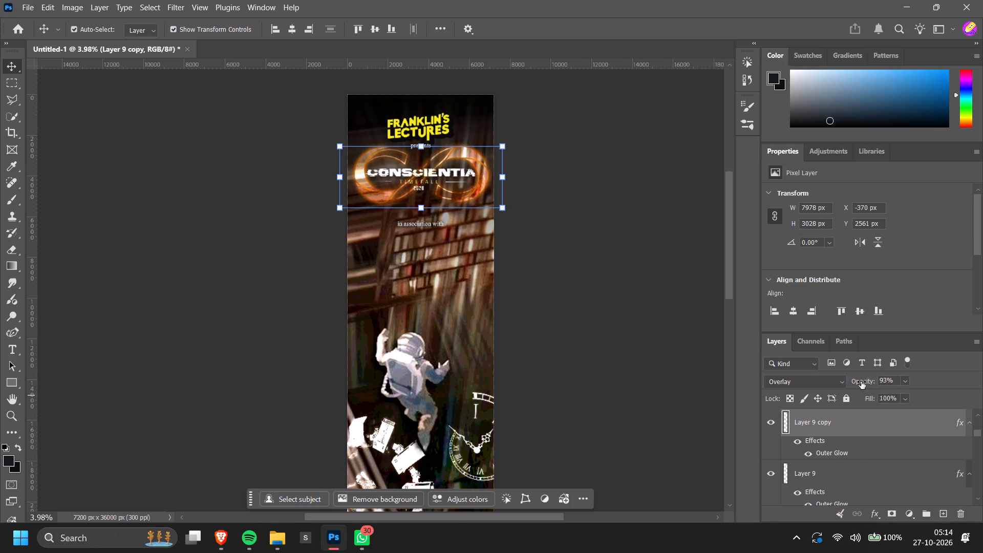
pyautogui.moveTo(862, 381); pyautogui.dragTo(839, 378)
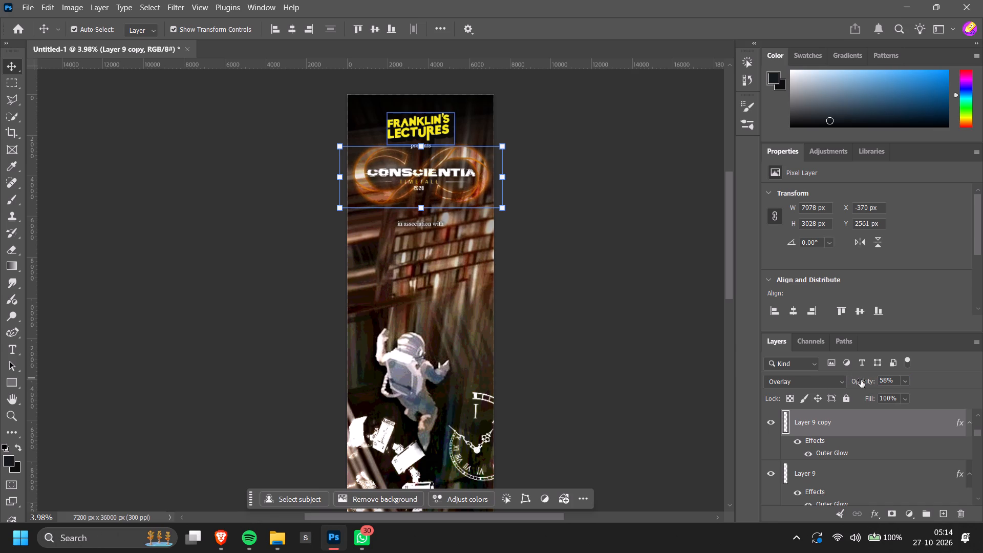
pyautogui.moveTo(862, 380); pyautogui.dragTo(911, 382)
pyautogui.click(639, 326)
# Move the "in association with" text up close beneath the infinity emblem, keeping it horizontally centred.
pyautogui.keyDown('alt'); pyautogui.scroll(-3, 639, 326); pyautogui.keyUp('alt')
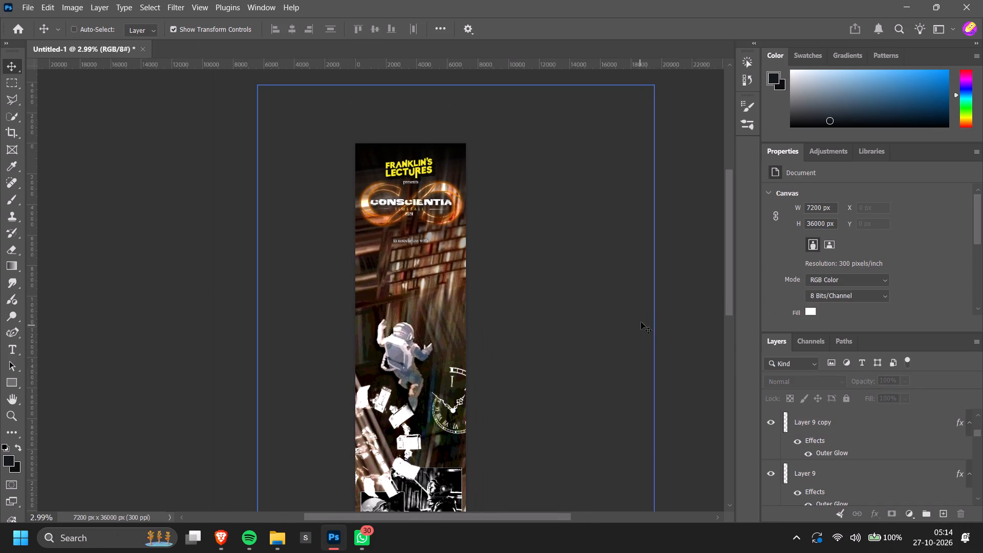
pyautogui.keyDown('ctrl'); pyautogui.scroll(18, 697, 236); pyautogui.keyUp('ctrl')
pyautogui.keyDown('alt'); pyautogui.scroll(4, 495, 198); pyautogui.keyUp('alt')
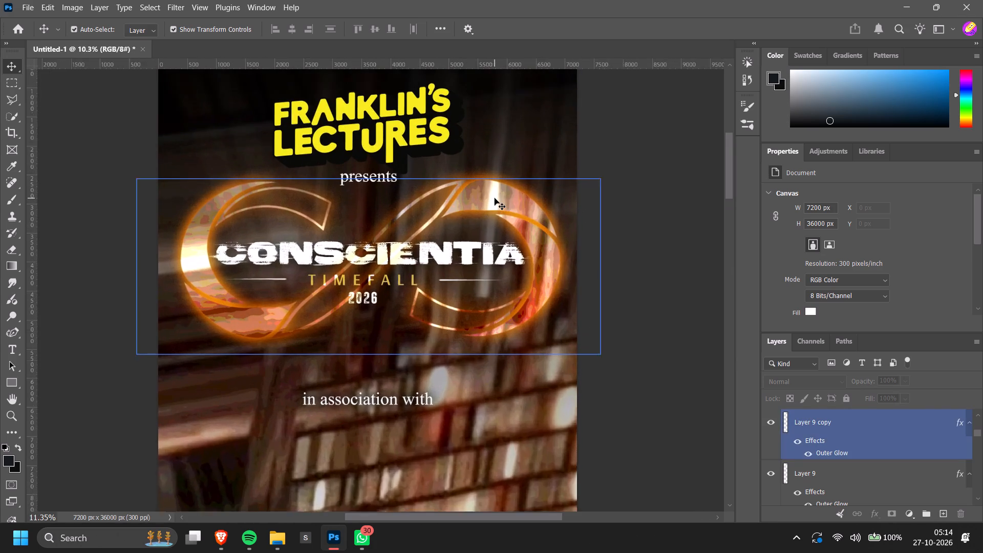
pyautogui.keyDown('alt'); pyautogui.scroll(-10, 495, 198); pyautogui.keyUp('alt')
pyautogui.scroll(-4, 691, 205)
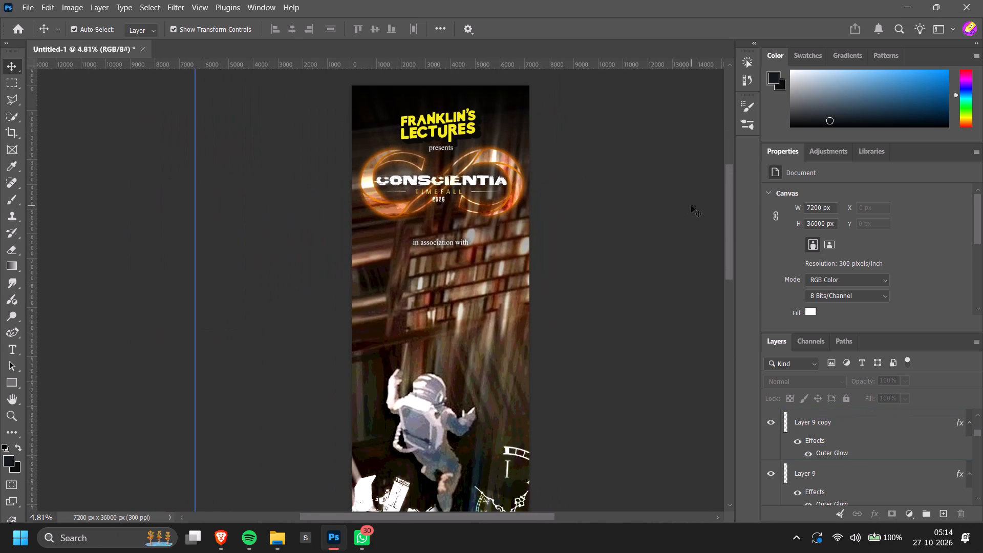
pyautogui.keyDown('alt'); pyautogui.scroll(9, 493, 215); pyautogui.keyUp('alt')
pyautogui.moveTo(461, 267); pyautogui.dragTo(461, 238)
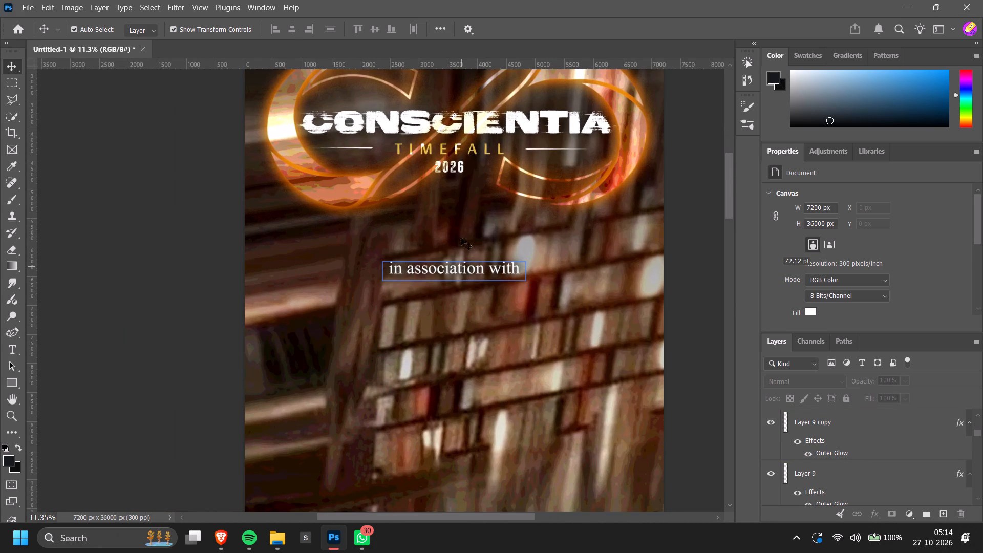
pyautogui.moveTo(461, 238); pyautogui.dragTo(464, 227)
pyautogui.keyDown('alt'); pyautogui.scroll(-5, 464, 228); pyautogui.keyUp('alt')
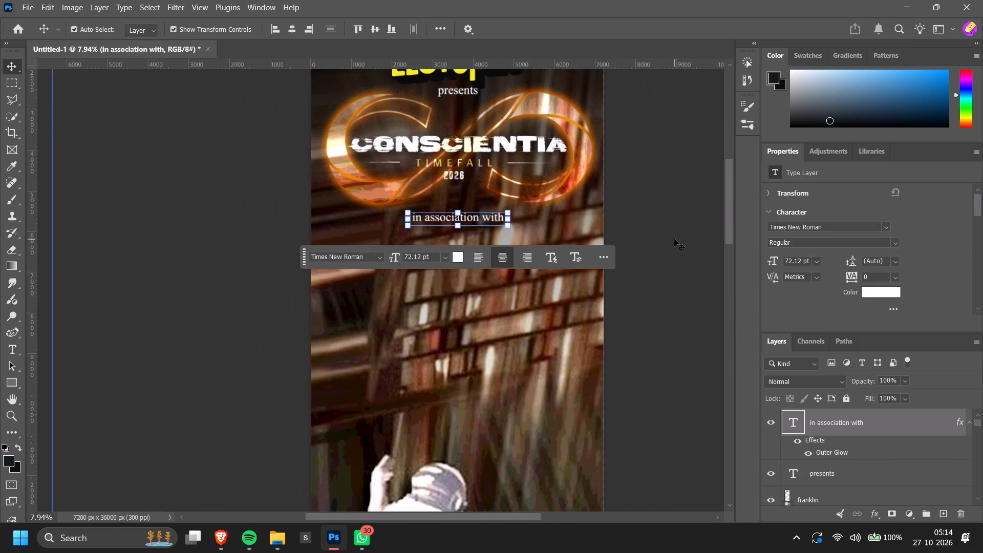
pyautogui.click(674, 239)
pyautogui.scroll(2, 675, 241)
pyautogui.keyDown('alt'); pyautogui.scroll(-4, 675, 246); pyautogui.keyUp('alt')
pyautogui.keyDown('alt'); pyautogui.scroll(4, 408, 252); pyautogui.keyUp('alt')
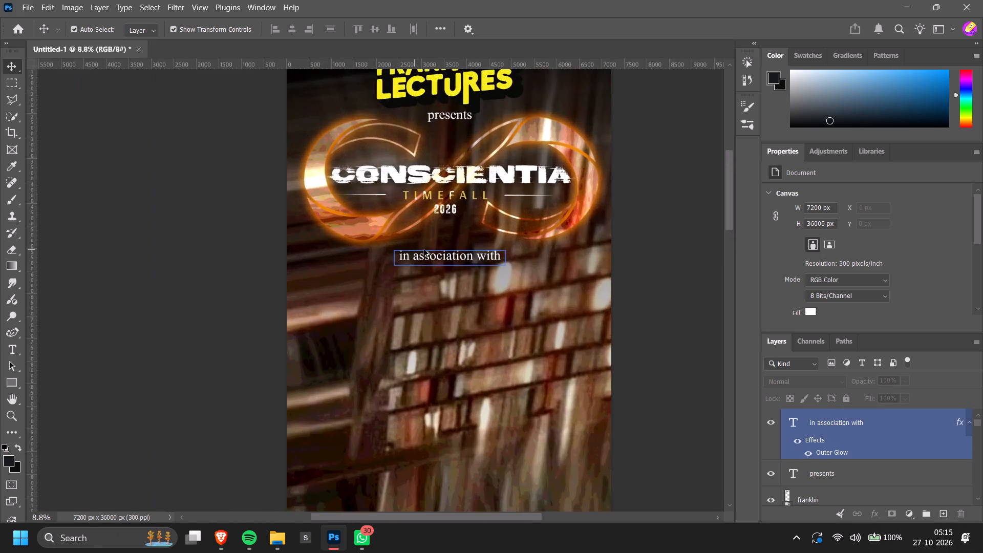
pyautogui.keyDown('alt'); pyautogui.scroll(5, 424, 249); pyautogui.keyUp('alt')
pyautogui.click(460, 260)
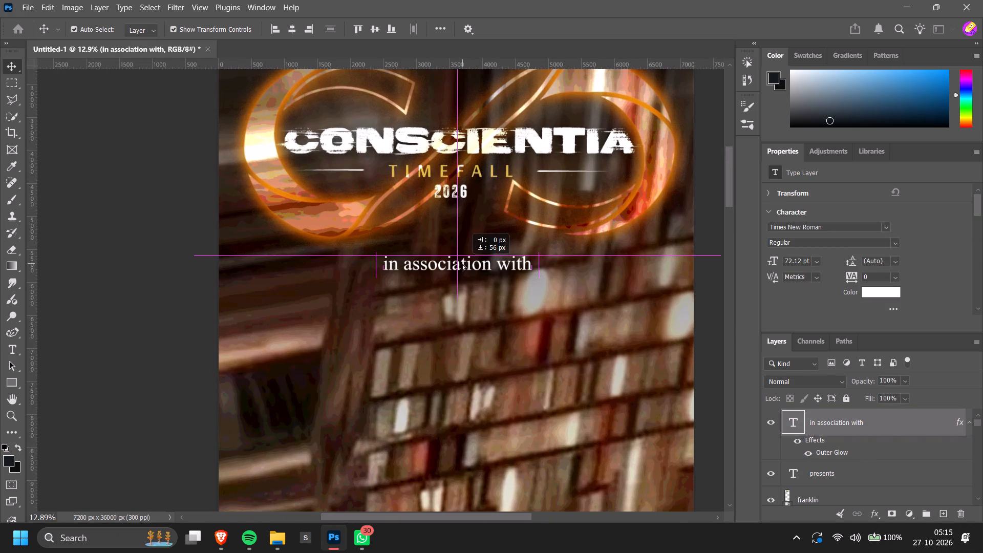
# Recolour the "in association with" text to peach #fec89c, sampled from the infinity emblem.
pyautogui.click(891, 294)
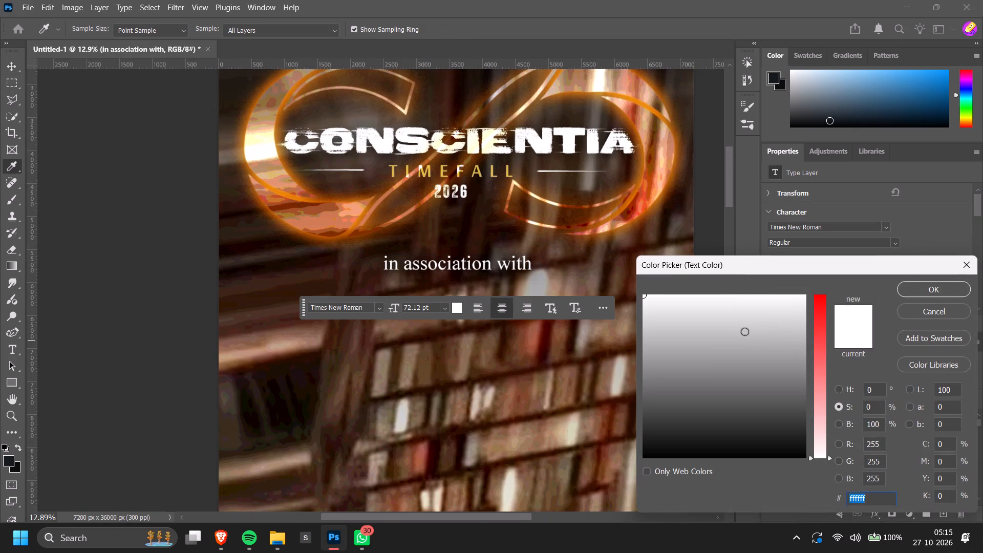
pyautogui.moveTo(642, 325); pyautogui.dragTo(637, 325)
pyautogui.moveTo(662, 327); pyautogui.dragTo(617, 327)
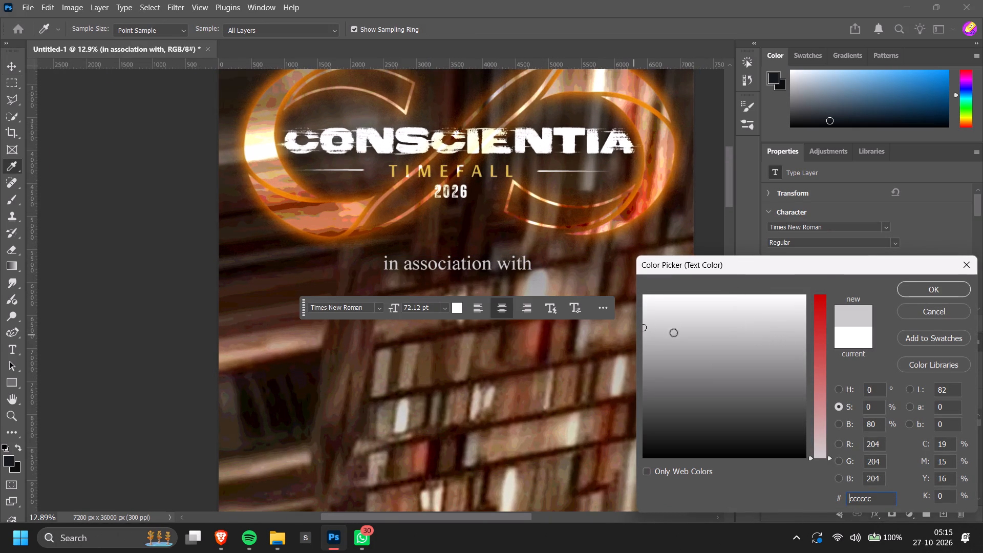
pyautogui.click(607, 230)
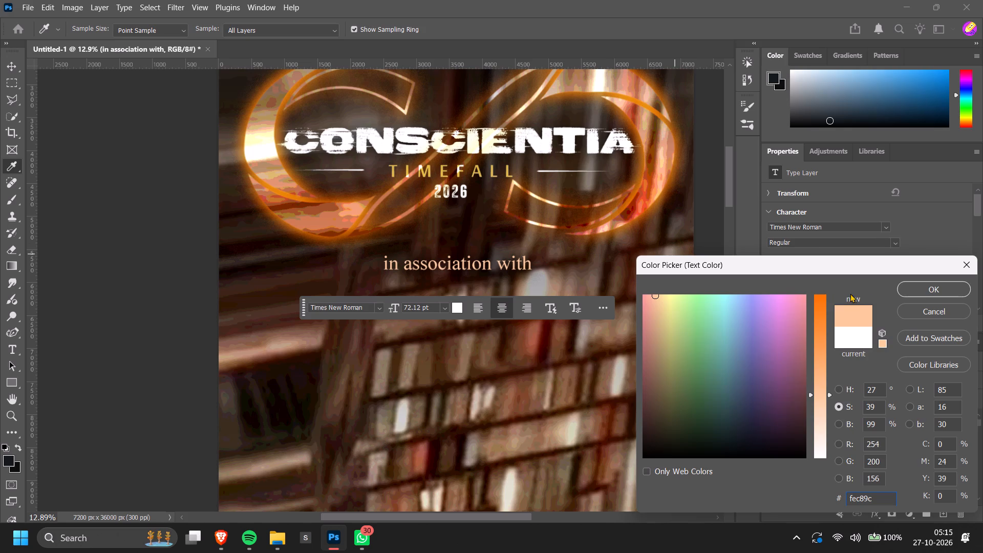
pyautogui.click(933, 291)
# Recolour the "presents" text to a pale peach sampled from the bright highlight at the emblem's upper right curve.
pyautogui.scroll(9, 575, 277)
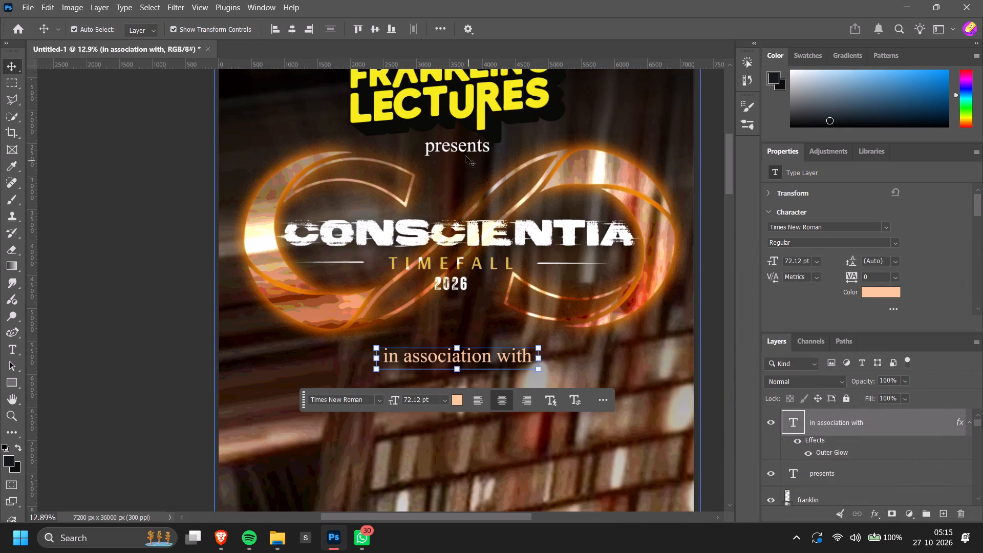
pyautogui.click(463, 150)
pyautogui.click(876, 292)
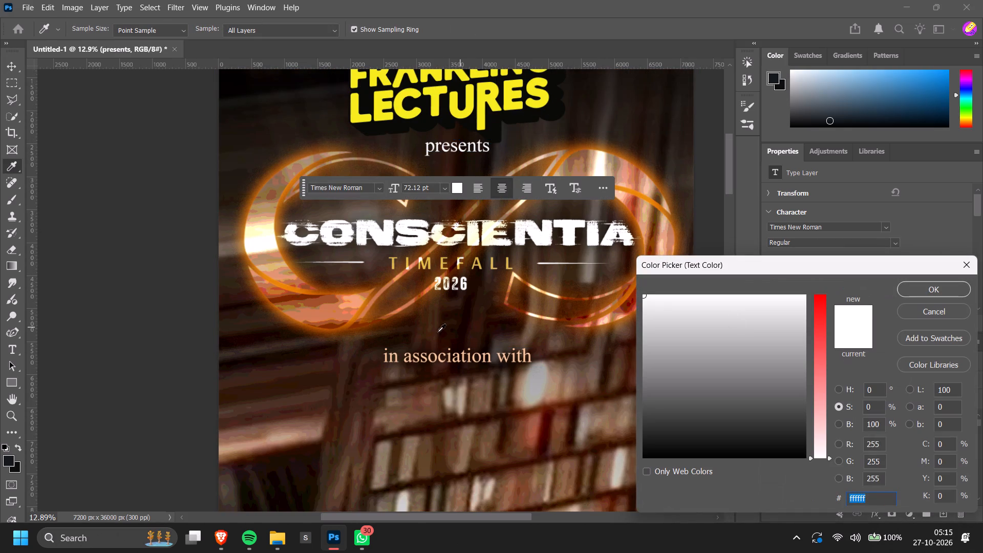
pyautogui.click(520, 372)
pyautogui.click(523, 381)
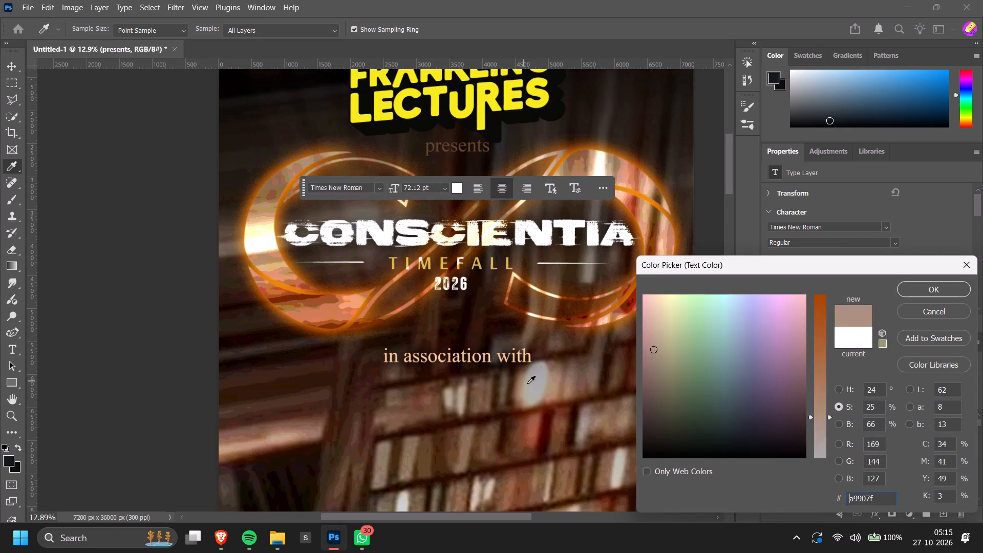
pyautogui.click(534, 387)
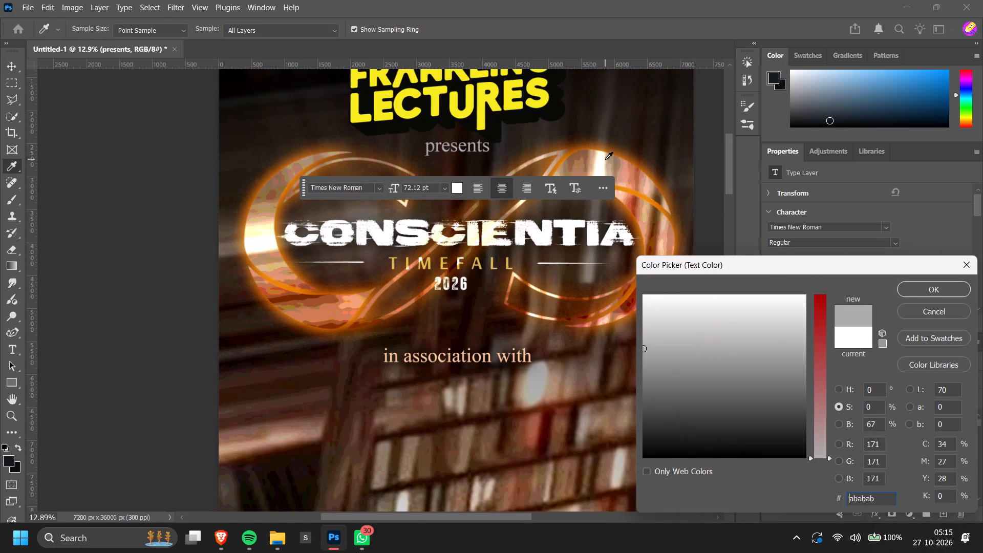
pyautogui.click(605, 159)
pyautogui.click(947, 282)
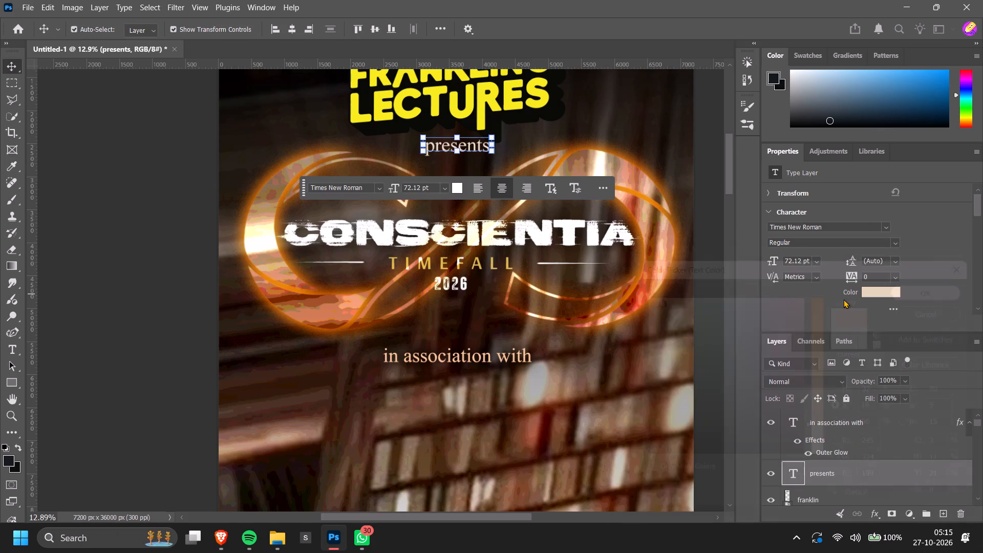
# Nudge the "in association with" text up about 56 px towards the emblem, keep it centred, and deselect it.
pyautogui.scroll(-3, 536, 354)
pyautogui.click(488, 329)
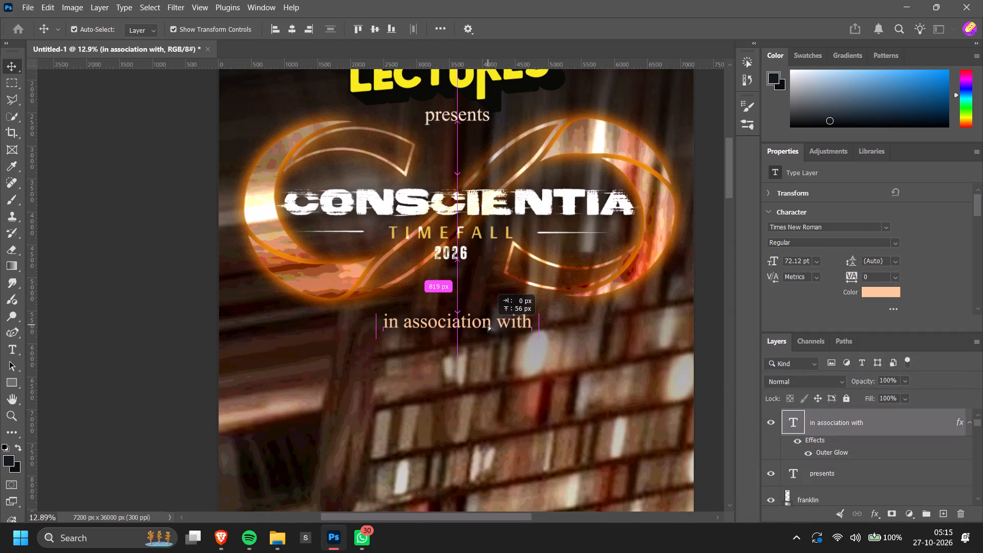
pyautogui.keyDown('alt'); pyautogui.scroll(-6, 489, 329); pyautogui.keyUp('alt')
pyautogui.click(174, 312)
pyautogui.keyDown('alt'); pyautogui.scroll(-9, 175, 320); pyautogui.keyUp('alt')
pyautogui.scroll(-2, 580, 342)
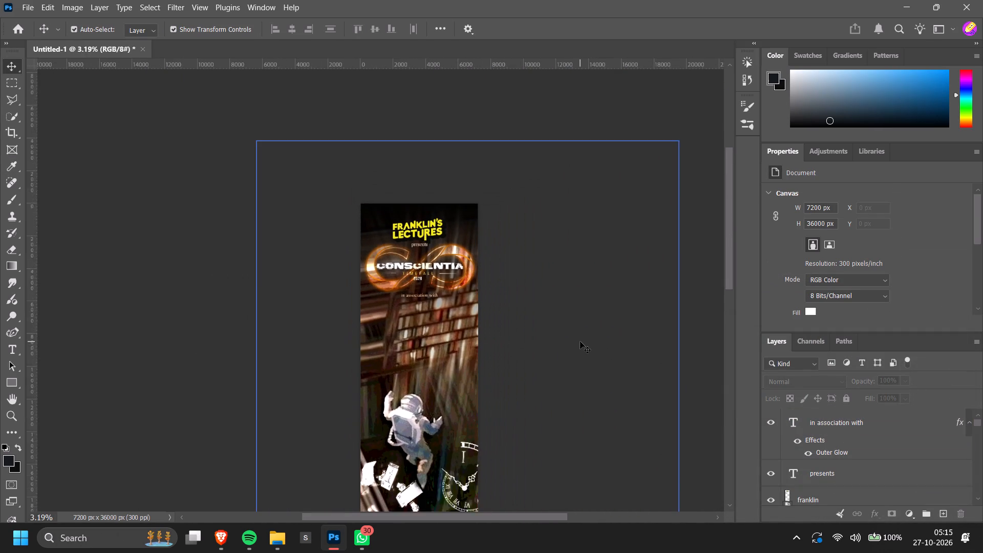
pyautogui.scroll(-3, 580, 342)
# Switch to the Logos 2026 design in Canva and ungroup the "In Association With" text and Kepler Aerospace logo on page 4.
pyautogui.hotkey('alt', 'Tab')
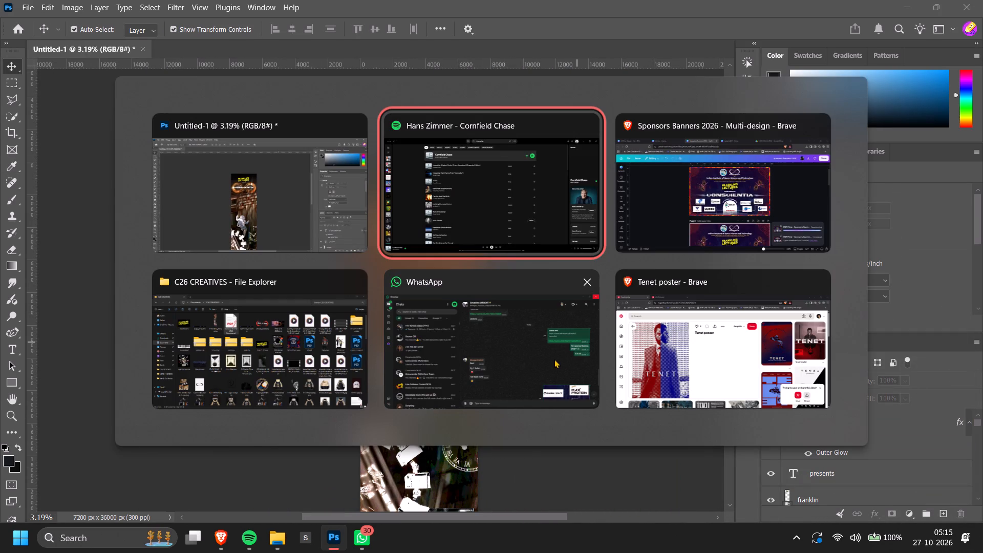
pyautogui.keyDown('alt'); pyautogui.click(714, 215); pyautogui.keyUp('alt')
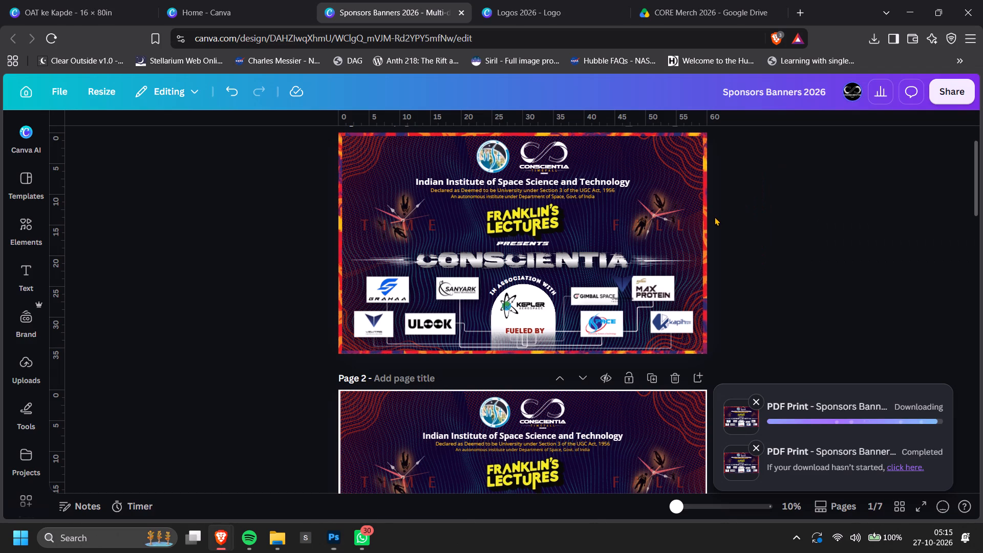
pyautogui.click(530, 0)
pyautogui.scroll(-4, 753, 331)
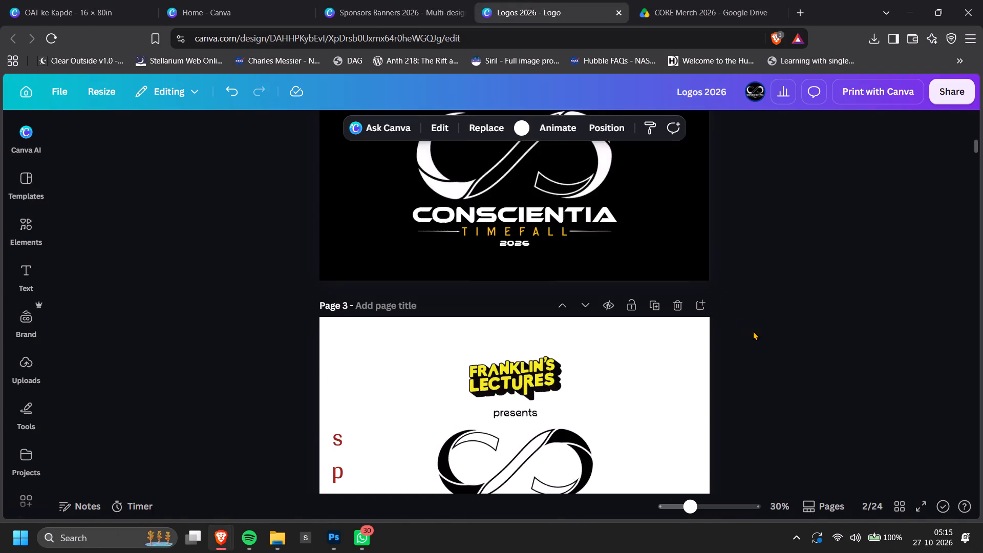
pyautogui.scroll(-4, 753, 331)
pyautogui.scroll(3, 753, 334)
pyautogui.keyDown('ctrl'); pyautogui.scroll(4, 544, 405); pyautogui.keyUp('ctrl')
pyautogui.scroll(-1, 543, 402)
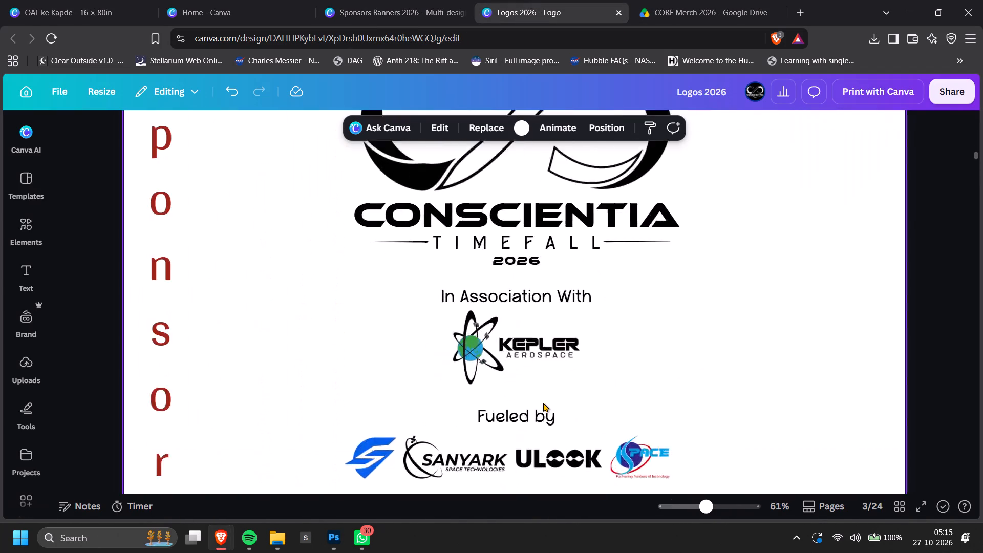
pyautogui.click(535, 266)
pyautogui.scroll(-4, 651, 300)
pyautogui.scroll(-3, 572, 344)
pyautogui.click(527, 303)
pyautogui.click(475, 193)
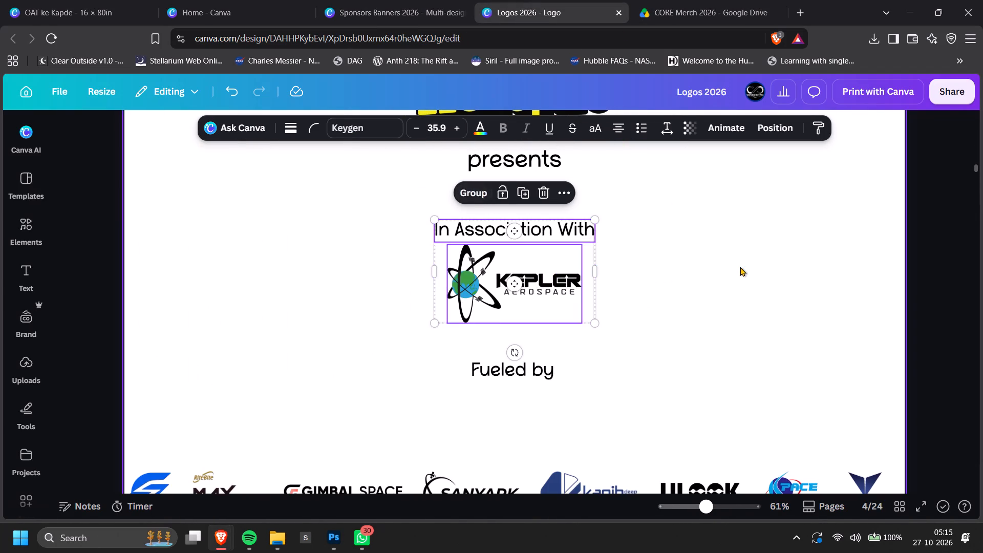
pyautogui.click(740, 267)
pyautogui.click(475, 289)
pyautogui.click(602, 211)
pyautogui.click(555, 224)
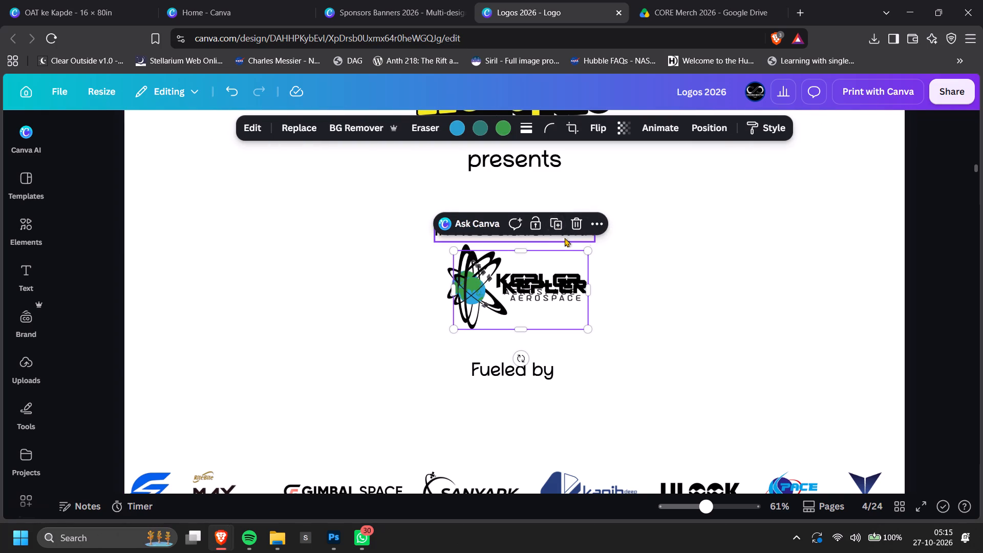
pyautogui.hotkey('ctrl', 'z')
# Download the Kepler Aerospace logo image from page 4 and save it as kepler in the C26 CREATIVES folder.
pyautogui.click(559, 271)
pyautogui.click(591, 224)
pyautogui.scroll(-4, 655, 426)
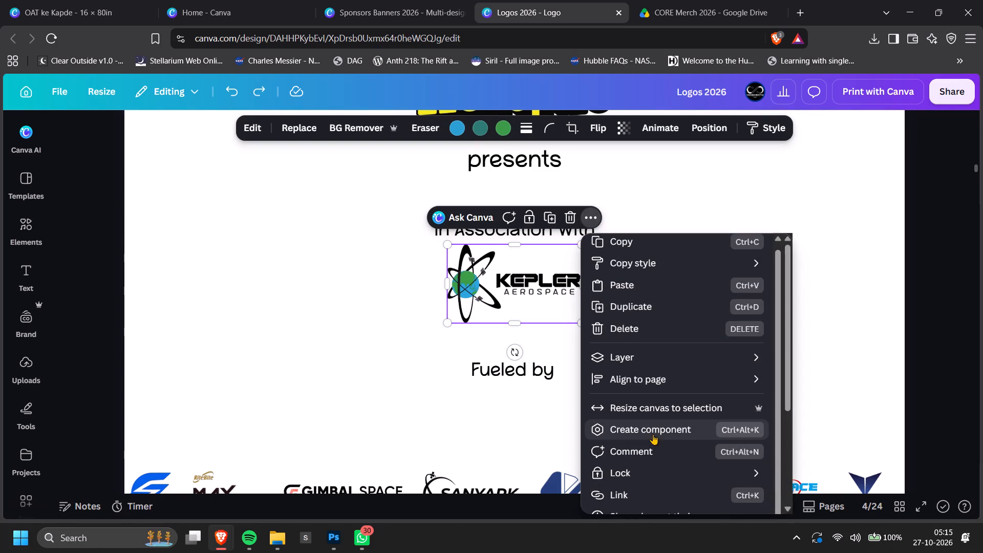
pyautogui.scroll(-4, 667, 494)
pyautogui.click(669, 492)
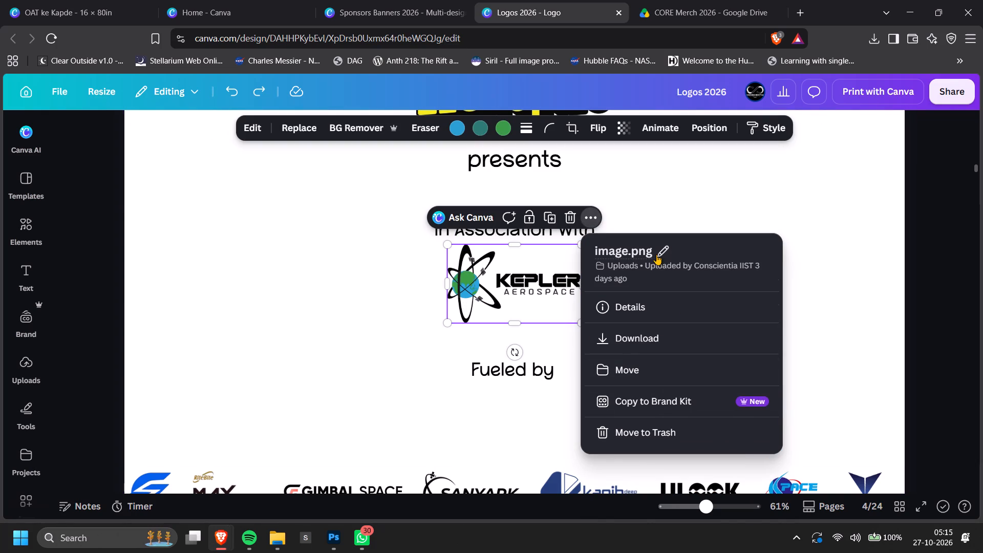
pyautogui.click(638, 342)
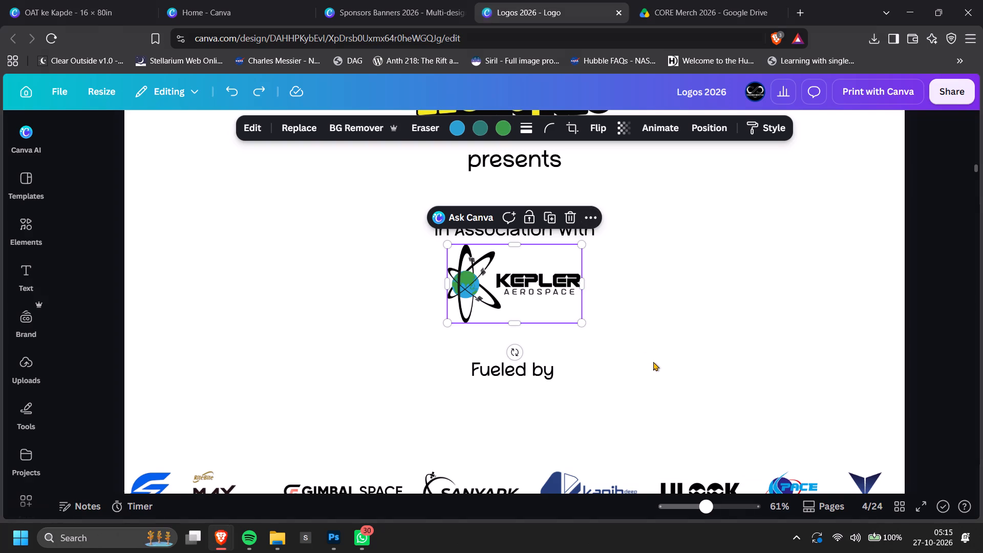
pyautogui.write('keo')
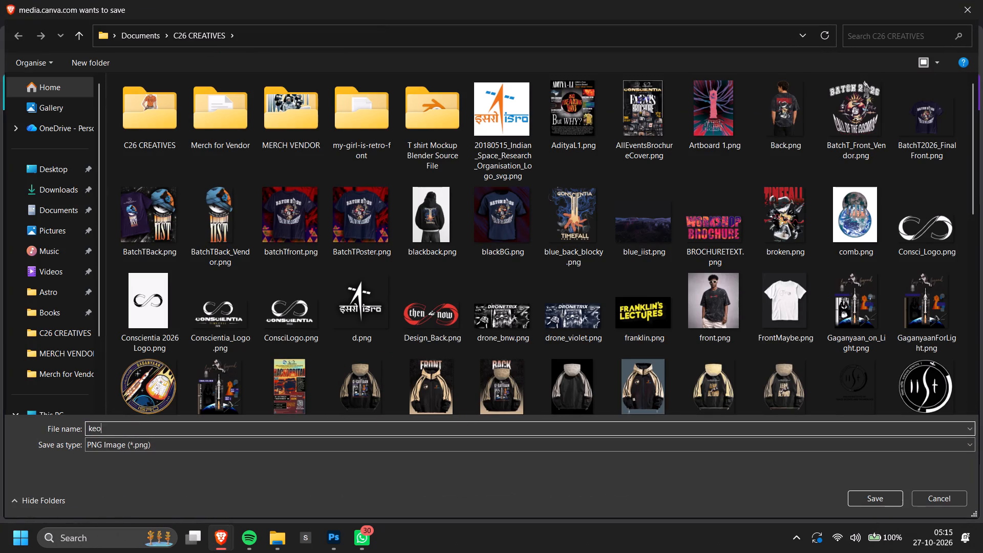
pyautogui.press('BackSpace')
pyautogui.write('pler')
pyautogui.scroll(-4, 650, 333)
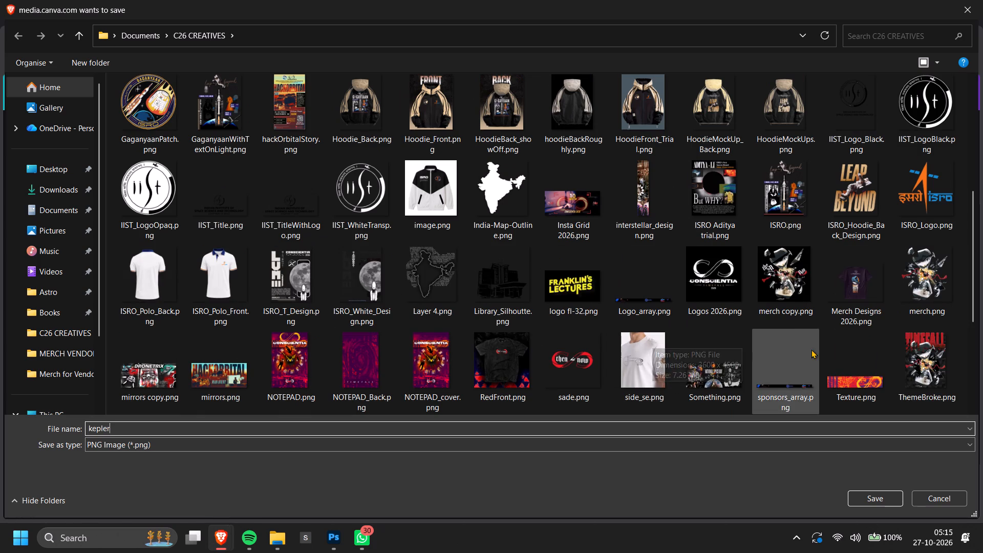
pyautogui.scroll(-1, 755, 305)
pyautogui.click(884, 494)
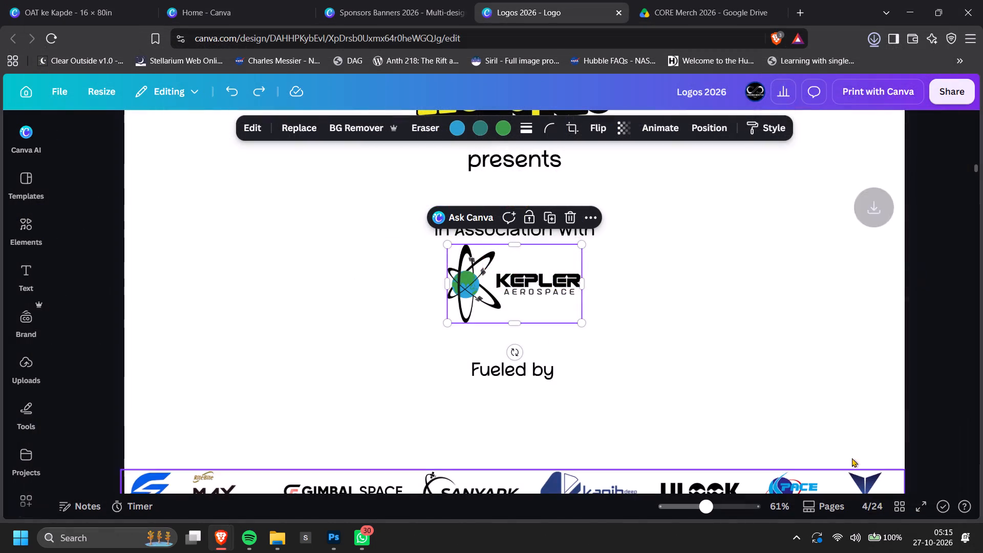
# Switch to Photoshop and place the downloaded kepler.png on the poster.
pyautogui.moveTo(776, 59); pyautogui.dragTo(328, 538)
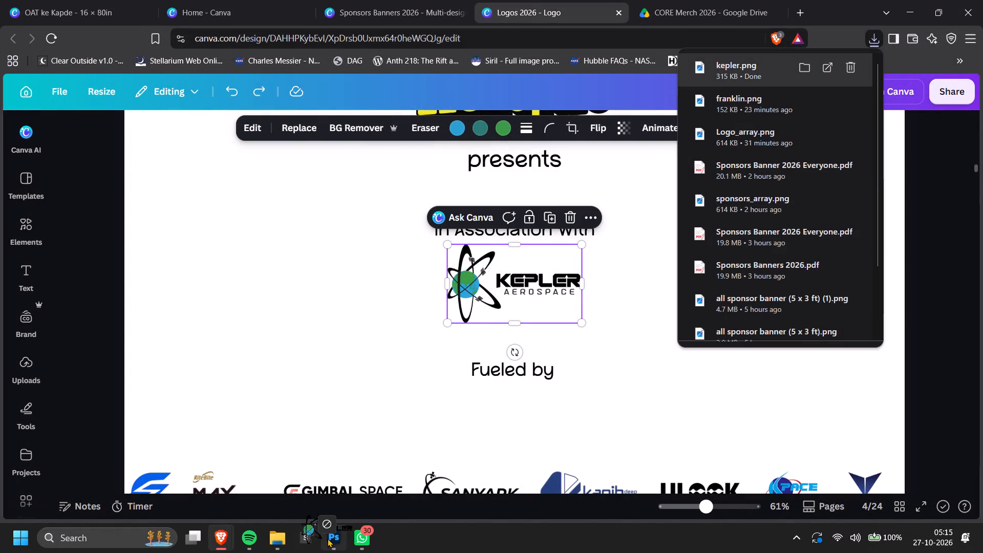
pyautogui.moveTo(328, 538); pyautogui.dragTo(416, 287)
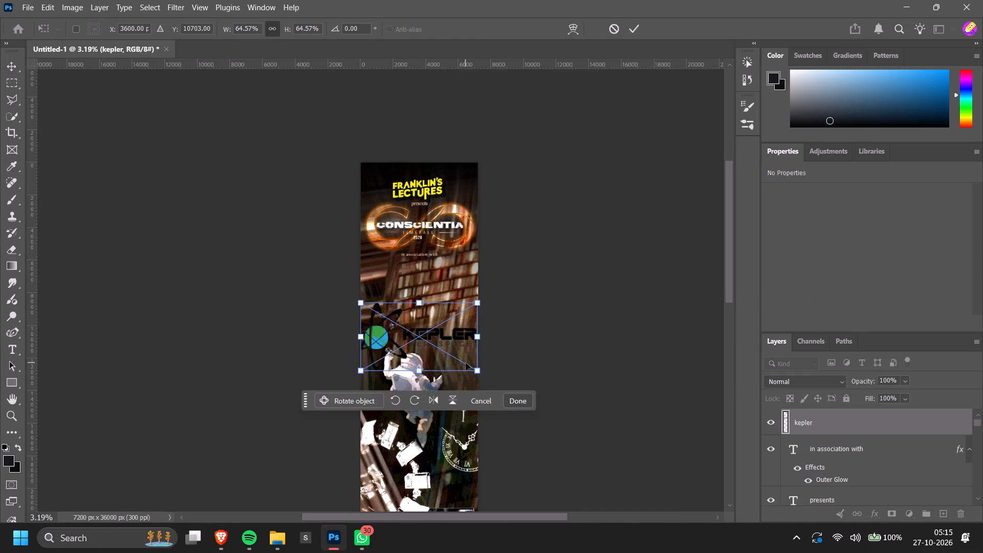
pyautogui.click(532, 399)
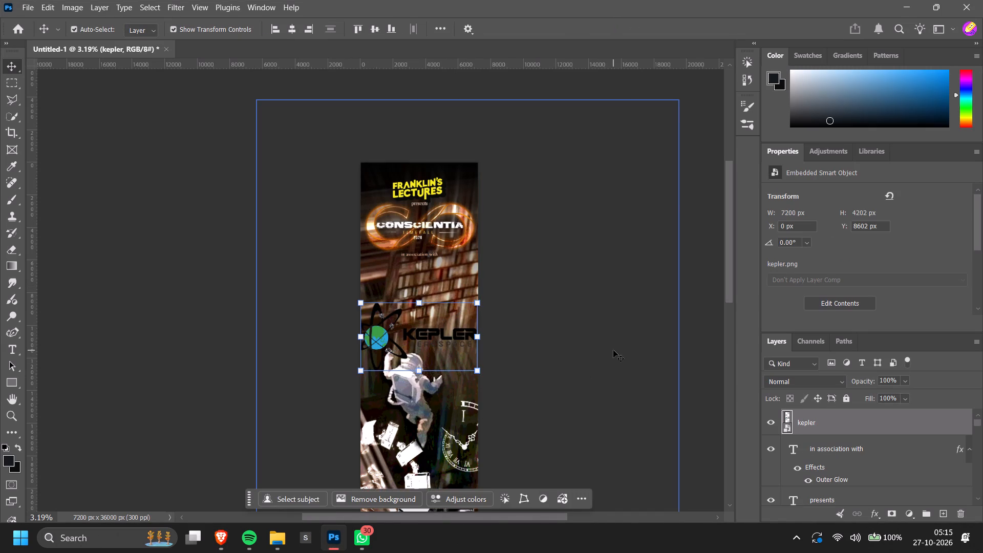
# Scale the Kepler logo down to about 2939 × 1715 px and centre it just below the "in association with" text.
pyautogui.moveTo(478, 374); pyautogui.dragTo(432, 351)
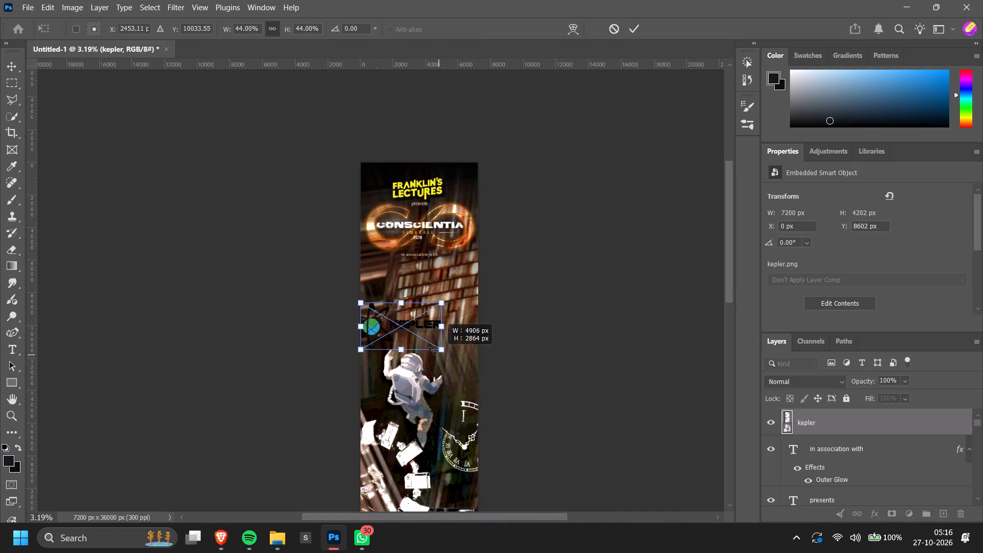
pyautogui.moveTo(432, 351); pyautogui.dragTo(411, 329)
pyautogui.click(673, 293)
pyautogui.keyDown('ctrl'); pyautogui.scroll(5, 515, 321); pyautogui.keyUp('ctrl')
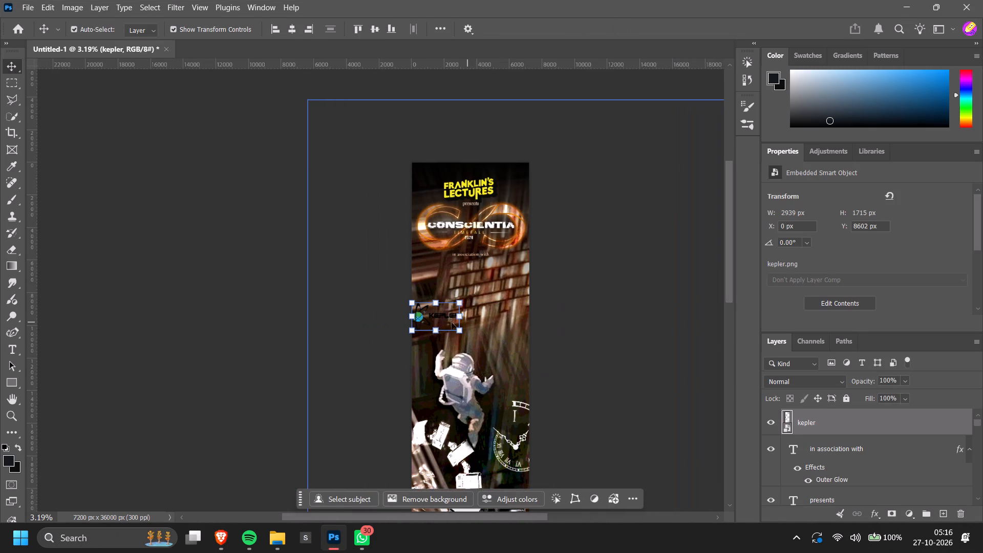
pyautogui.keyDown('alt'); pyautogui.scroll(12, 430, 321); pyautogui.keyUp('alt')
pyautogui.moveTo(417, 327); pyautogui.dragTo(511, 228)
pyautogui.click(242, 271)
pyautogui.keyDown('ctrl'); pyautogui.scroll(-3, 259, 264); pyautogui.keyUp('ctrl')
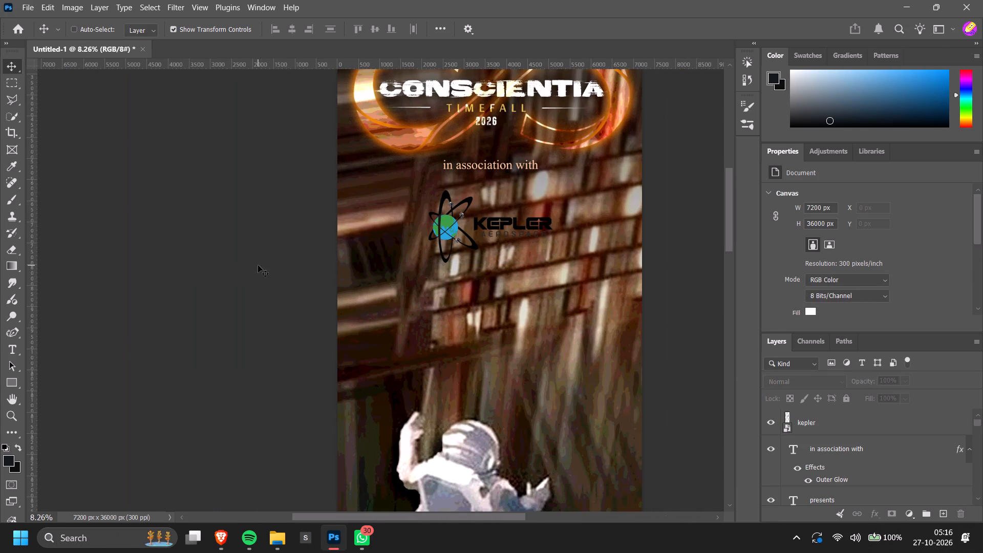
pyautogui.keyDown('ctrl'); pyautogui.scroll(-12, 258, 265); pyautogui.keyUp('ctrl')
pyautogui.keyDown('alt'); pyautogui.scroll(13, 461, 217); pyautogui.keyUp('alt')
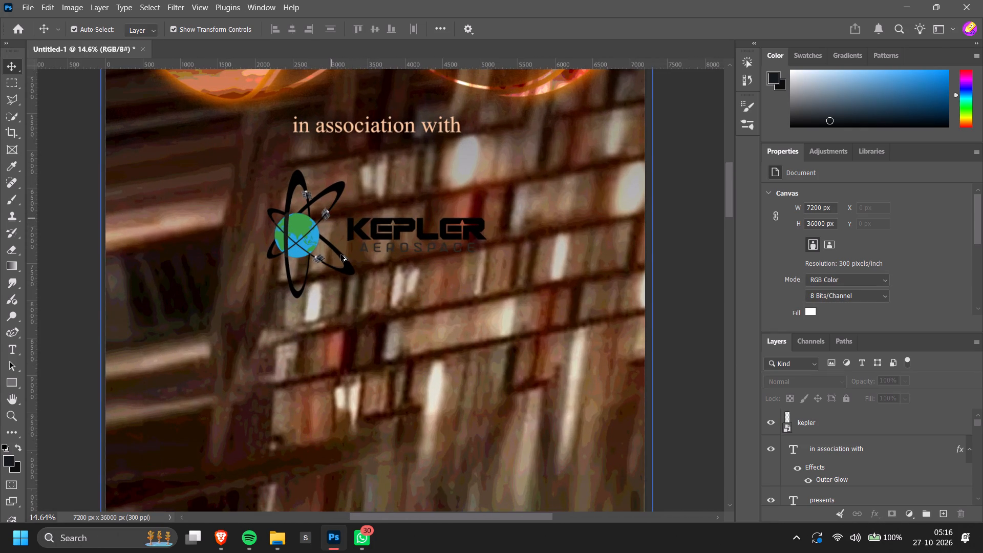
# Open the contents of the kepler smart object for editing.
pyautogui.click(409, 294)
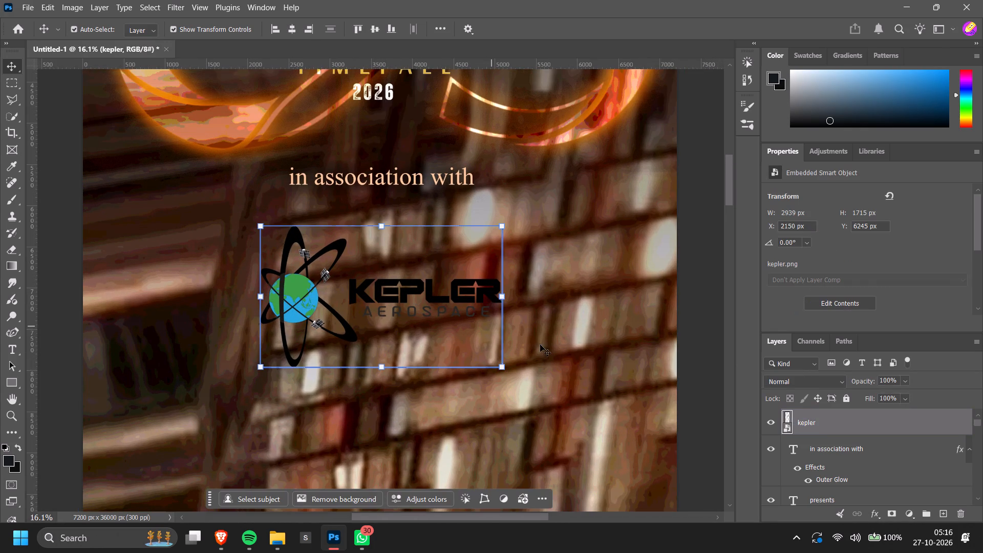
pyautogui.doubleClick(787, 422)
pyautogui.keyDown('alt'); pyautogui.scroll(-1, 531, 359); pyautogui.keyUp('alt')
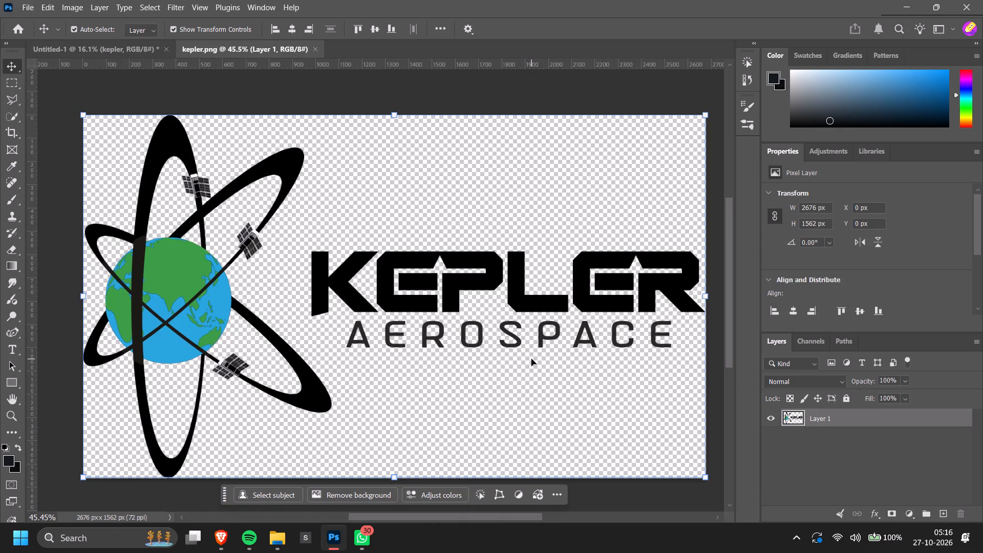
pyautogui.scroll(-2, 456, 294)
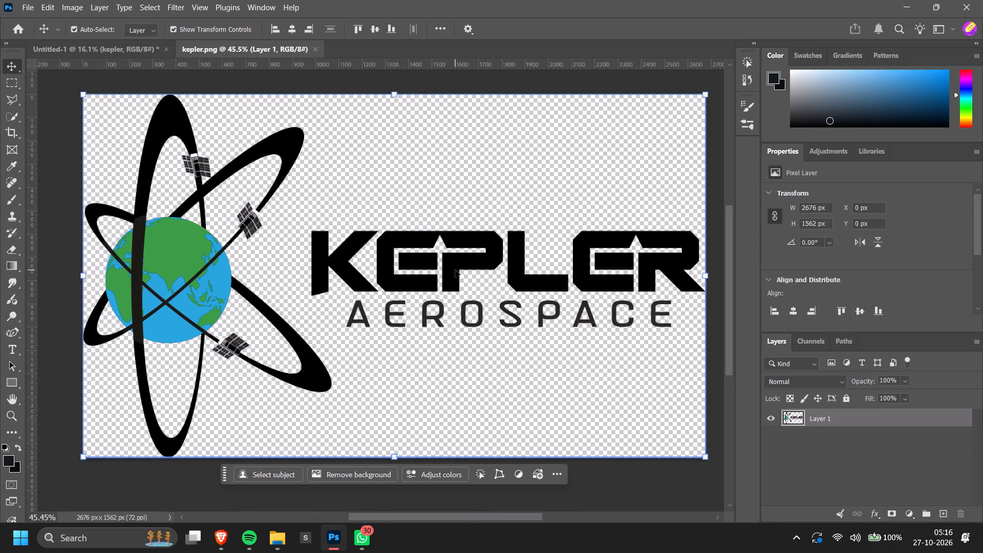
# Select the black parts of the Kepler logo with Color Range, sampling the lettering at a fuzziness of 92.
pyautogui.click(485, 252)
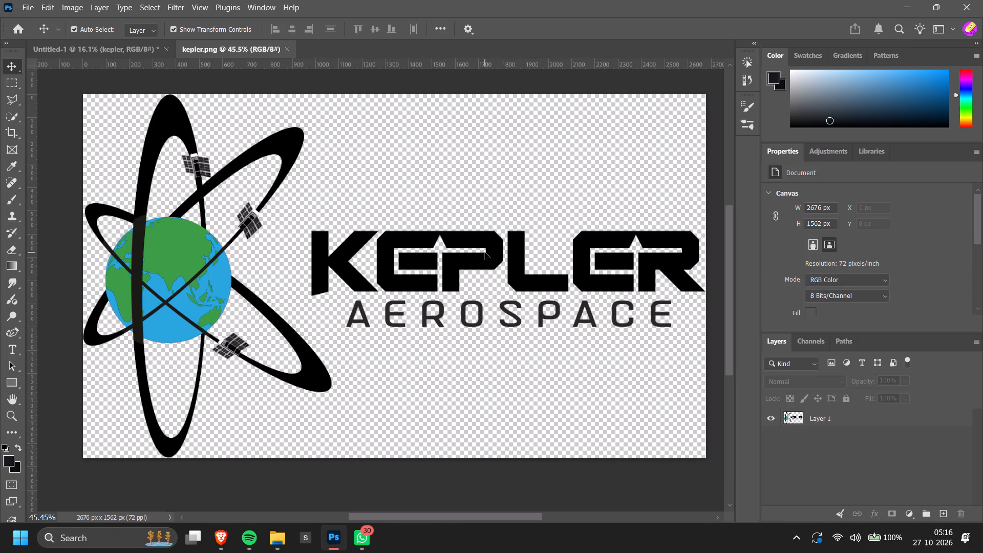
pyautogui.click(484, 258)
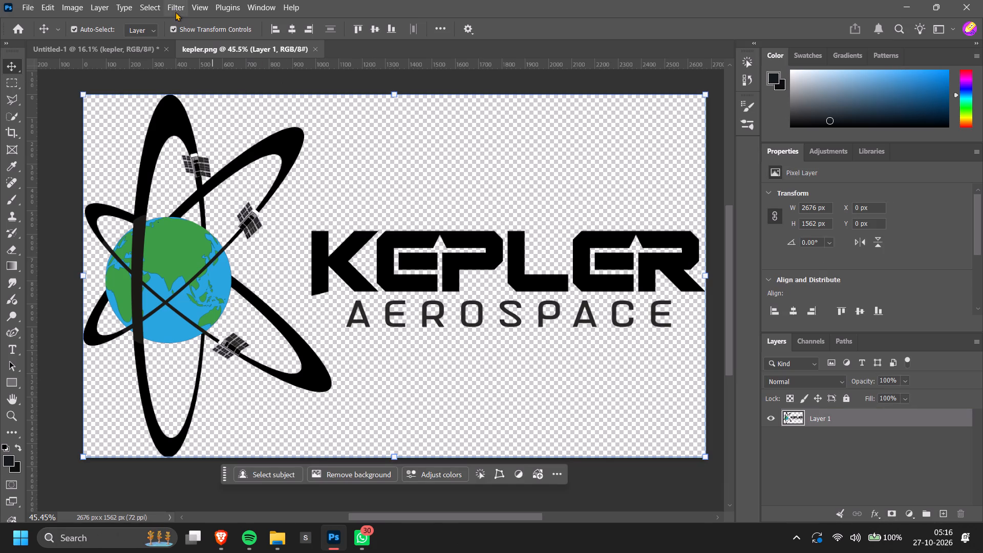
pyautogui.click(176, 12)
pyautogui.click(153, 9)
pyautogui.click(201, 128)
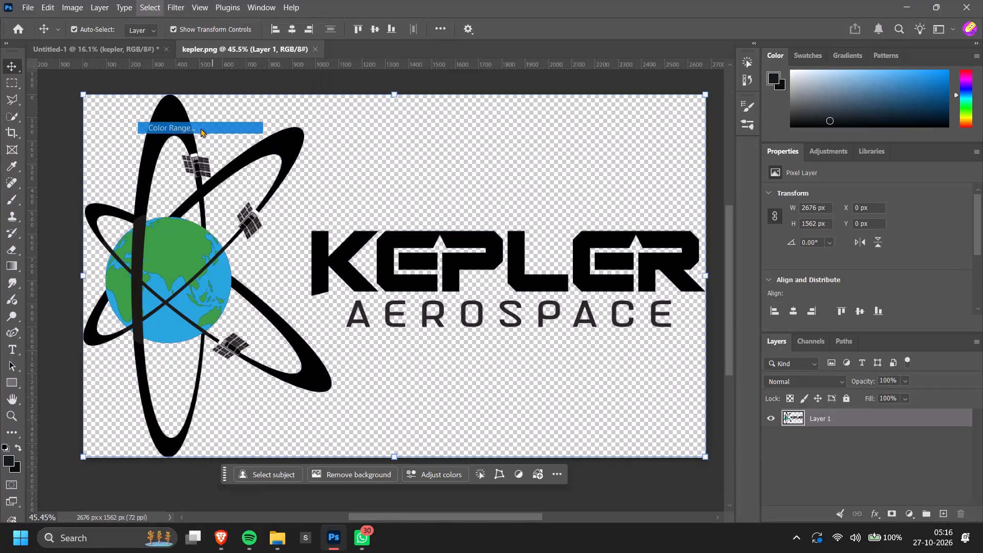
pyautogui.click(394, 242)
pyautogui.click(393, 239)
pyautogui.click(391, 239)
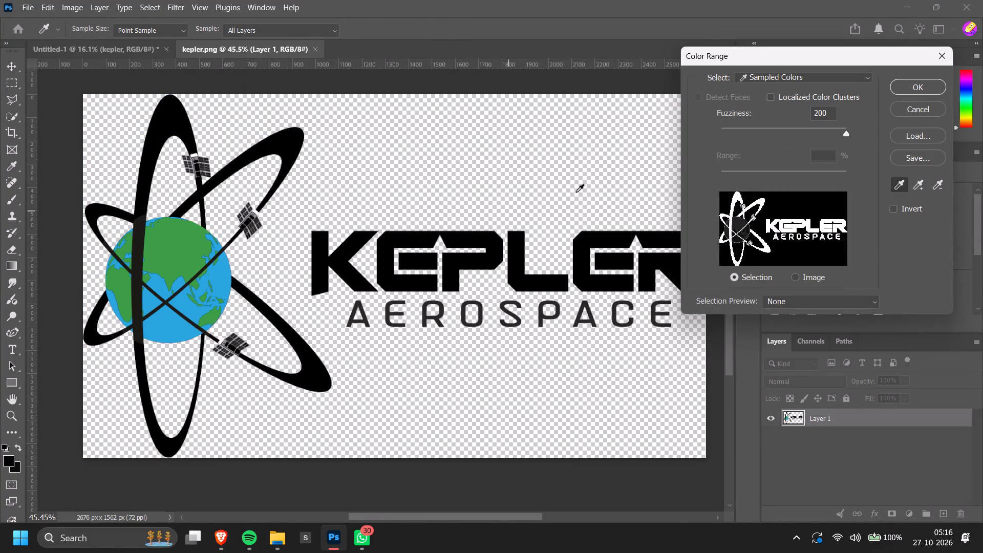
pyautogui.click(767, 129)
pyautogui.moveTo(764, 132); pyautogui.dragTo(756, 134)
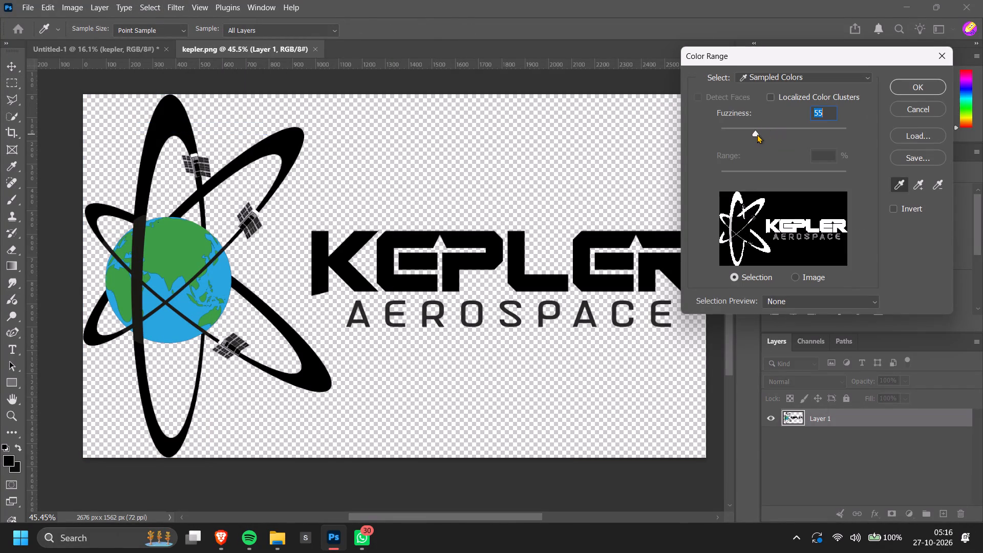
pyautogui.moveTo(763, 134); pyautogui.dragTo(775, 134)
pyautogui.click(775, 134)
pyautogui.click(937, 89)
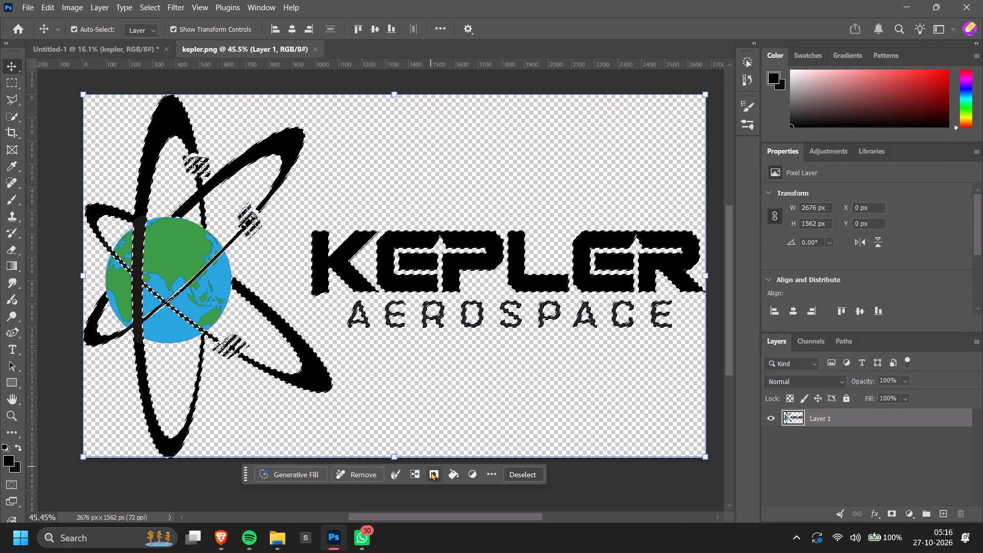
# Mask the logo layer with the selection so only its black parts show.
pyautogui.rightClick(519, 322)
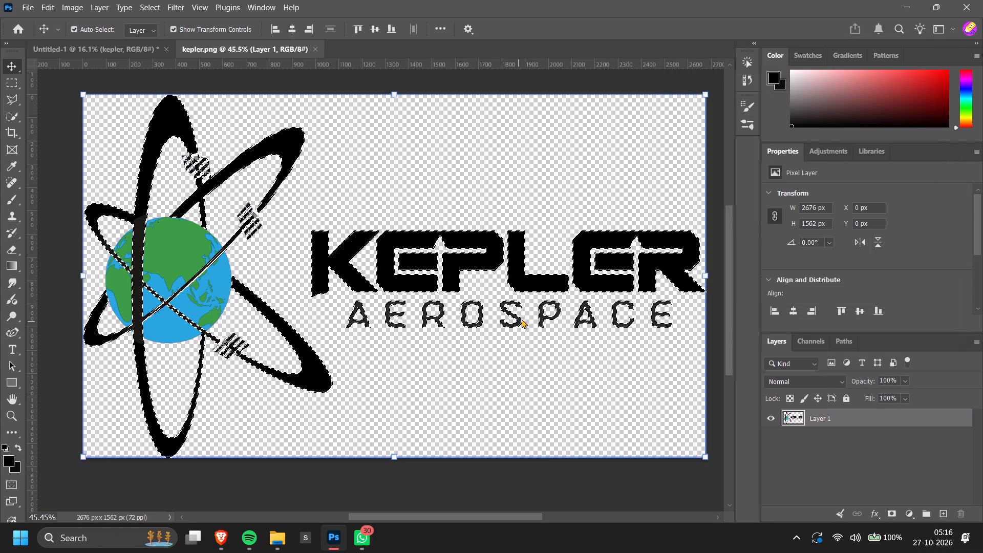
pyautogui.rightClick(522, 322)
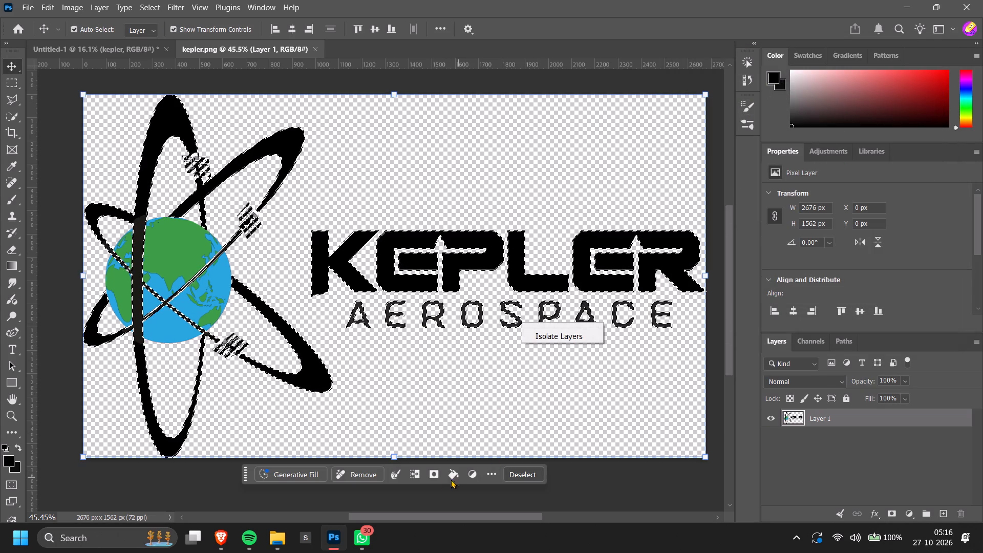
pyautogui.click(433, 477)
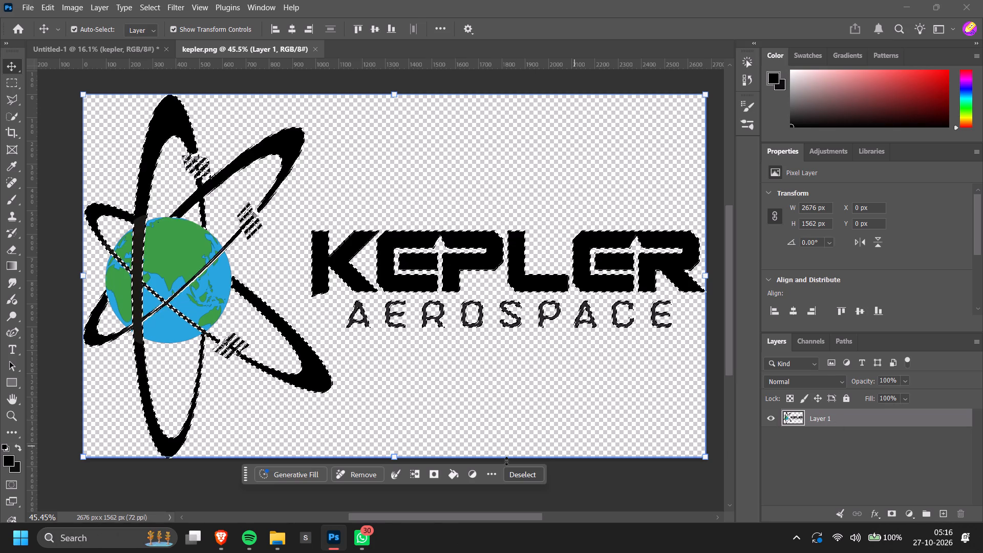
pyautogui.click(431, 471)
# Duplicate the masked logo layer and delete the mask from the original layer beneath.
pyautogui.keyDown('alt'); pyautogui.moveTo(870, 415); pyautogui.dragTo(873, 401); pyautogui.keyUp('alt')
pyautogui.click(827, 416)
pyautogui.click(827, 434)
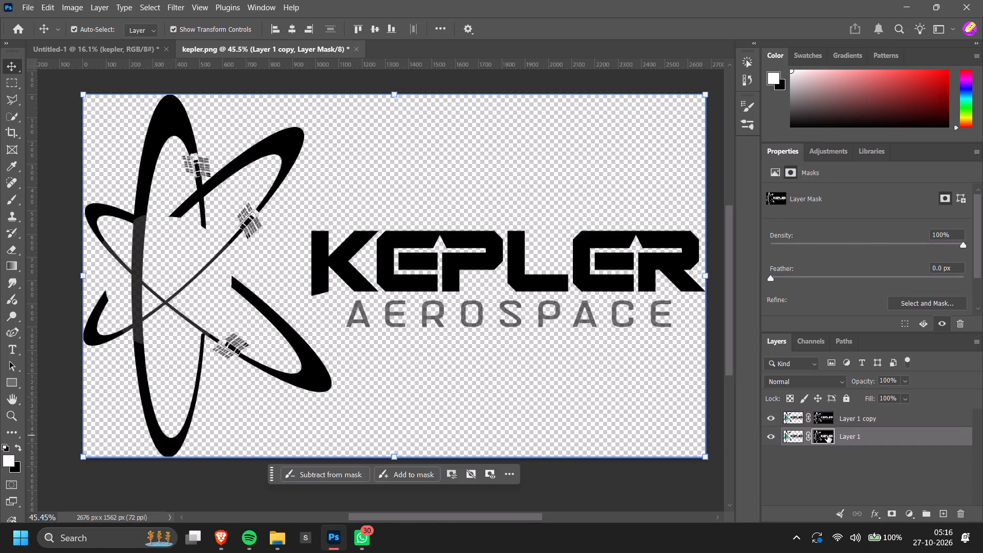
pyautogui.press('BackSpace')
# Open the layer style settings of the masked logo copy.
pyautogui.keyDown('ctrl'); pyautogui.scroll(5, 498, 354); pyautogui.keyUp('ctrl')
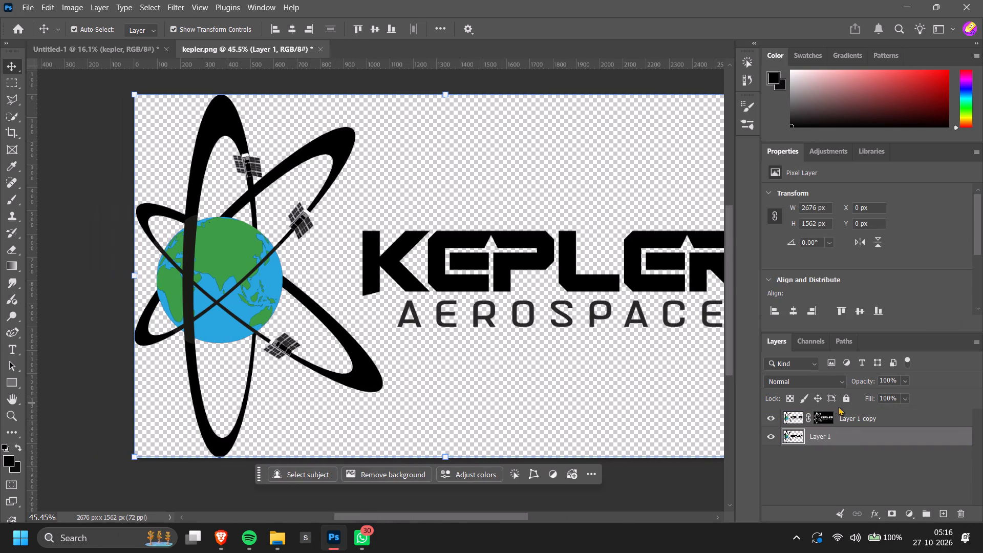
pyautogui.keyDown('ctrl'); pyautogui.scroll(-2, 496, 337); pyautogui.keyUp('ctrl')
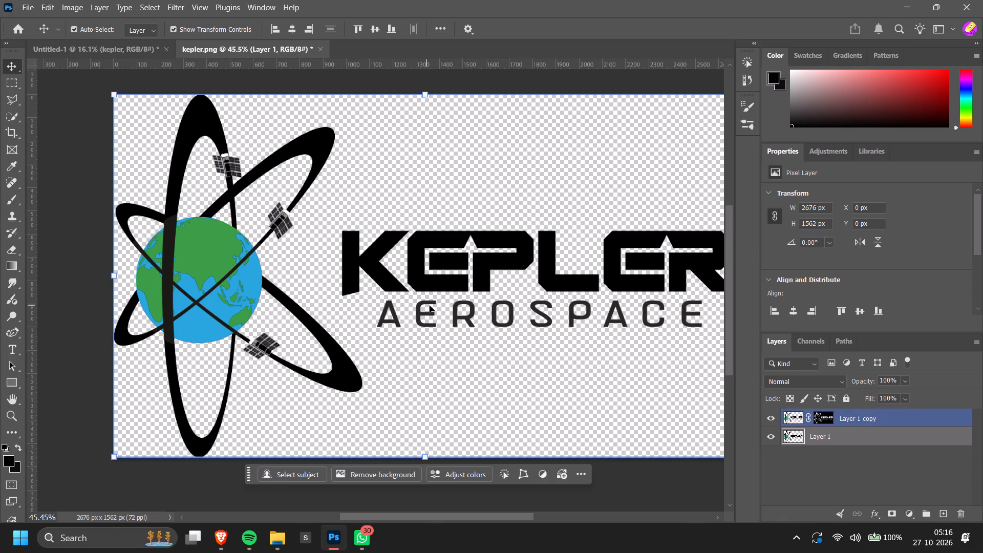
pyautogui.keyDown('ctrl'); pyautogui.scroll(-4, 515, 313); pyautogui.keyUp('ctrl')
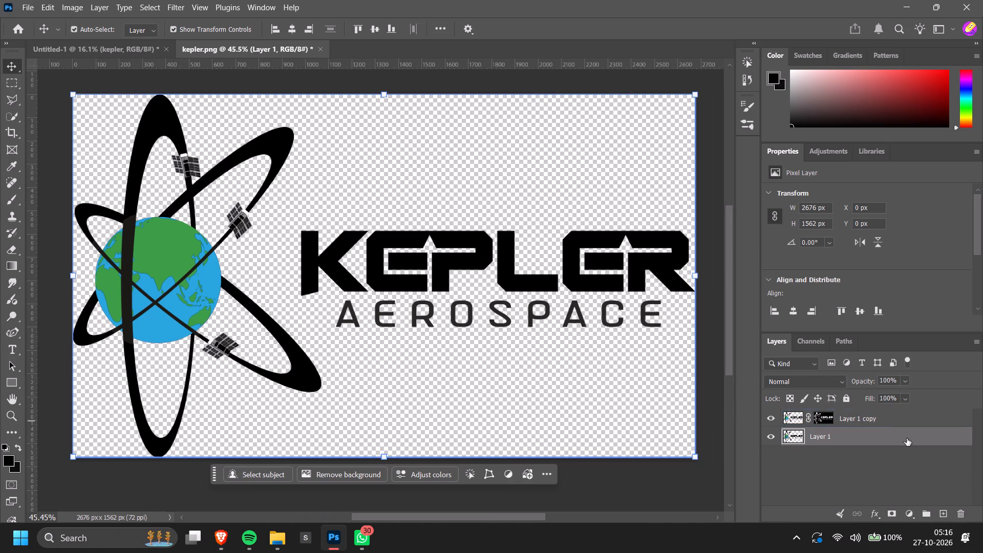
pyautogui.doubleClick(902, 420)
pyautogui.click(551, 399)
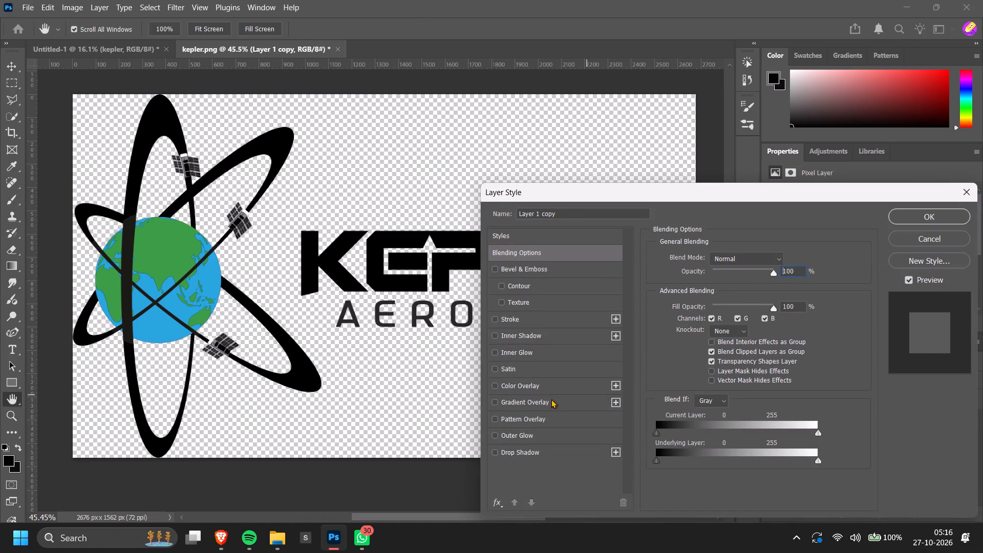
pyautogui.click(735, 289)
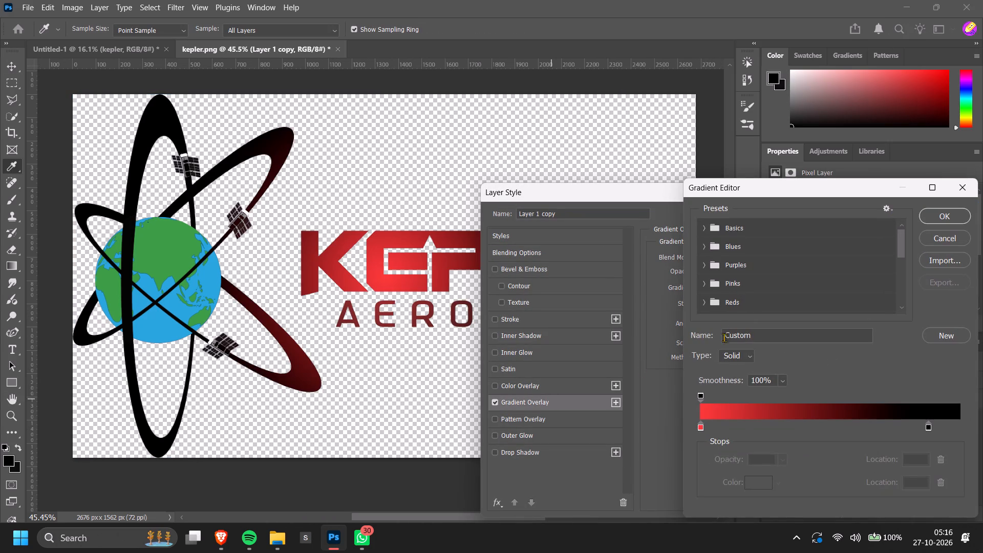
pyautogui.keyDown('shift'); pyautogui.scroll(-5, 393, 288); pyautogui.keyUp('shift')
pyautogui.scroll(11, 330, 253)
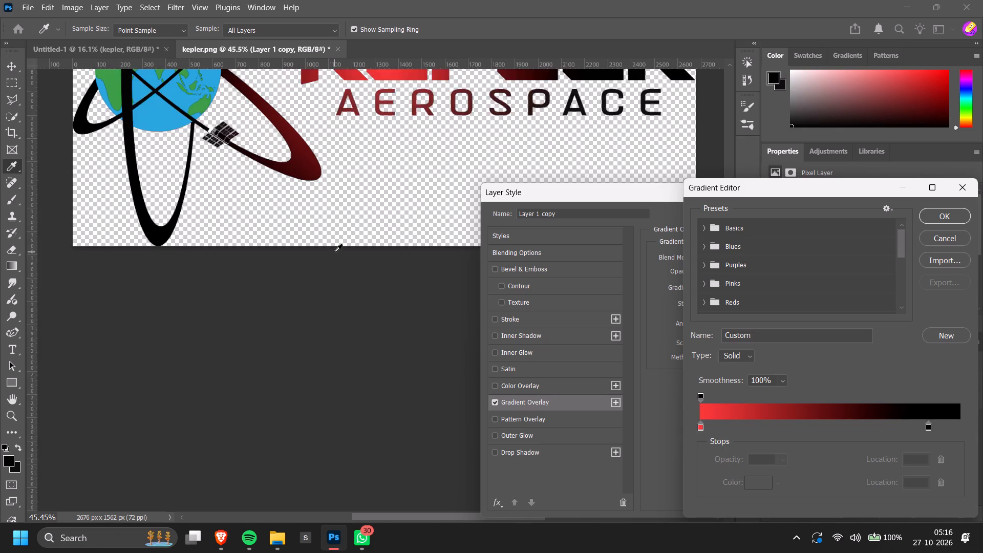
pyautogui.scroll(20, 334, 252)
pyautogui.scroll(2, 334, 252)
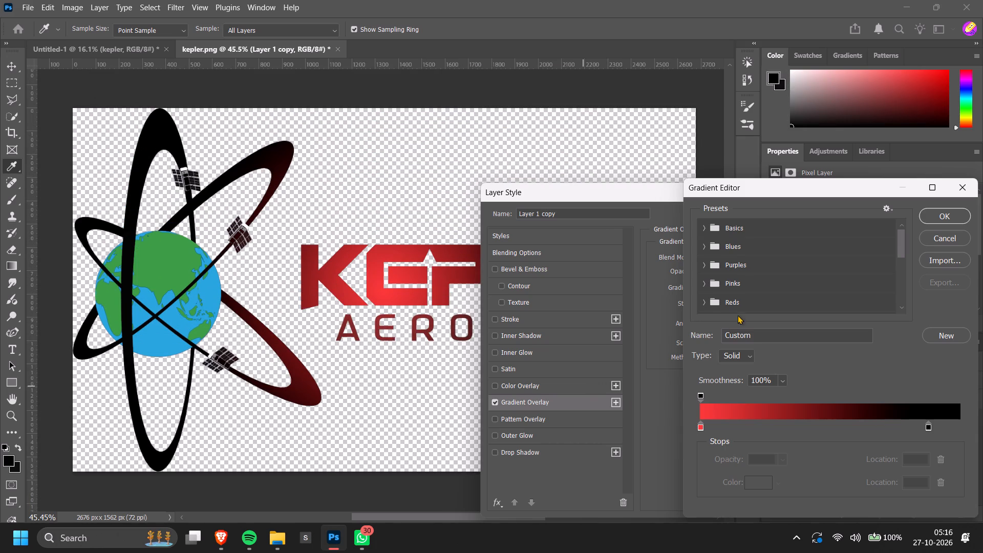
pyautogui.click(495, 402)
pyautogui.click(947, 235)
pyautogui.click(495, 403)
# Apply a white Color Overlay to the masked logo copy.
pyautogui.click(496, 382)
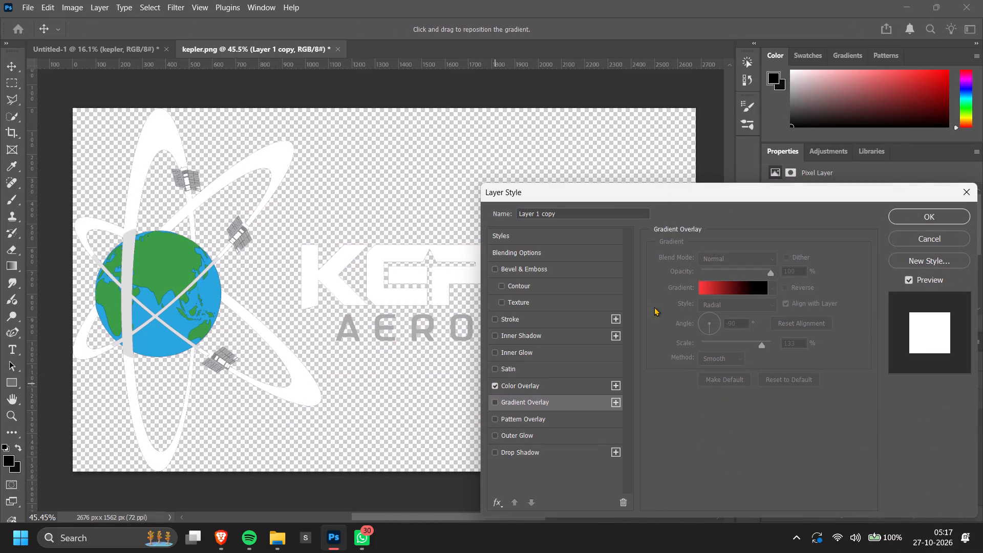
pyautogui.click(950, 220)
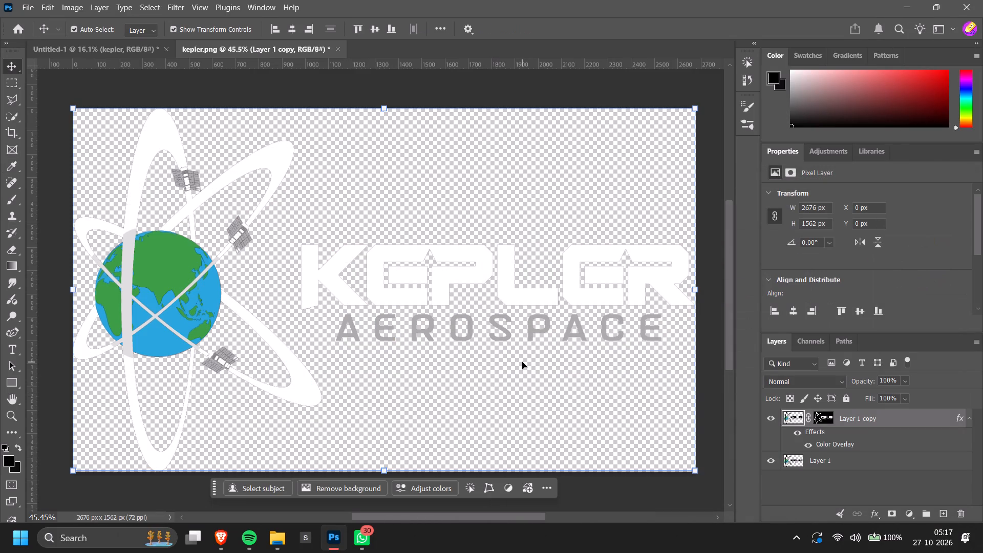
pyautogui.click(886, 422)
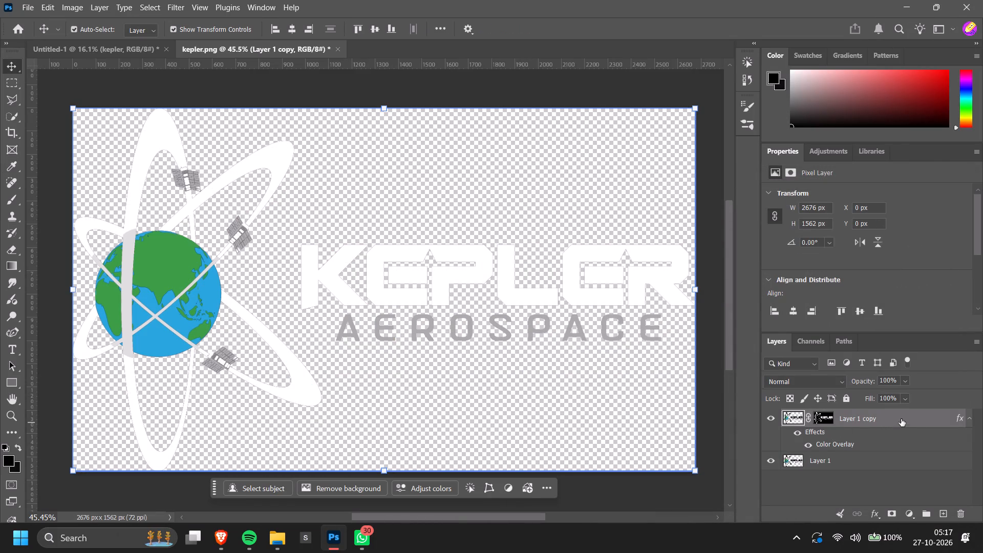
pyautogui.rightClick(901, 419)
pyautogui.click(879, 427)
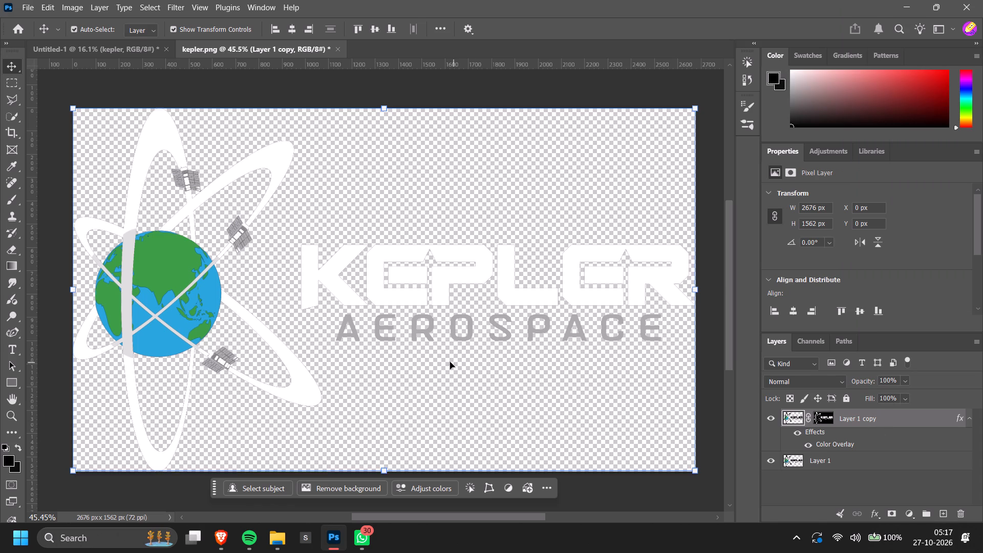
# Switch to the Eraser and reduce its brush size to 125.
pyautogui.press('e')
pyautogui.moveTo(226, 236); pyautogui.dragTo(242, 247)
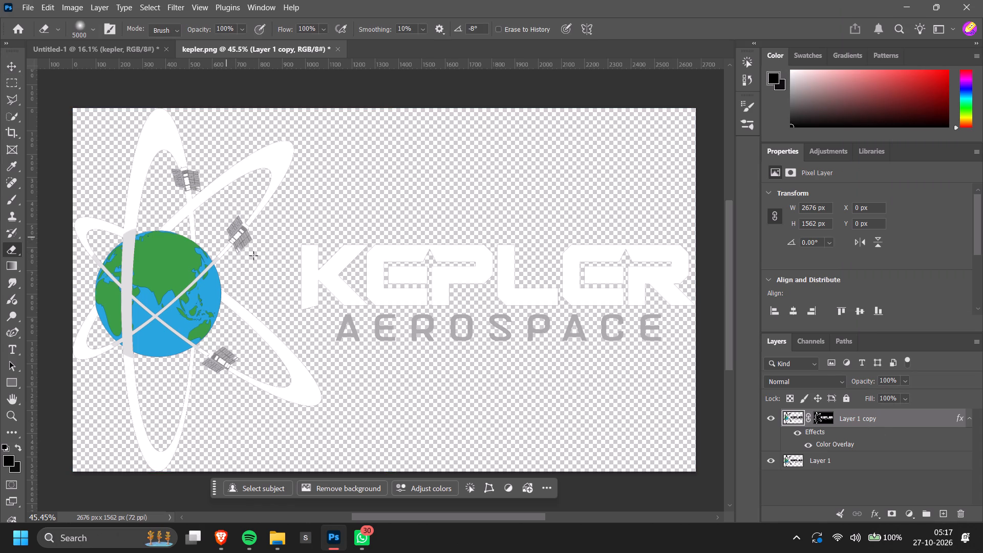
pyautogui.hotkey('ctrl', 'z')
pyautogui.press('[')
pyautogui.press('[')
pyautogui.press('[')
pyautogui.press('[')
pyautogui.press('[')
pyautogui.press('[')
pyautogui.press('[')
pyautogui.press('[')
pyautogui.press('[')
pyautogui.press('[')
pyautogui.press('[')
pyautogui.press('[')
pyautogui.press('[')
pyautogui.press('[')
pyautogui.press('[')
pyautogui.press('[')
pyautogui.press('[')
pyautogui.press('[')
pyautogui.press('[')
pyautogui.press('[')
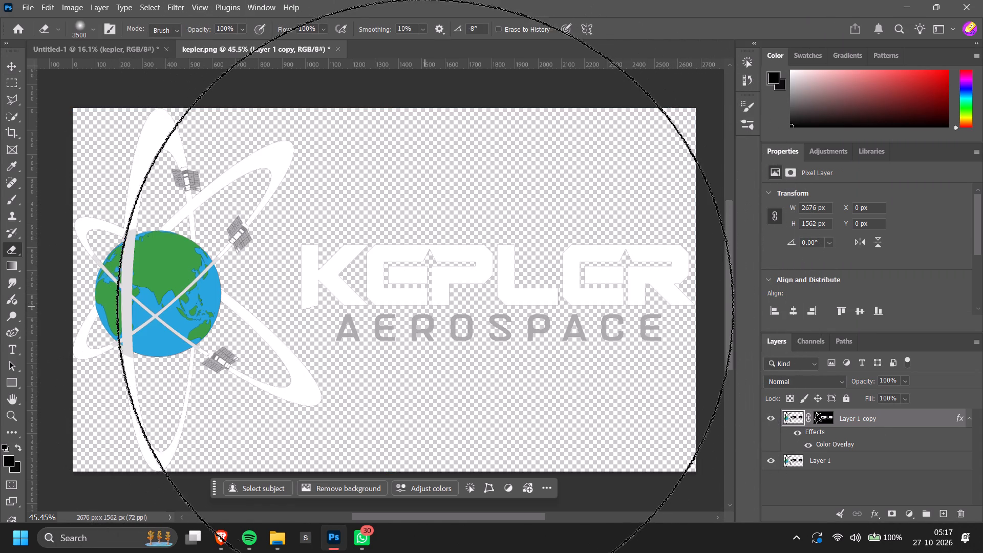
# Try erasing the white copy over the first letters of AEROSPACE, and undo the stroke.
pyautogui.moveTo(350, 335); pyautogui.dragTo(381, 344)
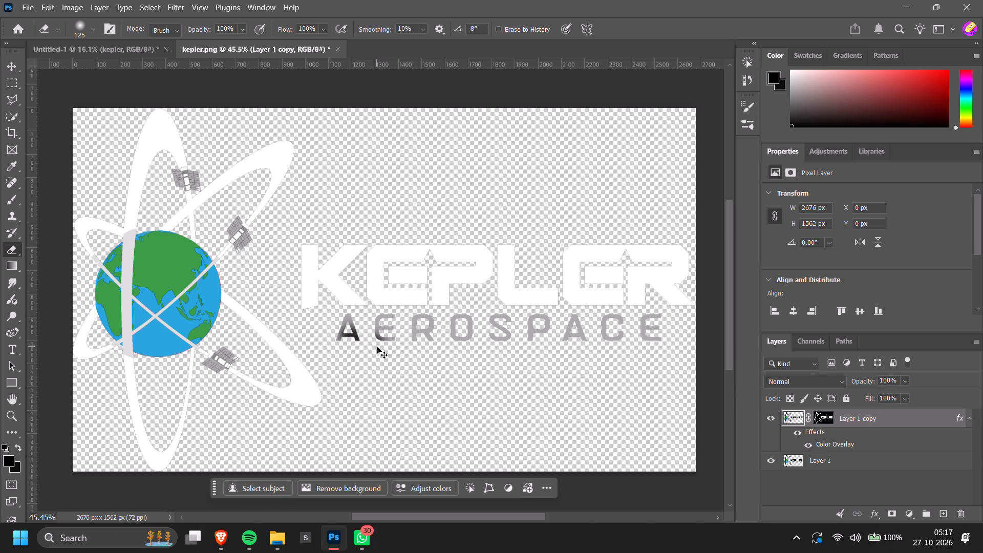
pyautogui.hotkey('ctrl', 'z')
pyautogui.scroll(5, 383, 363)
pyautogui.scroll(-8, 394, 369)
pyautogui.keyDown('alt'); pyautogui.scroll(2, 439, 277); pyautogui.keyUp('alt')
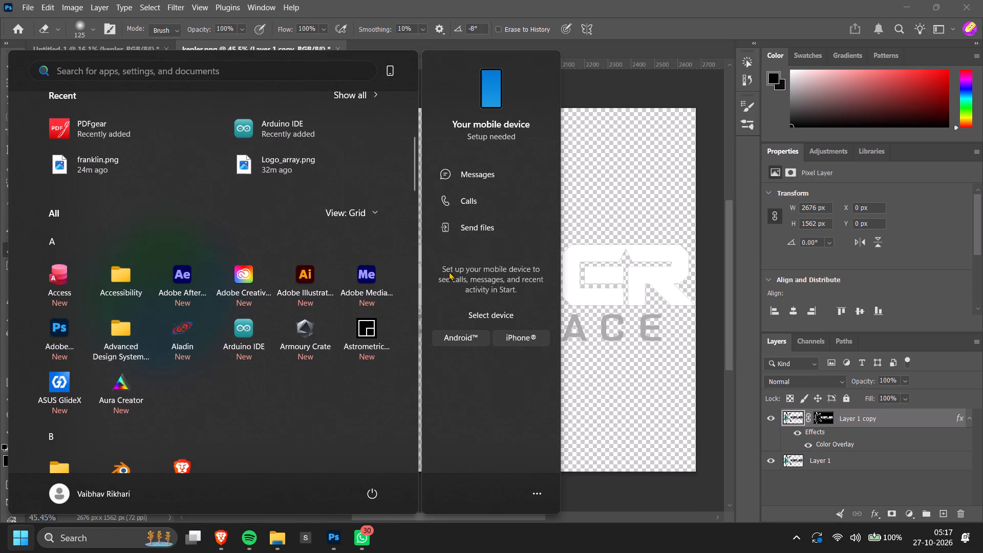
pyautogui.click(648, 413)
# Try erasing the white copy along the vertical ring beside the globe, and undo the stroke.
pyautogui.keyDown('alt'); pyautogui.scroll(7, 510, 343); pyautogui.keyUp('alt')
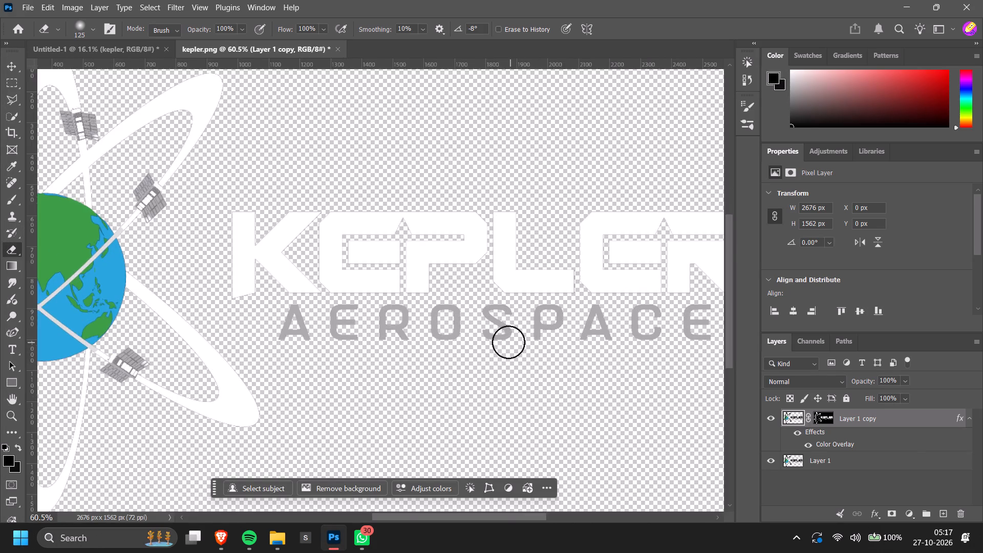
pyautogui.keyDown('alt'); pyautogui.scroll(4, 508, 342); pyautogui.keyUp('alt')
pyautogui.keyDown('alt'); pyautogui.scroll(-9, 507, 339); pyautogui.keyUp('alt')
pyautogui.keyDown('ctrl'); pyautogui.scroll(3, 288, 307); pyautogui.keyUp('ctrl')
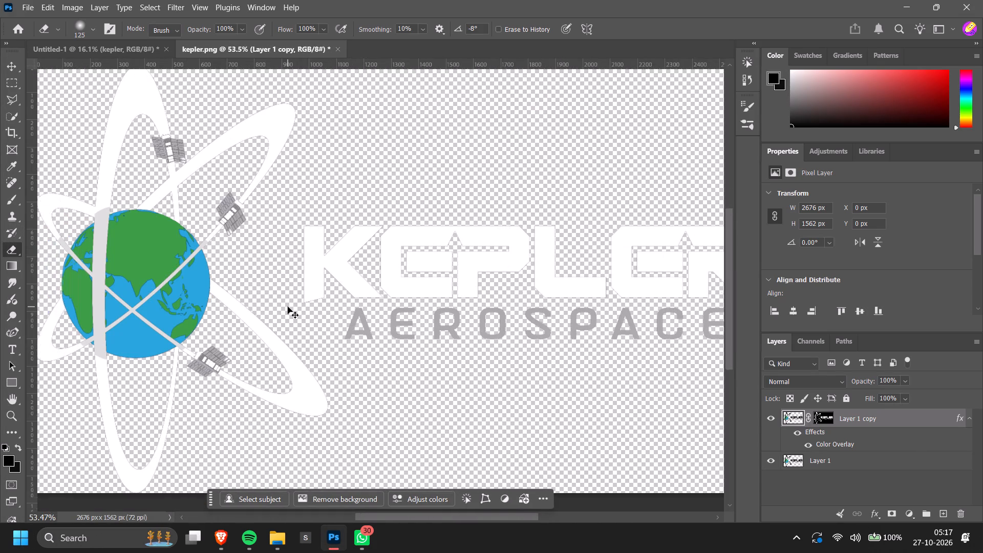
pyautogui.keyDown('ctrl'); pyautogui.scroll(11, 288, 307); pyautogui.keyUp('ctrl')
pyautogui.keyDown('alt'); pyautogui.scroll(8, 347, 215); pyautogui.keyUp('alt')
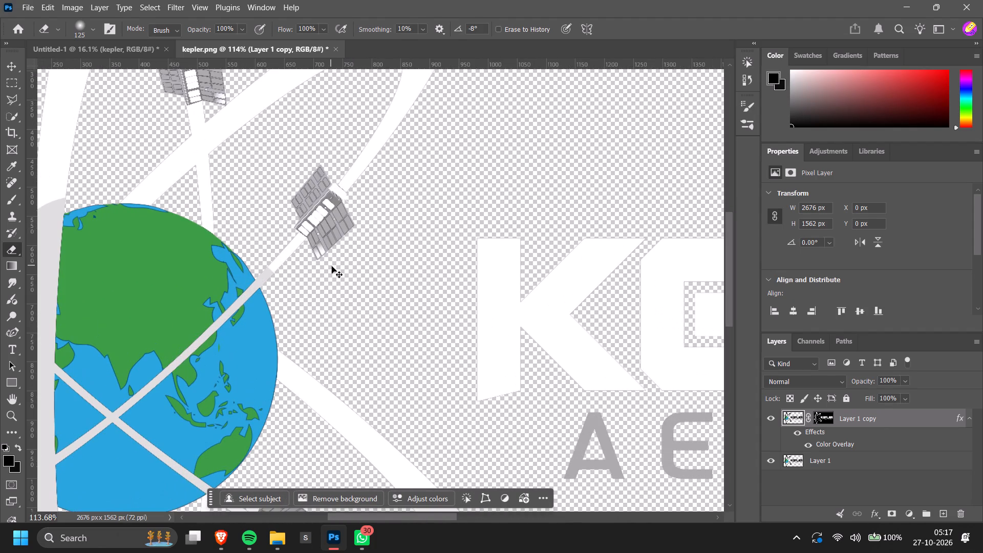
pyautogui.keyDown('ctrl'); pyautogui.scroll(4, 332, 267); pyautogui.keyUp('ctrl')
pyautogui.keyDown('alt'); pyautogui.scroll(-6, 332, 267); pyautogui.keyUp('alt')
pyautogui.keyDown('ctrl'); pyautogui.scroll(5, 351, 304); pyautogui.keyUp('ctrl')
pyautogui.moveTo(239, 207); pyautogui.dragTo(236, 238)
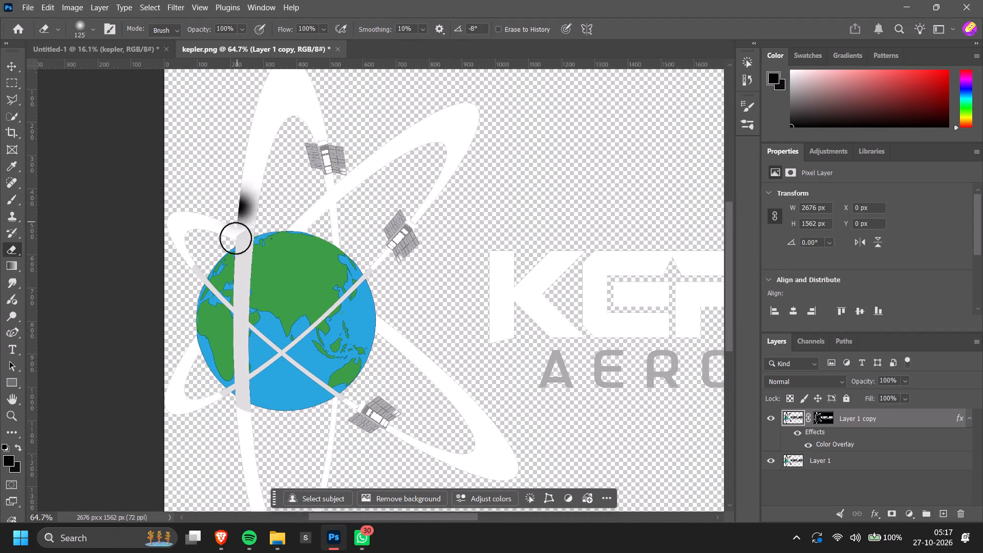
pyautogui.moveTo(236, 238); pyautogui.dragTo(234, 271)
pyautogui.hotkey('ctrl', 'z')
# Erase the white copy over the three satellites to bring back their original dark artwork from the layer beneath.
pyautogui.keyDown('ctrl'); pyautogui.scroll(3, 311, 351); pyautogui.keyUp('ctrl')
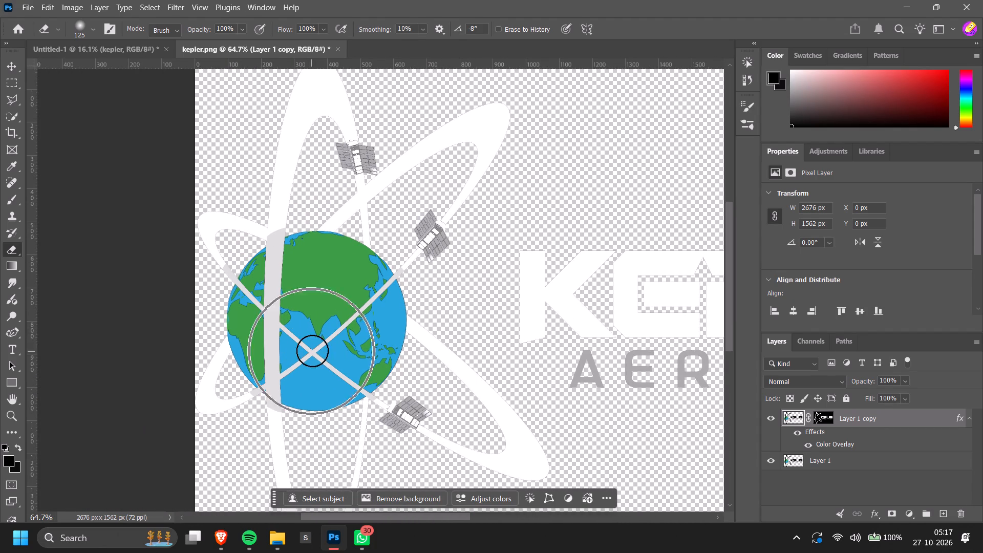
pyautogui.moveTo(420, 239); pyautogui.dragTo(432, 259)
pyautogui.hotkey('ctrl', 'z')
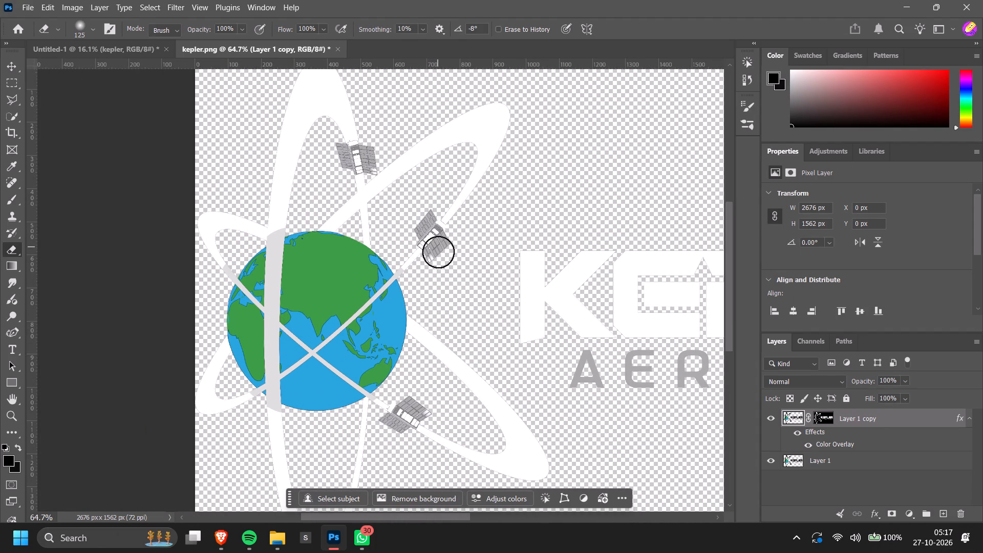
pyautogui.moveTo(438, 252); pyautogui.dragTo(425, 214)
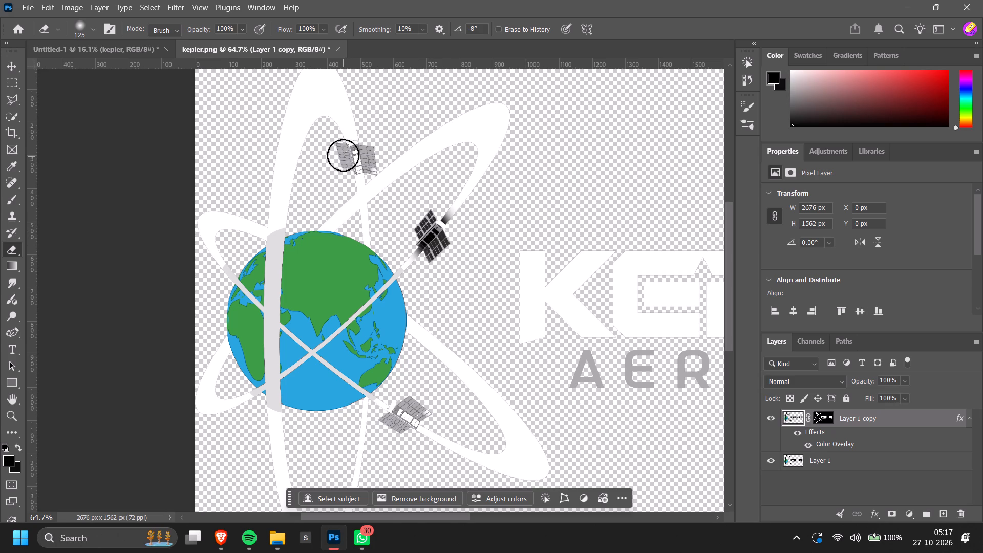
pyautogui.moveTo(343, 155); pyautogui.dragTo(364, 166)
pyautogui.click(369, 164)
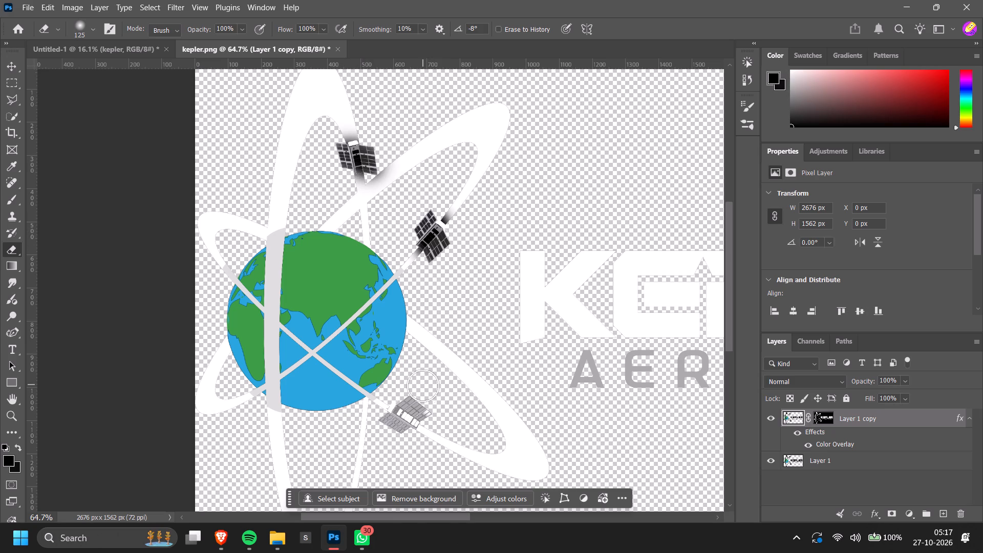
pyautogui.moveTo(412, 405); pyautogui.dragTo(418, 414)
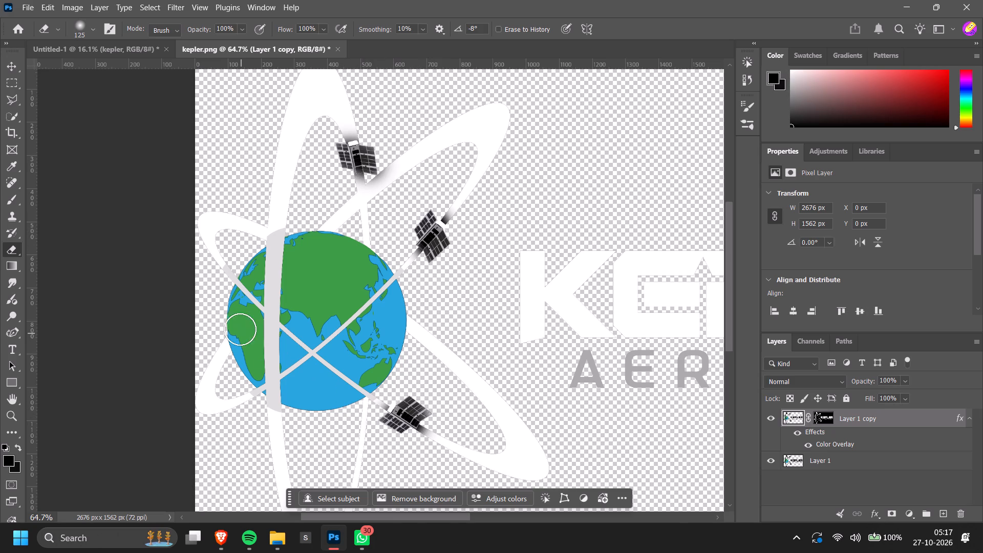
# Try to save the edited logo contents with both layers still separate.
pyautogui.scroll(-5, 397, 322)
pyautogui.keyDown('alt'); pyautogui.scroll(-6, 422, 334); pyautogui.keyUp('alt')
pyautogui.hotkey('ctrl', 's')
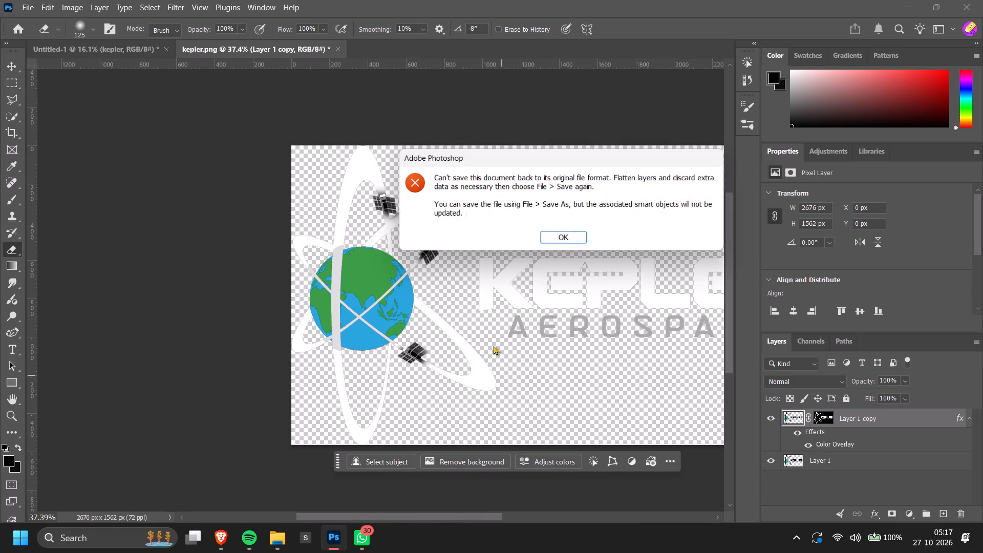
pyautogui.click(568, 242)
# Merge the visible logo layers into one and save the smart object contents.
pyautogui.rightClick(878, 421)
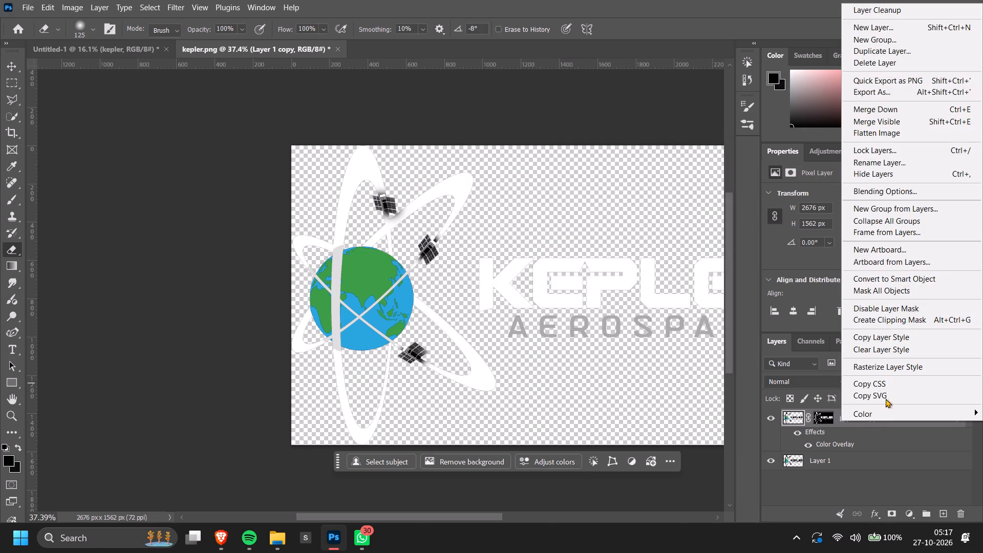
pyautogui.click(939, 125)
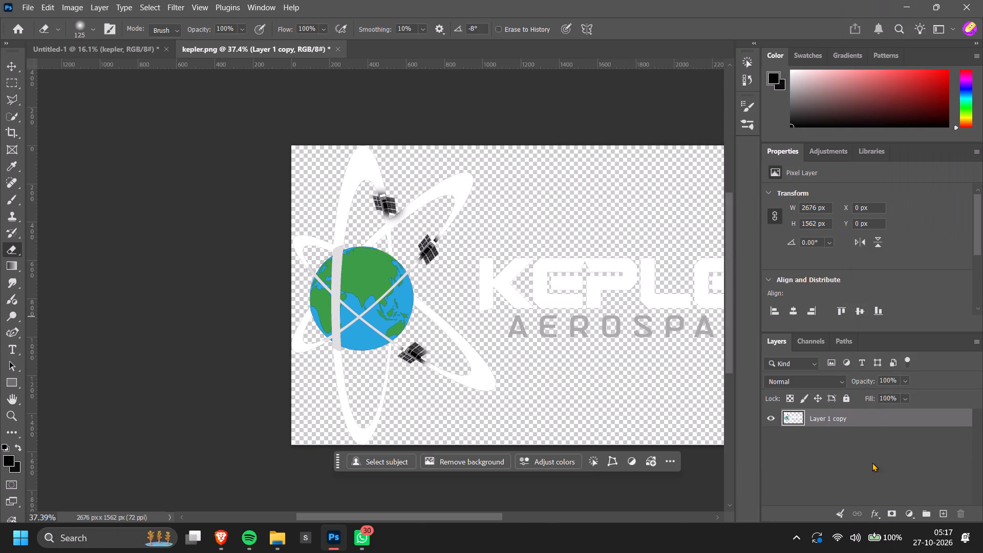
pyautogui.hotkey('ctrl', 's')
# Return to the poster document and examine the recoloured Kepler logo up close and within the whole layout.
pyautogui.click(123, 47)
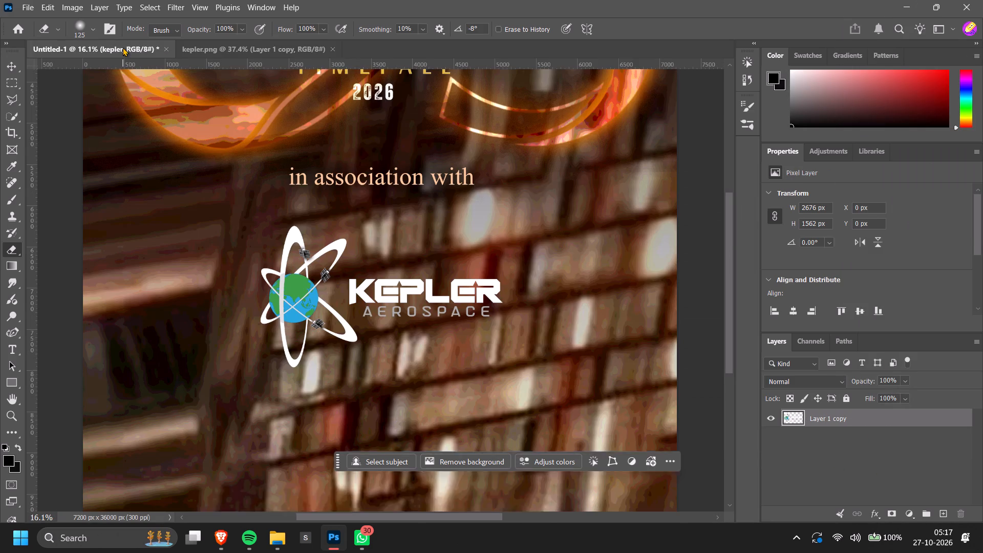
pyautogui.keyDown('alt'); pyautogui.scroll(-4, 420, 303); pyautogui.keyUp('alt')
pyautogui.keyDown('alt'); pyautogui.scroll(4, 356, 297); pyautogui.keyUp('alt')
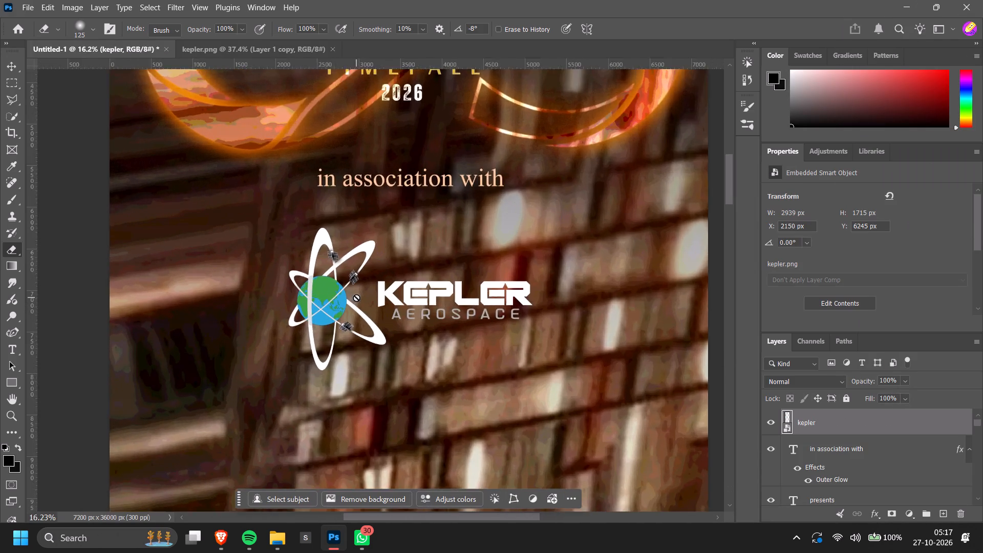
pyautogui.keyDown('alt'); pyautogui.scroll(8, 356, 297); pyautogui.keyUp('alt')
pyautogui.press('v')
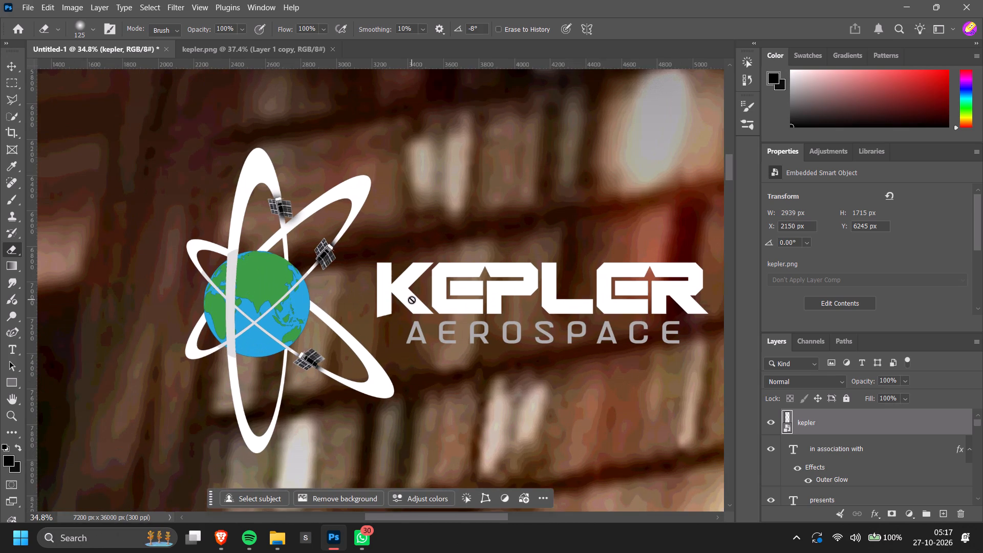
pyautogui.keyDown('alt'); pyautogui.scroll(-18, 458, 316); pyautogui.keyUp('alt')
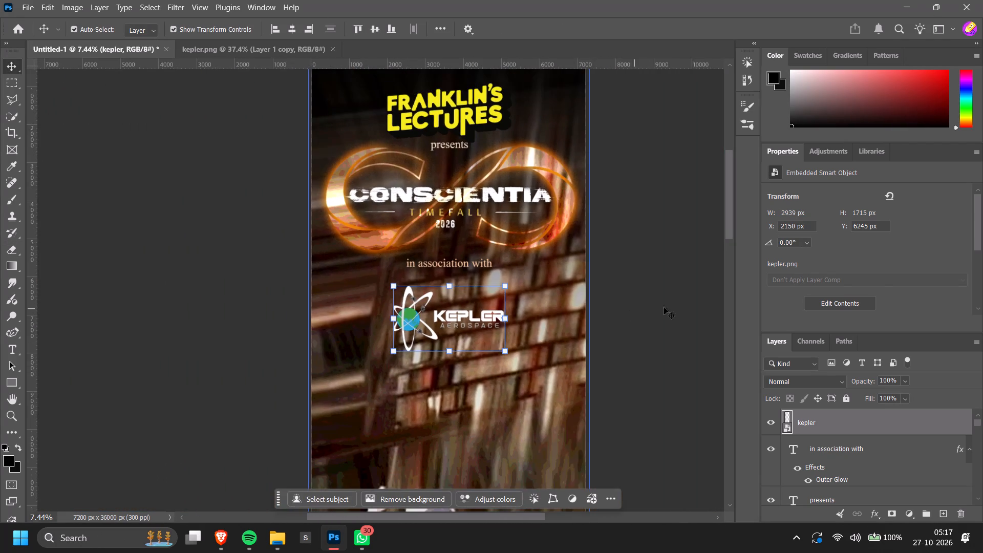
pyautogui.click(694, 306)
pyautogui.scroll(-5, 676, 331)
pyautogui.keyDown('alt'); pyautogui.scroll(-6, 659, 346); pyautogui.keyUp('alt')
pyautogui.keyDown('ctrl'); pyautogui.scroll(4, 595, 285); pyautogui.keyUp('ctrl')
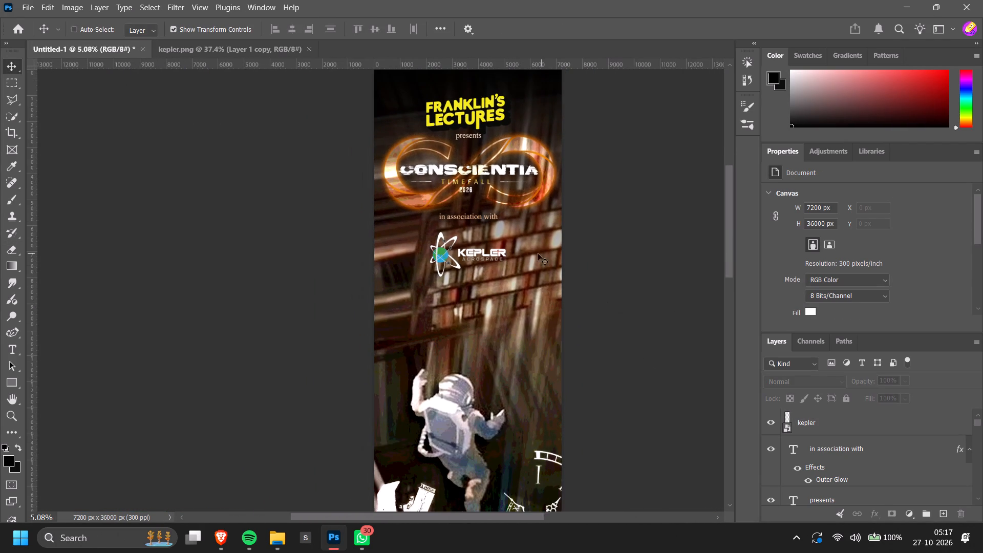
# Add a Curves adjustment layer above the kepler logo layer and clip it to that layer.
pyautogui.keyDown('alt'); pyautogui.scroll(13, 513, 243); pyautogui.keyUp('alt')
pyautogui.click(436, 275)
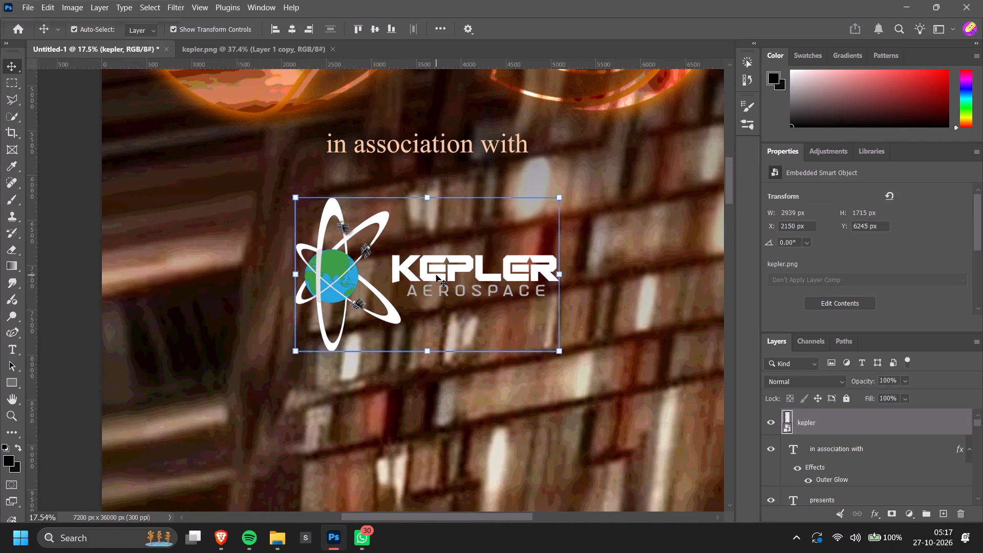
pyautogui.click(908, 517)
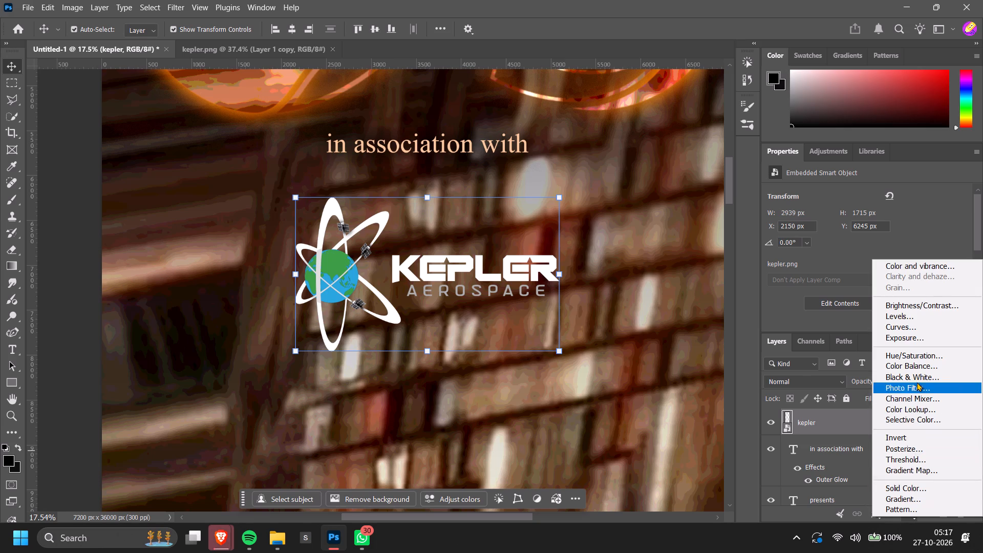
pyautogui.click(913, 326)
pyautogui.hotkey('ctrl', 'alt', 'g')
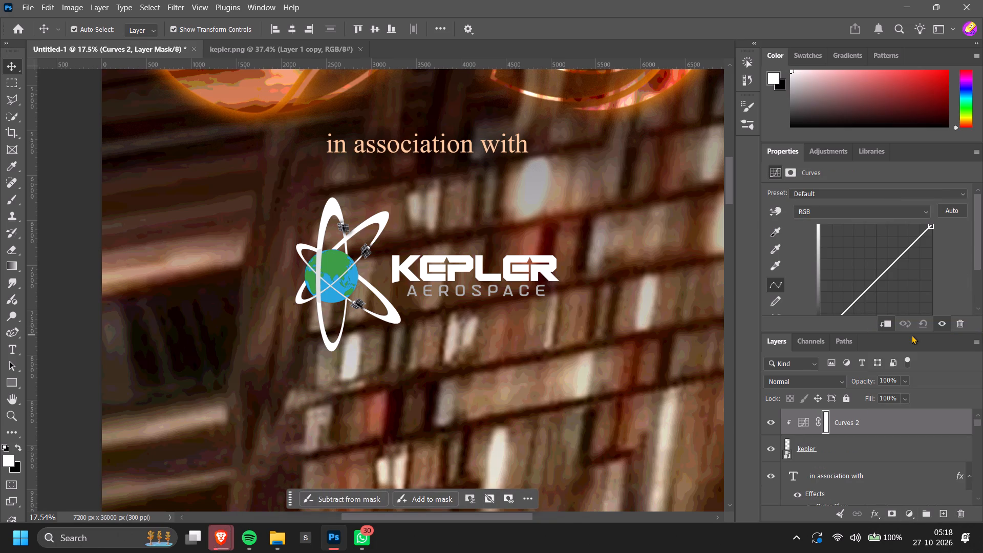
# Shape the clipped curve into an S, lifting the highlights and lowering the shadows to boost the Kepler logo's contrast.
pyautogui.scroll(-4, 921, 293)
pyautogui.moveTo(895, 221); pyautogui.dragTo(893, 206)
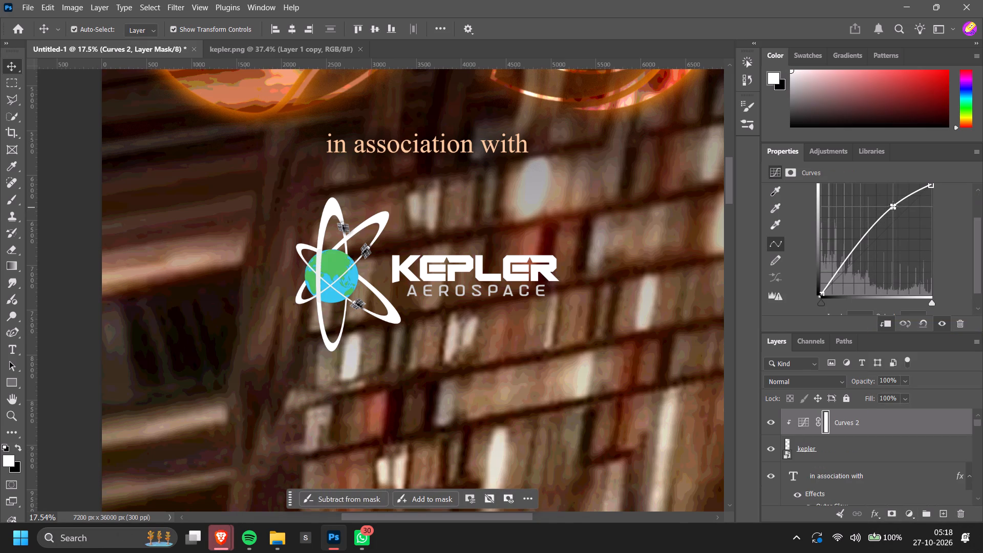
pyautogui.moveTo(893, 206); pyautogui.dragTo(885, 198)
pyautogui.moveTo(840, 262); pyautogui.dragTo(840, 267)
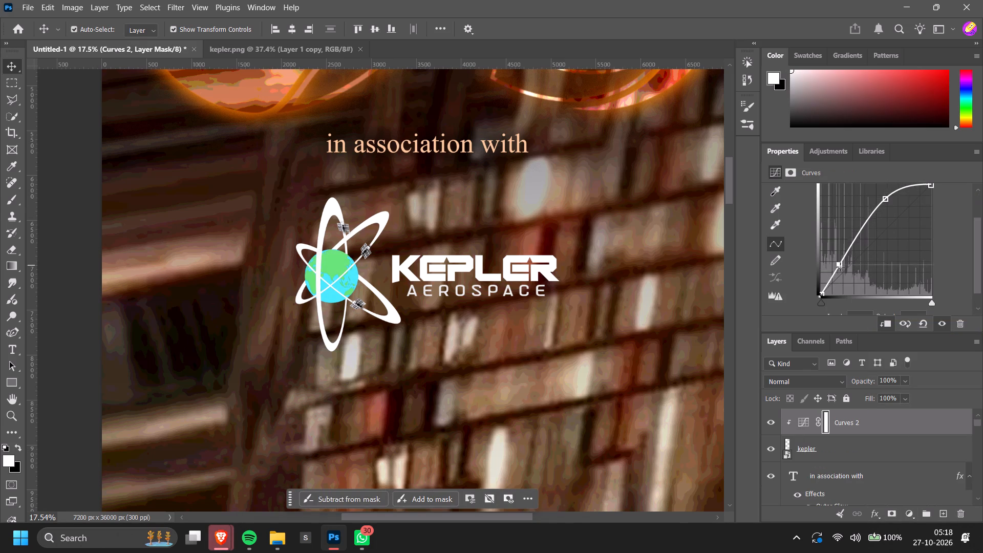
pyautogui.moveTo(840, 267); pyautogui.dragTo(846, 277)
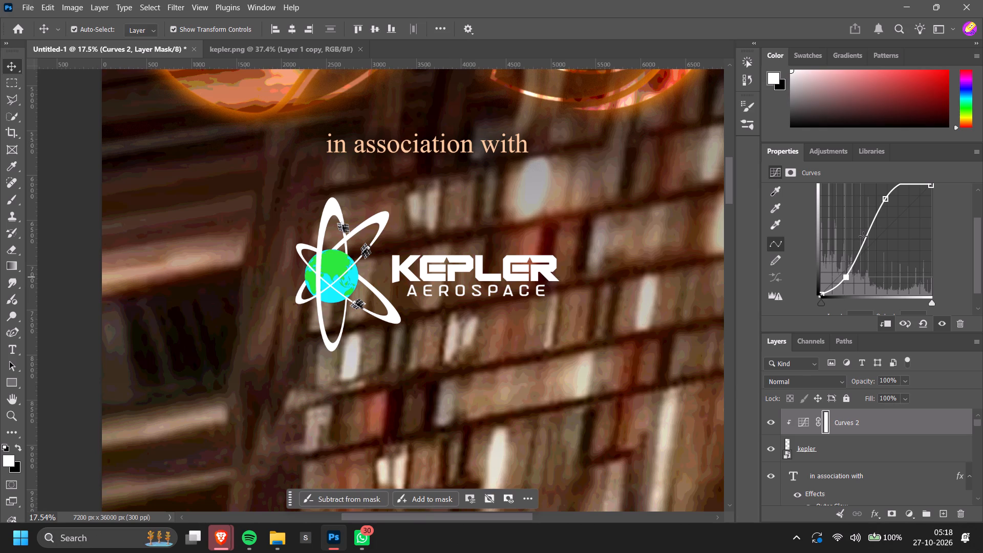
pyautogui.click(868, 240)
pyautogui.moveTo(889, 200); pyautogui.dragTo(893, 202)
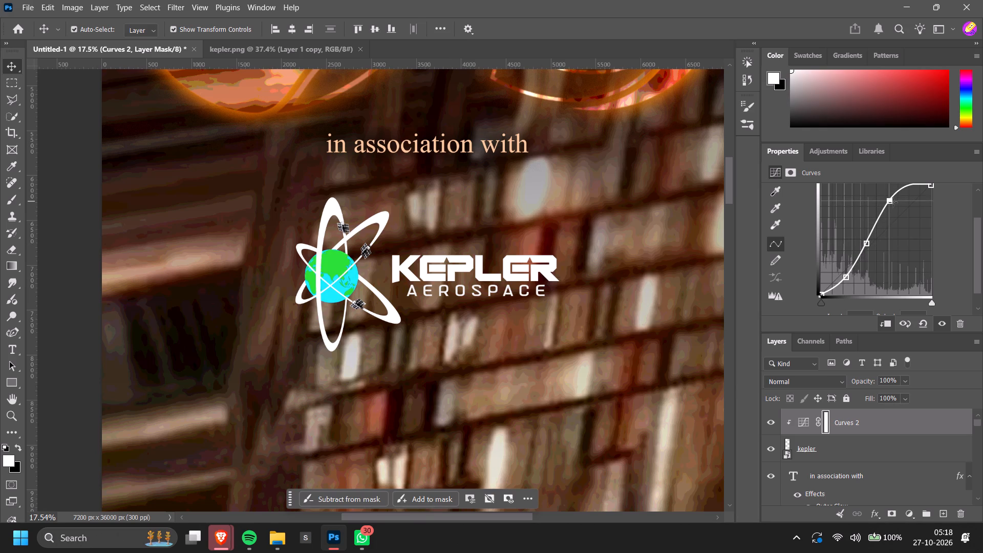
pyautogui.moveTo(893, 202); pyautogui.dragTo(896, 207)
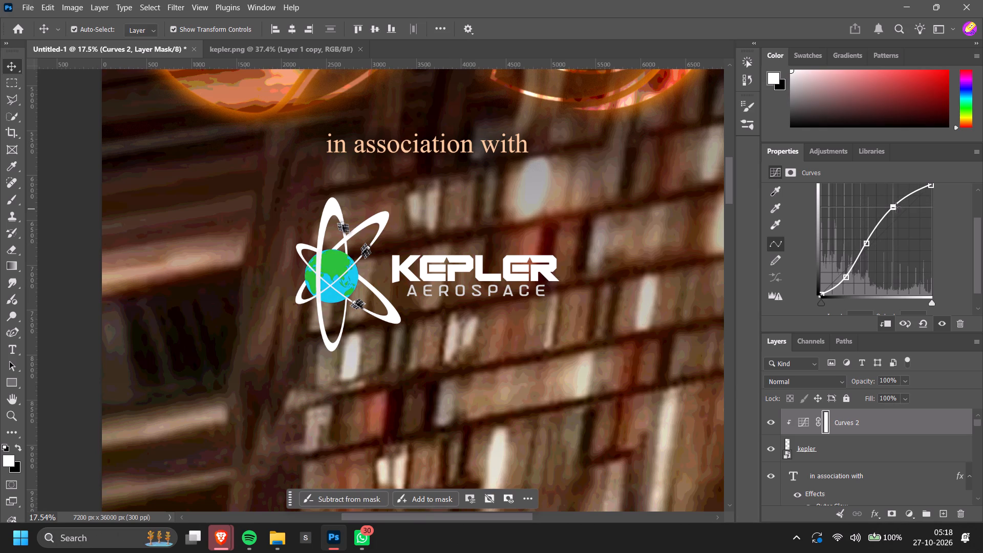
pyautogui.moveTo(896, 207); pyautogui.dragTo(895, 207)
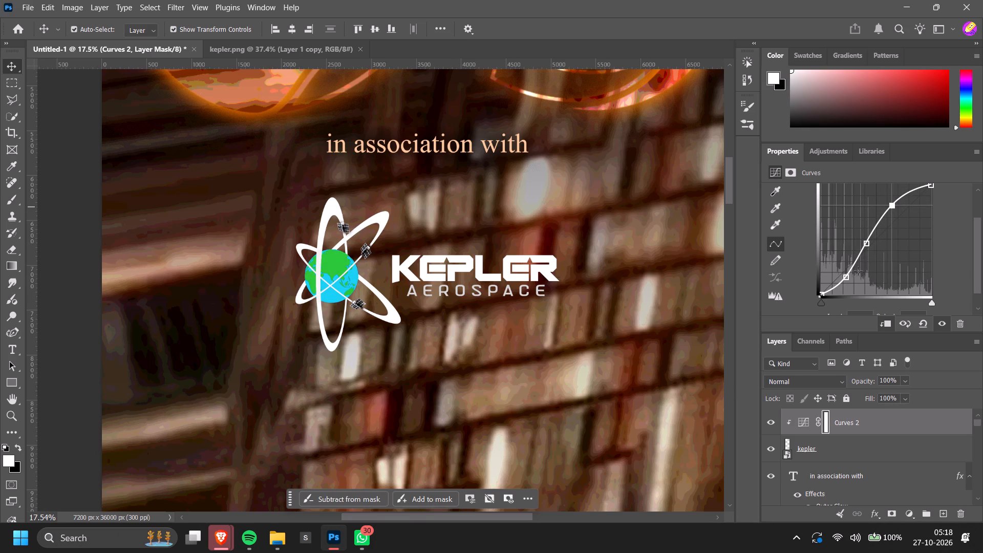
pyautogui.click(850, 279)
pyautogui.moveTo(867, 243); pyautogui.dragTo(868, 244)
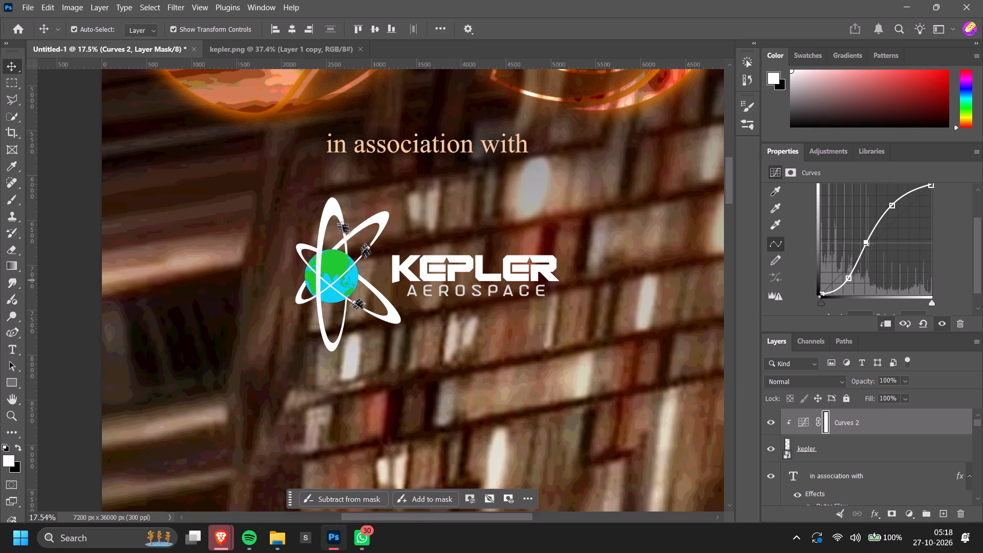
pyautogui.moveTo(868, 244); pyautogui.dragTo(869, 248)
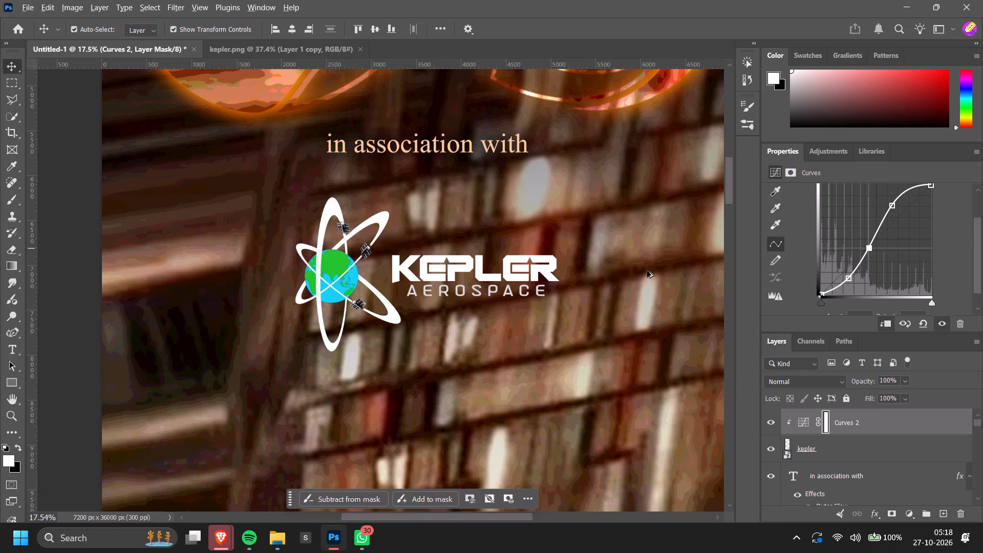
pyautogui.keyDown('alt'); pyautogui.scroll(-5, 612, 276); pyautogui.keyUp('alt')
pyautogui.click(142, 283)
pyautogui.keyDown('ctrl'); pyautogui.scroll(-8, 142, 283); pyautogui.keyUp('ctrl')
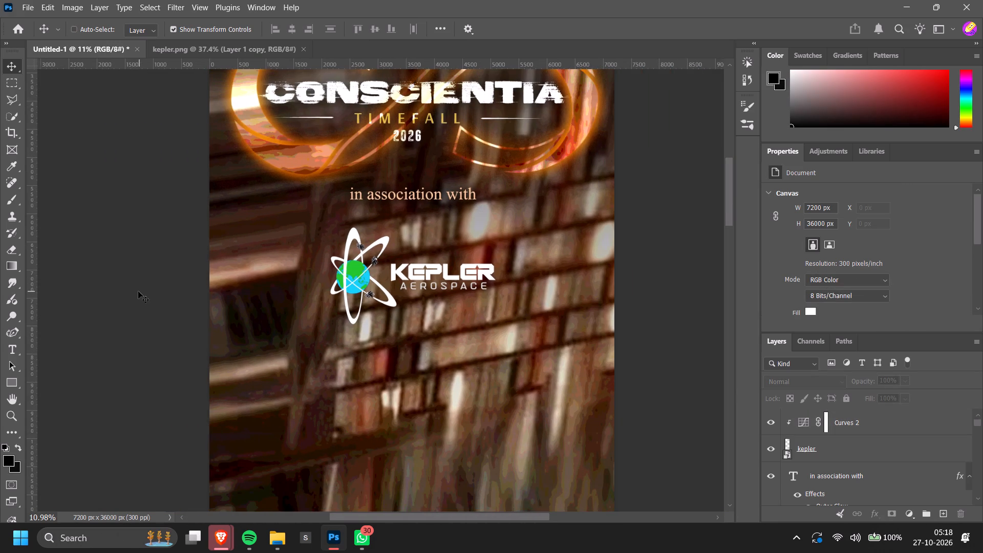
pyautogui.keyDown('alt'); pyautogui.scroll(-6, 135, 305); pyautogui.keyUp('alt')
# Move the Kepler logo up closer to "in association with" and centre both the logo and that text horizontally on the canvas.
pyautogui.keyDown('alt'); pyautogui.scroll(9, 438, 276); pyautogui.keyUp('alt')
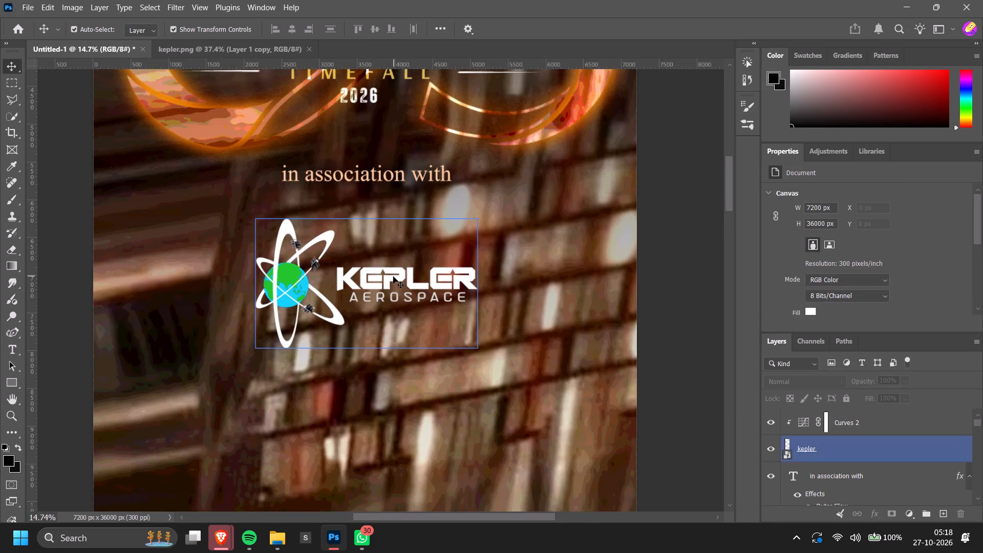
pyautogui.moveTo(393, 276); pyautogui.dragTo(395, 263)
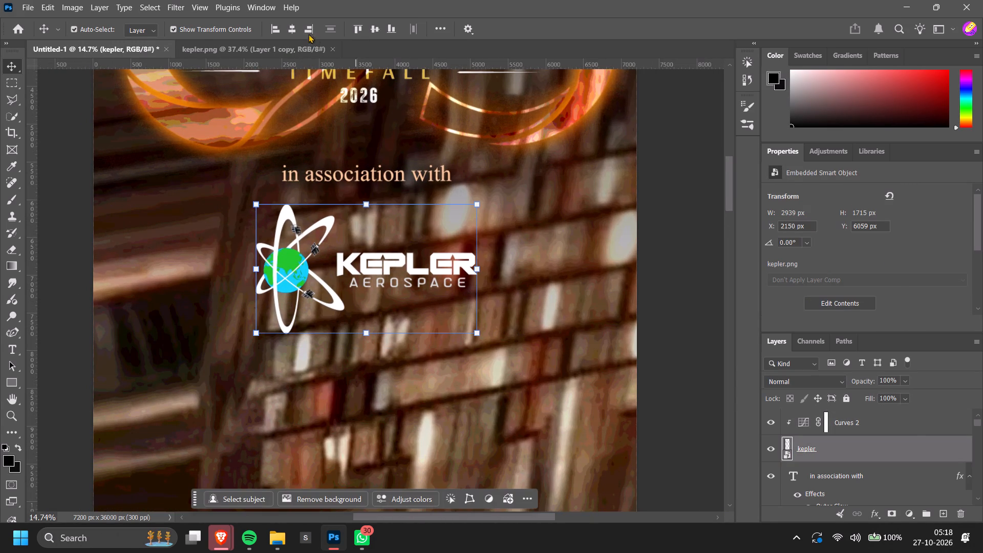
pyautogui.click(288, 29)
pyautogui.click(424, 171)
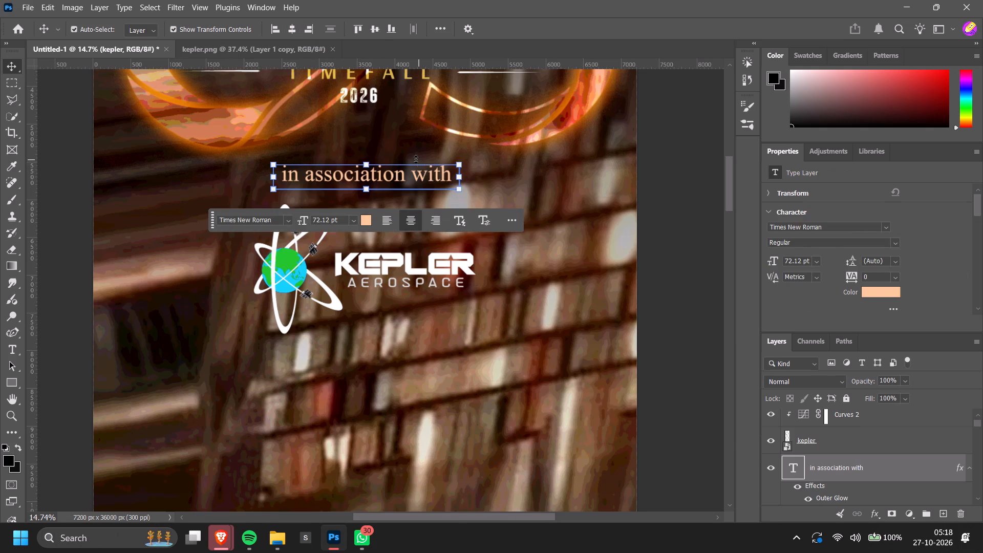
pyautogui.click(299, 29)
pyautogui.click(682, 181)
# Centre the Layer 9 copy, Conscientia_Logo and Layer 9 title artwork layers horizontally on the canvas.
pyautogui.scroll(3, 596, 153)
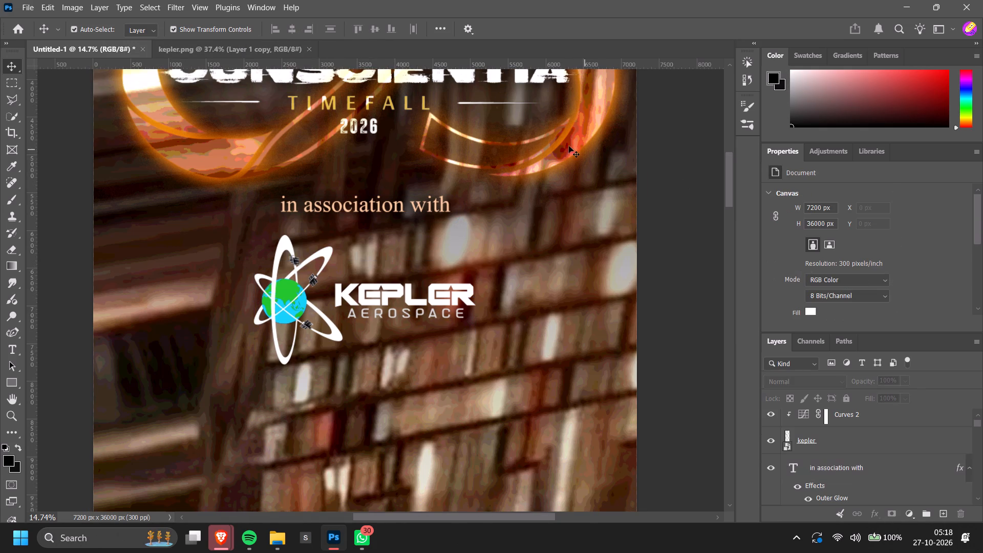
pyautogui.click(575, 127)
pyautogui.click(286, 28)
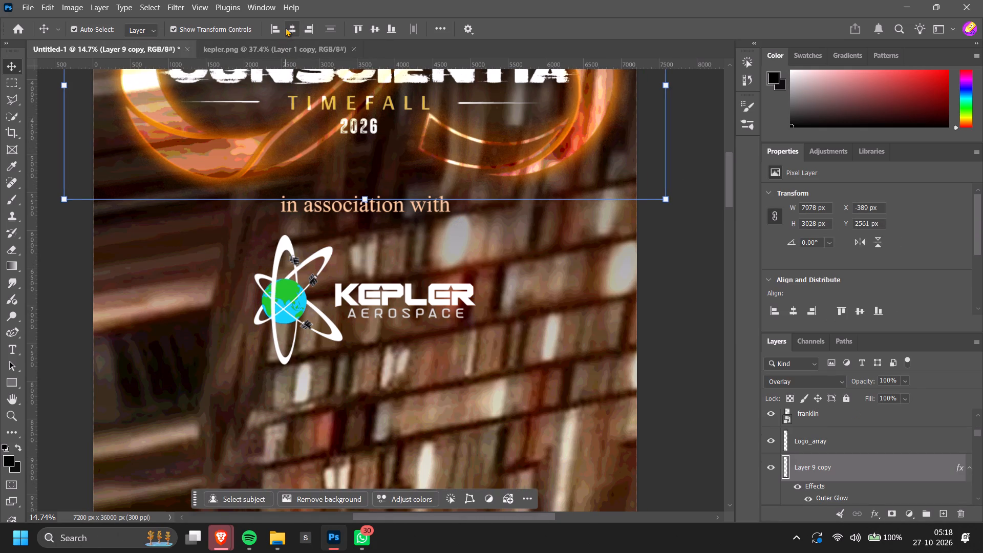
pyautogui.click(616, 96)
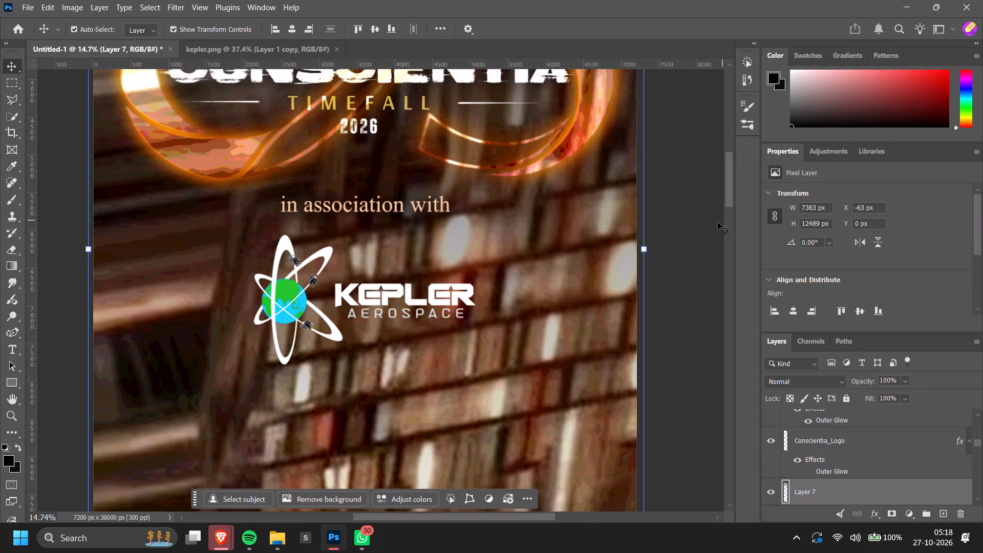
pyautogui.click(712, 223)
pyautogui.scroll(1, 842, 443)
pyautogui.click(840, 464)
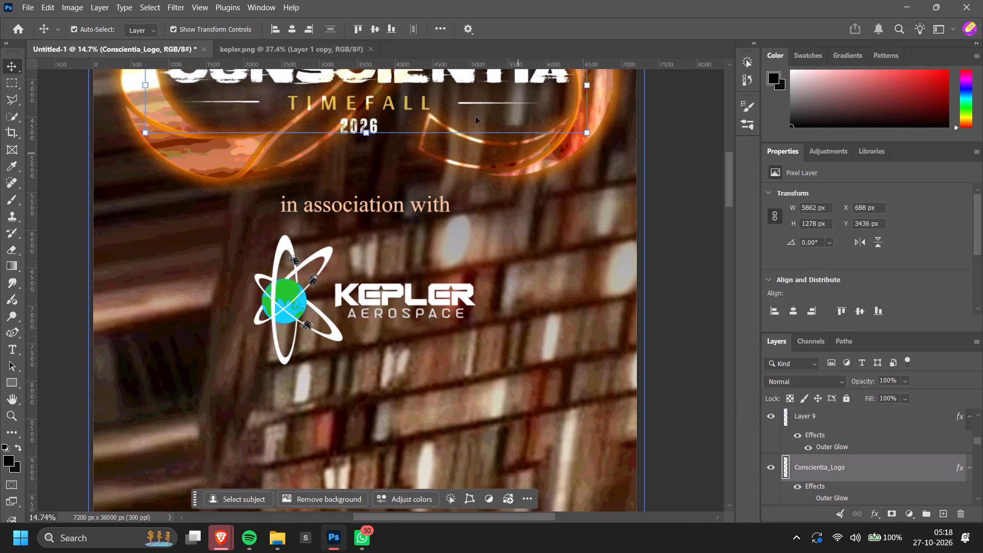
pyautogui.click(301, 23)
pyautogui.click(295, 25)
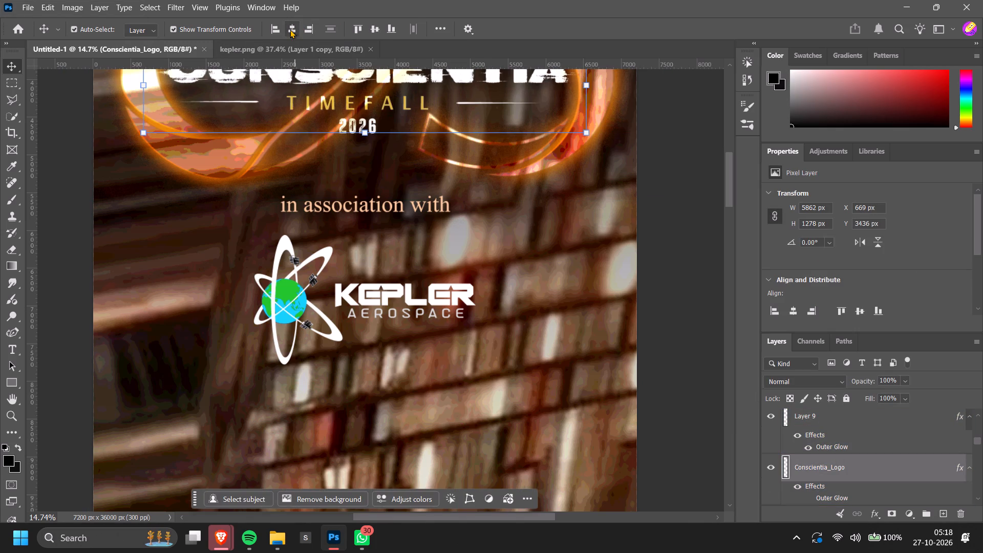
pyautogui.scroll(1, 866, 458)
pyautogui.click(865, 452)
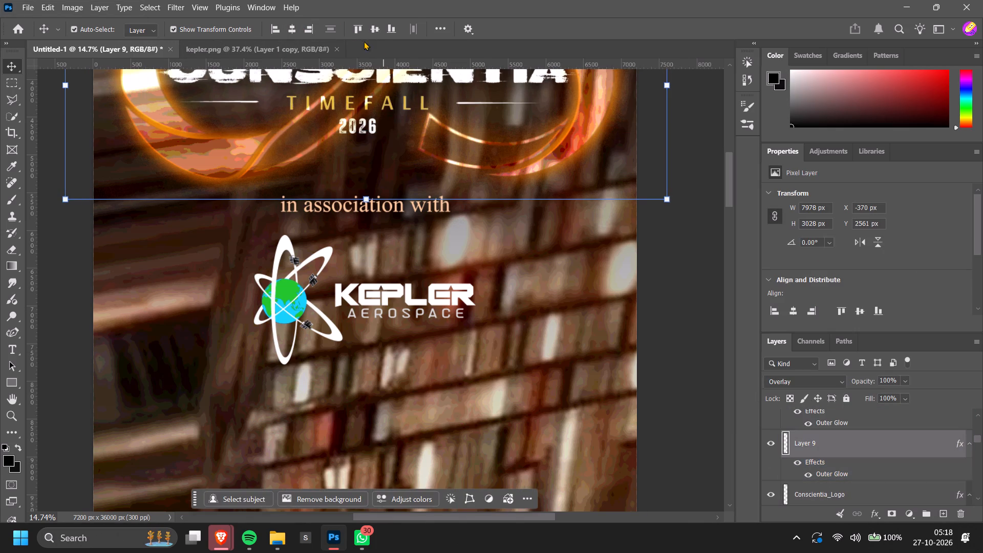
pyautogui.click(294, 26)
pyautogui.click(704, 305)
# Scale the Kepler logo down to about 2478 × 1446 px and place it just below "in association with".
pyautogui.keyDown('alt'); pyautogui.scroll(-2, 684, 321); pyautogui.keyUp('alt')
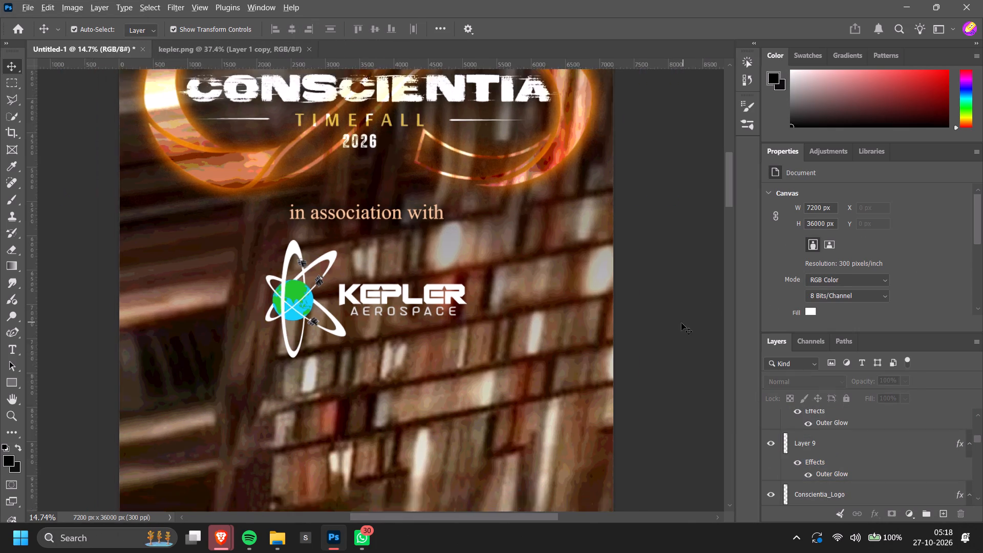
pyautogui.keyDown('alt'); pyautogui.scroll(-8, 681, 323); pyautogui.keyUp('alt')
pyautogui.keyDown('alt'); pyautogui.scroll(-4, 606, 344); pyautogui.keyUp('alt')
pyautogui.keyDown('ctrl'); pyautogui.scroll(5, 601, 348); pyautogui.keyUp('ctrl')
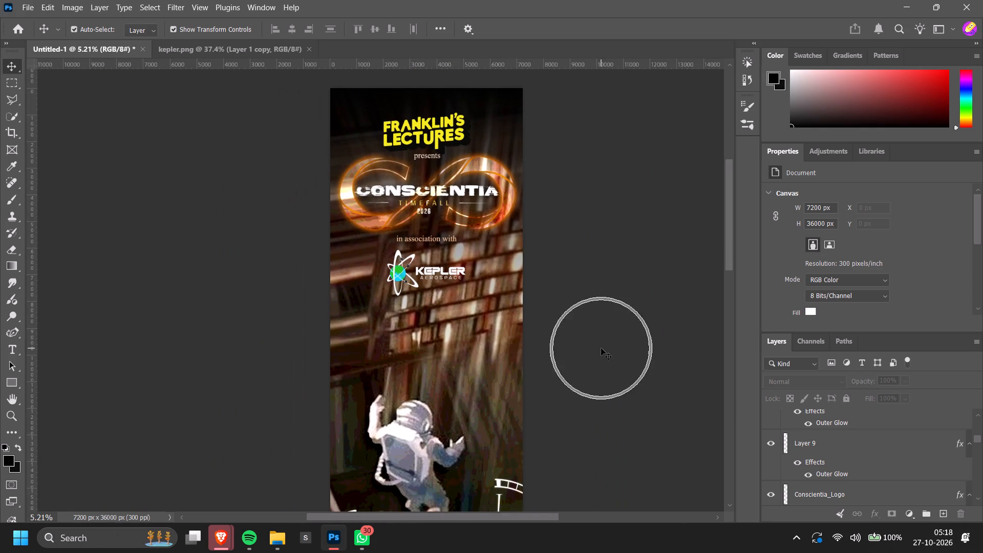
pyautogui.keyDown('ctrl'); pyautogui.scroll(8, 601, 348); pyautogui.keyUp('ctrl')
pyautogui.keyDown('alt'); pyautogui.scroll(11, 450, 304); pyautogui.keyUp('alt')
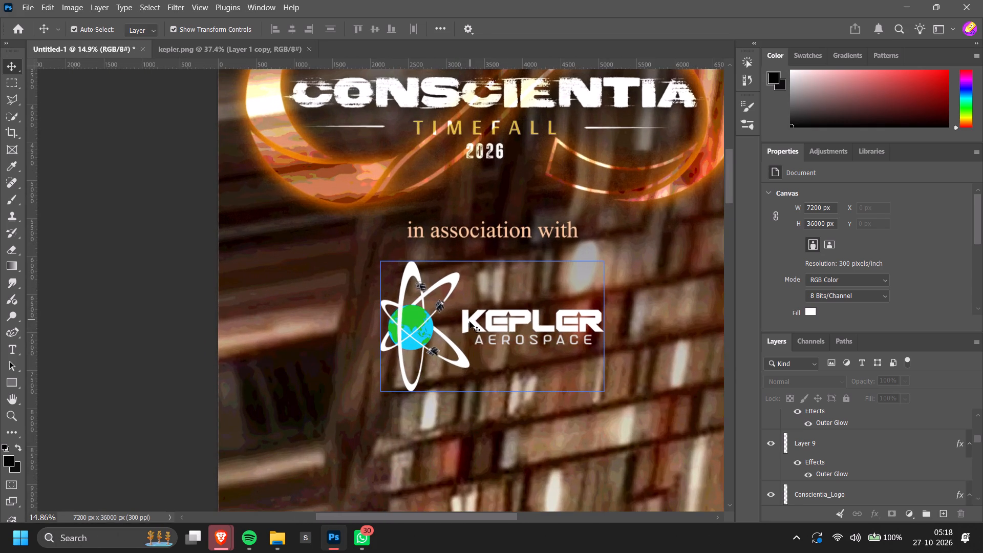
pyautogui.click(469, 322)
pyautogui.moveTo(494, 393); pyautogui.dragTo(493, 372)
pyautogui.click(503, 342)
pyautogui.click(593, 396)
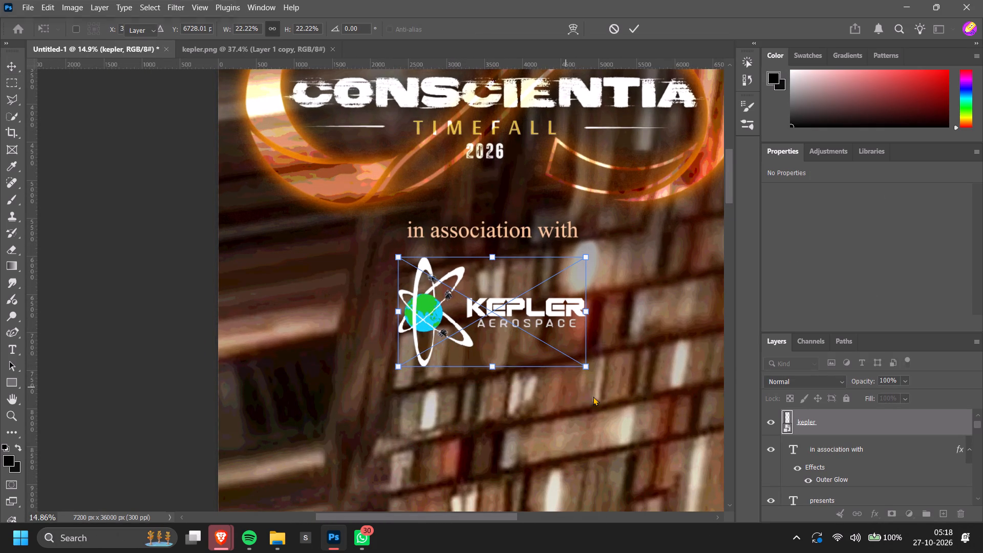
# Enable an Outer Glow layer style on the kepler layer, leaving Drop Shadow switched off.
pyautogui.keyDown('alt'); pyautogui.scroll(-4, 582, 392); pyautogui.keyUp('alt')
pyautogui.doubleClick(905, 425)
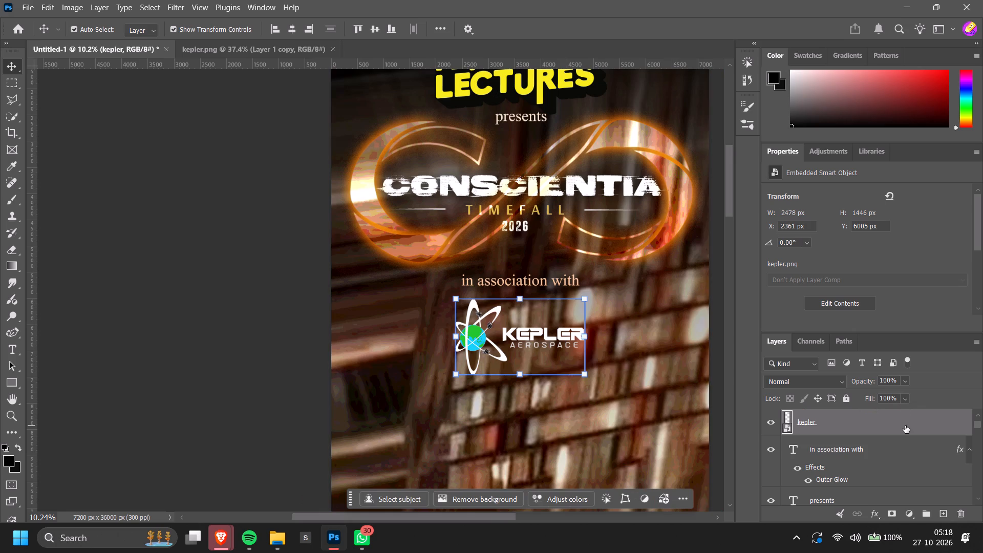
pyautogui.keyDown('ctrl'); pyautogui.scroll(-5, 315, 377); pyautogui.keyUp('ctrl')
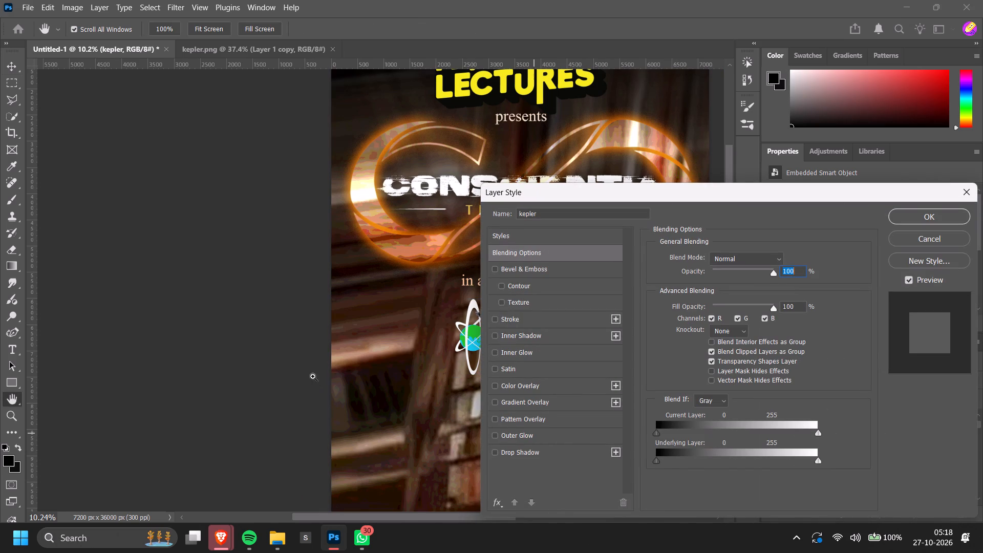
pyautogui.click(521, 445)
pyautogui.click(522, 441)
pyautogui.click(522, 435)
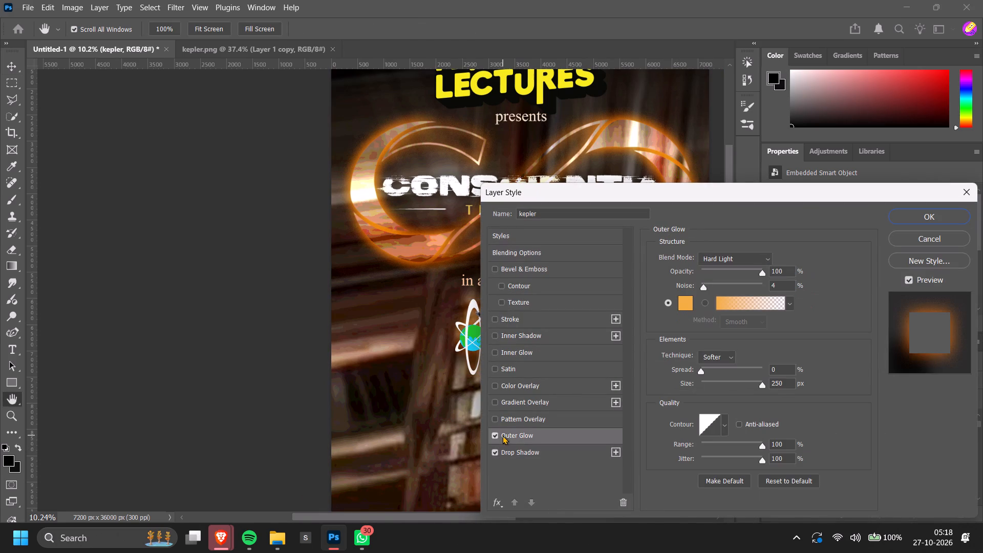
pyautogui.click(498, 455)
pyautogui.click(496, 452)
pyautogui.click(491, 451)
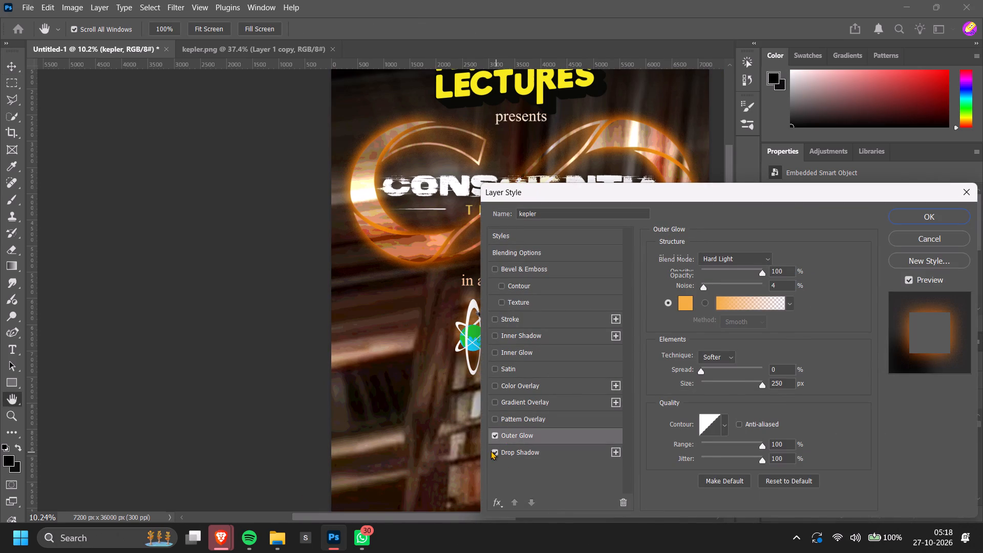
pyautogui.click(495, 448)
pyautogui.moveTo(580, 194); pyautogui.dragTo(719, 192)
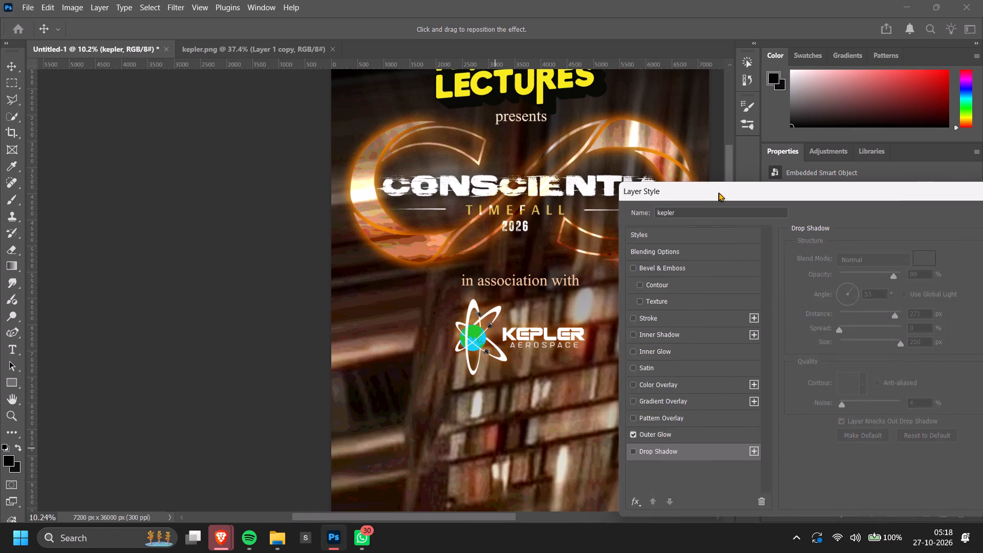
pyautogui.moveTo(719, 192); pyautogui.dragTo(752, 188)
pyautogui.keyDown('ctrl'); pyautogui.scroll(-8, 485, 336); pyautogui.keyUp('ctrl')
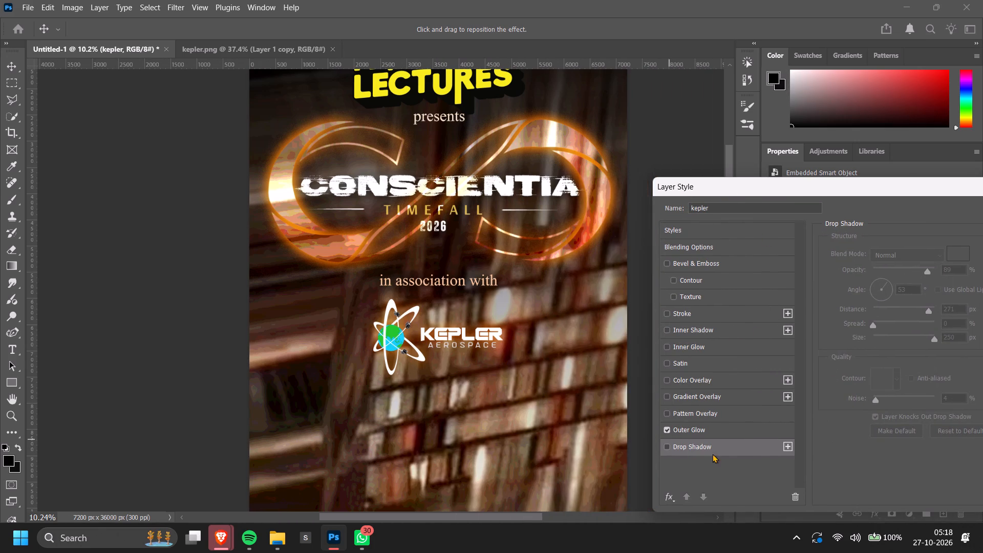
# Set the kepler layer's outer glow colour to near-black 010000 and apply the layer style.
pyautogui.click(722, 433)
pyautogui.click(854, 296)
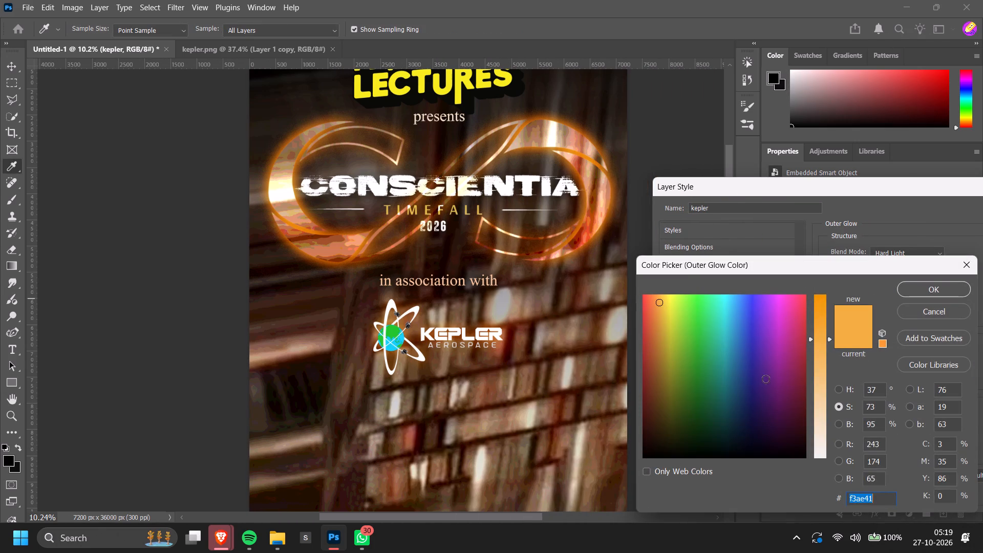
pyautogui.moveTo(777, 431); pyautogui.dragTo(800, 457)
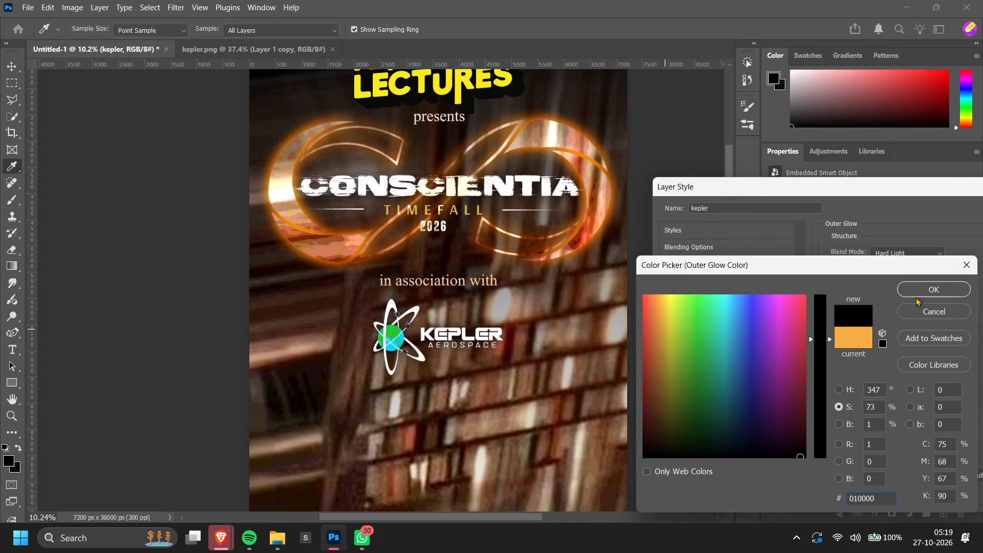
pyautogui.click(917, 294)
pyautogui.moveTo(932, 190); pyautogui.dragTo(822, 207)
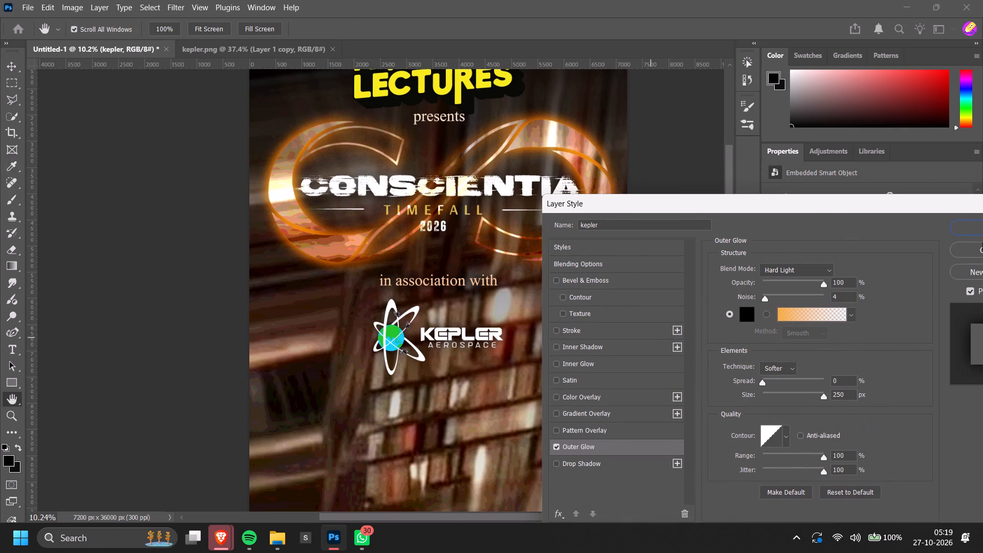
pyautogui.click(982, 233)
pyautogui.click(155, 324)
pyautogui.keyDown('alt'); pyautogui.scroll(-6, 155, 324); pyautogui.keyUp('alt')
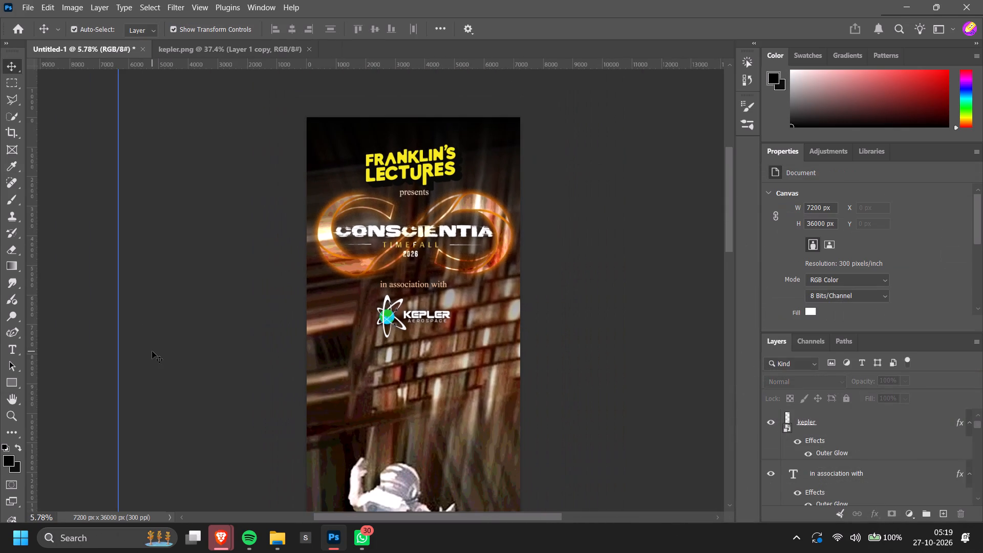
# Reduce the spread of the kepler layer's outer glow to 0% and apply the layer style.
pyautogui.scroll(-5, 152, 351)
pyautogui.keyDown('alt'); pyautogui.scroll(-4, 152, 351); pyautogui.keyUp('alt')
pyautogui.keyDown('ctrl'); pyautogui.scroll(5, 581, 290); pyautogui.keyUp('ctrl')
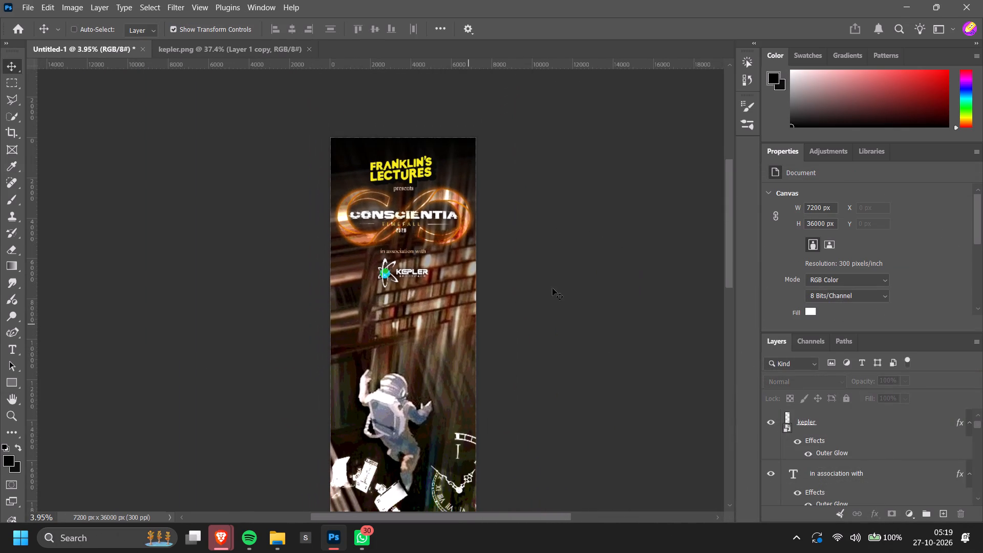
pyautogui.keyDown('ctrl'); pyautogui.scroll(4, 545, 284); pyautogui.keyUp('ctrl')
pyautogui.keyDown('alt'); pyautogui.scroll(14, 464, 331); pyautogui.keyUp('alt')
pyautogui.click(445, 291)
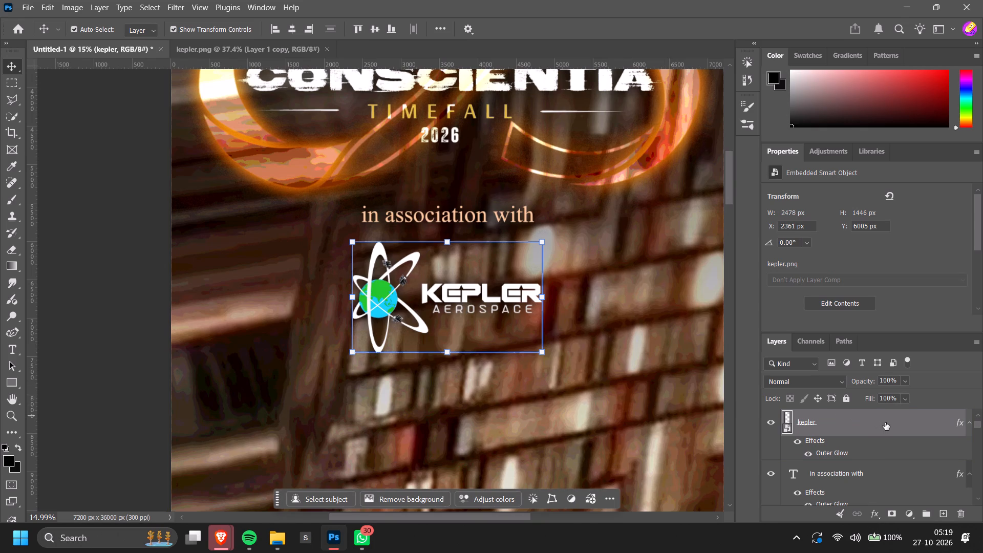
pyautogui.doubleClick(836, 455)
pyautogui.click(711, 370)
pyautogui.moveTo(711, 370); pyautogui.dragTo(716, 370)
pyautogui.moveTo(715, 370); pyautogui.dragTo(692, 372)
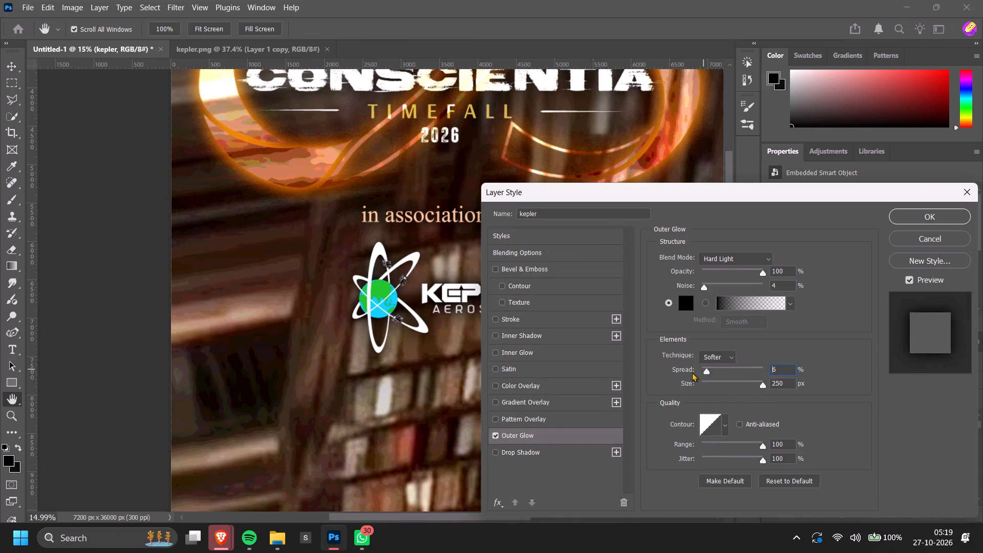
pyautogui.moveTo(692, 372); pyautogui.dragTo(689, 372)
pyautogui.click(932, 211)
# Convert the kepler layer, including its outer glow, to a smart object.
pyautogui.rightClick(890, 425)
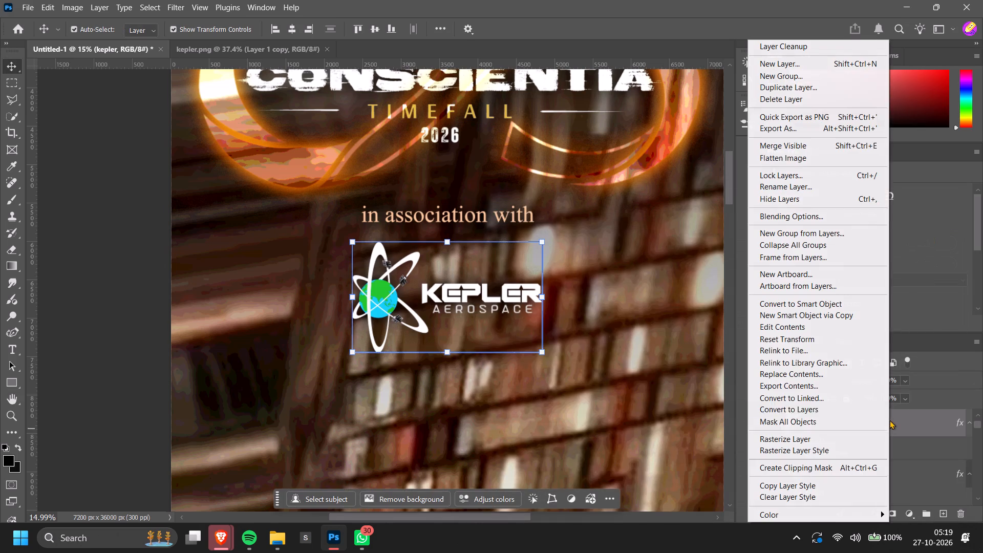
pyautogui.click(843, 305)
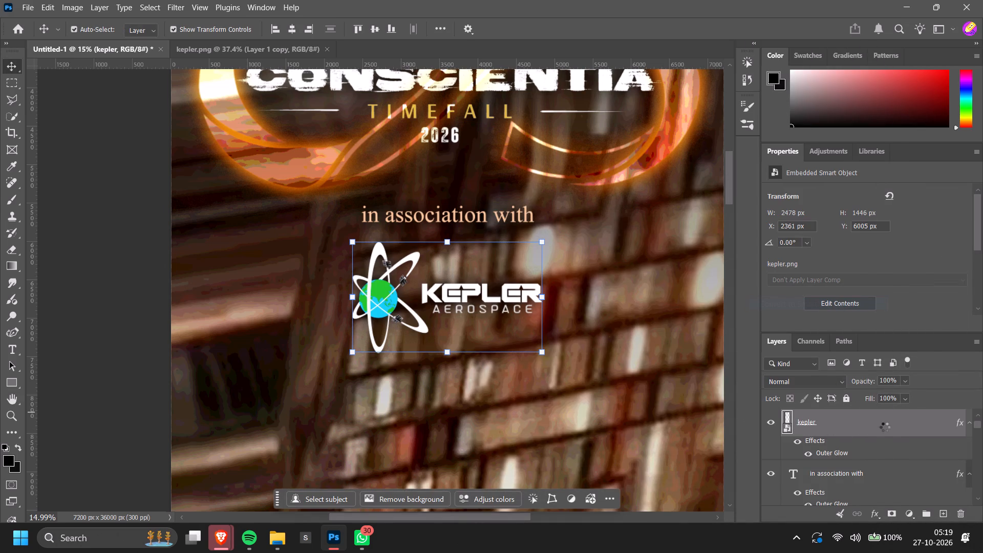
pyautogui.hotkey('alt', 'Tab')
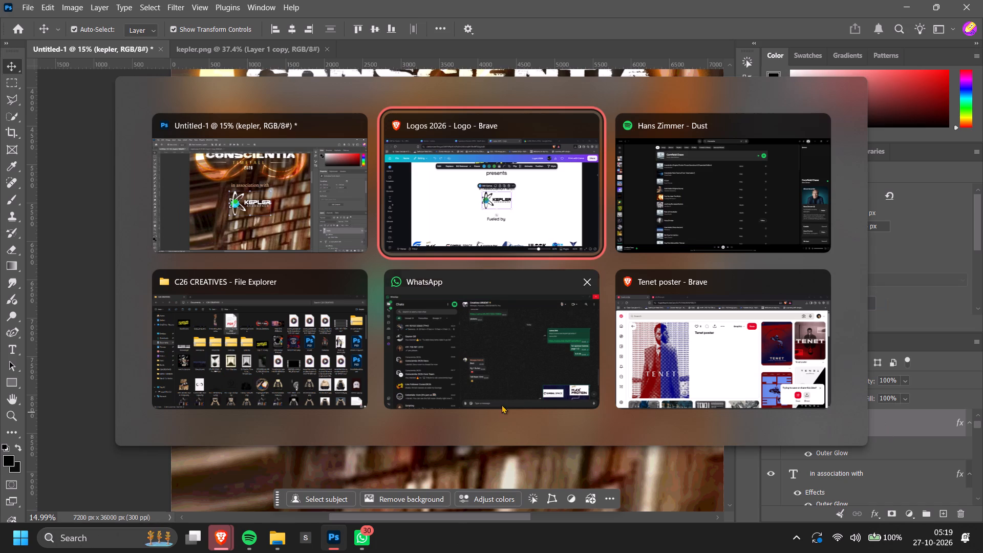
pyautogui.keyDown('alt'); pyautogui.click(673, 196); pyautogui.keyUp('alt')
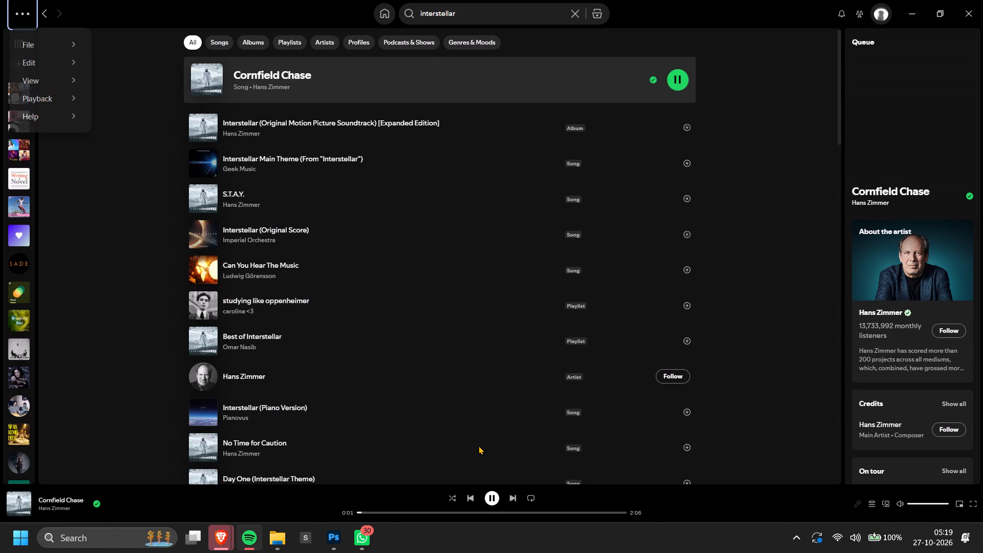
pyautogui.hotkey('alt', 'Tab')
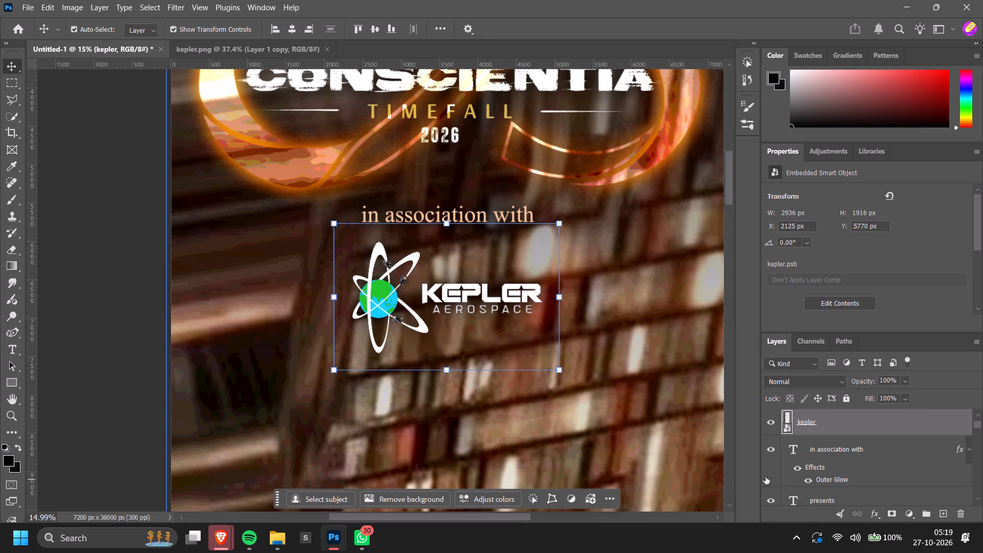
# Add a black Outer Glow with 0% spread and 250 px size to the new kepler smart object and apply the layer style.
pyautogui.doubleClick(881, 423)
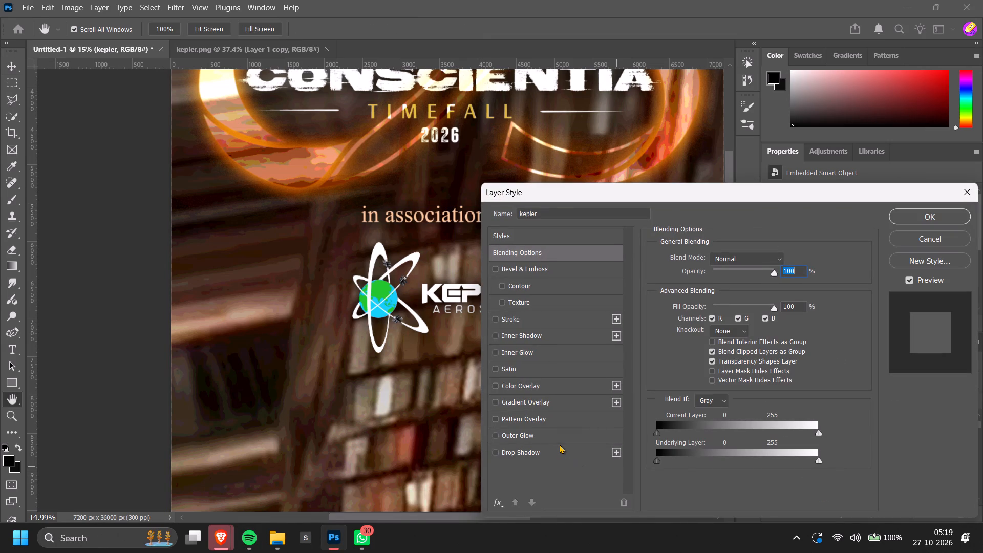
pyautogui.click(558, 440)
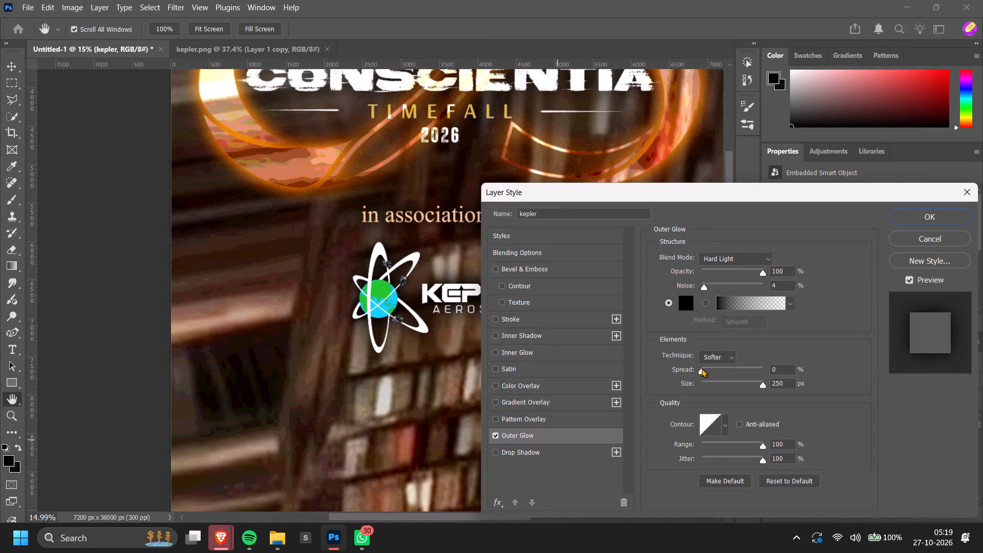
pyautogui.moveTo(698, 369); pyautogui.dragTo(692, 371)
pyautogui.click(915, 212)
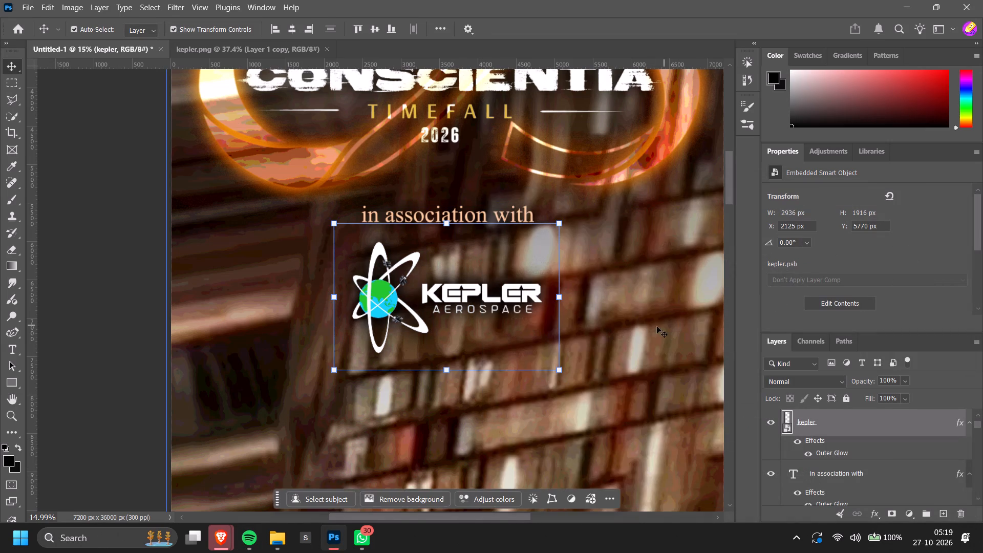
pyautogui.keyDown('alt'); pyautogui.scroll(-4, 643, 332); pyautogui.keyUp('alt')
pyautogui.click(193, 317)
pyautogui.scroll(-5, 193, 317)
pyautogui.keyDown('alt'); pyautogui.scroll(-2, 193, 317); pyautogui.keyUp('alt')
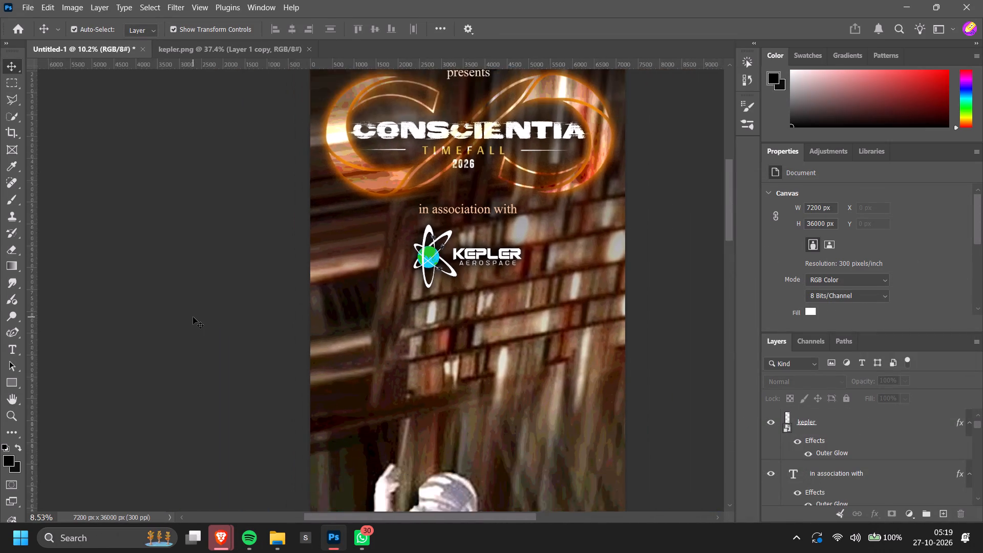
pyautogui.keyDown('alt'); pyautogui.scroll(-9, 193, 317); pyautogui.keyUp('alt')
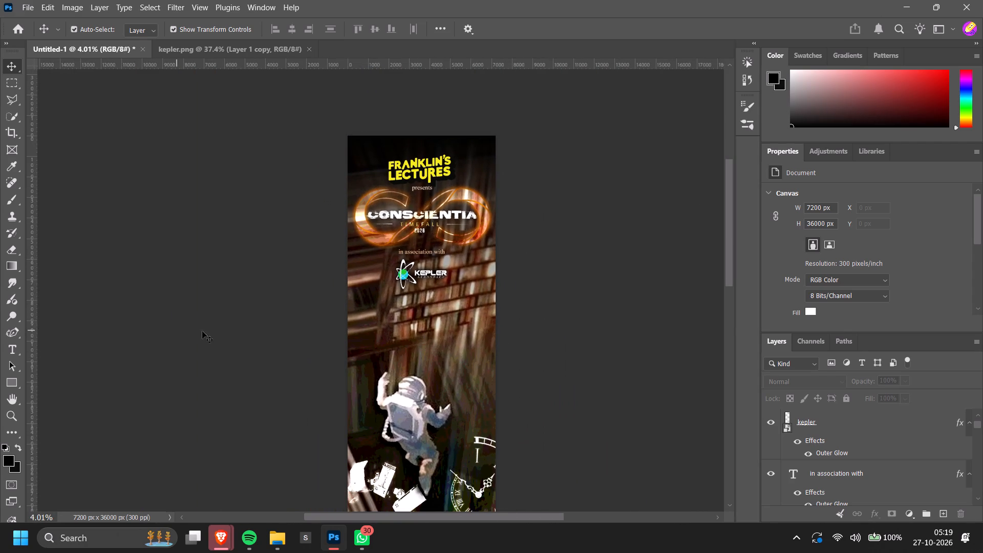
# Set the kepler layer's outer glow colour to peach f0a078, sampled from the title artwork, and apply the style.
pyautogui.keyDown('alt'); pyautogui.scroll(16, 453, 226); pyautogui.keyUp('alt')
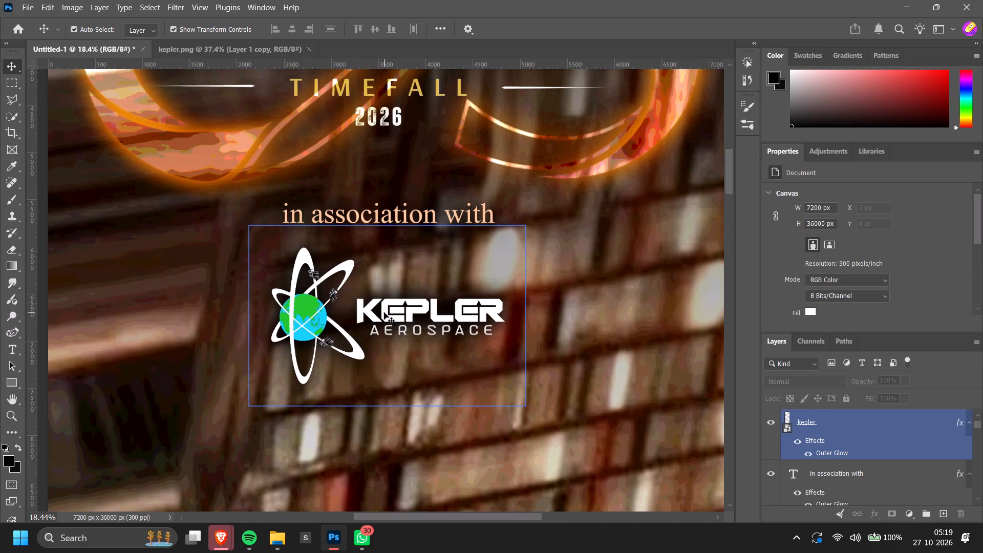
pyautogui.click(383, 312)
pyautogui.doubleClick(836, 453)
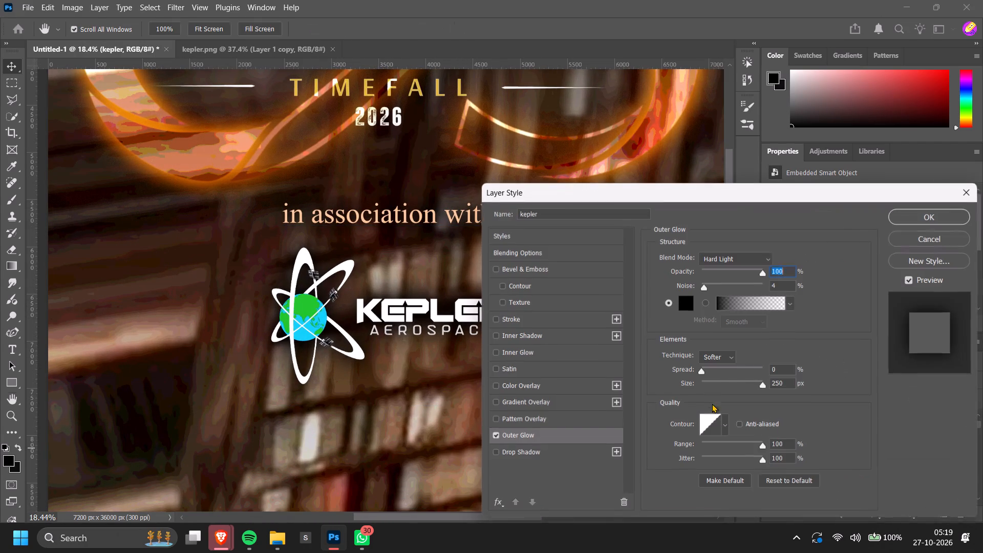
pyautogui.click(684, 307)
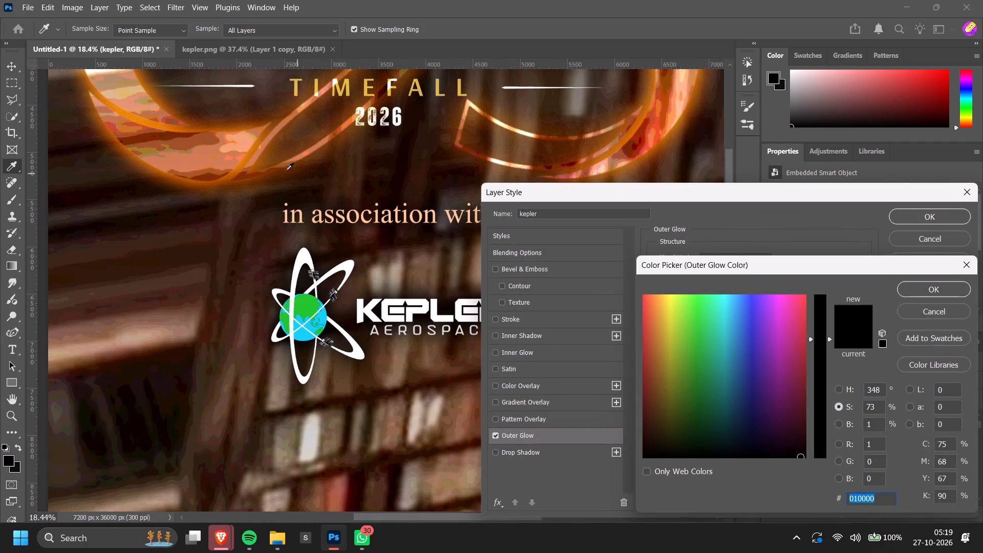
pyautogui.click(245, 141)
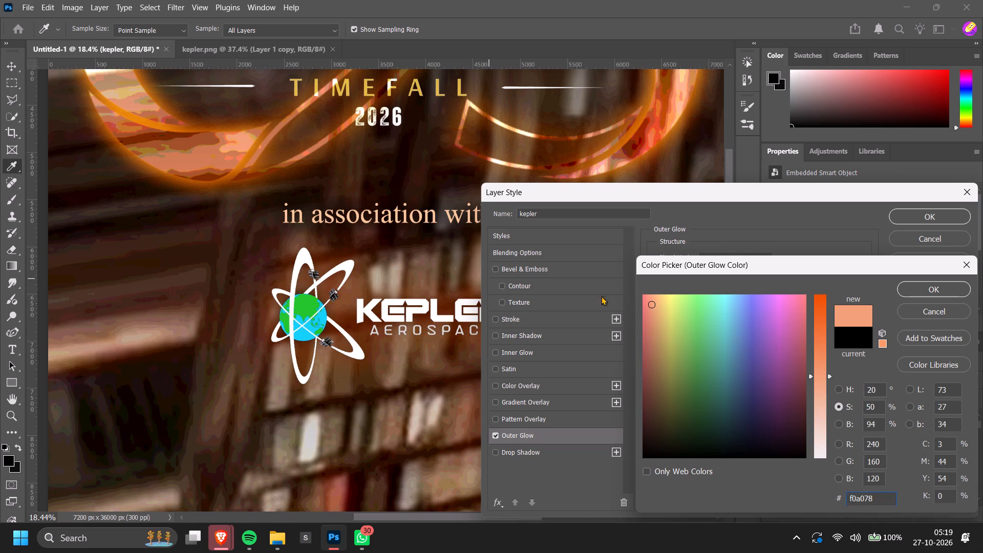
pyautogui.keyDown('alt'); pyautogui.scroll(-3, 405, 328); pyautogui.keyUp('alt')
pyautogui.click(950, 295)
pyautogui.click(939, 217)
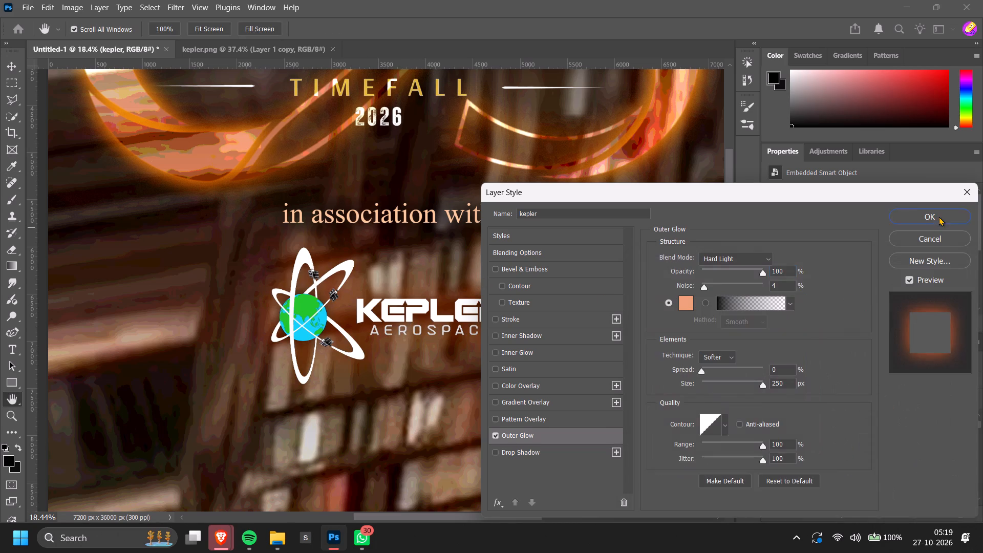
# Compare the poster with and without the new Kepler glow colour by undoing and redoing it, checking overall and close-up.
pyautogui.keyDown('alt'); pyautogui.scroll(-8, 558, 343); pyautogui.keyUp('alt')
pyautogui.click(195, 364)
pyautogui.scroll(-4, 195, 363)
pyautogui.keyDown('alt'); pyautogui.scroll(-4, 197, 363); pyautogui.keyUp('alt')
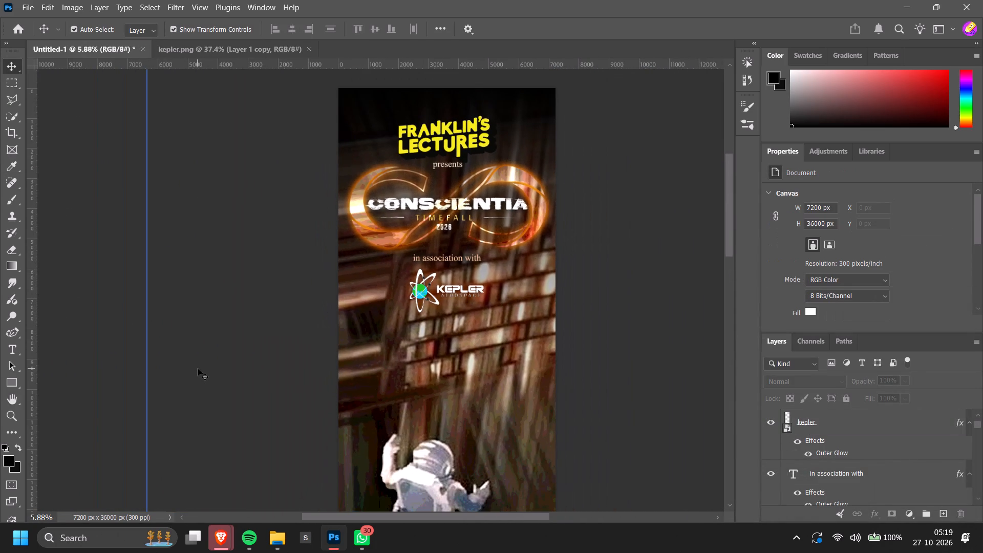
pyautogui.keyDown('ctrl'); pyautogui.scroll(4, 219, 381); pyautogui.keyUp('ctrl')
pyautogui.scroll(-4, 219, 381)
pyautogui.hotkey('ctrl', 'z')
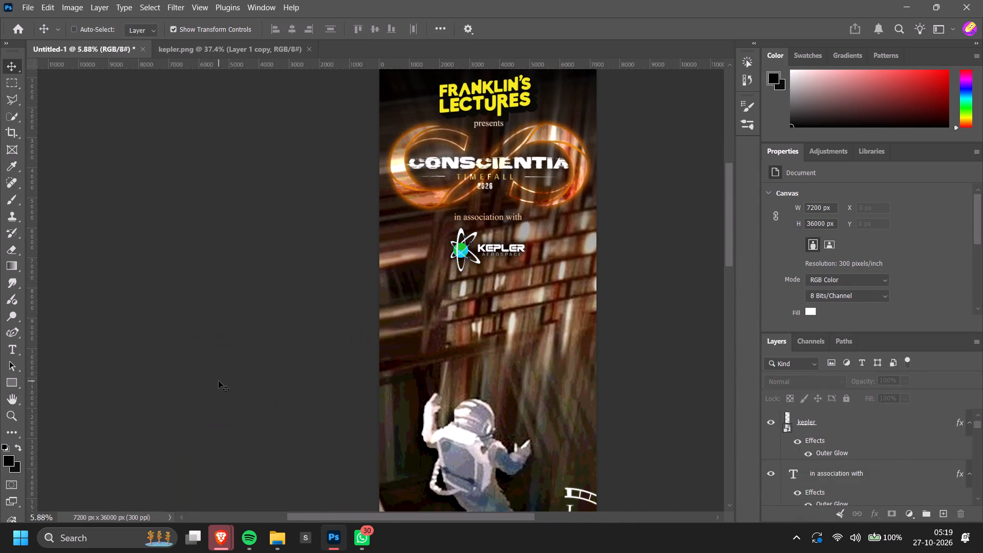
pyautogui.keyDown('ctrl'); pyautogui.scroll(3, 219, 381); pyautogui.keyUp('ctrl')
pyautogui.keyDown('alt'); pyautogui.scroll(-6, 219, 381); pyautogui.keyUp('alt')
pyautogui.hotkey('ctrl', 'shift', 'z')
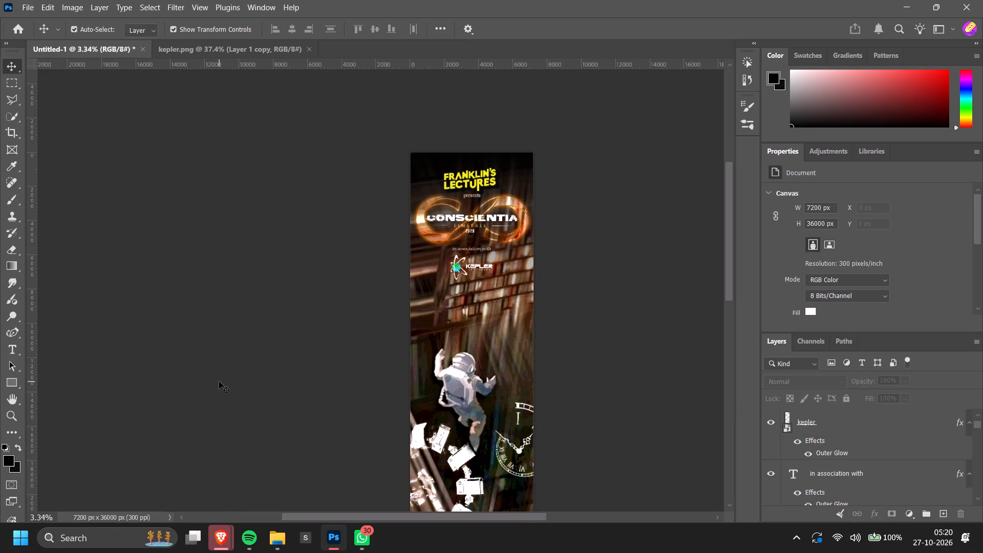
pyautogui.keyDown('ctrl'); pyautogui.scroll(6, 219, 381); pyautogui.keyUp('ctrl')
pyautogui.scroll(-4, 219, 381)
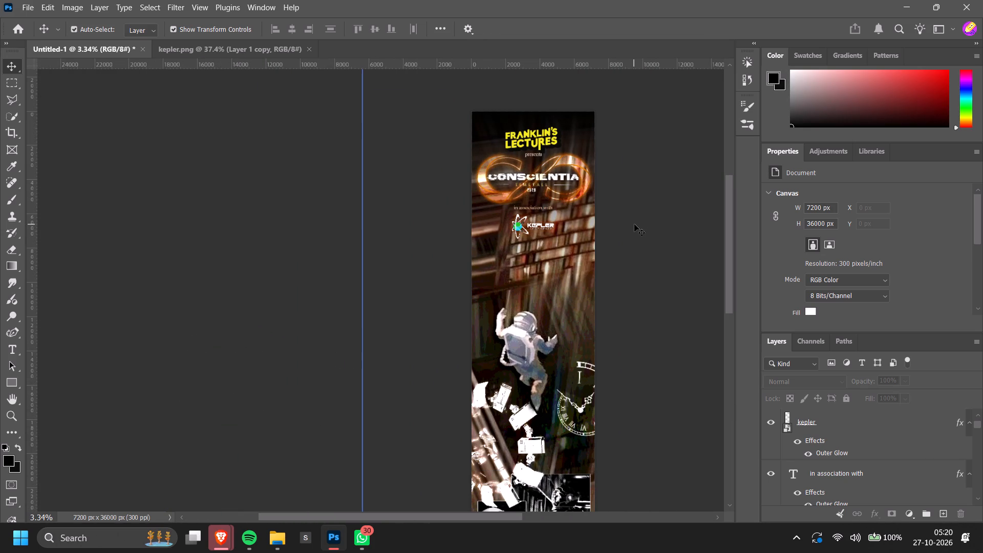
pyautogui.keyDown('alt'); pyautogui.scroll(1, 671, 214); pyautogui.keyUp('alt')
pyautogui.keyDown('ctrl'); pyautogui.scroll(-5, 677, 218); pyautogui.keyUp('ctrl')
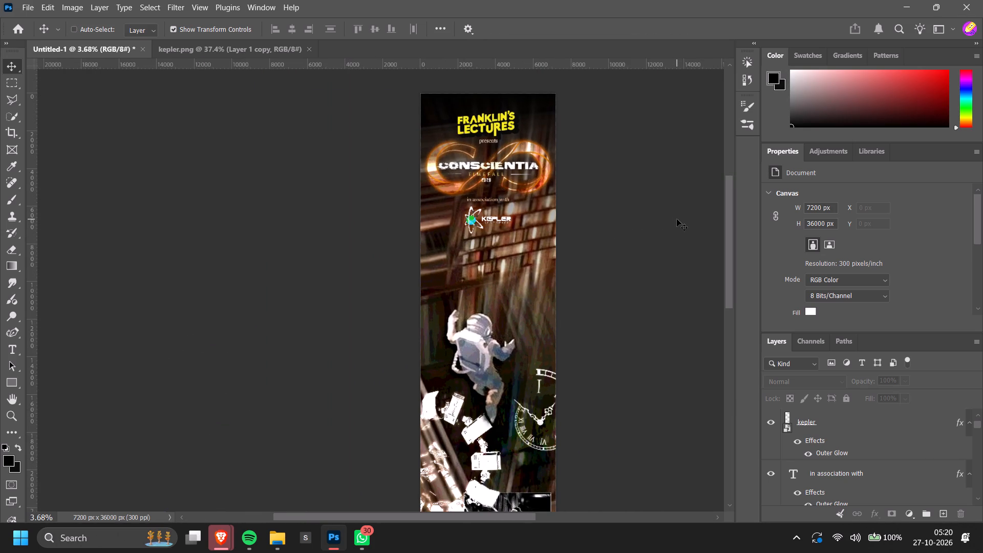
pyautogui.keyDown('ctrl'); pyautogui.scroll(-2, 677, 219); pyautogui.keyUp('ctrl')
pyautogui.keyDown('alt'); pyautogui.scroll(8, 663, 207); pyautogui.keyUp('alt')
pyautogui.keyDown('ctrl'); pyautogui.scroll(-9, 665, 218); pyautogui.keyUp('ctrl')
pyautogui.scroll(4, 664, 227)
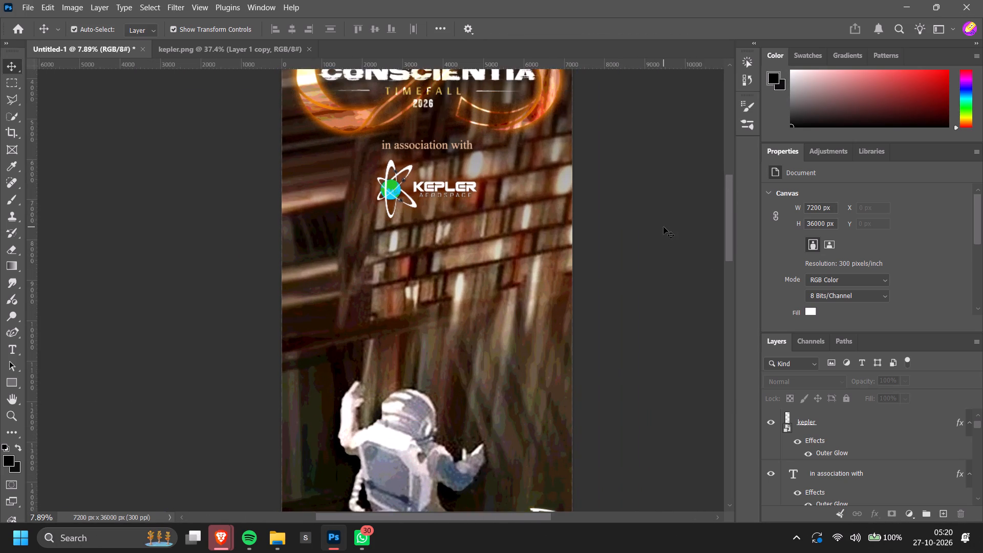
pyautogui.scroll(6, 664, 227)
pyautogui.keyDown('alt'); pyautogui.scroll(2, 651, 246); pyautogui.keyUp('alt')
pyautogui.keyDown('ctrl'); pyautogui.scroll(-2, 653, 247); pyautogui.keyUp('ctrl')
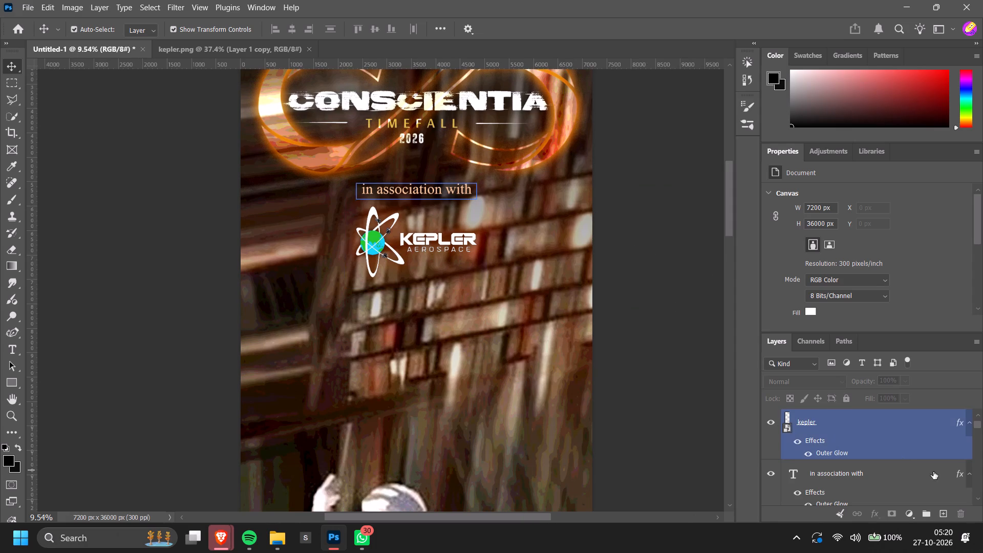
# Add a new empty layer directly above the "in association with" text layer, beneath the kepler layer.
pyautogui.click(867, 475)
pyautogui.click(946, 515)
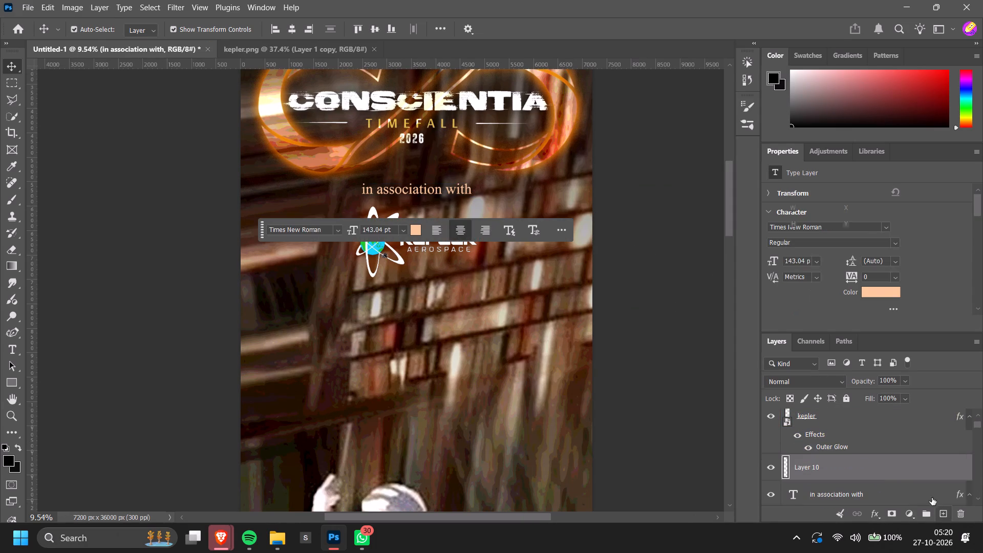
pyautogui.click(874, 466)
# Draw a reflected black-to-transparent gradient on the new layer, forming a horizontal band about 1623 px high behind the Kepler logo.
pyautogui.scroll(7, 570, 333)
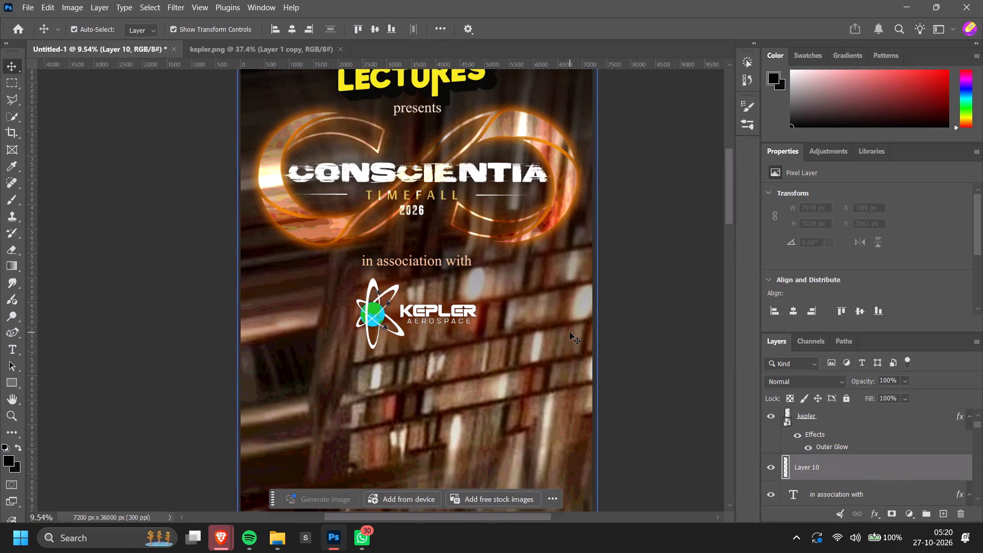
pyautogui.keyDown('alt'); pyautogui.scroll(-2, 567, 355); pyautogui.keyUp('alt')
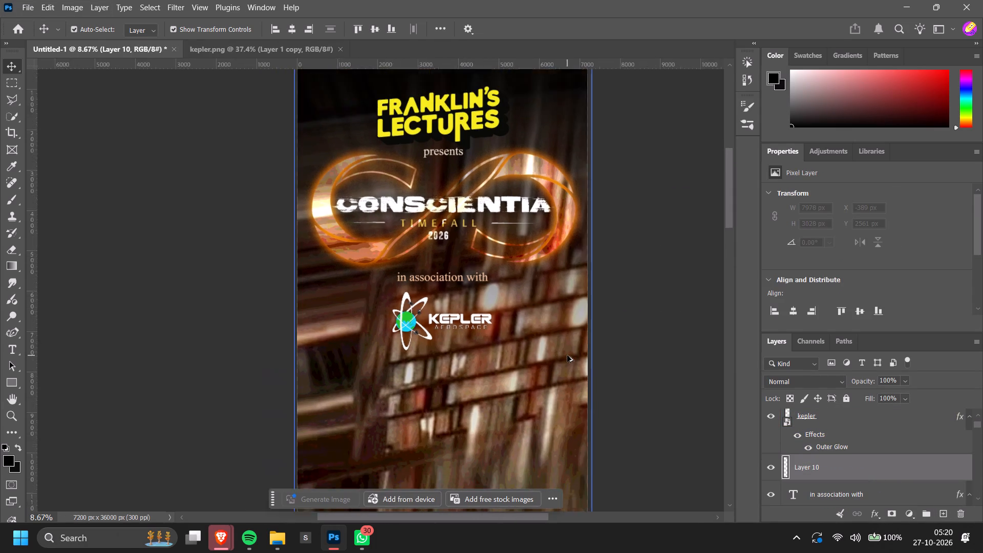
pyautogui.keyDown('alt'); pyautogui.scroll(-2, 567, 355); pyautogui.keyUp('alt')
pyautogui.keyDown('ctrl'); pyautogui.scroll(-2, 610, 318); pyautogui.keyUp('ctrl')
pyautogui.scroll(-2, 610, 318)
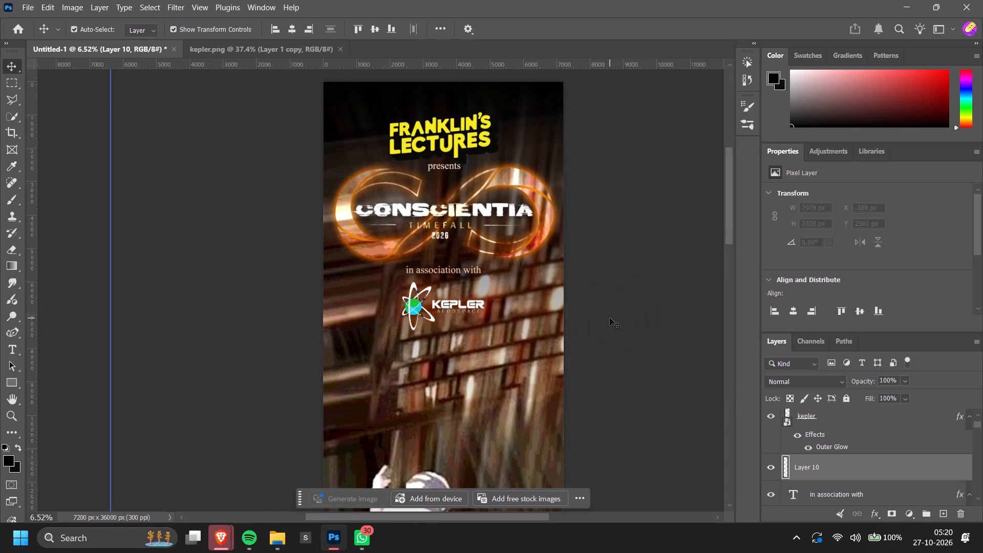
pyautogui.keyDown('alt'); pyautogui.scroll(-13, 610, 322); pyautogui.keyUp('alt')
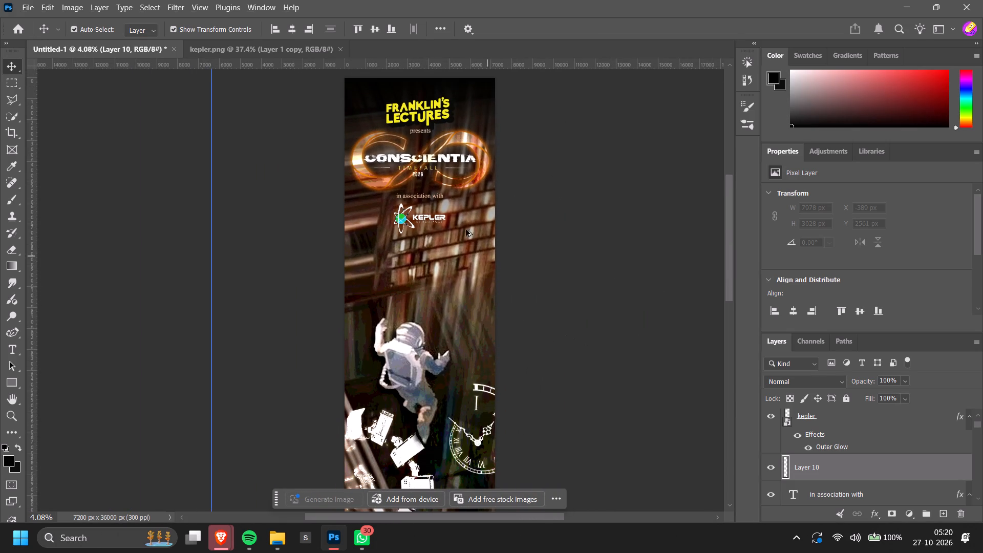
pyautogui.keyDown('alt'); pyautogui.scroll(8, 457, 223); pyautogui.keyUp('alt')
pyautogui.click(13, 262)
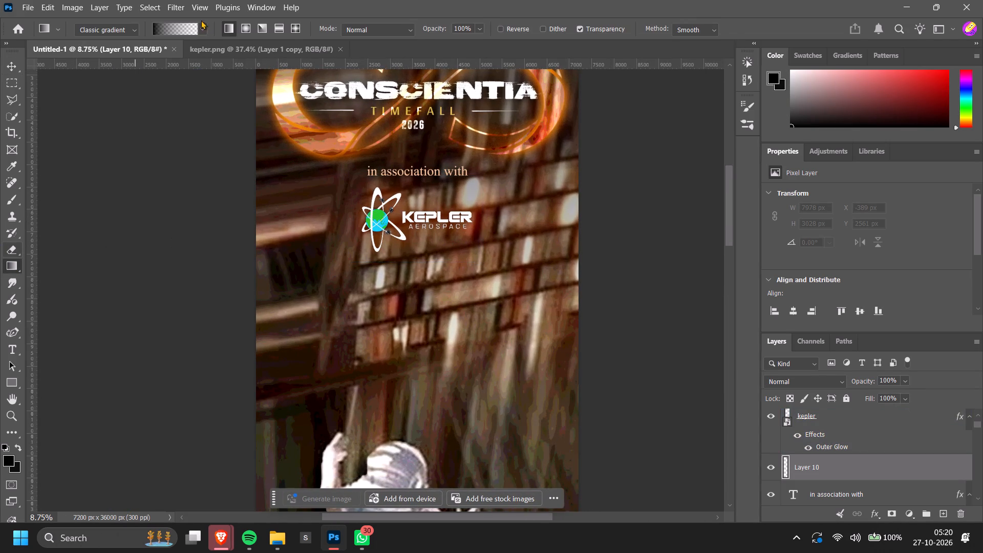
pyautogui.click(278, 30)
pyautogui.keyDown('shift'); pyautogui.moveTo(419, 218); pyautogui.dragTo(418, 242); pyautogui.keyUp('shift')
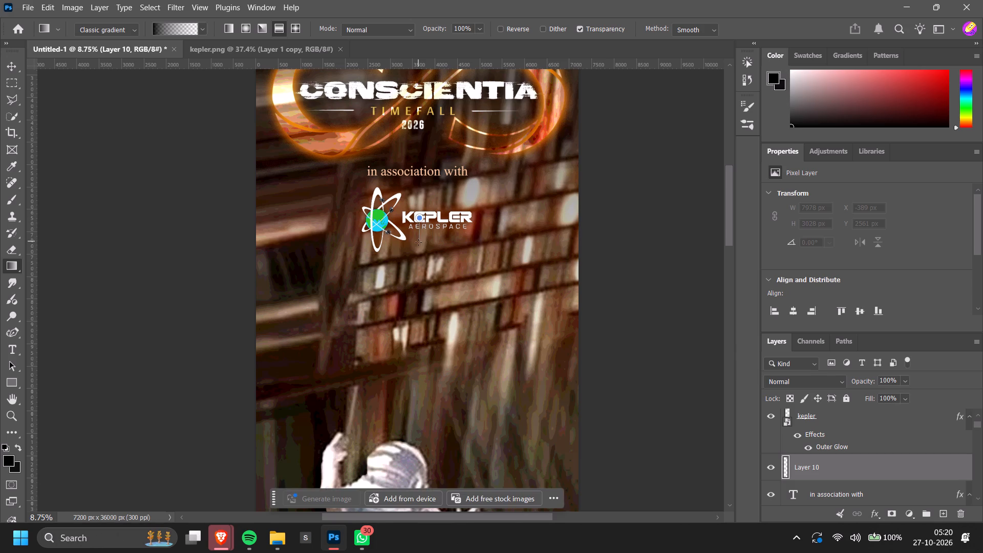
pyautogui.keyDown('shift'); pyautogui.moveTo(418, 242); pyautogui.dragTo(419, 257); pyautogui.keyUp('shift')
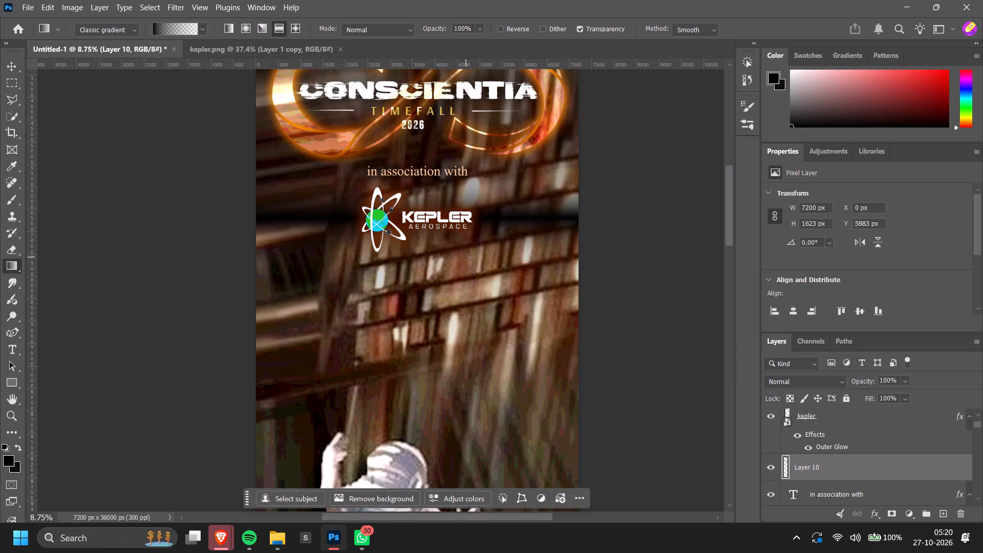
# Stretch the gradient band downward to a height of about 2458 px, keeping its full 7200 px width.
pyautogui.press('v')
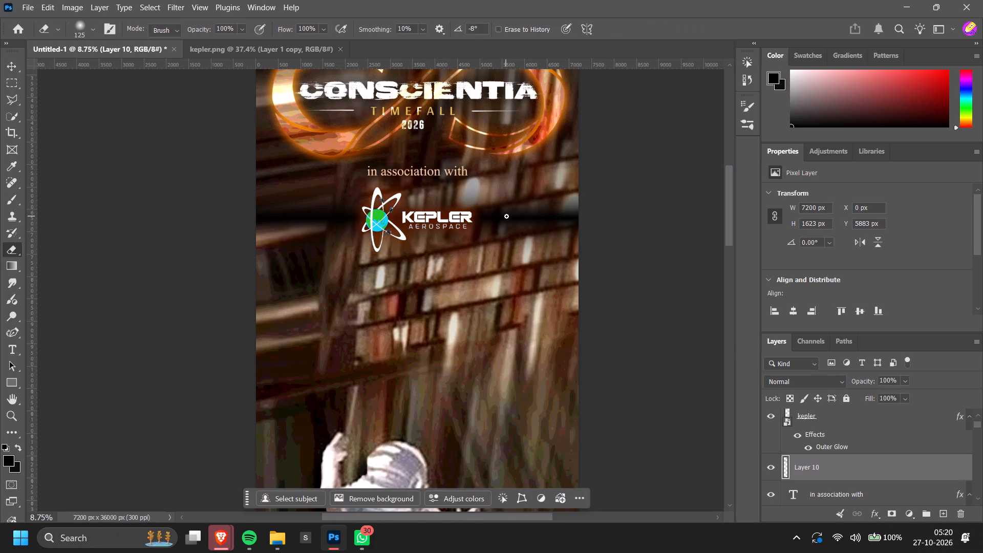
pyautogui.click(851, 458)
pyautogui.hotkey('ctrl', 't')
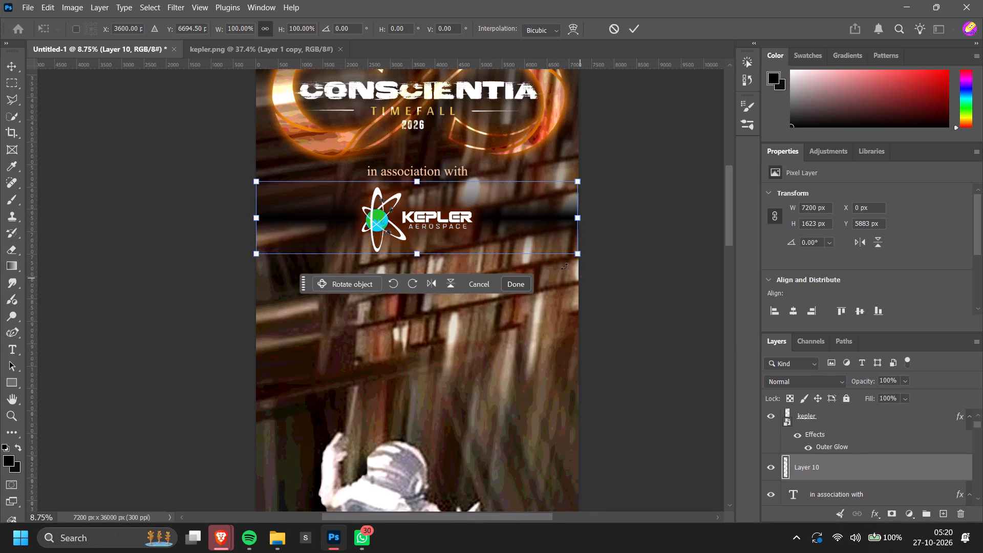
pyautogui.keyDown('ctrl'); pyautogui.moveTo(418, 256); pyautogui.dragTo(418, 269); pyautogui.keyUp('ctrl')
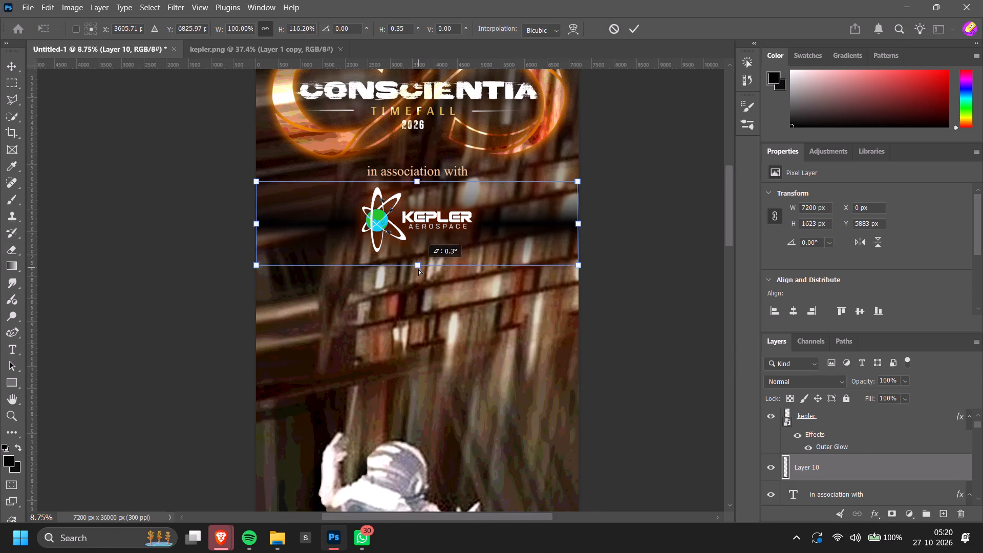
pyautogui.keyDown('ctrl'); pyautogui.moveTo(418, 269); pyautogui.dragTo(418, 291); pyautogui.keyUp('ctrl')
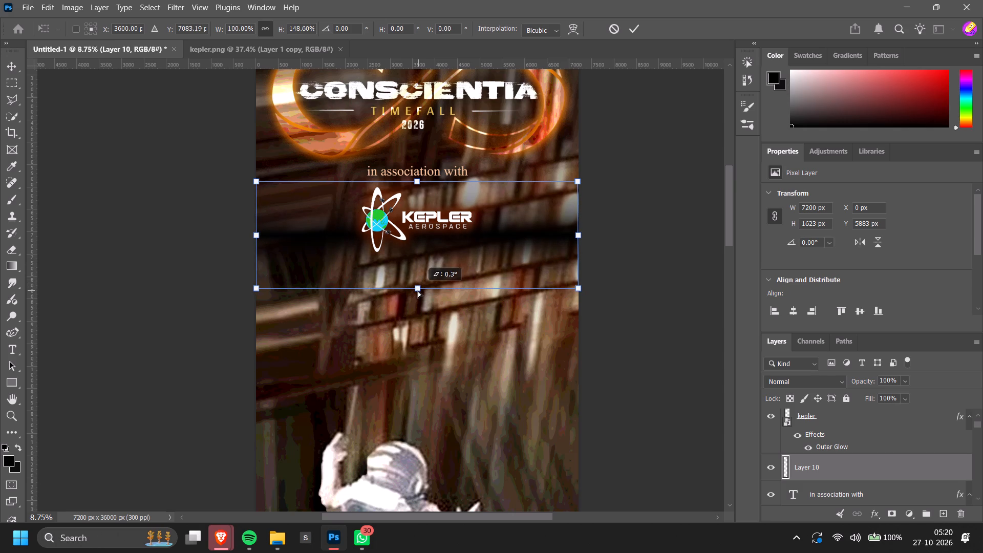
pyautogui.keyDown('ctrl'); pyautogui.moveTo(418, 291); pyautogui.dragTo(418, 293); pyautogui.keyUp('ctrl')
pyautogui.click(525, 321)
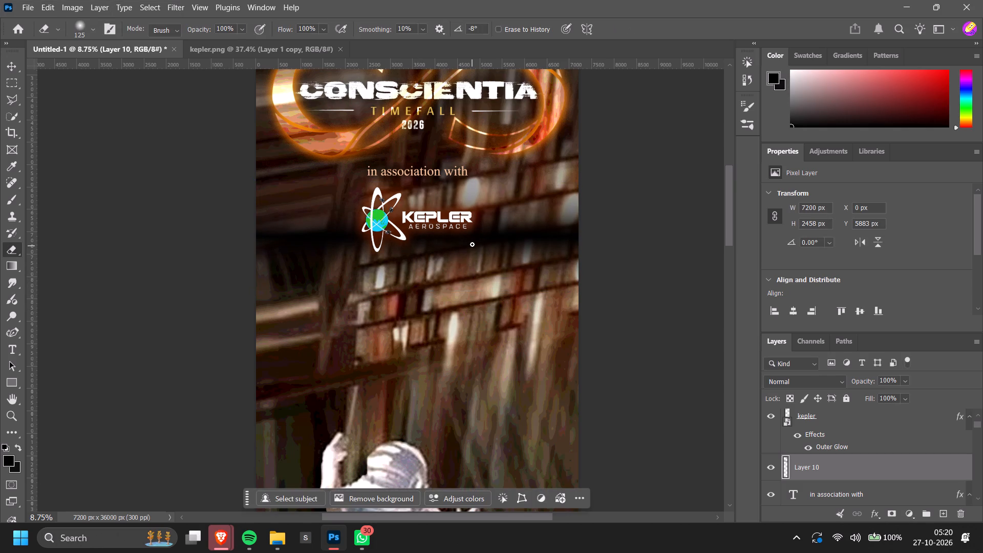
pyautogui.moveTo(472, 244); pyautogui.dragTo(472, 238)
pyautogui.hotkey('ctrl', 'z')
# Move the gradient band up so it centres behind the Kepler logo, and enlarge it proportionally to about 7289 × 2489 px.
pyautogui.press('v')
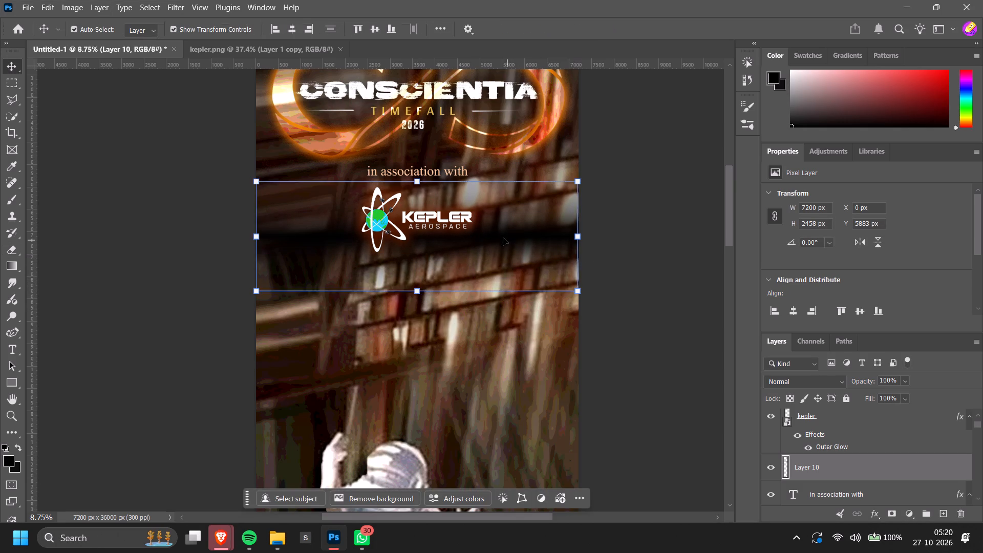
pyautogui.moveTo(501, 232); pyautogui.dragTo(498, 219)
pyautogui.click(580, 284)
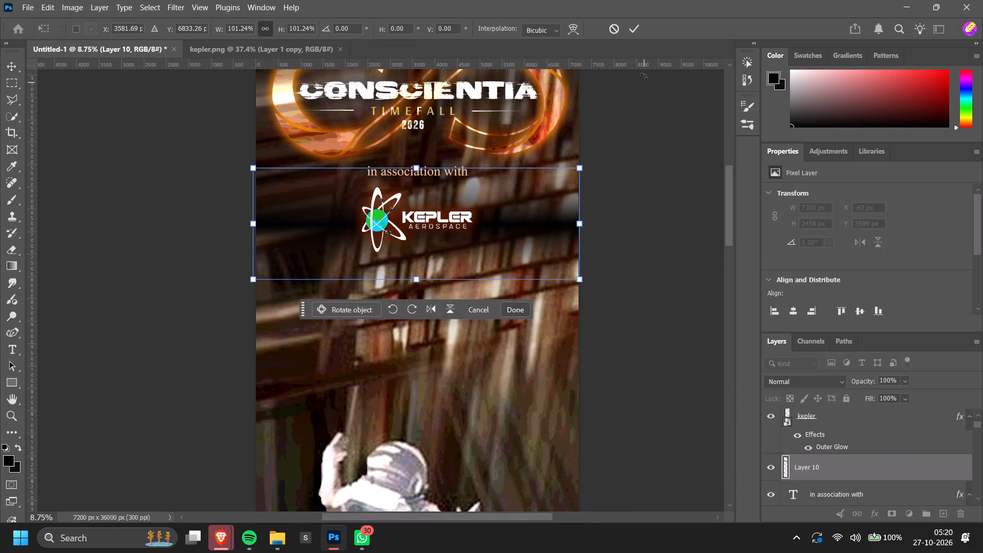
pyautogui.click(639, 28)
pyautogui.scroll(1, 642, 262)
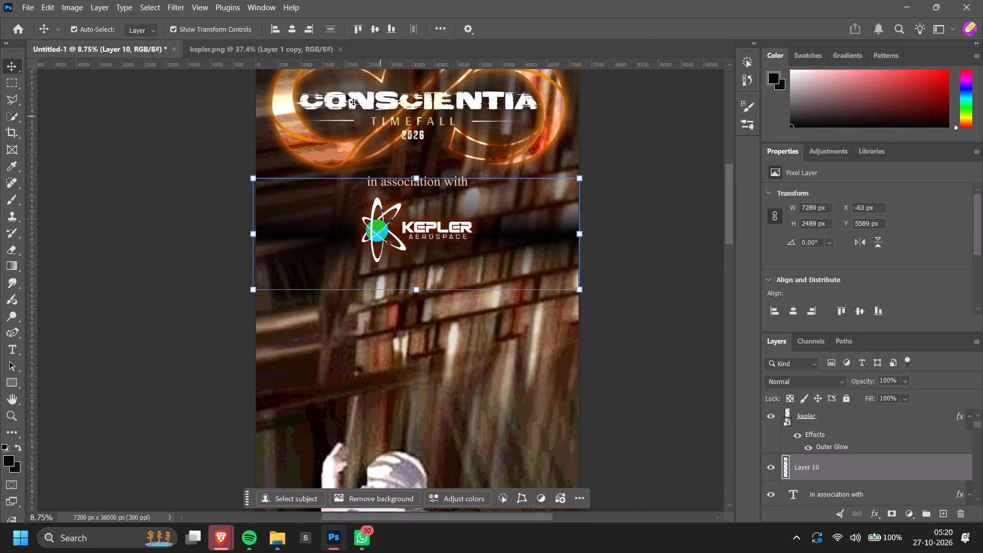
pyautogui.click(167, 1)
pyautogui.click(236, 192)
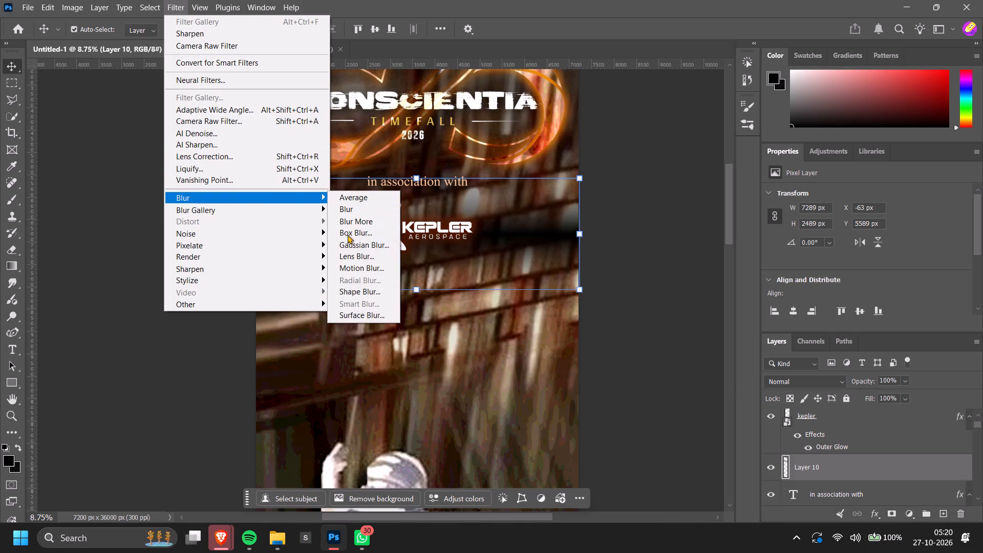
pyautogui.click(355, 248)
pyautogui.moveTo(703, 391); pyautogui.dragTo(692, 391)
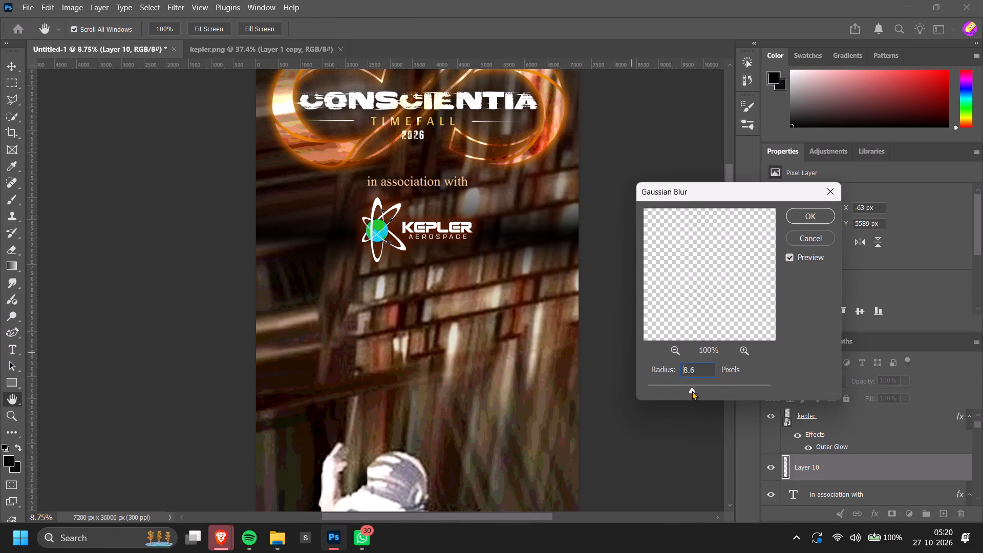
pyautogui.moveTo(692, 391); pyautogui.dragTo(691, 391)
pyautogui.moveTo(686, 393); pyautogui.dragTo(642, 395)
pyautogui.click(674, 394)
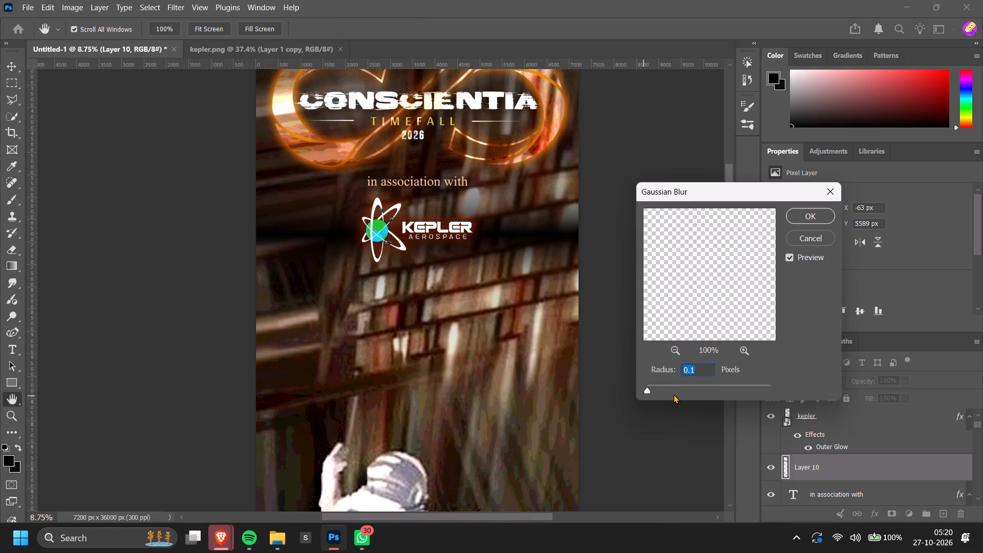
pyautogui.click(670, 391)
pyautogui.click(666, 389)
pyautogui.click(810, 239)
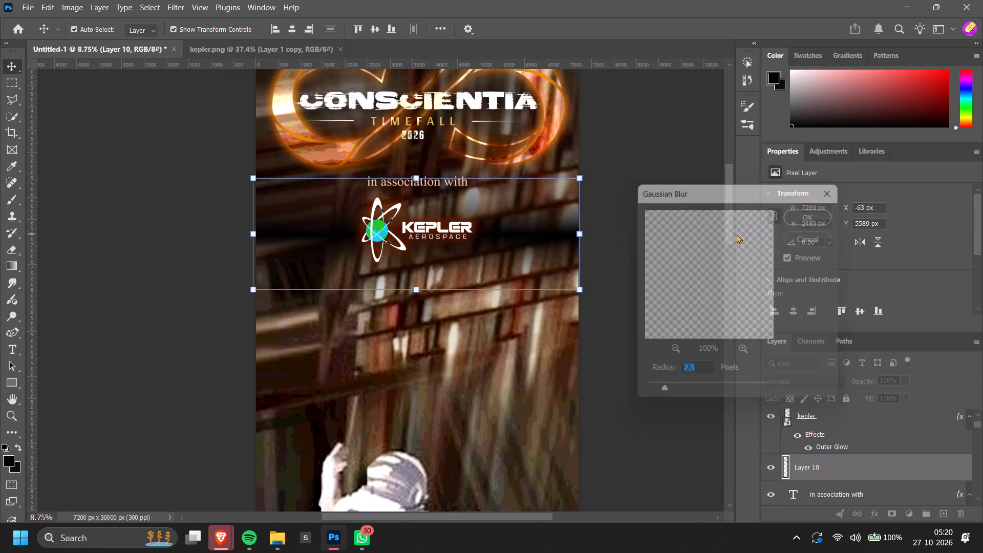
# Apply a Motion Blur to the gradient band at a diagonal angle with a distance of 1511 pixels.
pyautogui.scroll(4, 686, 237)
pyautogui.click(169, 4)
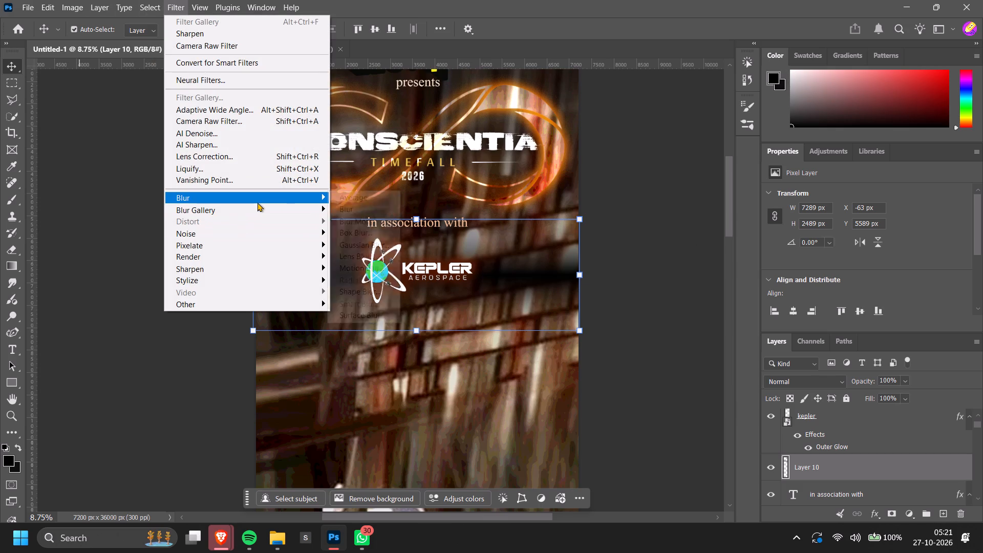
pyautogui.click(373, 266)
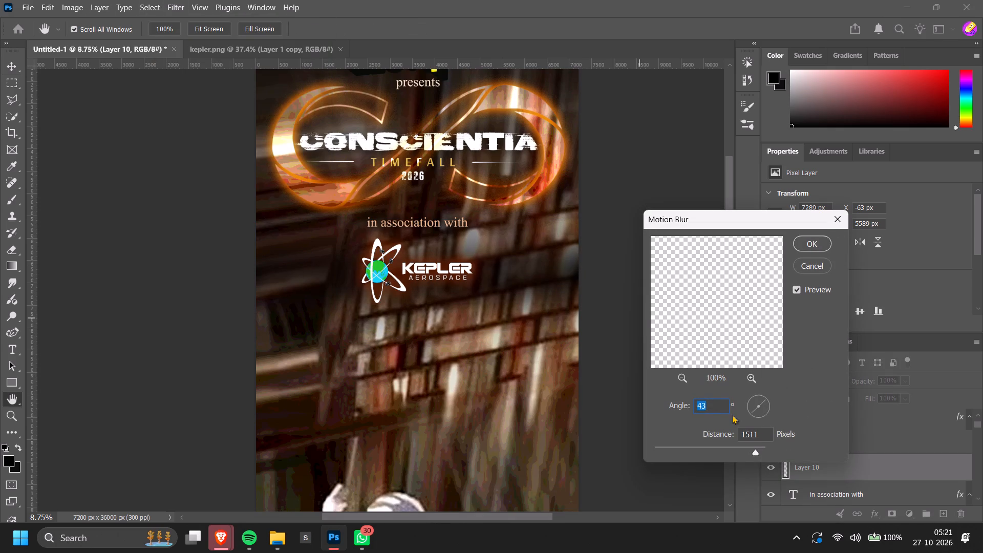
pyautogui.click(757, 412)
pyautogui.click(758, 414)
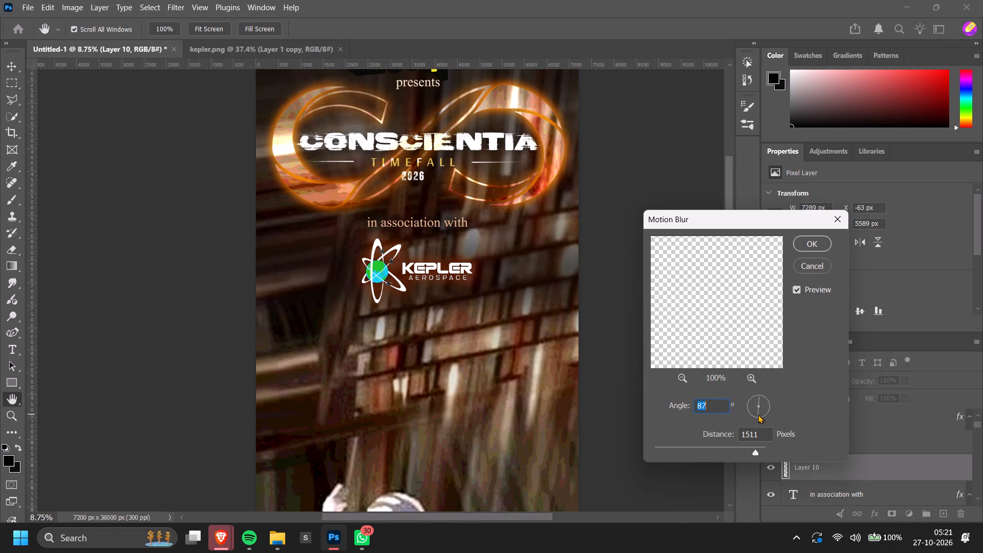
pyautogui.moveTo(754, 410); pyautogui.dragTo(747, 409)
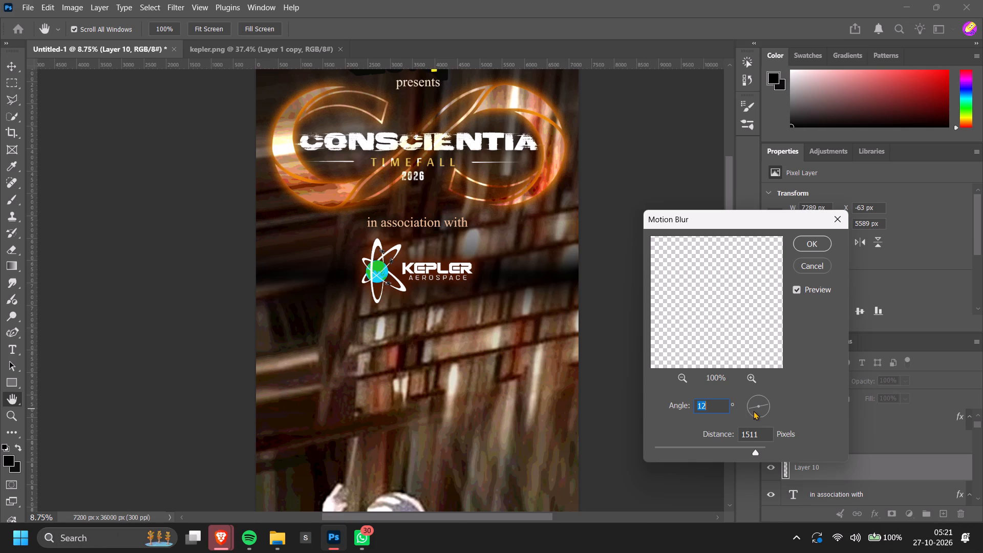
pyautogui.click(755, 411)
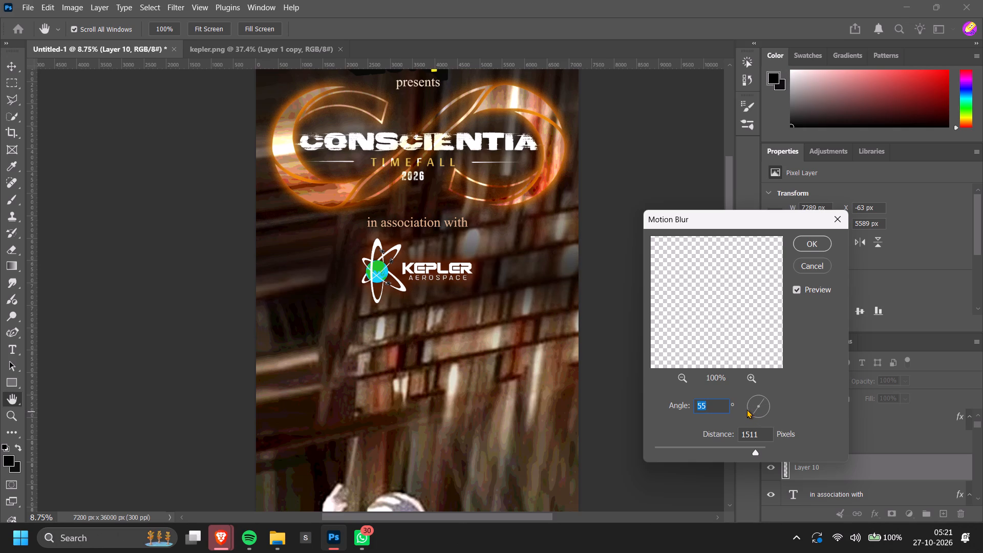
pyautogui.click(747, 409)
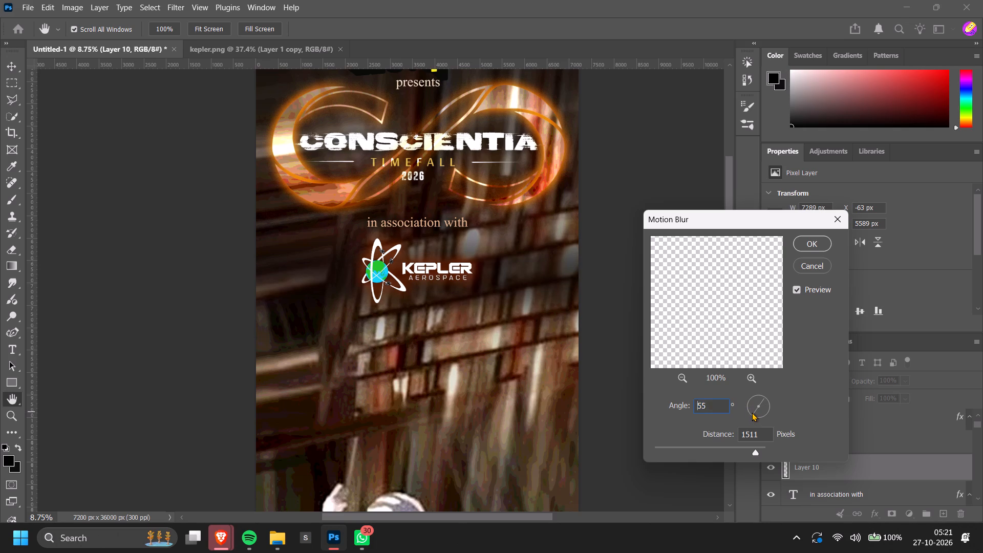
pyautogui.click(752, 412)
pyautogui.click(812, 239)
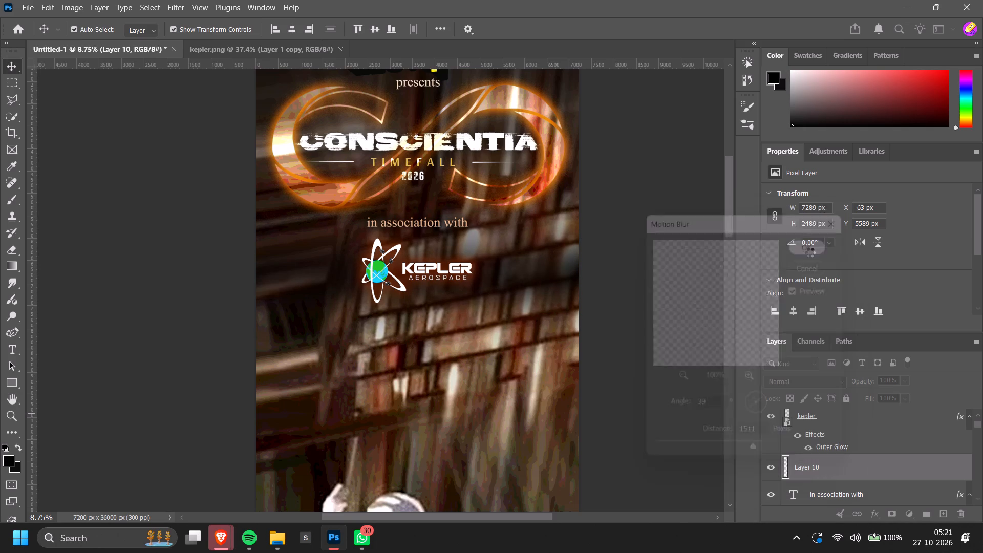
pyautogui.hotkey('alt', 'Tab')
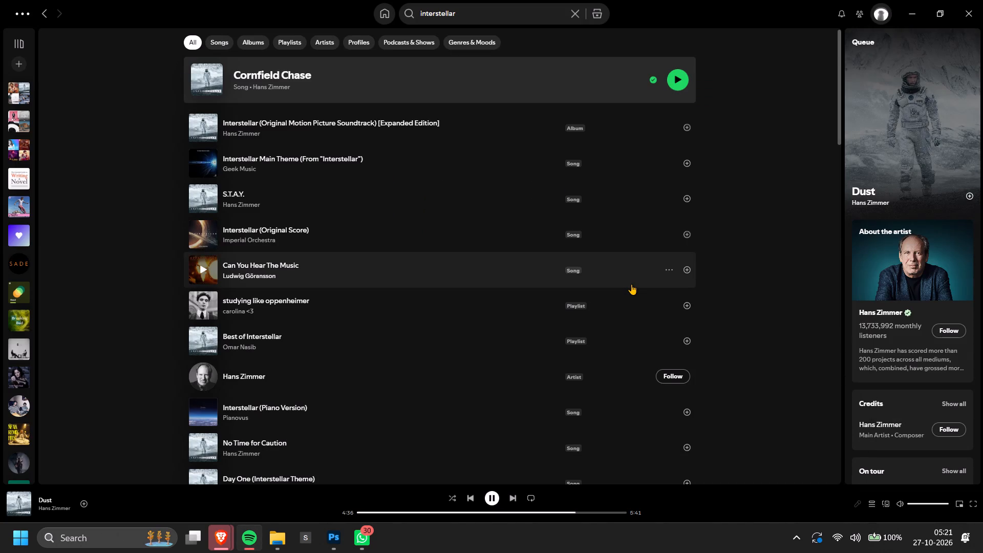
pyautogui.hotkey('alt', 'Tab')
# Compare the poster with and without the band's motion blur by undoing and redoing it, checking overall and close-up.
pyautogui.click(639, 300)
pyautogui.keyDown('alt'); pyautogui.scroll(-6, 640, 300); pyautogui.keyUp('alt')
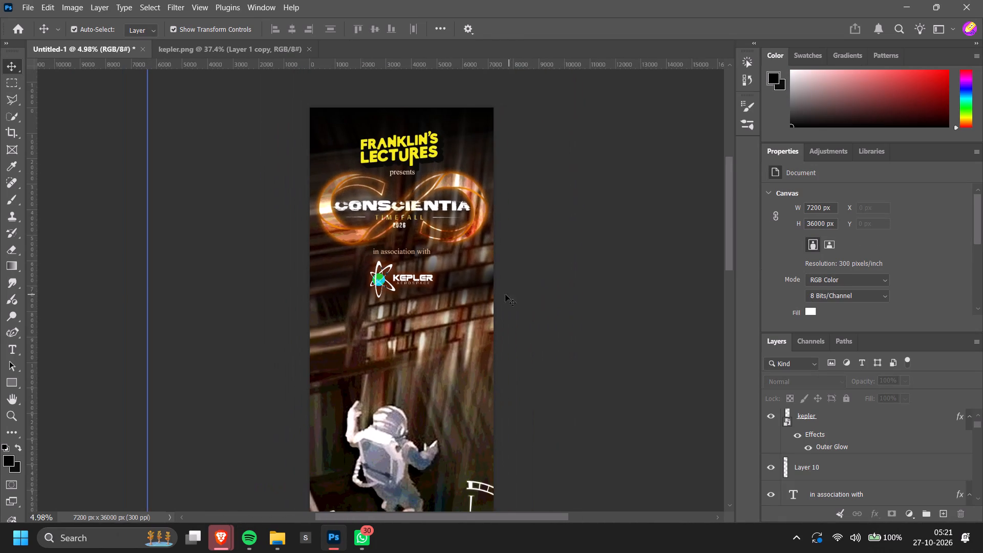
pyautogui.keyDown('alt'); pyautogui.scroll(5, 493, 292); pyautogui.keyUp('alt')
pyautogui.click(462, 284)
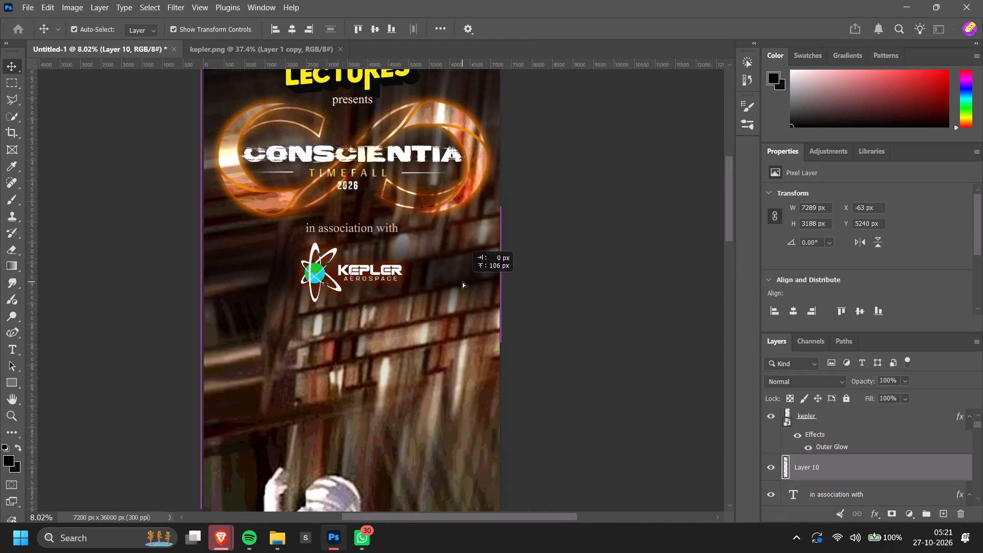
pyautogui.hotkey('ctrl', 'z')
pyautogui.click(585, 282)
pyautogui.keyDown('ctrl'); pyautogui.scroll(1, 585, 282); pyautogui.keyUp('ctrl')
pyautogui.hotkey('ctrl', 'z')
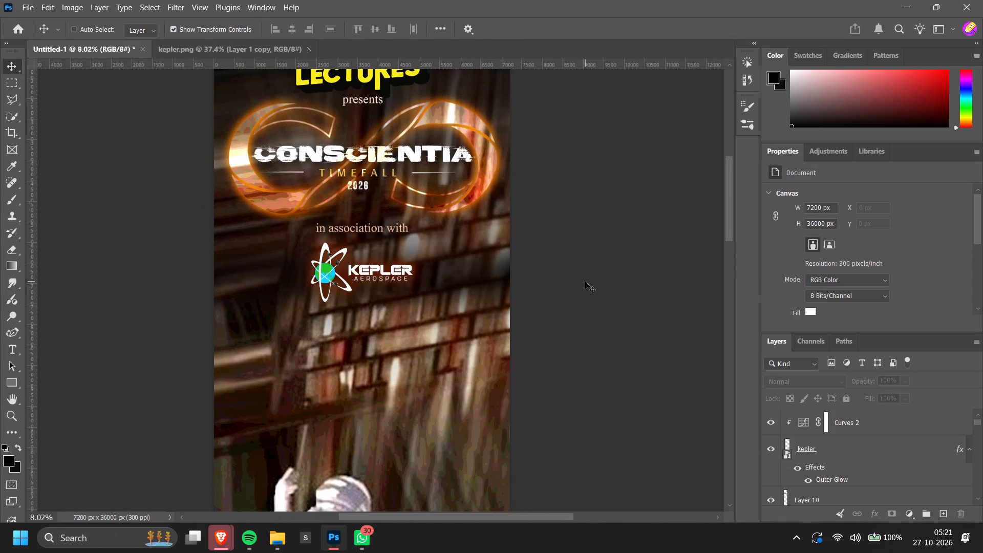
pyautogui.keyDown('alt'); pyautogui.scroll(-7, 588, 284); pyautogui.keyUp('alt')
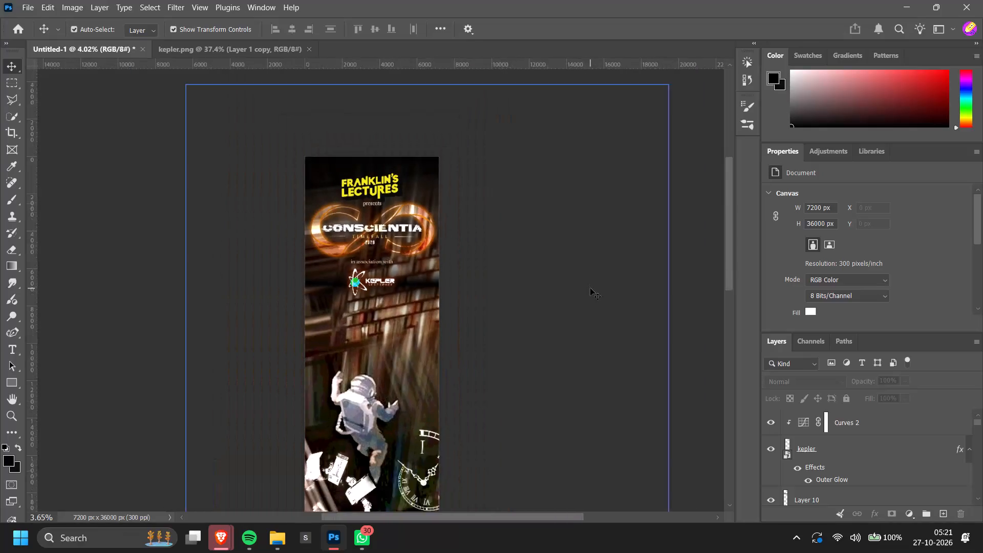
pyautogui.keyDown('alt'); pyautogui.scroll(-12, 590, 288); pyautogui.keyUp('alt')
pyautogui.hotkey('ctrl', 'shift', 'z')
pyautogui.keyDown('ctrl'); pyautogui.scroll(3, 590, 288); pyautogui.keyUp('ctrl')
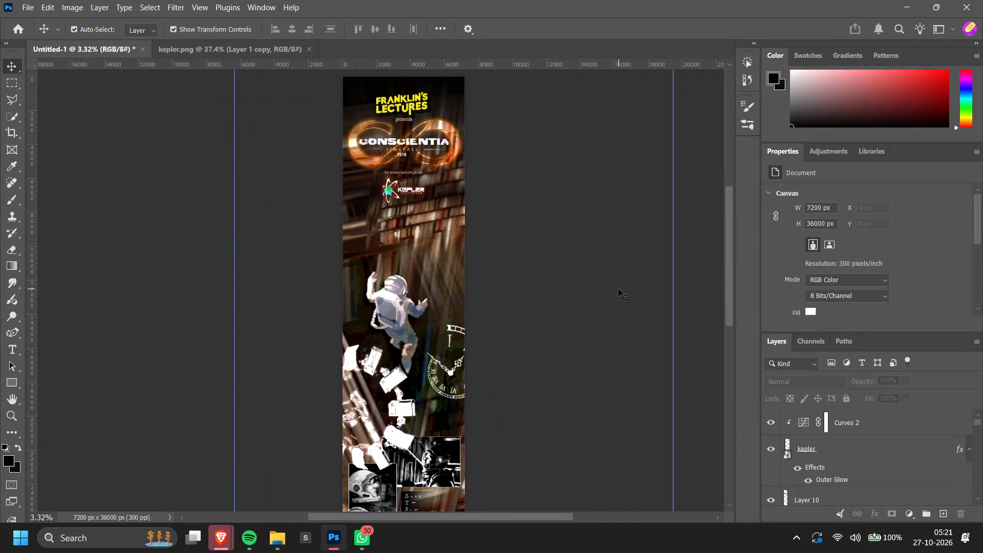
pyautogui.keyDown('ctrl'); pyautogui.scroll(2, 618, 289); pyautogui.keyUp('ctrl')
pyautogui.keyDown('alt'); pyautogui.scroll(-5, 618, 289); pyautogui.keyUp('alt')
pyautogui.keyDown('ctrl'); pyautogui.scroll(4, 618, 289); pyautogui.keyUp('ctrl')
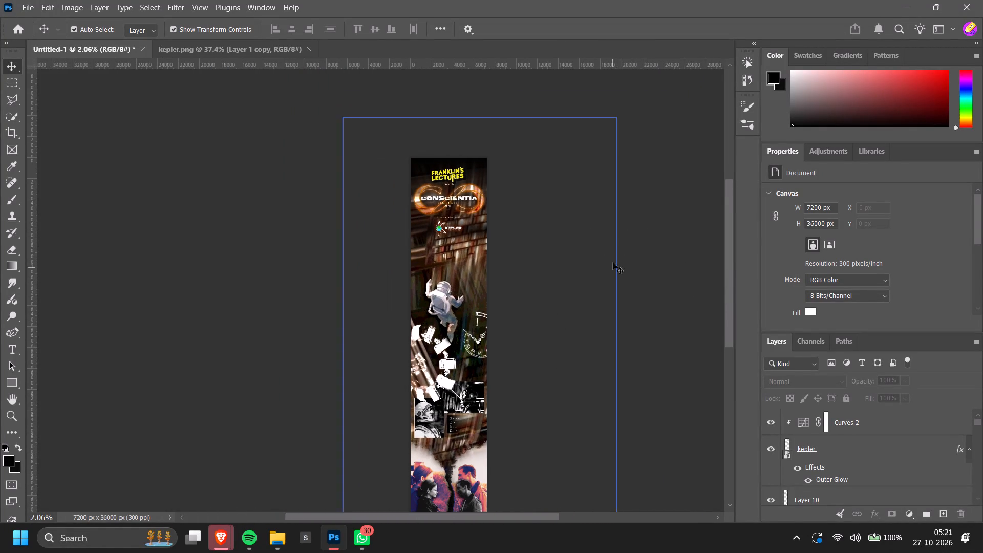
pyautogui.keyDown('alt'); pyautogui.scroll(20, 579, 214); pyautogui.keyUp('alt')
pyautogui.keyDown('alt'); pyautogui.scroll(3, 579, 214); pyautogui.keyUp('alt')
# Flip the gradient band on Layer 10 horizontally.
pyautogui.click(549, 228)
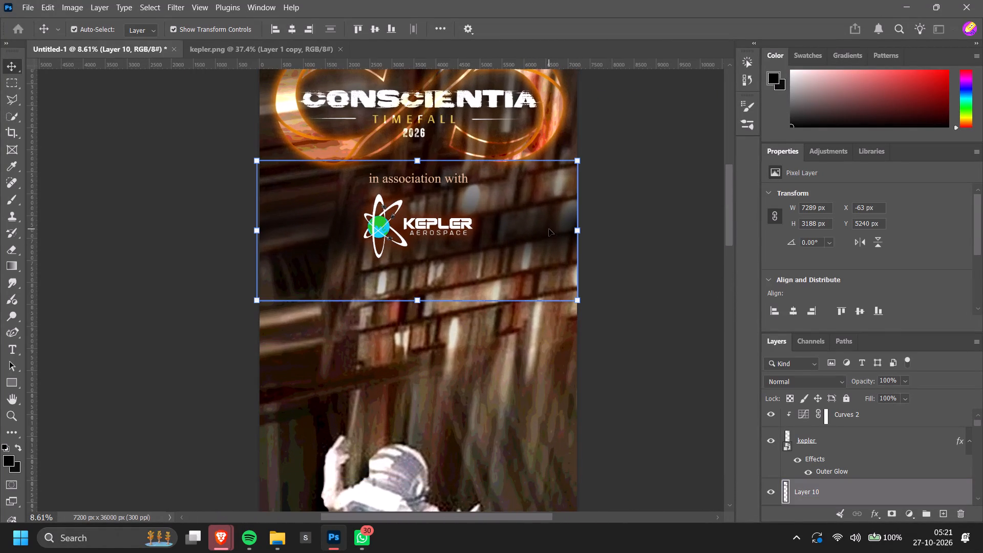
pyautogui.click(582, 251)
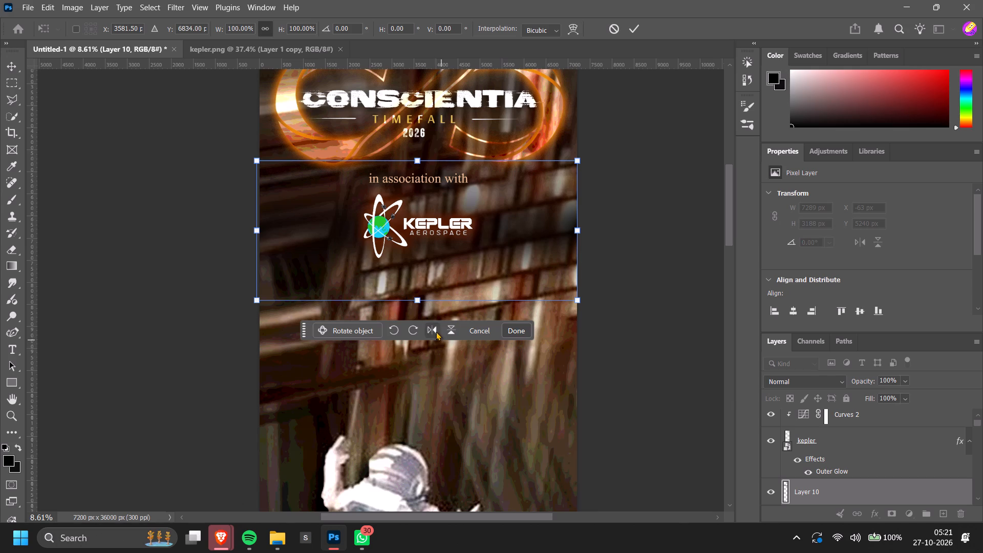
pyautogui.click(436, 331)
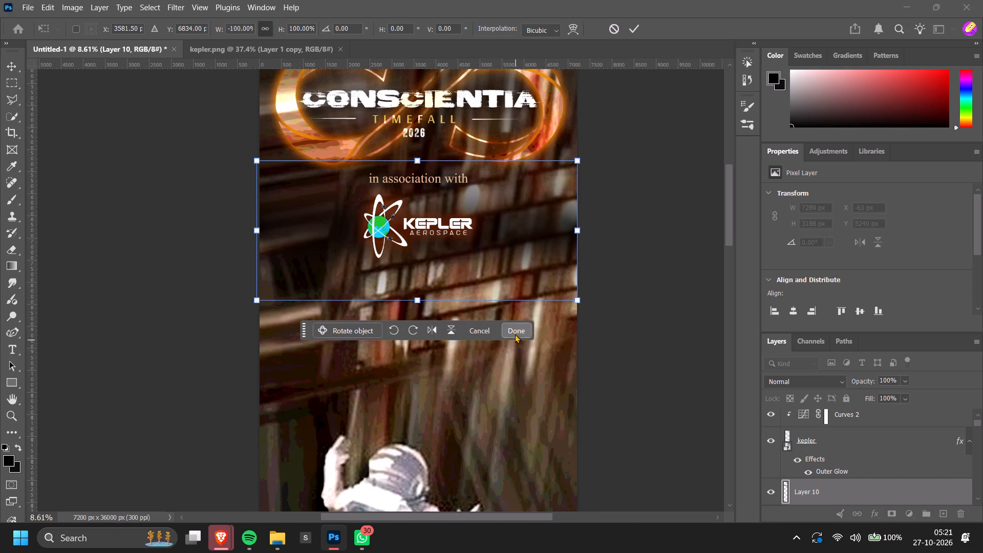
pyautogui.click(515, 334)
pyautogui.click(631, 315)
# Enlarge the gradient band proportionally to about 7655 × 3348 px and set its blend mode to Vivid Light.
pyautogui.scroll(3, 632, 317)
pyautogui.click(512, 264)
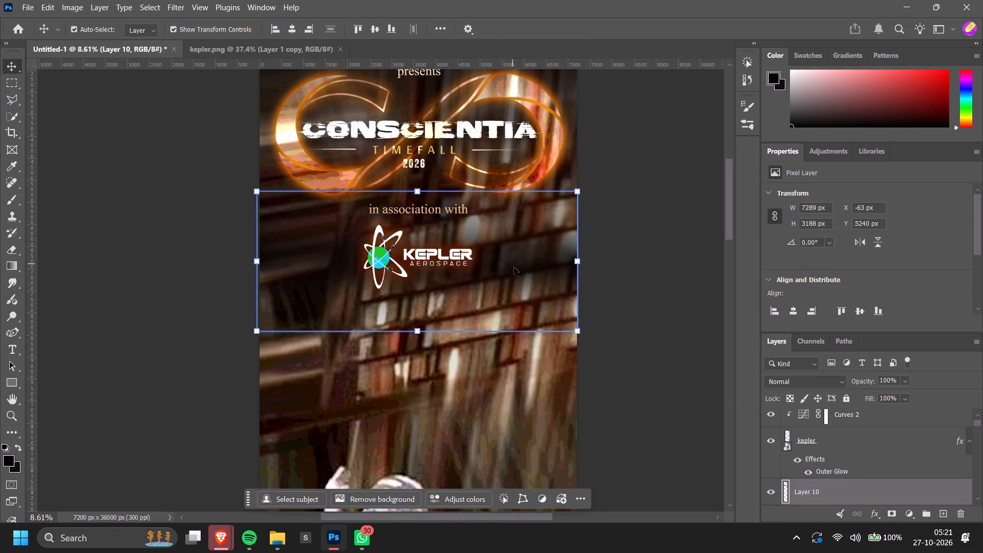
pyautogui.moveTo(579, 333); pyautogui.dragTo(592, 345)
pyautogui.click(572, 327)
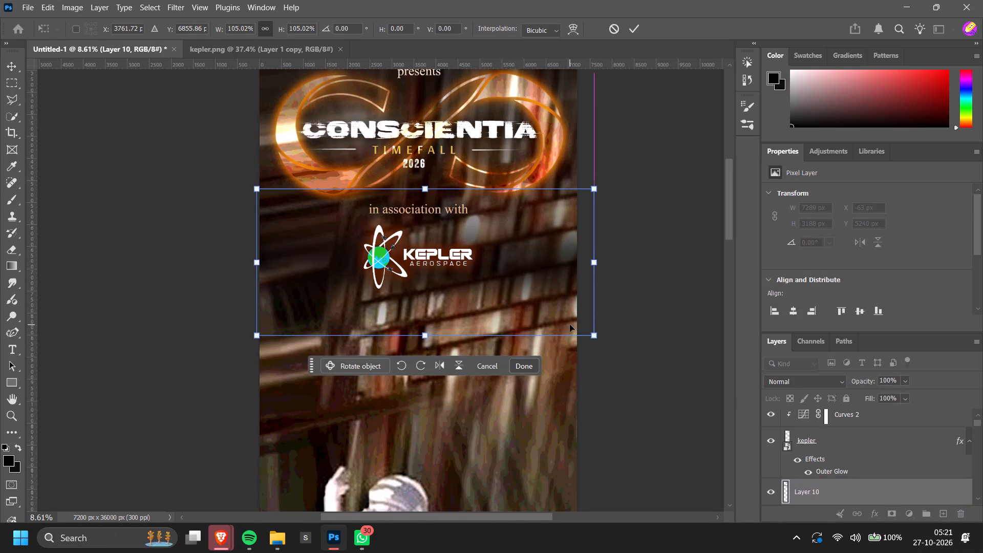
pyautogui.click(830, 374)
pyautogui.click(825, 384)
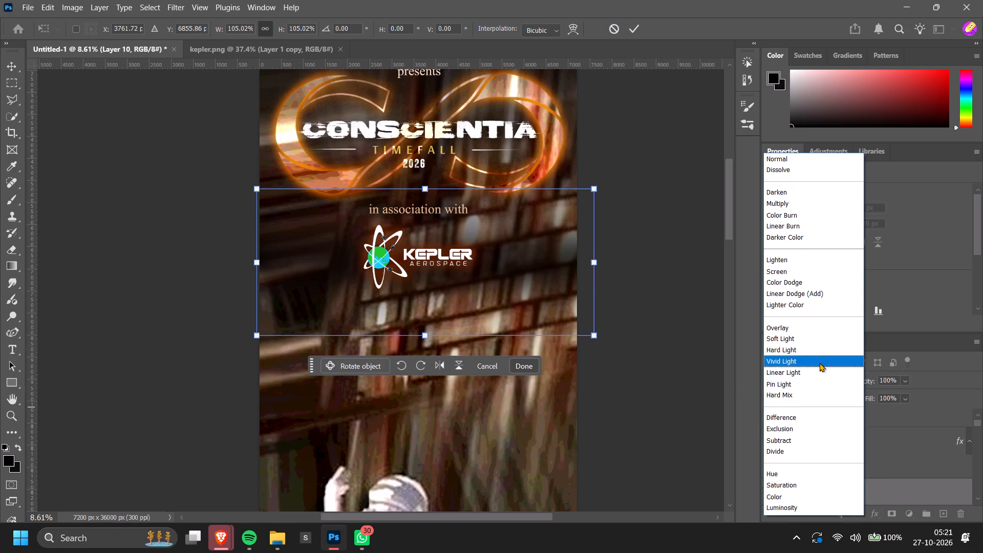
pyautogui.click(820, 363)
pyautogui.click(653, 334)
pyautogui.click(514, 365)
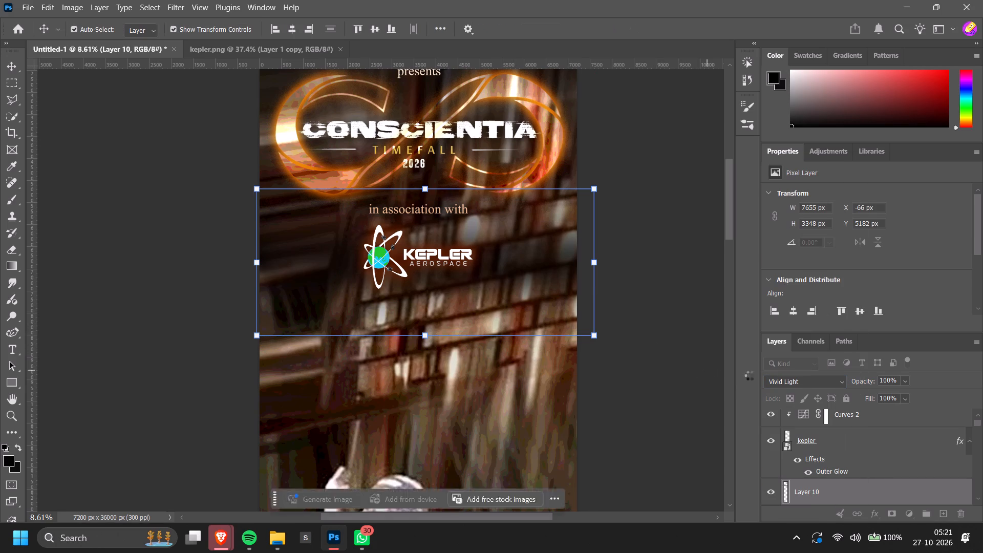
# Try the Overlay, Hard Light and Hard Mix blend modes on the gradient band, ending with Overlay.
pyautogui.click(802, 384)
pyautogui.click(805, 328)
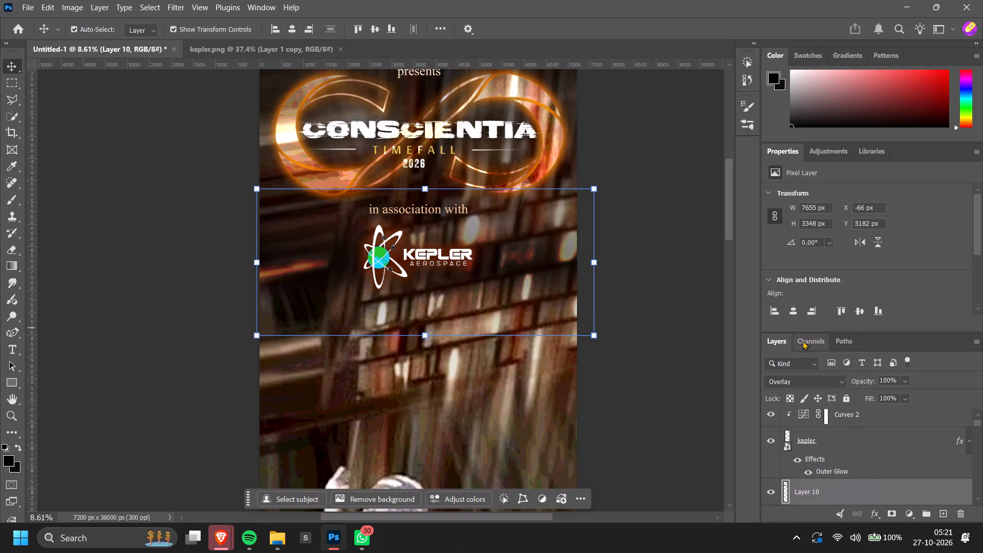
pyautogui.click(810, 381)
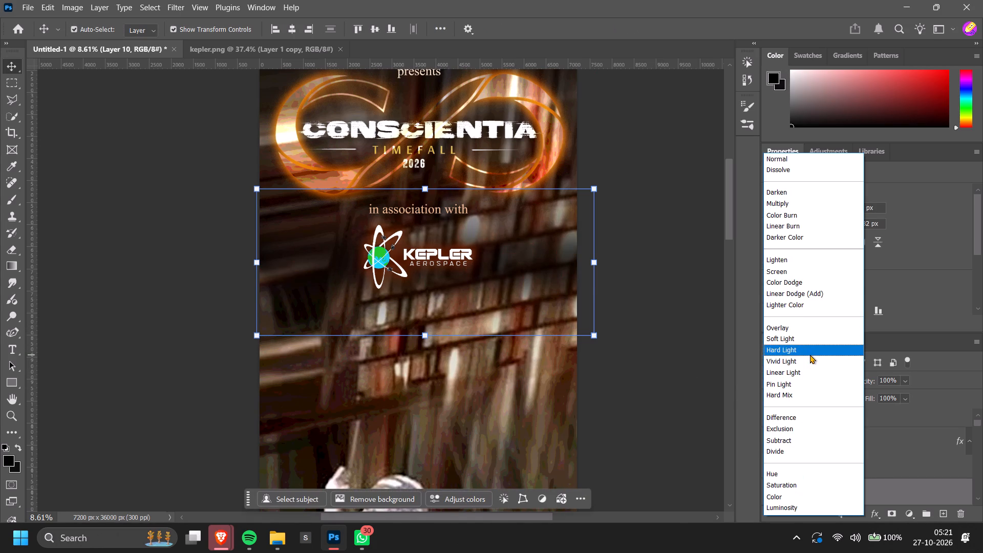
pyautogui.click(810, 354)
pyautogui.click(808, 378)
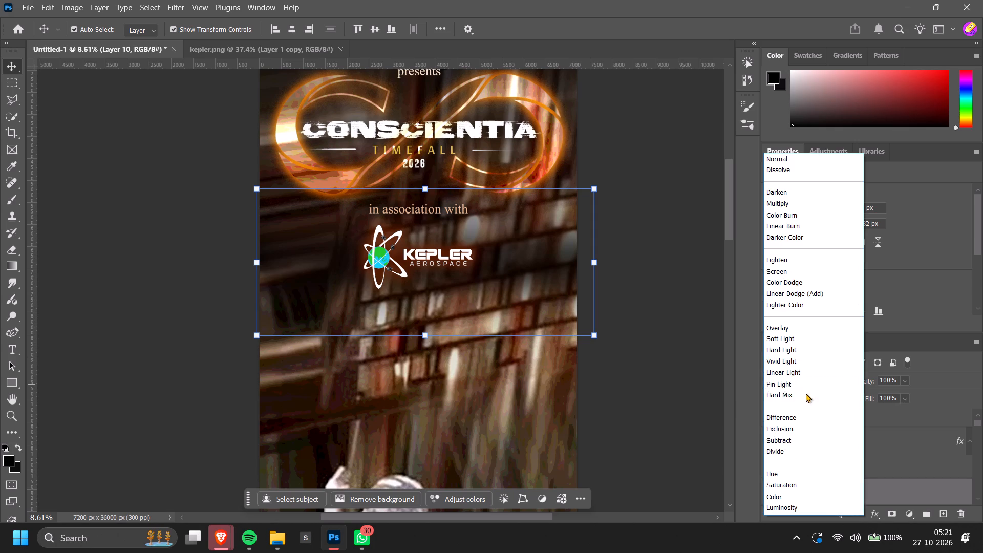
pyautogui.click(805, 394)
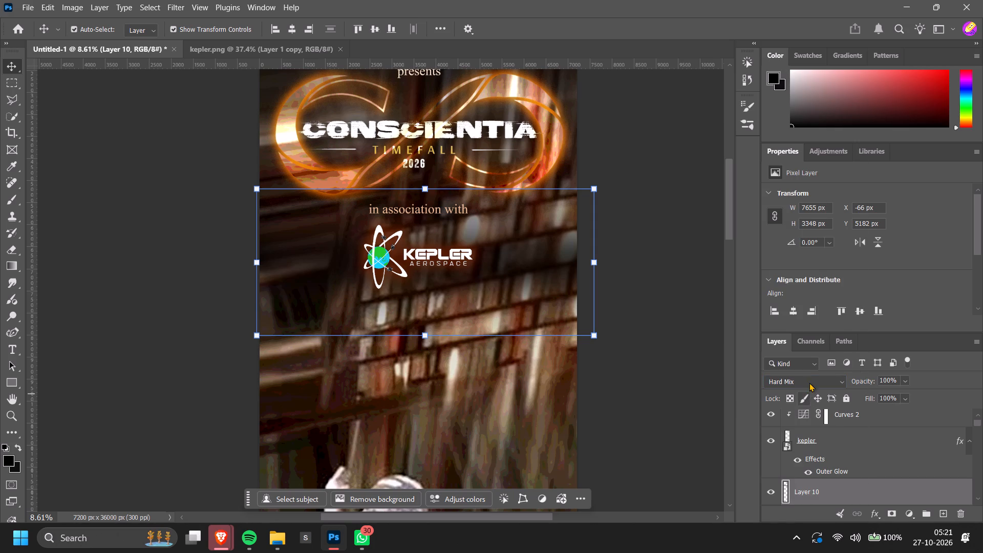
pyautogui.click(809, 382)
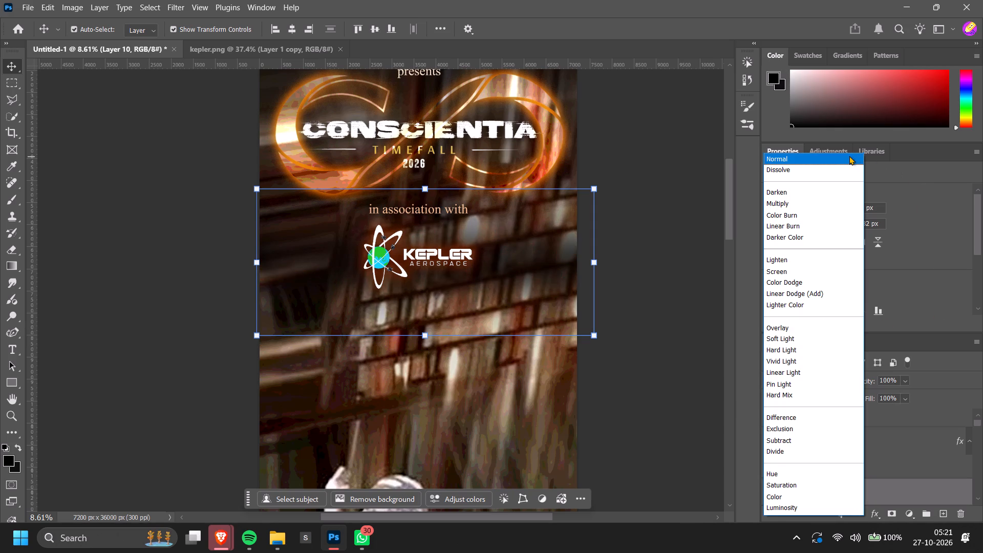
pyautogui.click(850, 327)
# Compare the poster with and without the gradient band's last blend mode change by undoing and redoing it, close-up and overall.
pyautogui.click(649, 314)
pyautogui.keyDown('alt'); pyautogui.scroll(-8, 643, 311); pyautogui.keyUp('alt')
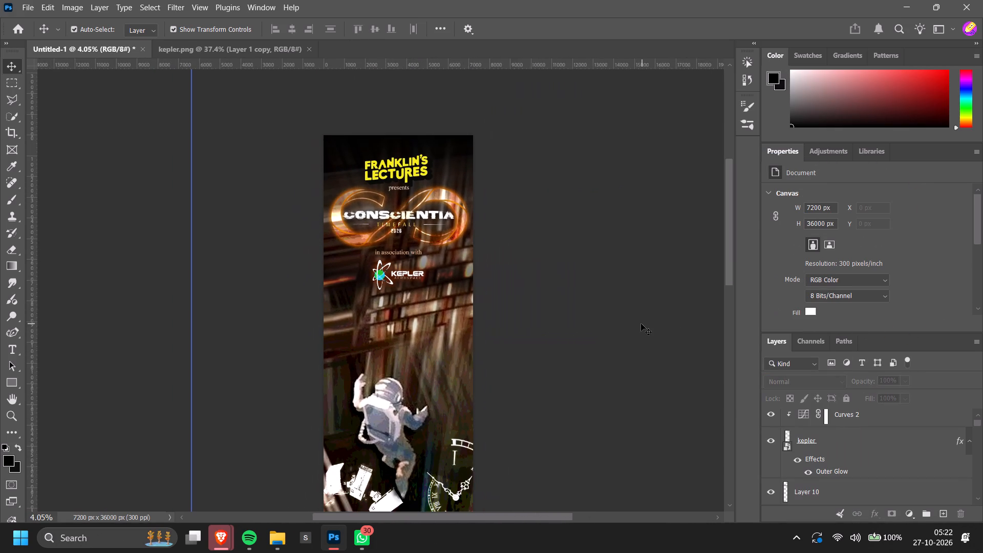
pyautogui.keyDown('ctrl'); pyautogui.scroll(5, 611, 323); pyautogui.keyUp('ctrl')
pyautogui.hotkey('ctrl', 'z')
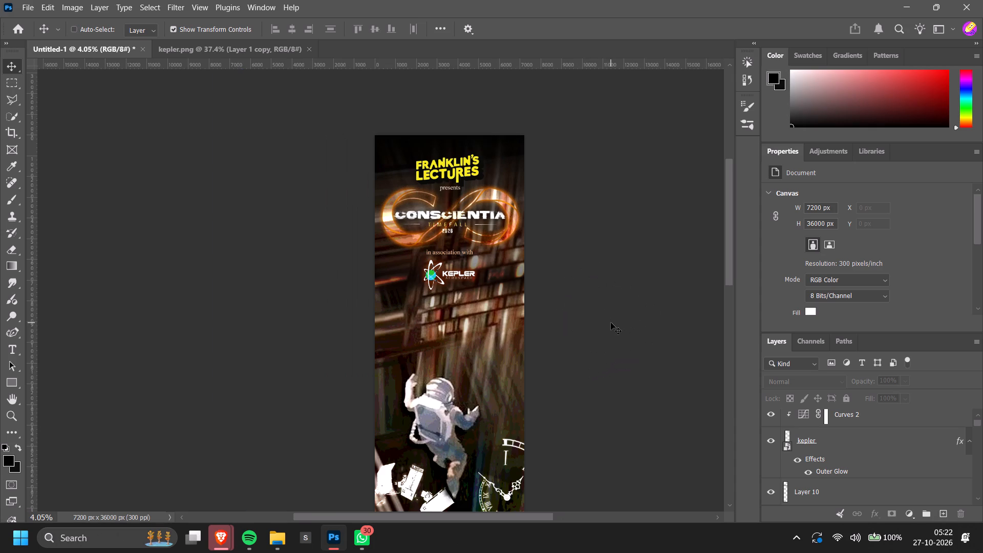
pyautogui.hotkey('ctrl', 'shift', 'z')
pyautogui.keyDown('alt'); pyautogui.scroll(6, 582, 296); pyautogui.keyUp('alt')
pyautogui.hotkey('ctrl', 'z')
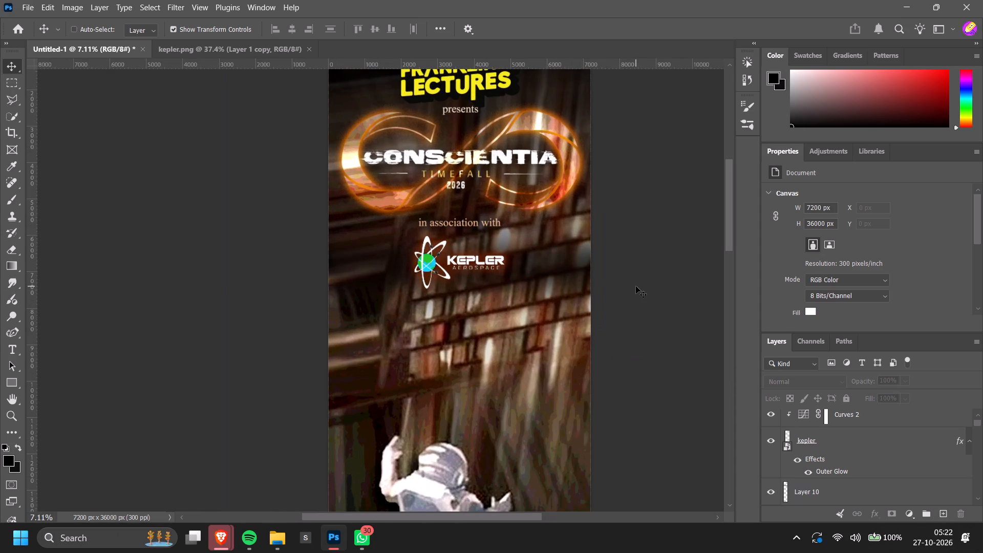
pyautogui.hotkey('ctrl', 'shift', 'z')
pyautogui.hotkey('ctrl', 'z')
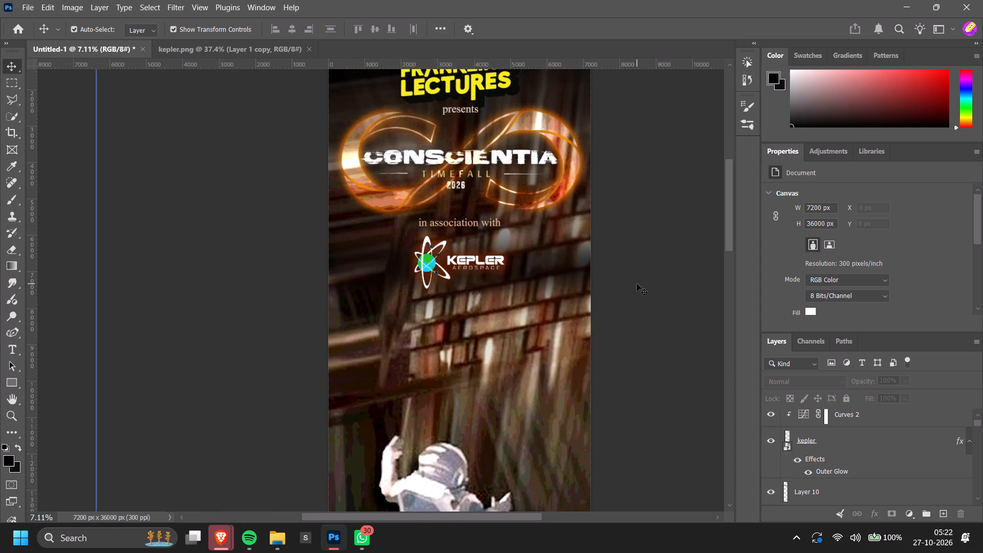
pyautogui.keyDown('alt'); pyautogui.scroll(-5, 637, 284); pyautogui.keyUp('alt')
pyautogui.keyDown('ctrl'); pyautogui.scroll(3, 637, 284); pyautogui.keyUp('ctrl')
pyautogui.hotkey('ctrl', 'shift', 'z')
pyautogui.keyDown('alt'); pyautogui.scroll(-7, 638, 284); pyautogui.keyUp('alt')
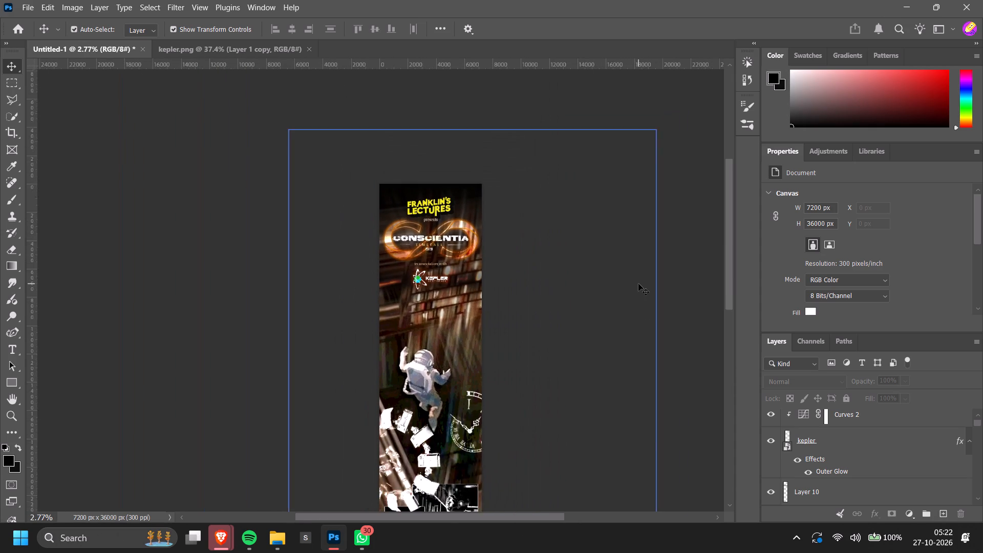
pyautogui.keyDown('alt'); pyautogui.scroll(-3, 638, 284); pyautogui.keyUp('alt')
pyautogui.keyDown('ctrl'); pyautogui.scroll(3, 643, 284); pyautogui.keyUp('ctrl')
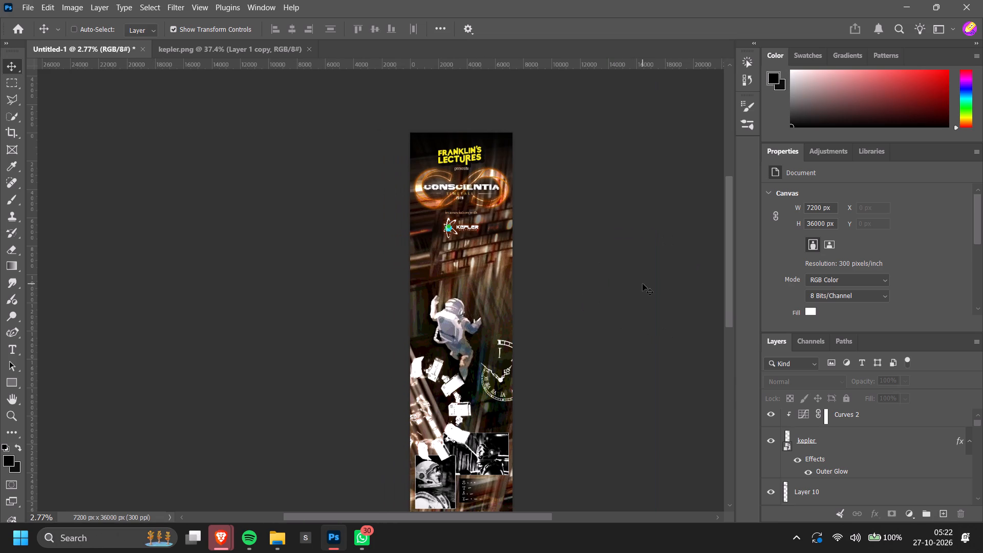
pyautogui.hotkey('ctrl', 'shift', 'z')
pyautogui.hotkey('ctrl', 'z')
# Examine the full height of the poster from the title down to the sponsor logo strip.
pyautogui.keyDown('alt'); pyautogui.scroll(-4, 643, 284); pyautogui.keyUp('alt')
pyautogui.scroll(-3, 643, 284)
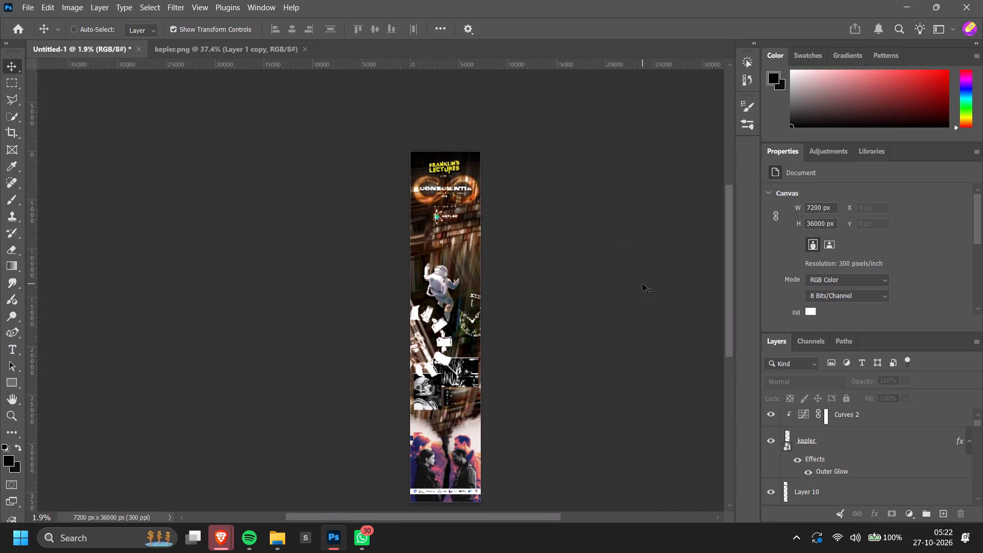
pyautogui.keyDown('ctrl'); pyautogui.scroll(3, 643, 284); pyautogui.keyUp('ctrl')
pyautogui.scroll(-9, 643, 284)
pyautogui.scroll(2, 643, 284)
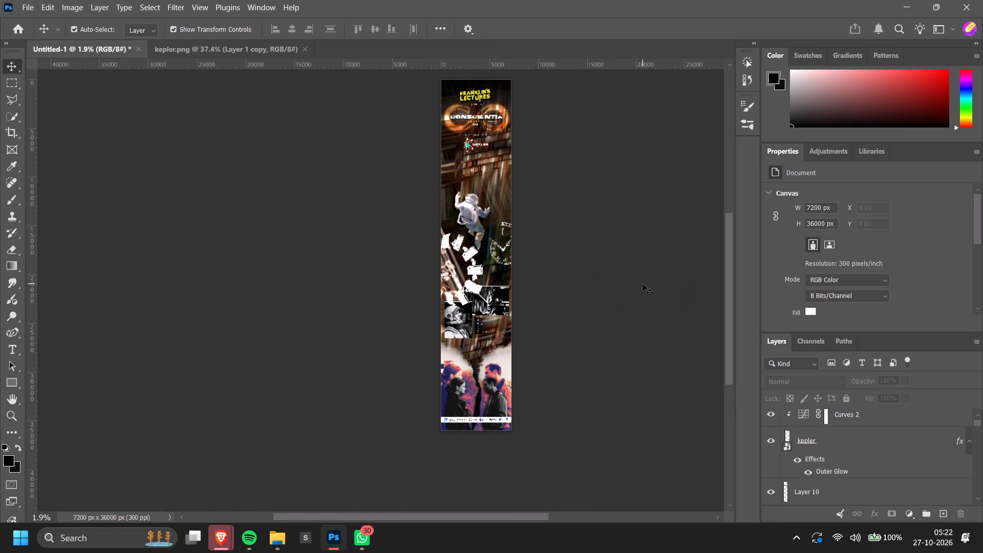
pyautogui.scroll(-5, 643, 284)
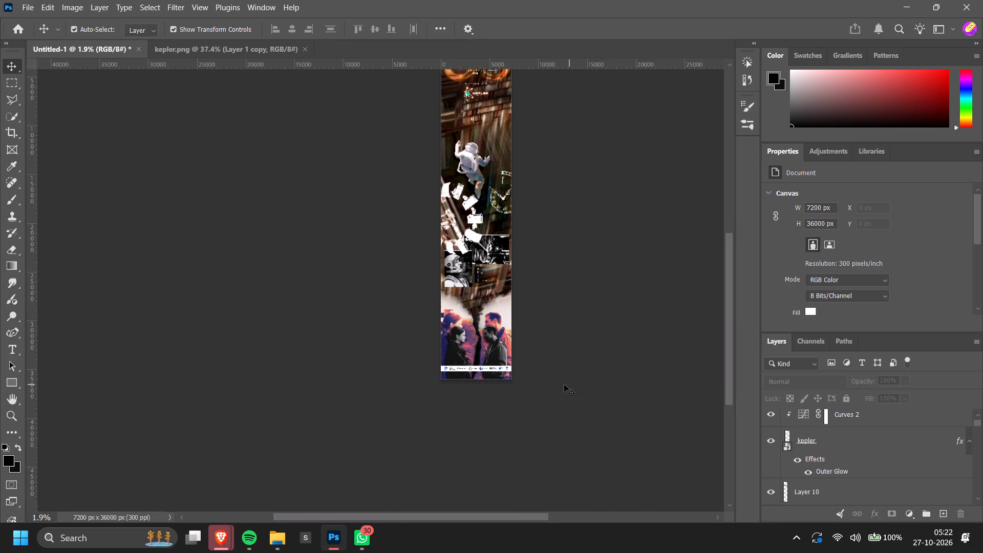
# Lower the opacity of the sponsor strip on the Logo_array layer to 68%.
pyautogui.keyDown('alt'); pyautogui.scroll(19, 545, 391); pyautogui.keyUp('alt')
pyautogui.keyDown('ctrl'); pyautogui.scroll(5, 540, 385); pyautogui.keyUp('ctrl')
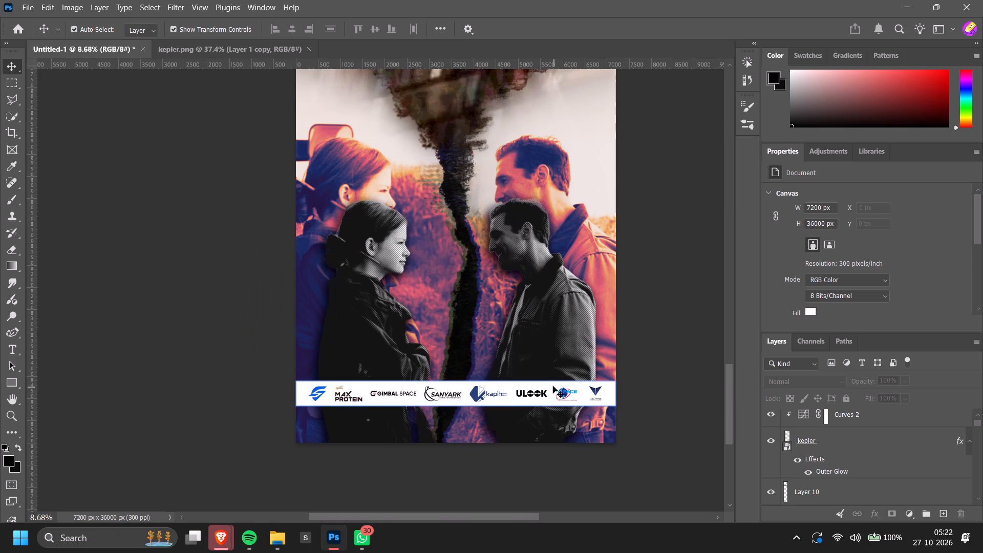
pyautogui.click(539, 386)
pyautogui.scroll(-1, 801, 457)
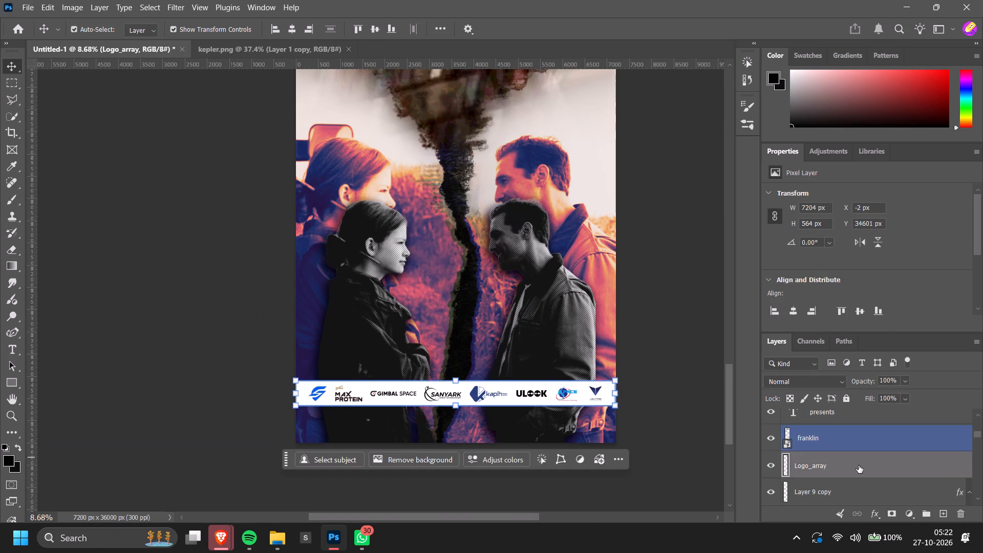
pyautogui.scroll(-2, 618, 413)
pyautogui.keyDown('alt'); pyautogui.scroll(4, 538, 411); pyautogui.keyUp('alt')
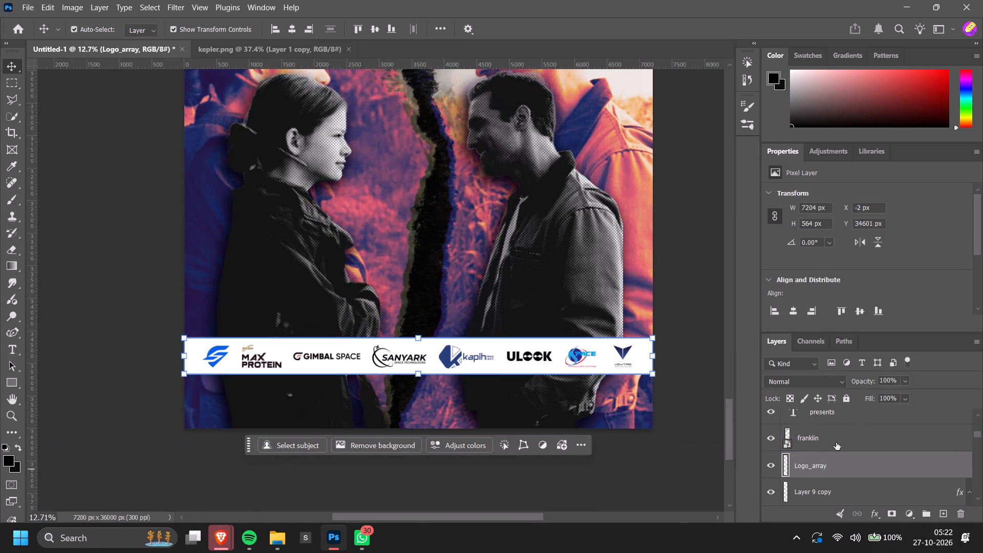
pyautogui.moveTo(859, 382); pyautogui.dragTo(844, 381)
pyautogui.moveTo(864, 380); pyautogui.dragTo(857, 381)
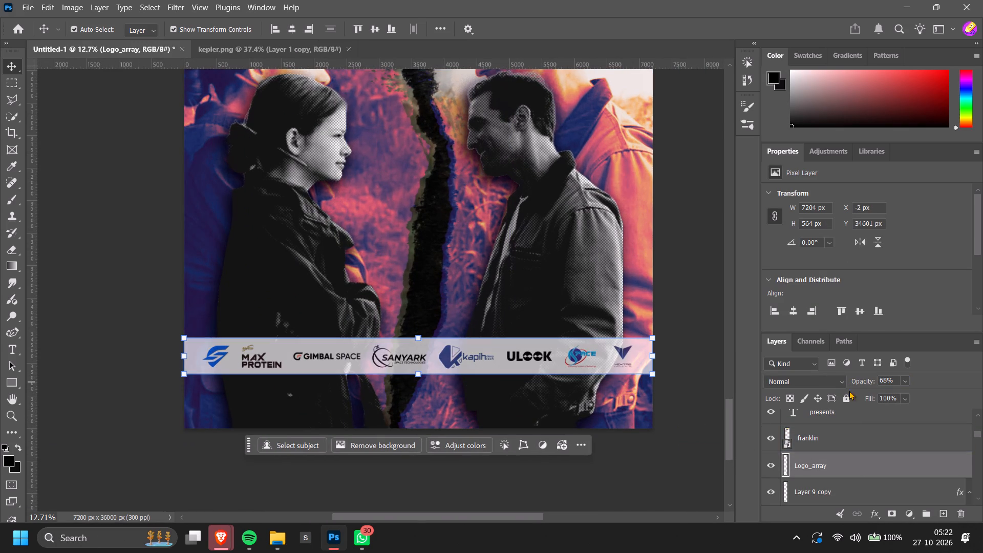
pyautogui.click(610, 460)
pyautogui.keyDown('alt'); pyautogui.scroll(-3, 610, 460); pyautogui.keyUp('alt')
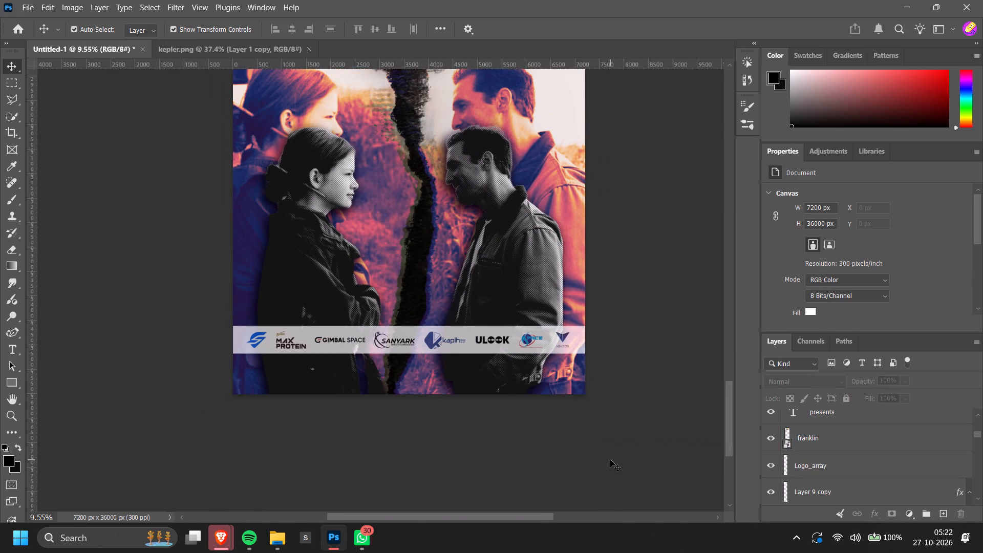
# Set the opacity of the sponsor strip on the Logo_array layer to 64%.
pyautogui.keyDown('ctrl'); pyautogui.scroll(6, 558, 447); pyautogui.keyUp('ctrl')
pyautogui.keyDown('alt'); pyautogui.scroll(4, 523, 374); pyautogui.keyUp('alt')
pyautogui.click(467, 341)
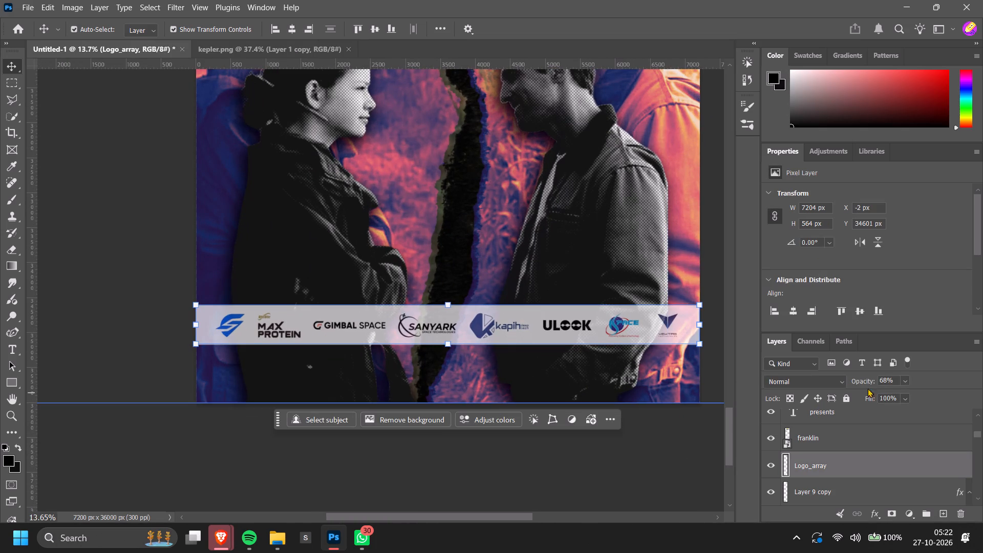
pyautogui.click(870, 381)
pyautogui.click(866, 381)
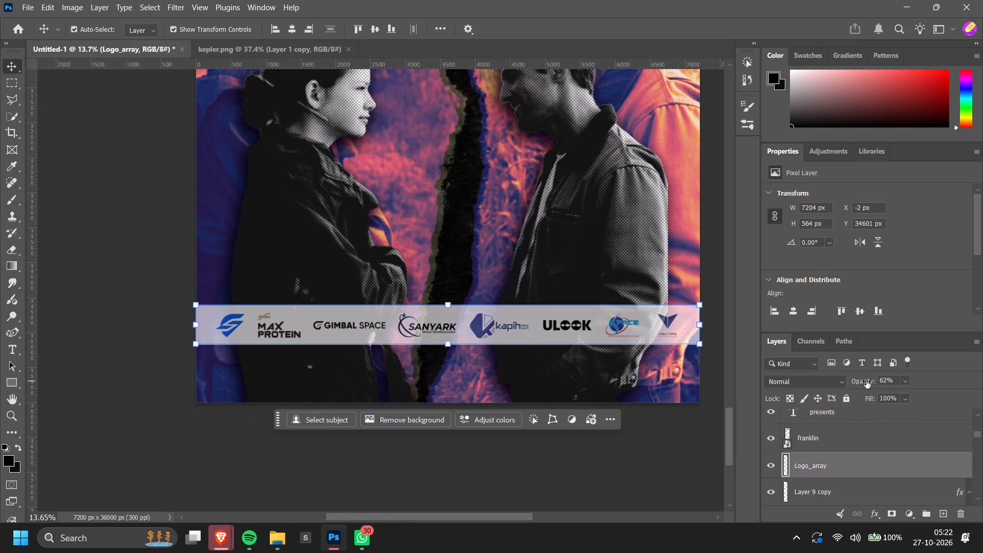
pyautogui.write('64')
pyautogui.press('Return')
pyautogui.click(669, 493)
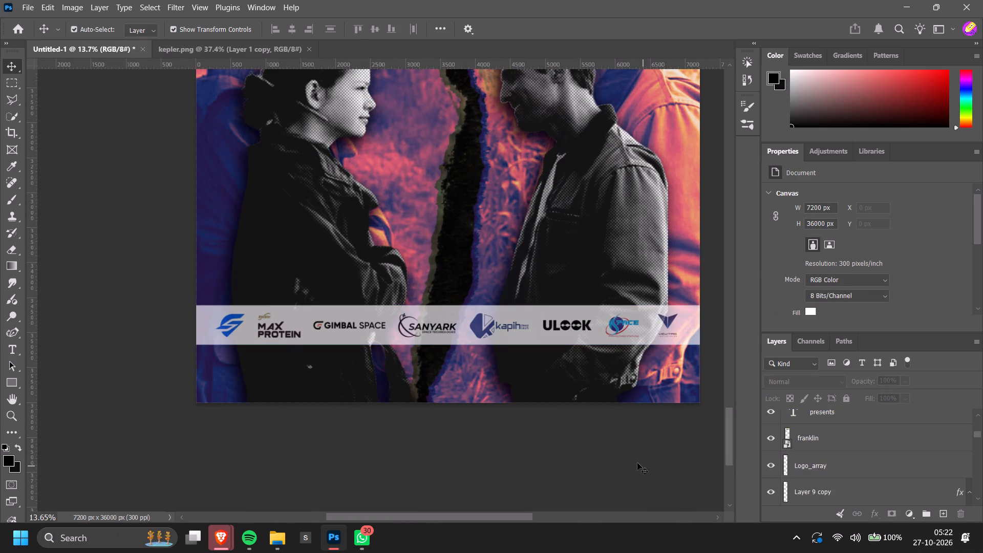
# Examine the whole poster with the semi-transparent sponsor strip in place.
pyautogui.keyDown('alt'); pyautogui.scroll(-16, 619, 456); pyautogui.keyUp('alt')
pyautogui.scroll(4, 572, 441)
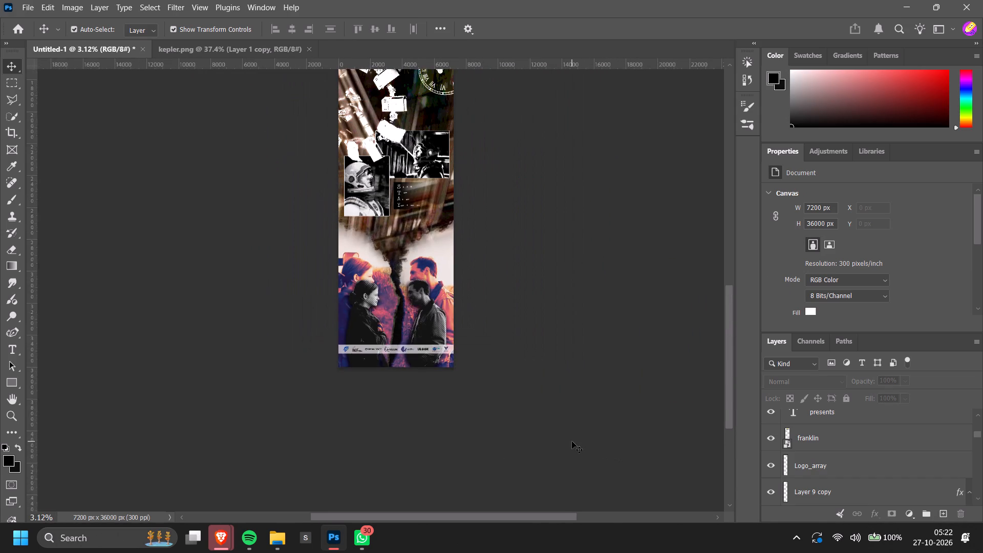
pyautogui.scroll(11, 572, 441)
pyautogui.keyDown('alt'); pyautogui.scroll(-2, 571, 441); pyautogui.keyUp('alt')
pyautogui.scroll(5, 547, 436)
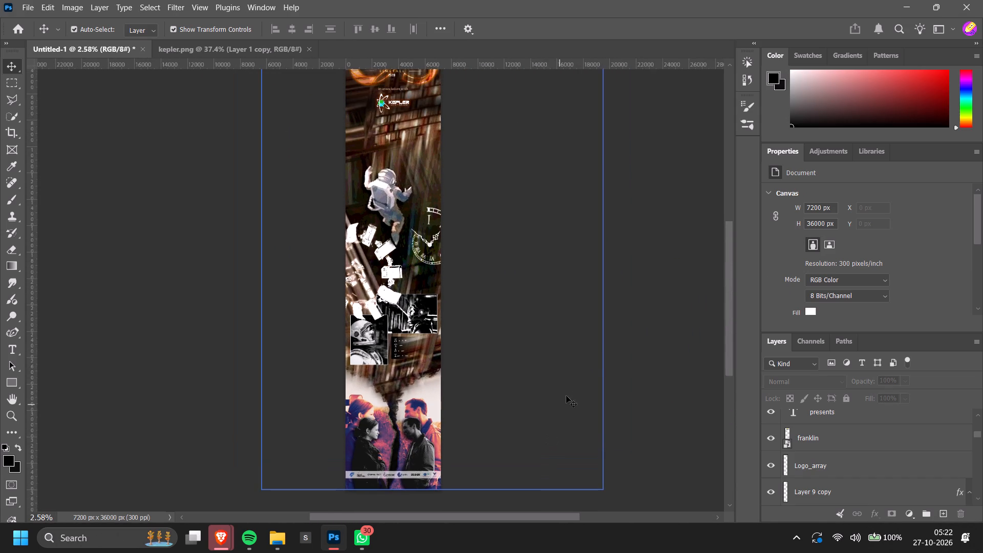
pyautogui.scroll(1, 597, 356)
pyautogui.keyDown('alt'); pyautogui.scroll(-3, 642, 339); pyautogui.keyUp('alt')
# Adjust the Outer Glow of the white Threshold 2 artwork to 87 px size and 20% spread, with a higher glow opacity.
pyautogui.keyDown('alt'); pyautogui.scroll(6, 365, 285); pyautogui.keyUp('alt')
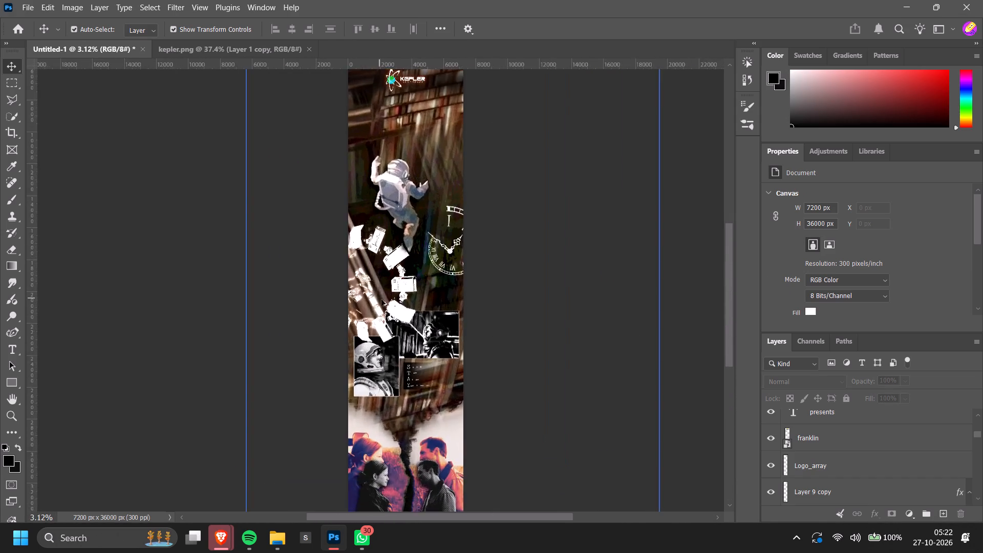
pyautogui.keyDown('alt'); pyautogui.scroll(12, 381, 300); pyautogui.keyUp('alt')
pyautogui.click(412, 301)
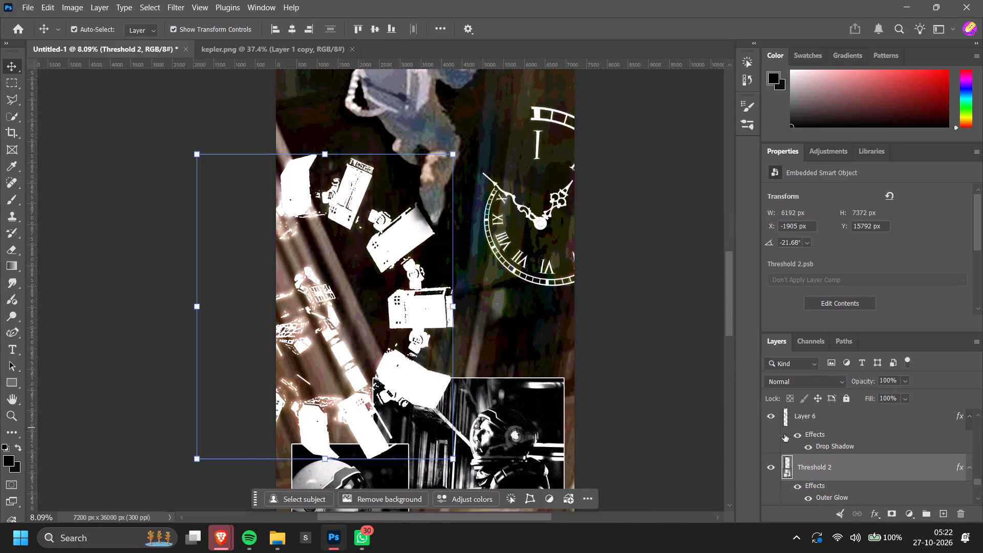
pyautogui.doubleClick(839, 498)
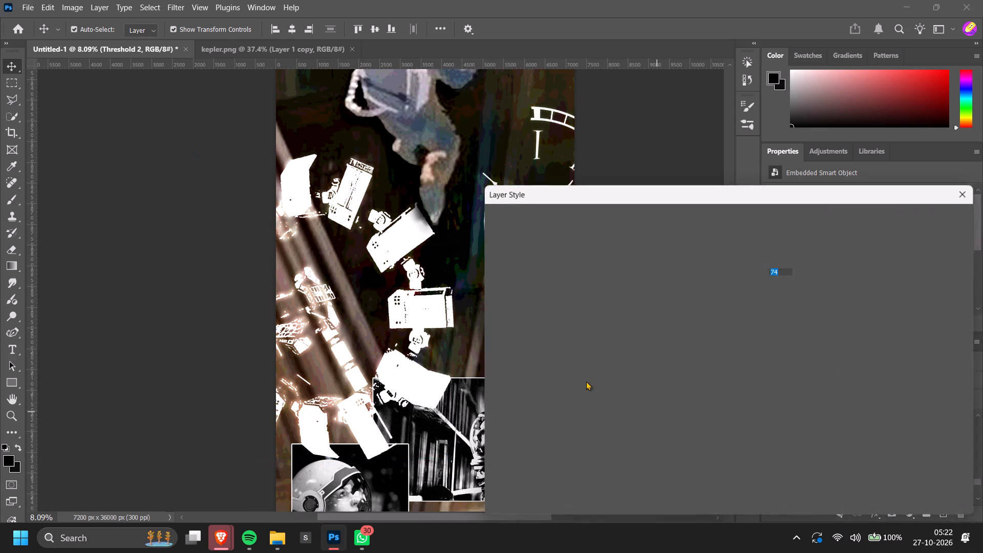
pyautogui.moveTo(734, 382); pyautogui.dragTo(738, 382)
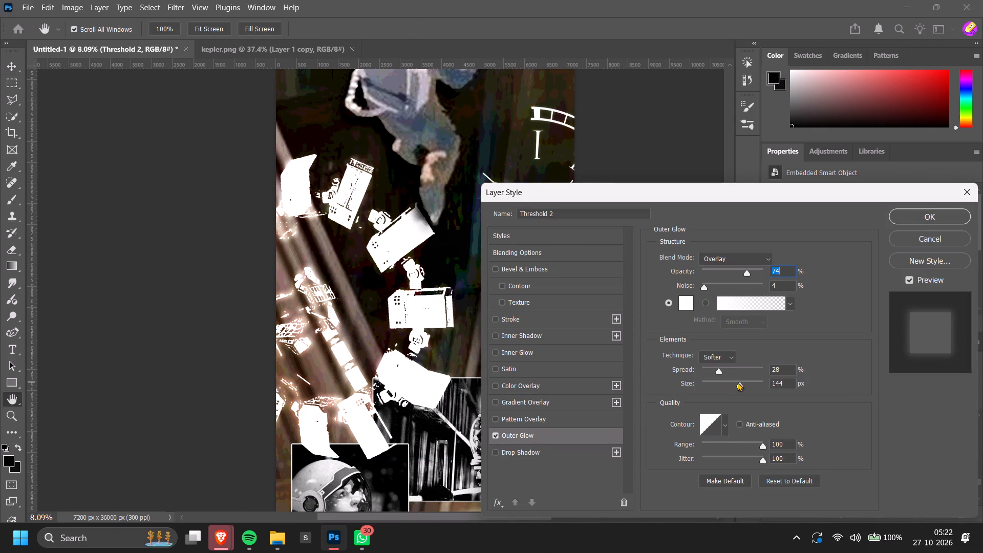
pyautogui.moveTo(738, 382); pyautogui.dragTo(719, 383)
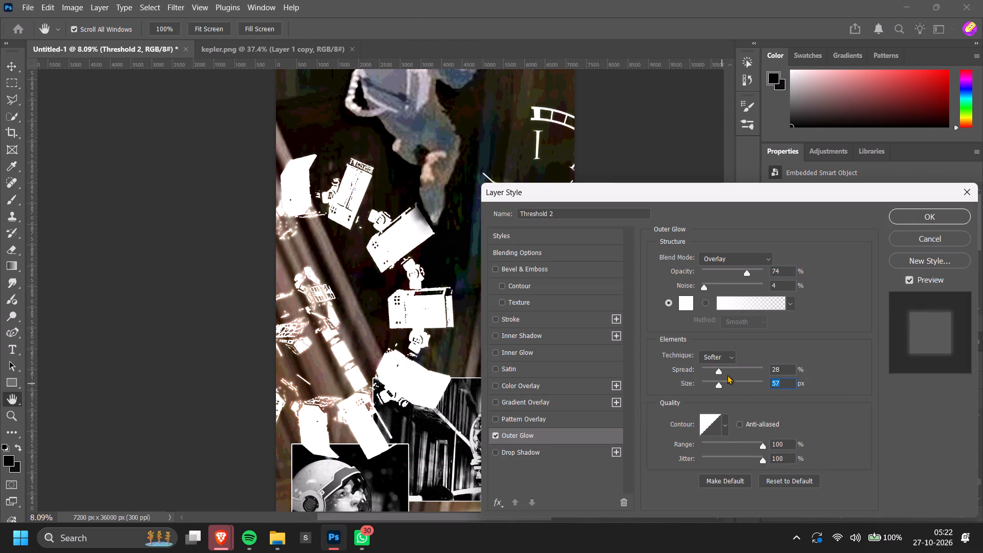
pyautogui.click(722, 372)
pyautogui.click(722, 386)
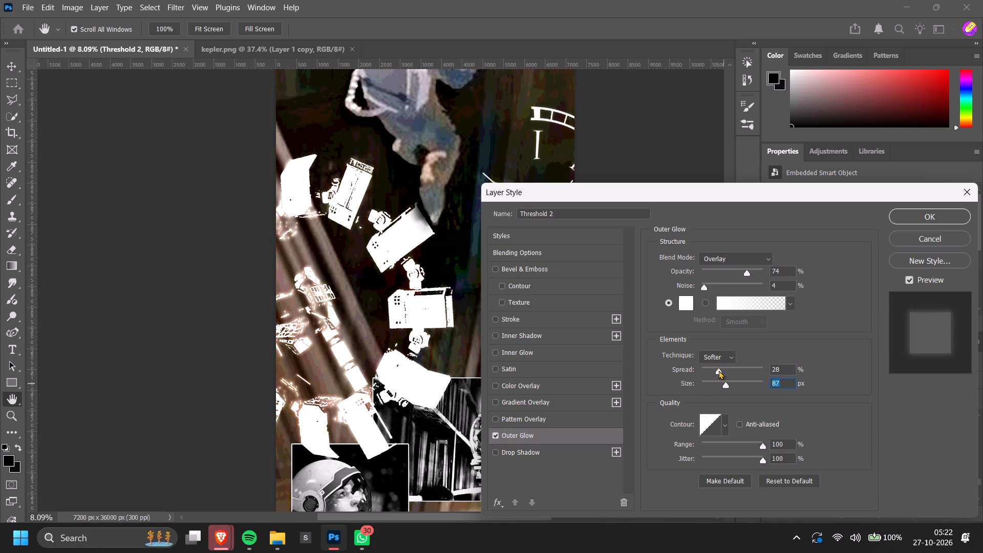
pyautogui.click(718, 370)
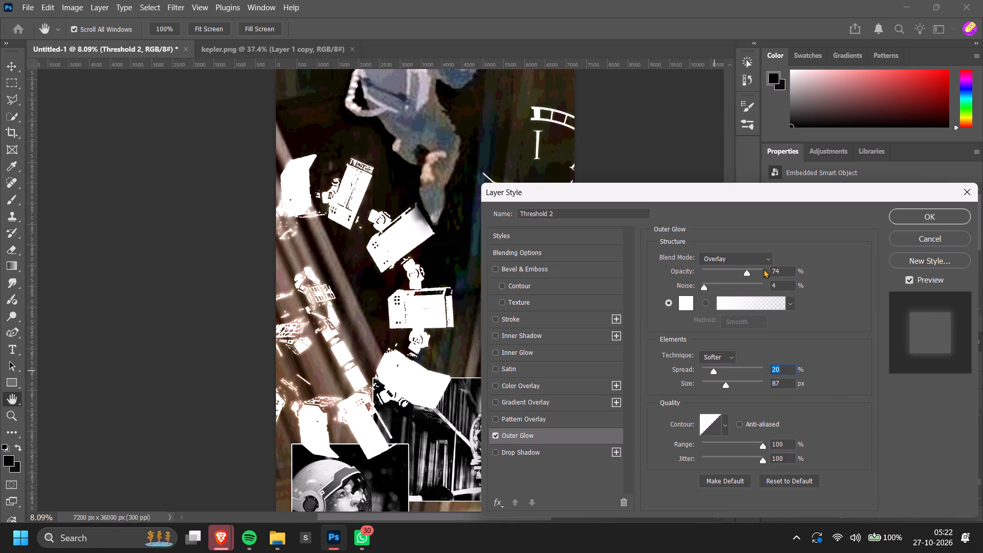
pyautogui.moveTo(748, 270); pyautogui.dragTo(735, 281)
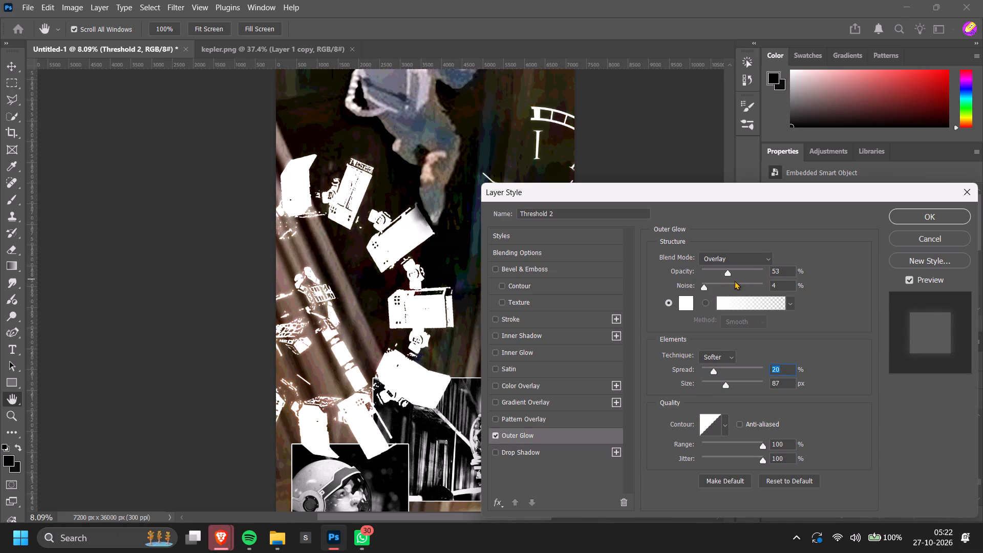
pyautogui.moveTo(735, 281); pyautogui.dragTo(753, 288)
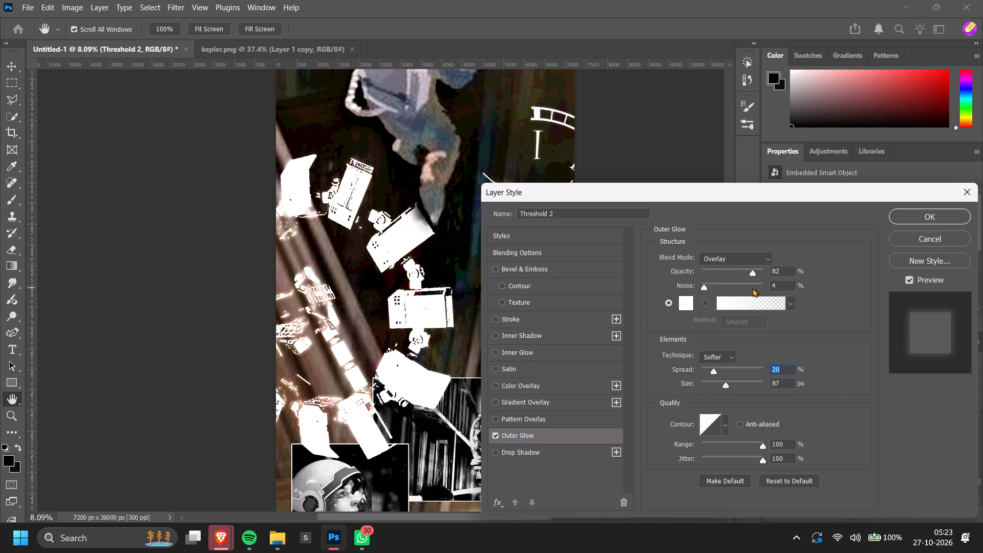
pyautogui.moveTo(753, 288); pyautogui.dragTo(756, 289)
pyautogui.click(910, 220)
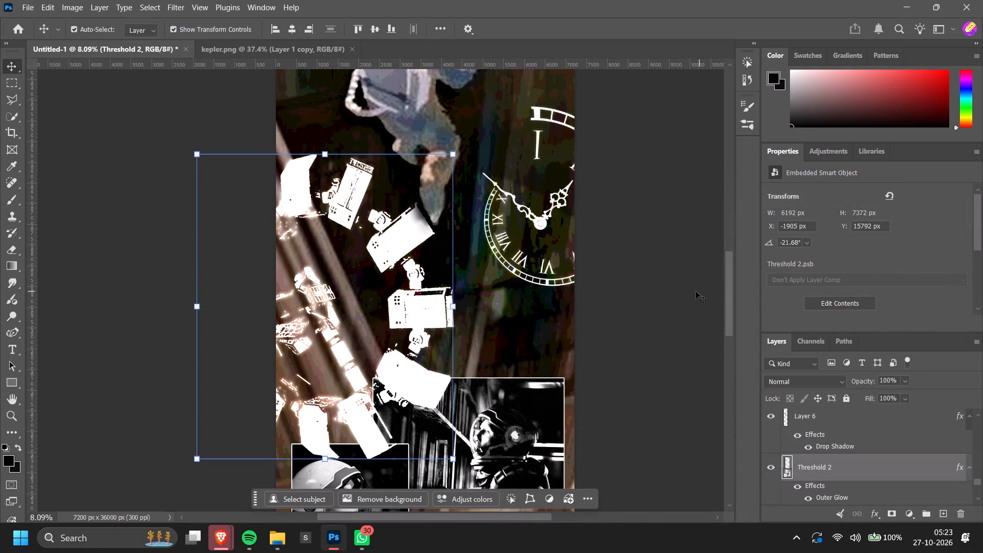
pyautogui.click(692, 291)
# Examine the adjusted glow around the white Threshold 2 artwork, both close-up and within the overall poster.
pyautogui.scroll(-4, 692, 297)
pyautogui.keyDown('alt'); pyautogui.scroll(6, 415, 264); pyautogui.keyUp('alt')
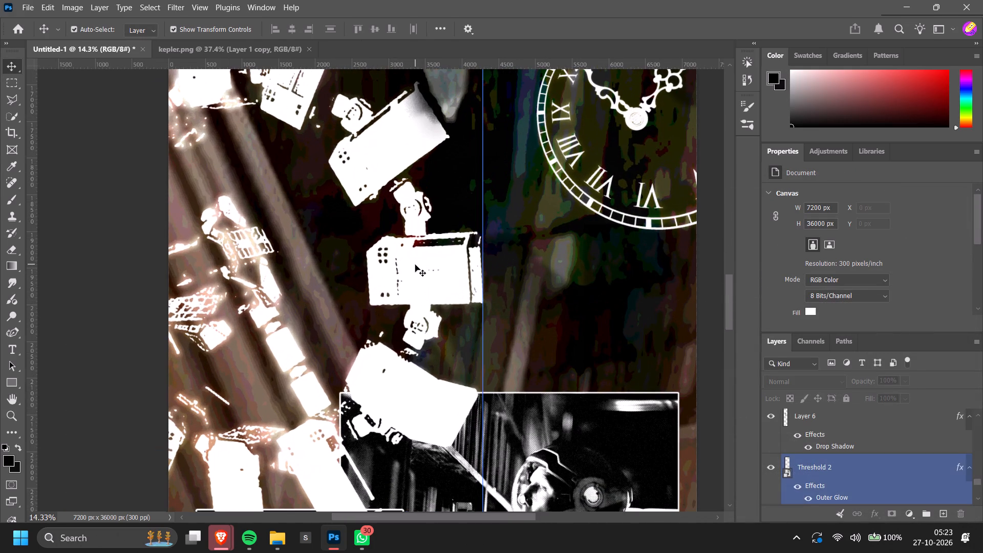
pyautogui.scroll(-5, 415, 265)
pyautogui.keyDown('alt'); pyautogui.scroll(-12, 415, 265); pyautogui.keyUp('alt')
pyautogui.keyDown('alt'); pyautogui.scroll(1, 415, 265); pyautogui.keyUp('alt')
pyautogui.keyDown('alt'); pyautogui.scroll(-4, 415, 265); pyautogui.keyUp('alt')
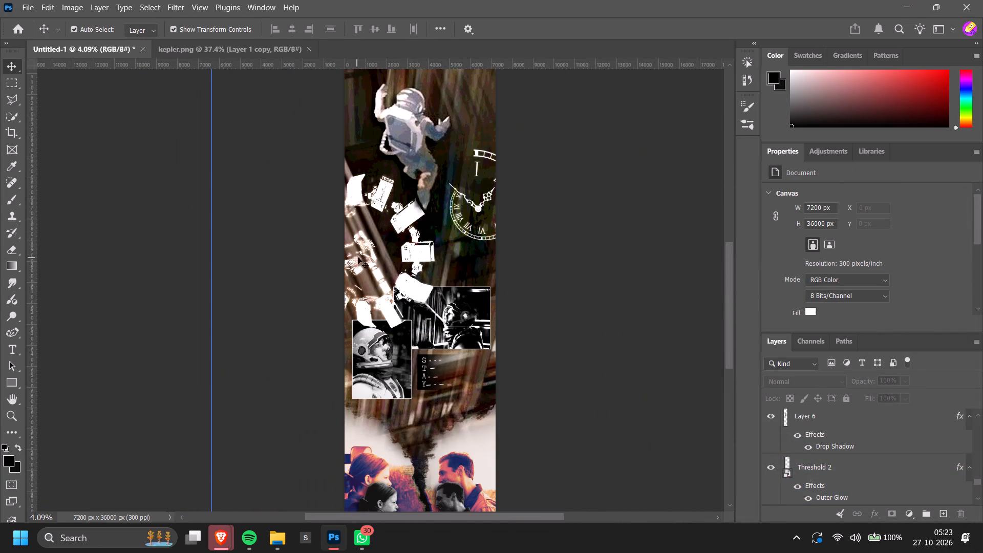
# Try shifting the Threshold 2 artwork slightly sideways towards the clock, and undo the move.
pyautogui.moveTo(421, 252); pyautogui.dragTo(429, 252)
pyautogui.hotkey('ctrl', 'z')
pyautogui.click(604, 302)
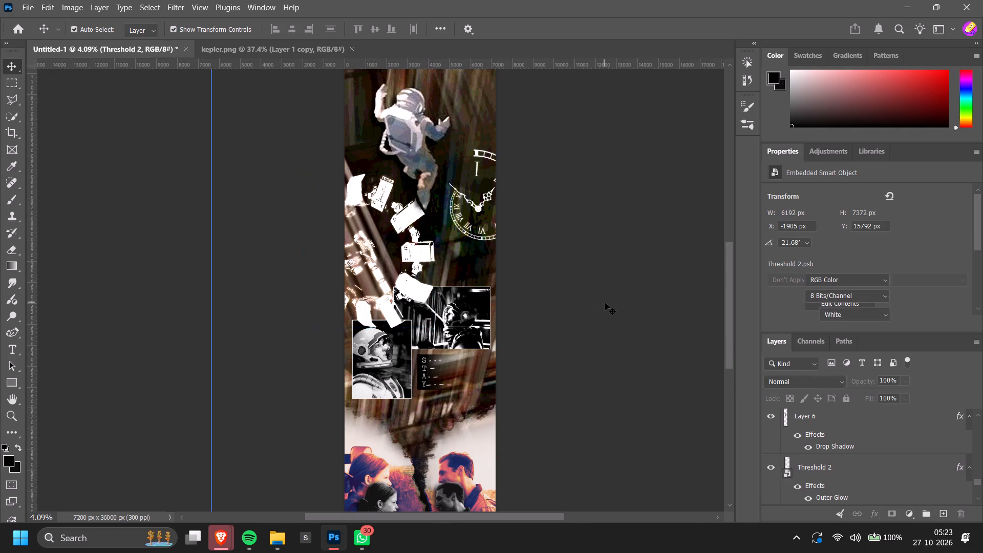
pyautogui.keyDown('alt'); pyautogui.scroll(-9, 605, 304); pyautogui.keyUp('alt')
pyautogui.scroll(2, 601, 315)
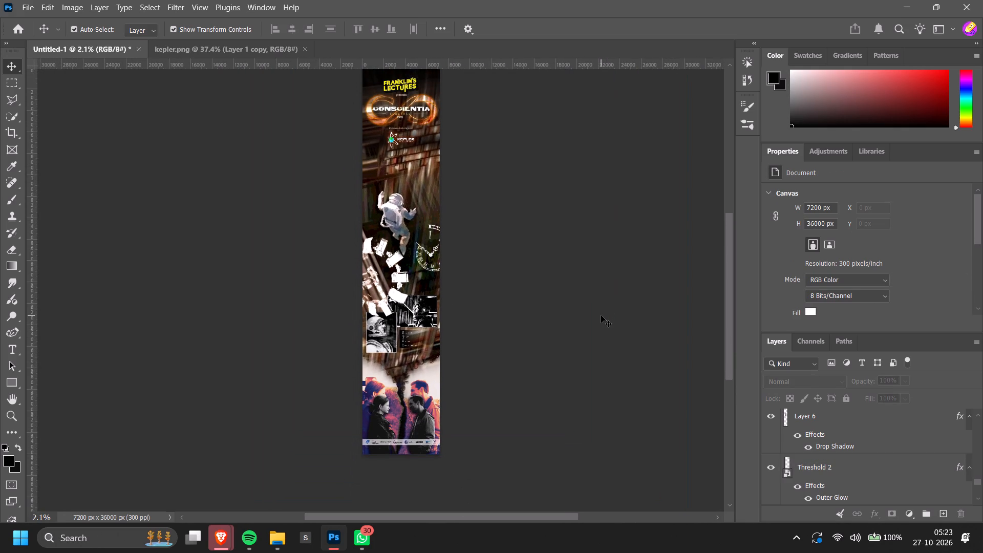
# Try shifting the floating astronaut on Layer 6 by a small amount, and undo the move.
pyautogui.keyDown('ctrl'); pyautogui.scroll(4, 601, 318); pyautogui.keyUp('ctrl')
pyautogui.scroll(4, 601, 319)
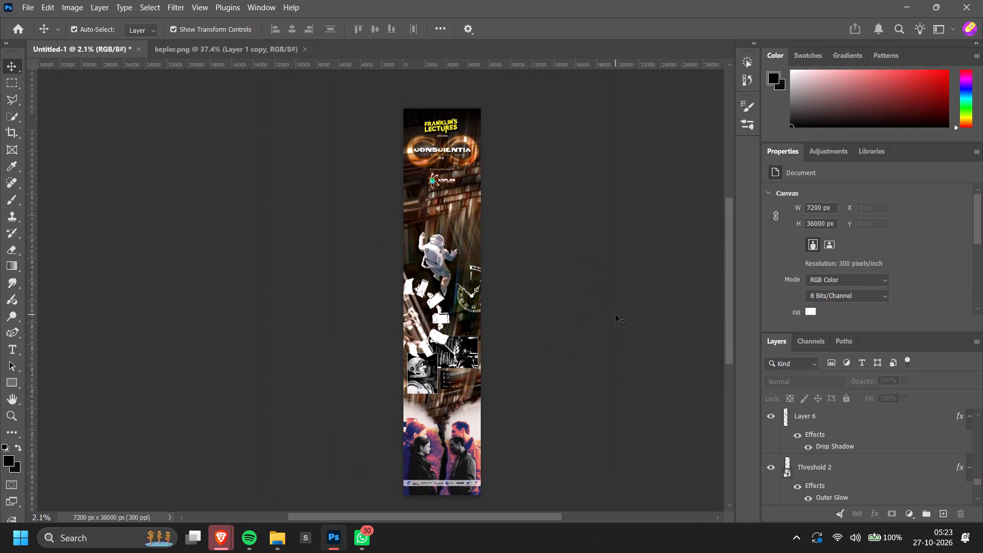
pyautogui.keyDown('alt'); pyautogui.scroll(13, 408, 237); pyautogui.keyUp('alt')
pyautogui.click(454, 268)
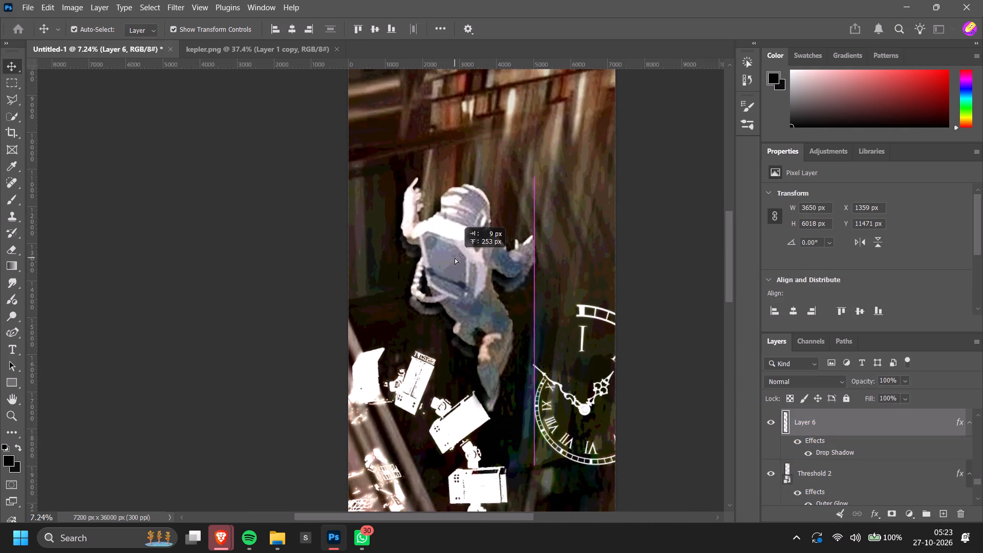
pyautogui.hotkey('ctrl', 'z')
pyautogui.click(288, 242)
# Examine the whole poster, checking how the astronaut, clock, framed photos and sponsor strip sit together.
pyautogui.keyDown('alt'); pyautogui.scroll(-9, 285, 243); pyautogui.keyUp('alt')
pyautogui.scroll(3, 594, 196)
pyautogui.scroll(-6, 685, 242)
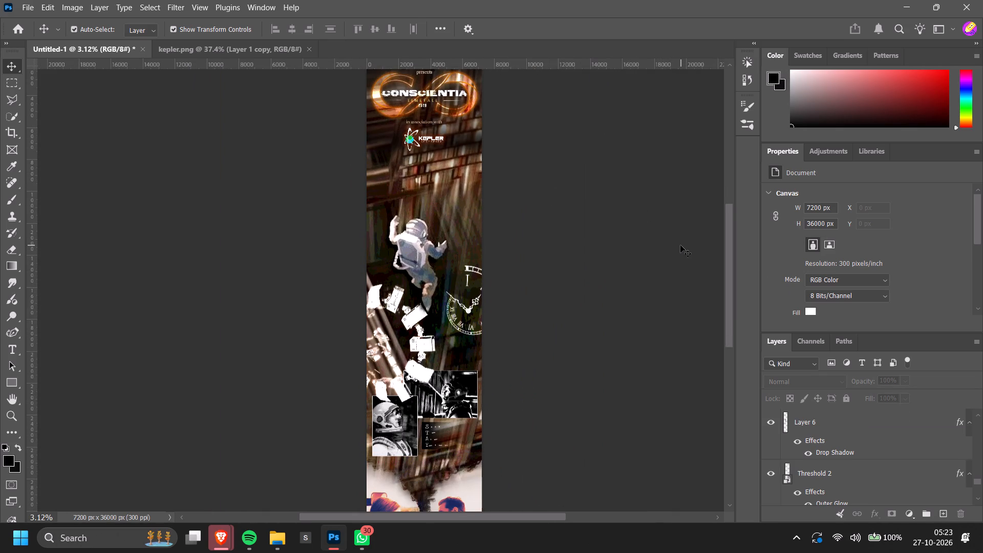
pyautogui.scroll(-6, 677, 245)
pyautogui.keyDown('alt'); pyautogui.scroll(-5, 656, 249); pyautogui.keyUp('alt')
pyautogui.keyDown('ctrl'); pyautogui.scroll(6, 645, 268); pyautogui.keyUp('ctrl')
pyautogui.keyDown('alt'); pyautogui.scroll(2, 550, 164); pyautogui.keyUp('alt')
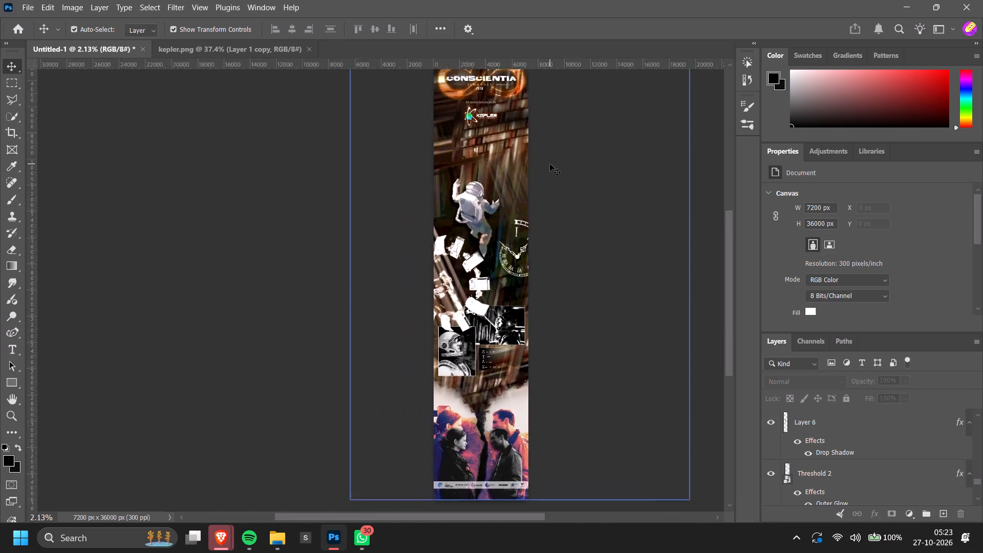
pyautogui.keyDown('alt'); pyautogui.scroll(13, 550, 164); pyautogui.keyUp('alt')
pyautogui.keyDown('alt'); pyautogui.scroll(-15, 558, 178); pyautogui.keyUp('alt')
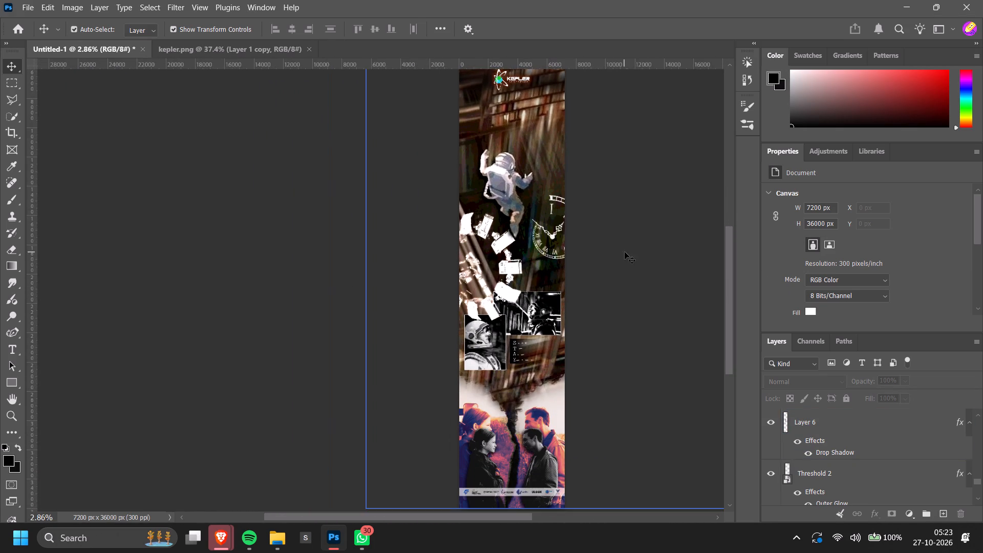
pyautogui.keyDown('ctrl'); pyautogui.scroll(-4, 627, 254); pyautogui.keyUp('ctrl')
pyautogui.keyDown('alt'); pyautogui.scroll(-4, 627, 257); pyautogui.keyUp('alt')
pyautogui.keyDown('ctrl'); pyautogui.scroll(-2, 627, 257); pyautogui.keyUp('ctrl')
pyautogui.scroll(2, 627, 257)
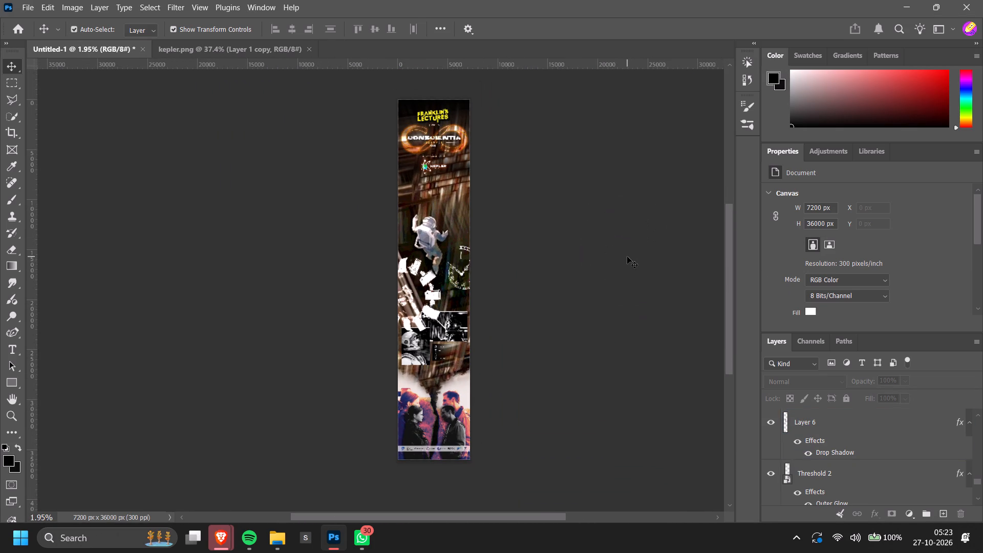
pyautogui.keyDown('alt'); pyautogui.scroll(6, 608, 272); pyautogui.keyUp('alt')
pyautogui.scroll(-4, 613, 272)
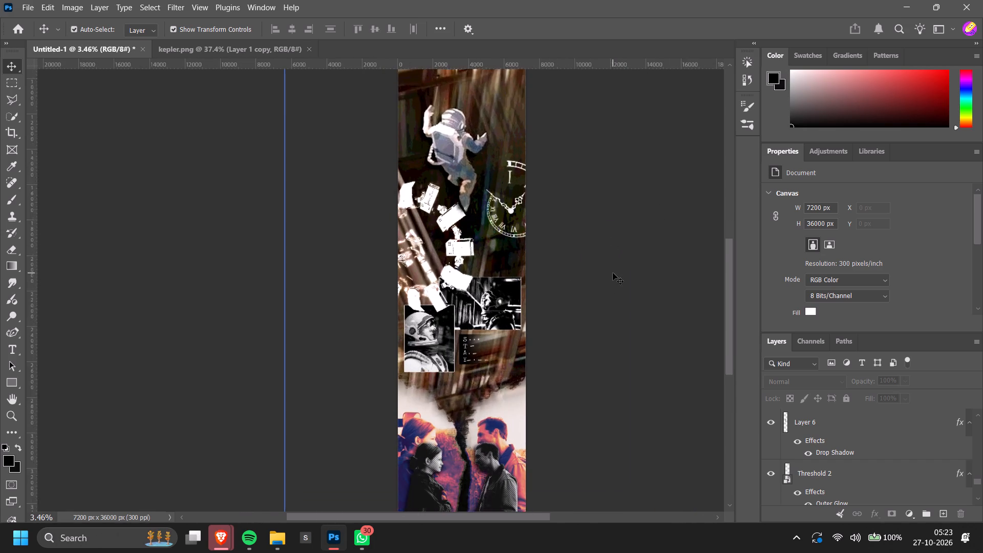
pyautogui.scroll(-6, 613, 273)
pyautogui.keyDown('alt'); pyautogui.scroll(-5, 645, 290); pyautogui.keyUp('alt')
# Move the framed black-and-white astronaut portrait on Layer 2 straight down to about Y 23345 px.
pyautogui.keyDown('ctrl'); pyautogui.scroll(6, 645, 290); pyautogui.keyUp('ctrl')
pyautogui.keyDown('alt'); pyautogui.scroll(7, 526, 300); pyautogui.keyUp('alt')
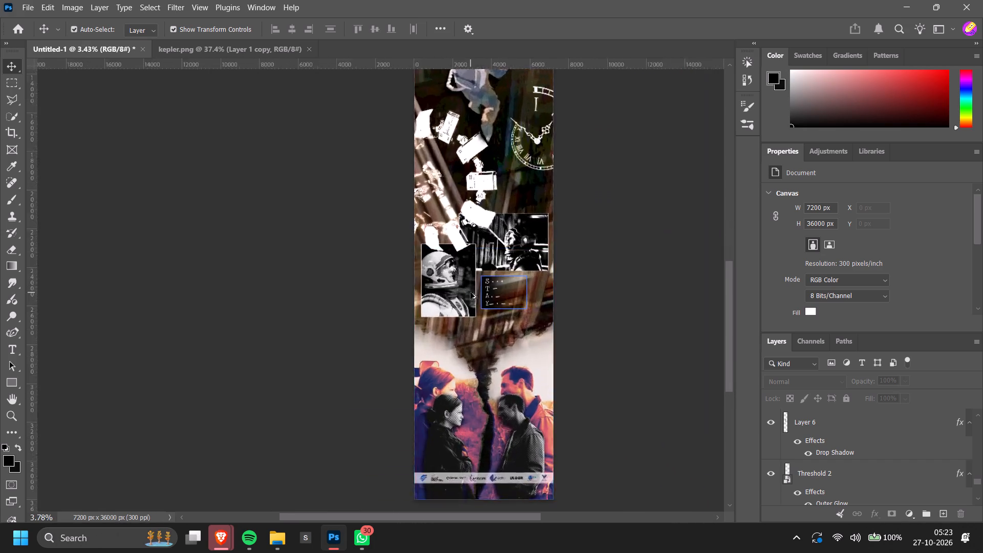
pyautogui.keyDown('alt'); pyautogui.scroll(7, 471, 292); pyautogui.keyUp('alt')
pyautogui.scroll(1, 452, 234)
pyautogui.click(443, 248)
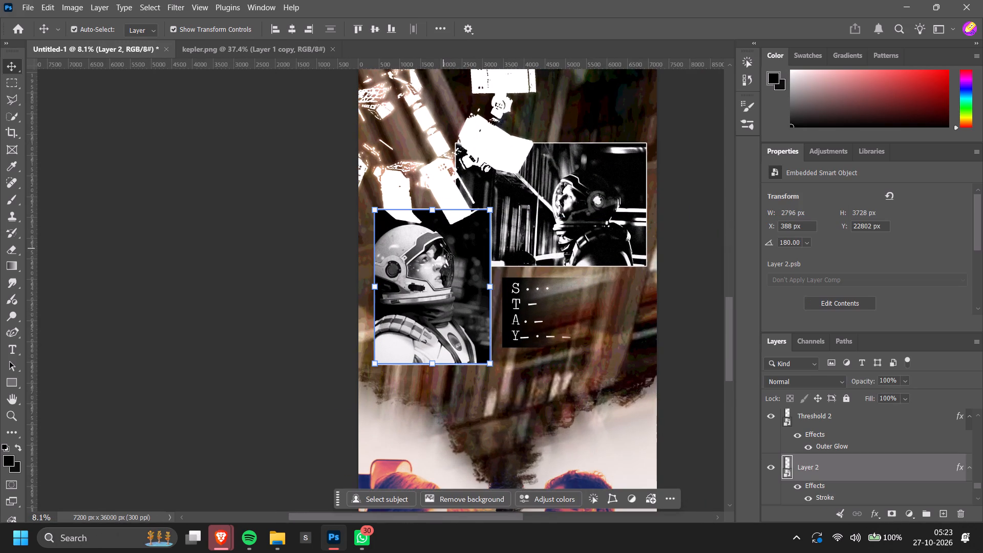
pyautogui.moveTo(439, 262); pyautogui.dragTo(440, 283)
pyautogui.click(267, 283)
# Compare the whole poster before and after lowering the framed astronaut portrait, leaving the portrait in its lowered position.
pyautogui.keyDown('alt'); pyautogui.scroll(-13, 267, 283); pyautogui.keyUp('alt')
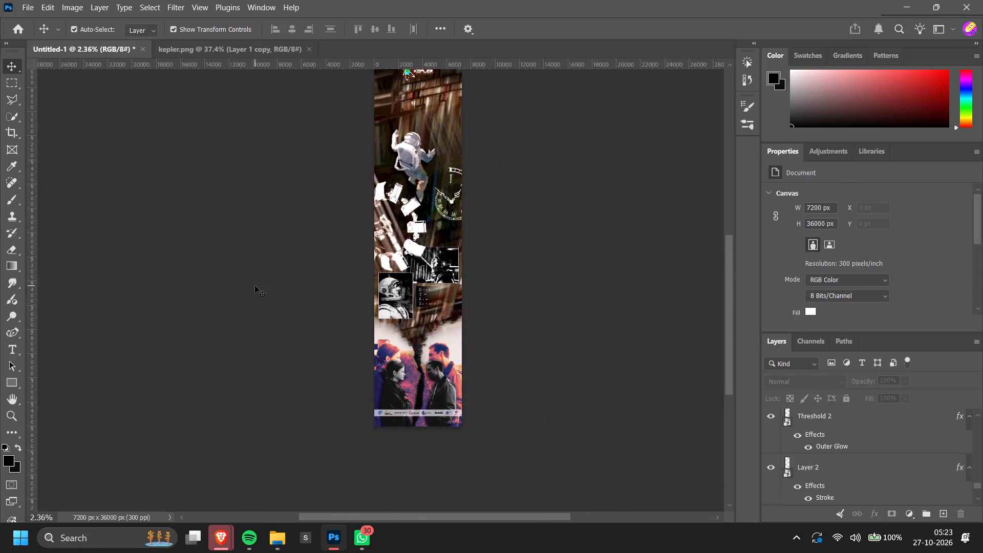
pyautogui.keyDown('ctrl'); pyautogui.scroll(5, 255, 286); pyautogui.keyUp('ctrl')
pyautogui.keyDown('alt'); pyautogui.scroll(-4, 255, 286); pyautogui.keyUp('alt')
pyautogui.keyDown('ctrl'); pyautogui.scroll(3, 255, 287); pyautogui.keyUp('ctrl')
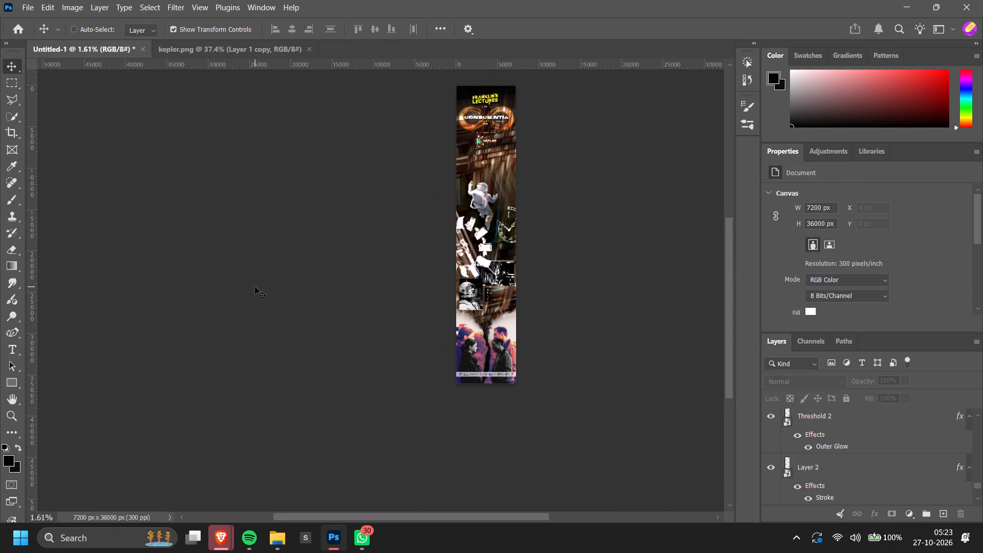
pyautogui.hotkey('ctrl', 'z')
pyautogui.hotkey('ctrl', 'shift', 'z')
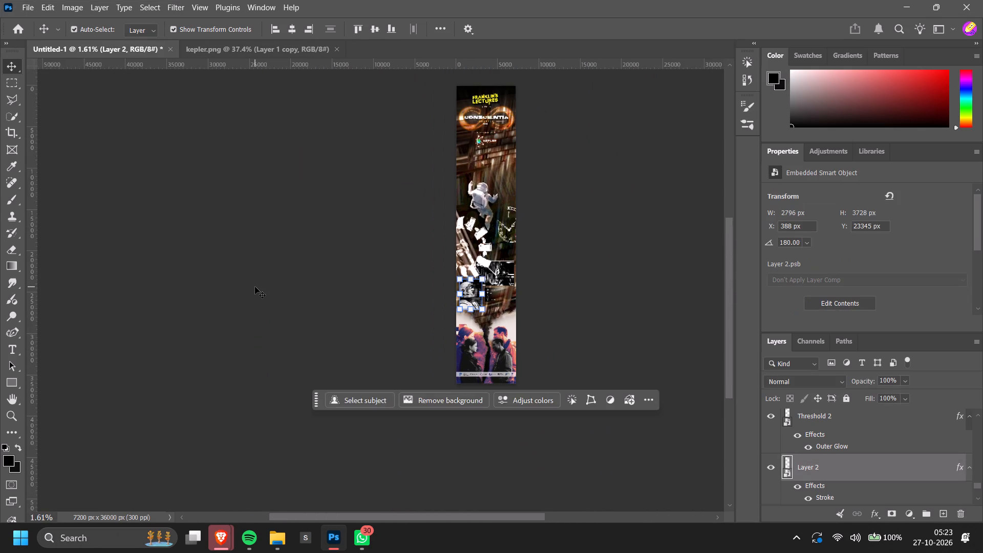
pyautogui.click(255, 287)
# Nudge the framed astronaut portrait inward from the poster's edge and slightly down, to about X 571 px, Y 23394 px.
pyautogui.keyDown('alt'); pyautogui.scroll(18, 263, 288); pyautogui.keyUp('alt')
pyautogui.moveTo(551, 312); pyautogui.dragTo(554, 313)
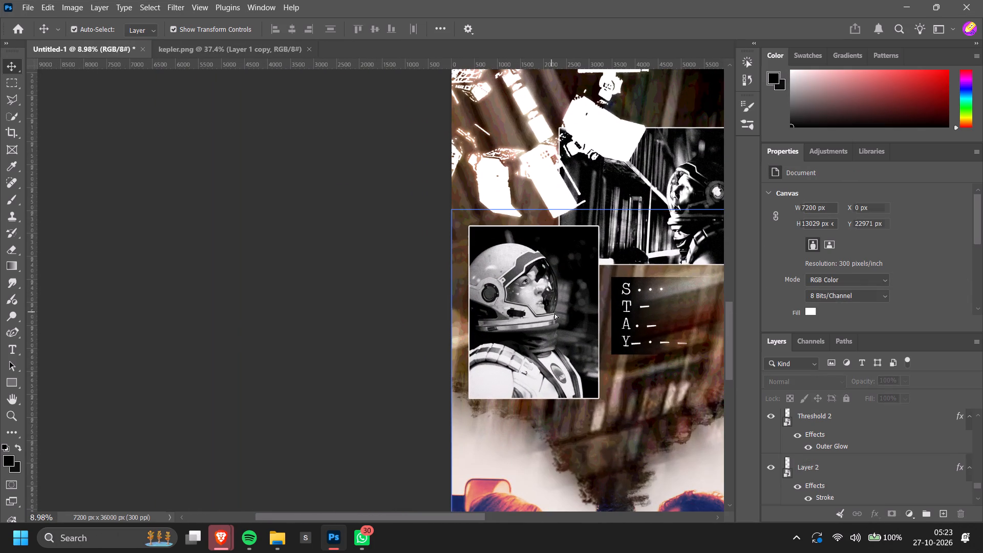
pyautogui.moveTo(554, 313); pyautogui.dragTo(559, 314)
pyautogui.hotkey('ctrl', 'z')
pyautogui.click(517, 313)
pyautogui.click(543, 334)
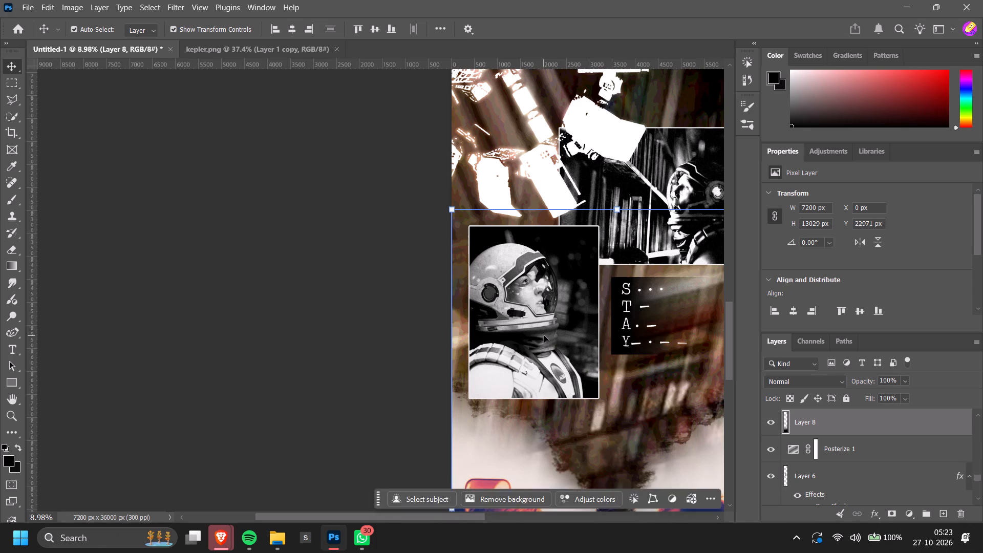
pyautogui.click(295, 314)
pyautogui.moveTo(523, 286); pyautogui.dragTo(529, 289)
pyautogui.click(231, 282)
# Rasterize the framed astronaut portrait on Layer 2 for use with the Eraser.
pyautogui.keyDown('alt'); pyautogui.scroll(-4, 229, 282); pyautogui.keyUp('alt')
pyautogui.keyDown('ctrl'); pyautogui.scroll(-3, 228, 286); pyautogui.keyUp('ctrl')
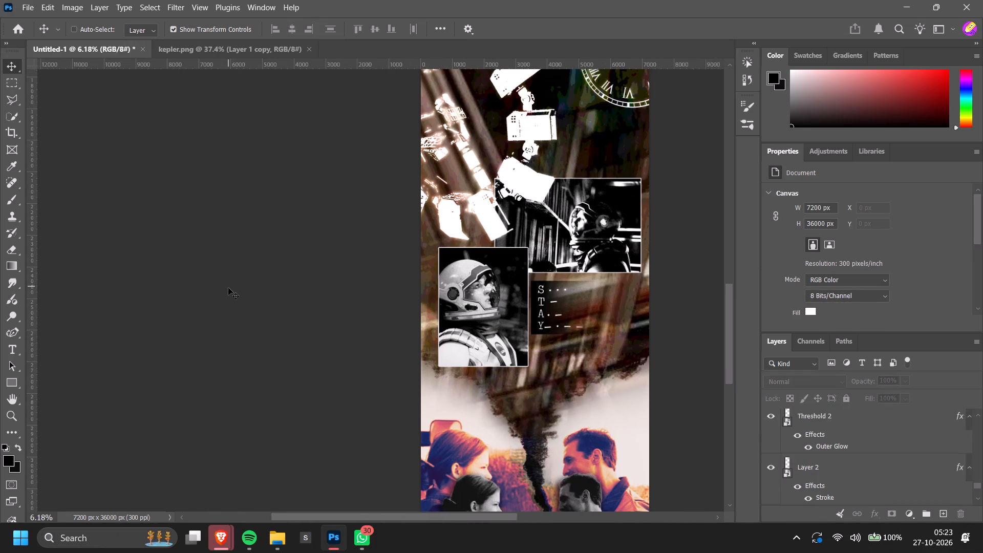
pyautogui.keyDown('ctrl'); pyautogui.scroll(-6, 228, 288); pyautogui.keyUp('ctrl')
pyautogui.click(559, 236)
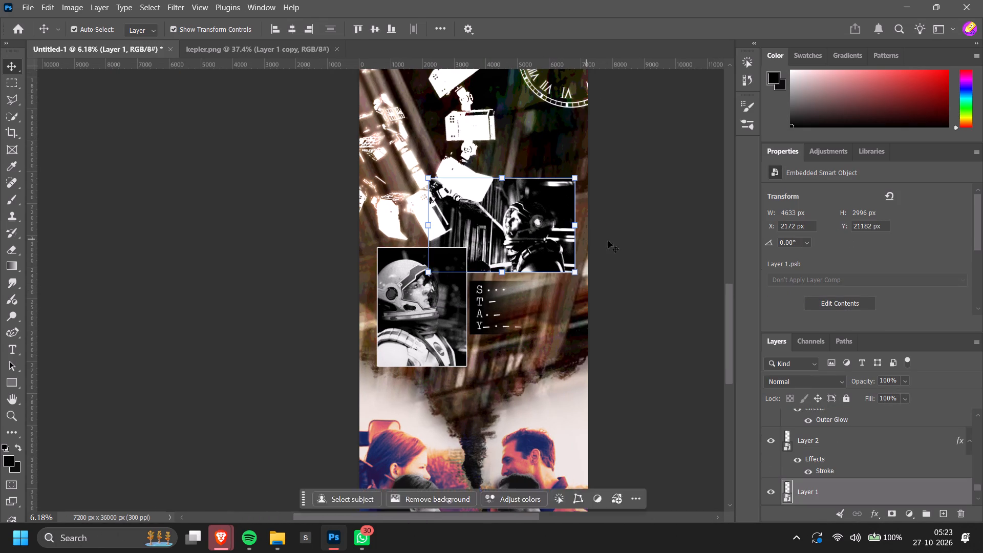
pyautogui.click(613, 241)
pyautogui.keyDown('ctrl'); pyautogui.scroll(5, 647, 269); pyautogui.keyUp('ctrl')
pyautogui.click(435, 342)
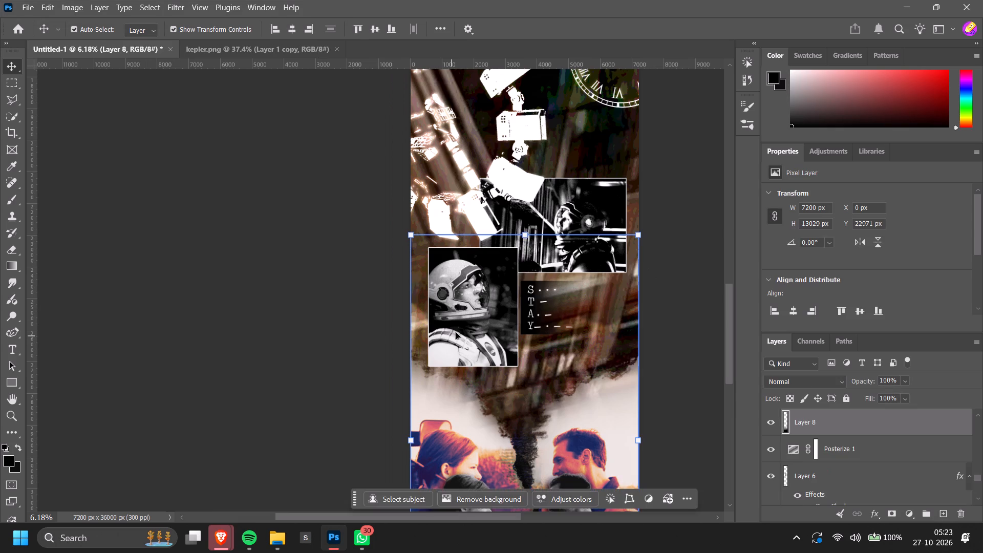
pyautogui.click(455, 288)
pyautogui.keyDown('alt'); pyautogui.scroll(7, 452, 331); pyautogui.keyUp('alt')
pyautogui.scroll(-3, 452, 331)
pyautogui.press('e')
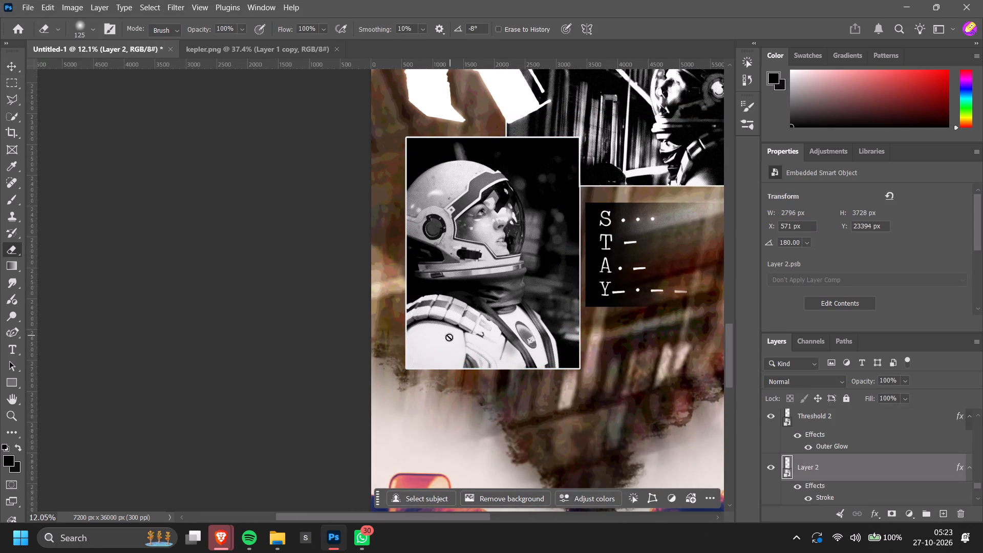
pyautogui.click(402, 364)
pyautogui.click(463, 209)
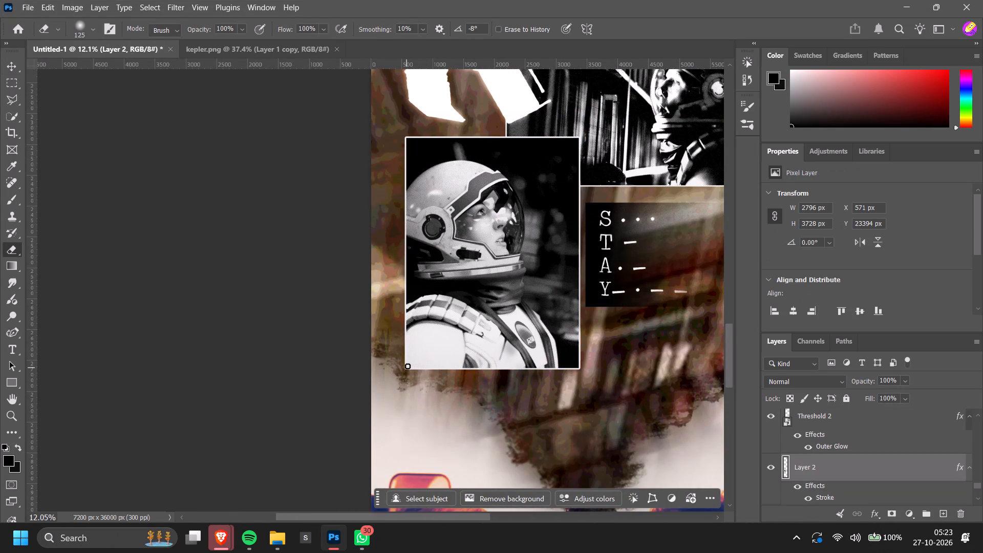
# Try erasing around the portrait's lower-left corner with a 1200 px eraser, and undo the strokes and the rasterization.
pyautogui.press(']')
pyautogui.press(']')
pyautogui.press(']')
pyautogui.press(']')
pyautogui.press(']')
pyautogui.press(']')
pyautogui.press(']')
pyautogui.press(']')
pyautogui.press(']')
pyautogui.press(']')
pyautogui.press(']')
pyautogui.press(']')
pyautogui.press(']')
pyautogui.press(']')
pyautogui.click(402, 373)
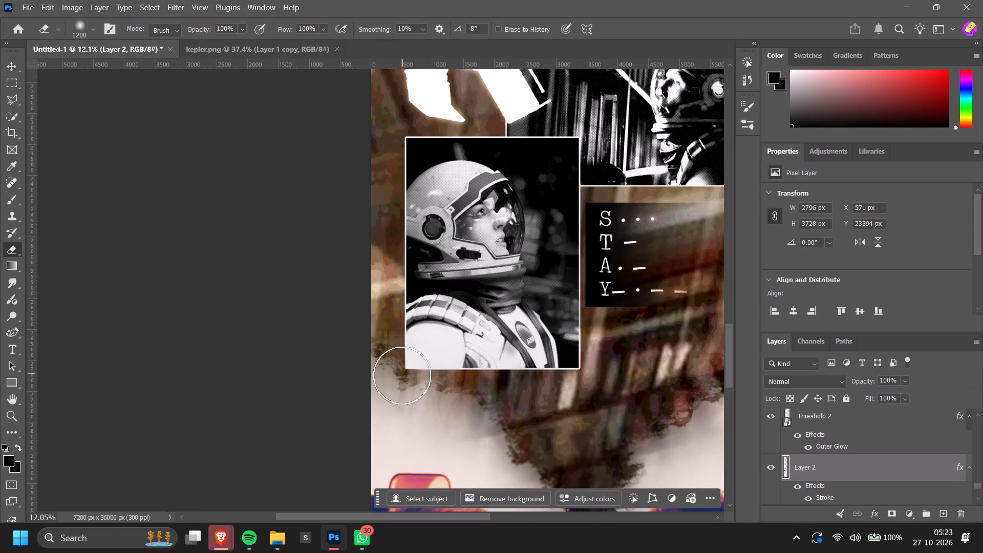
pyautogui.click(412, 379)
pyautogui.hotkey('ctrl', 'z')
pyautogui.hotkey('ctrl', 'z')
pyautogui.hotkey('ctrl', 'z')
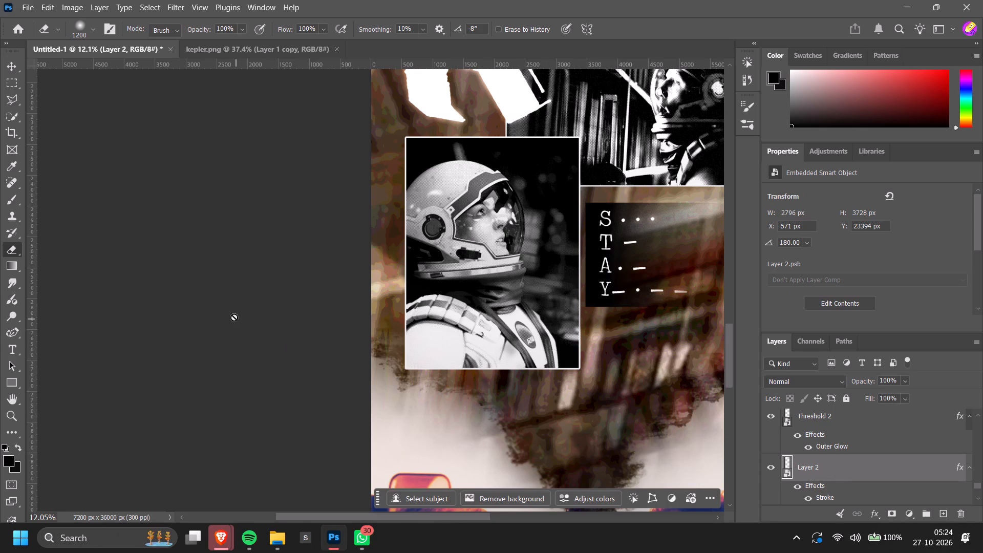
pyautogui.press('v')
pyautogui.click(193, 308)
# Examine the poster's overall composition with the framed portrait in its new position.
pyautogui.keyDown('alt'); pyautogui.scroll(-9, 193, 317); pyautogui.keyUp('alt')
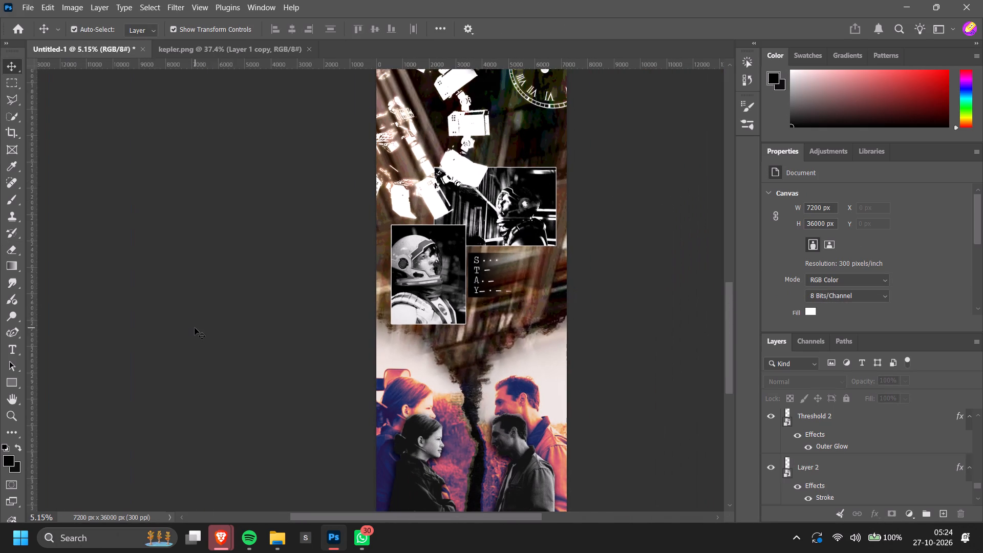
pyautogui.scroll(-4, 195, 328)
pyautogui.keyDown('alt'); pyautogui.scroll(-4, 195, 328); pyautogui.keyUp('alt')
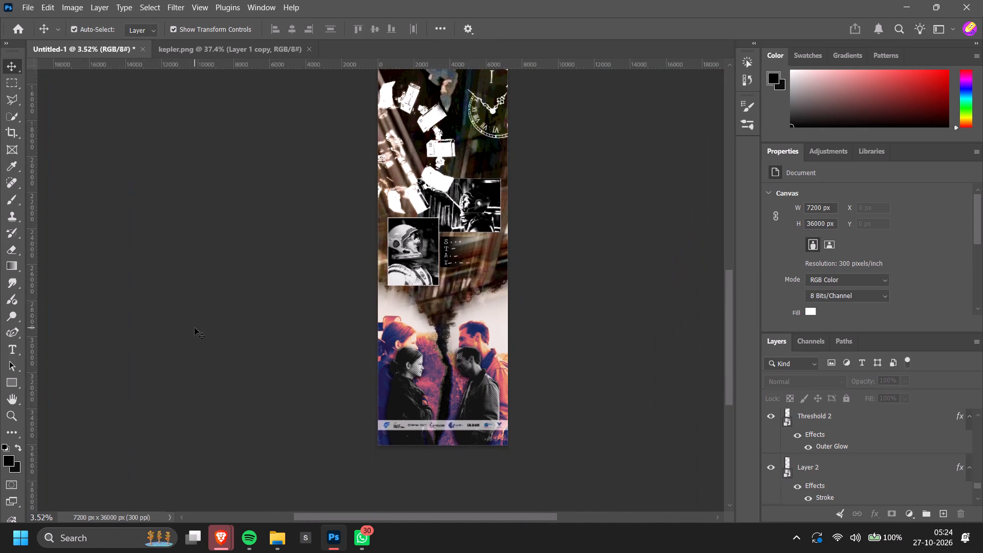
pyautogui.keyDown('alt'); pyautogui.scroll(-4, 195, 328); pyautogui.keyUp('alt')
pyautogui.scroll(3, 195, 328)
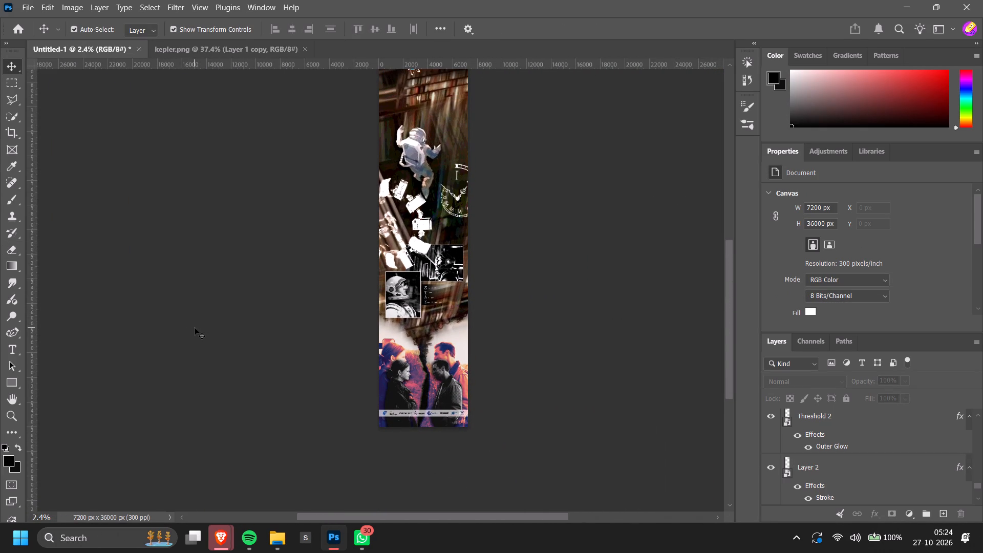
pyautogui.keyDown('ctrl'); pyautogui.scroll(-9, 194, 328); pyautogui.keyUp('ctrl')
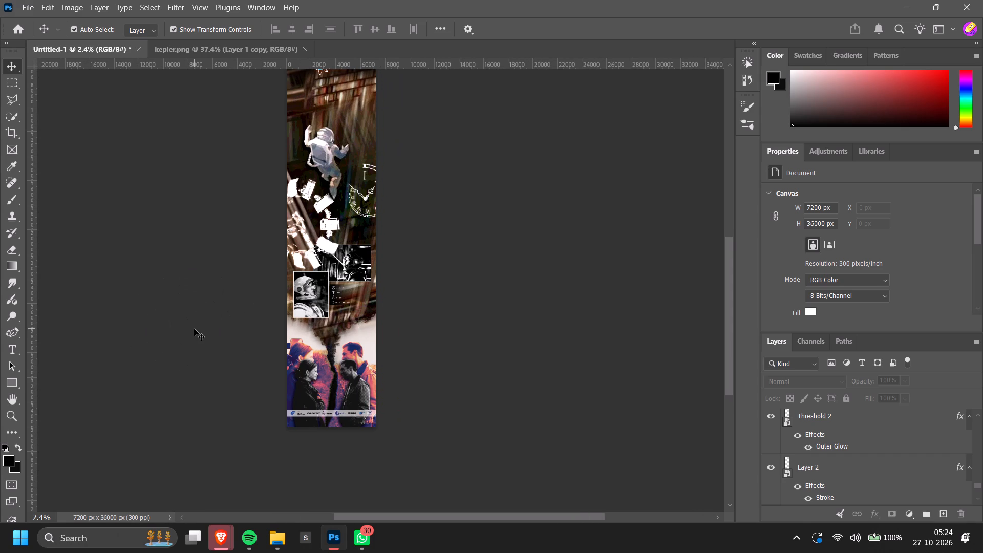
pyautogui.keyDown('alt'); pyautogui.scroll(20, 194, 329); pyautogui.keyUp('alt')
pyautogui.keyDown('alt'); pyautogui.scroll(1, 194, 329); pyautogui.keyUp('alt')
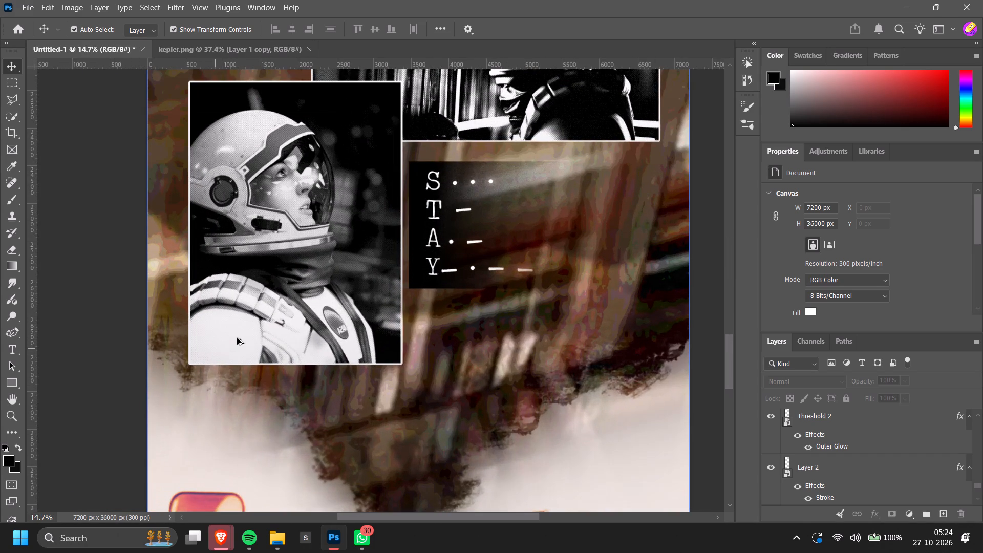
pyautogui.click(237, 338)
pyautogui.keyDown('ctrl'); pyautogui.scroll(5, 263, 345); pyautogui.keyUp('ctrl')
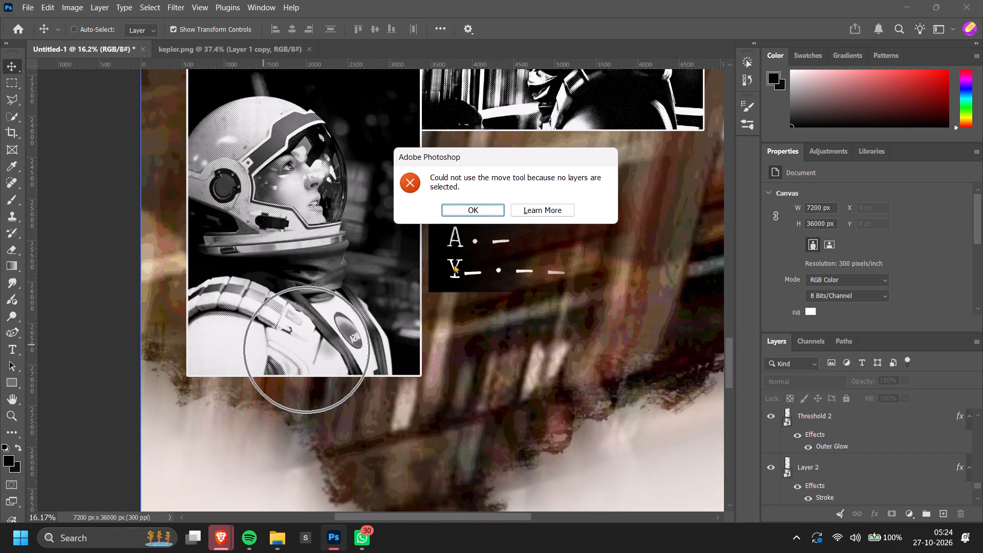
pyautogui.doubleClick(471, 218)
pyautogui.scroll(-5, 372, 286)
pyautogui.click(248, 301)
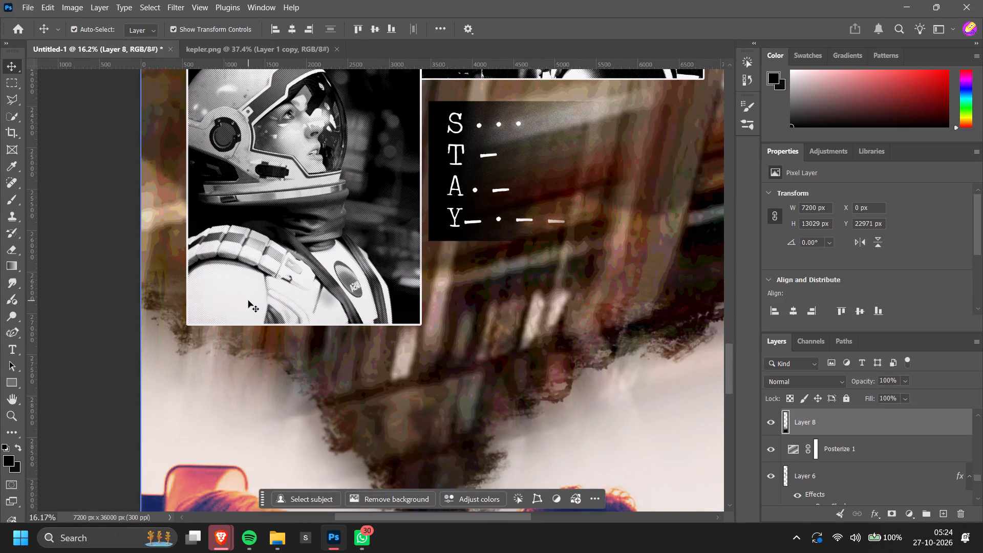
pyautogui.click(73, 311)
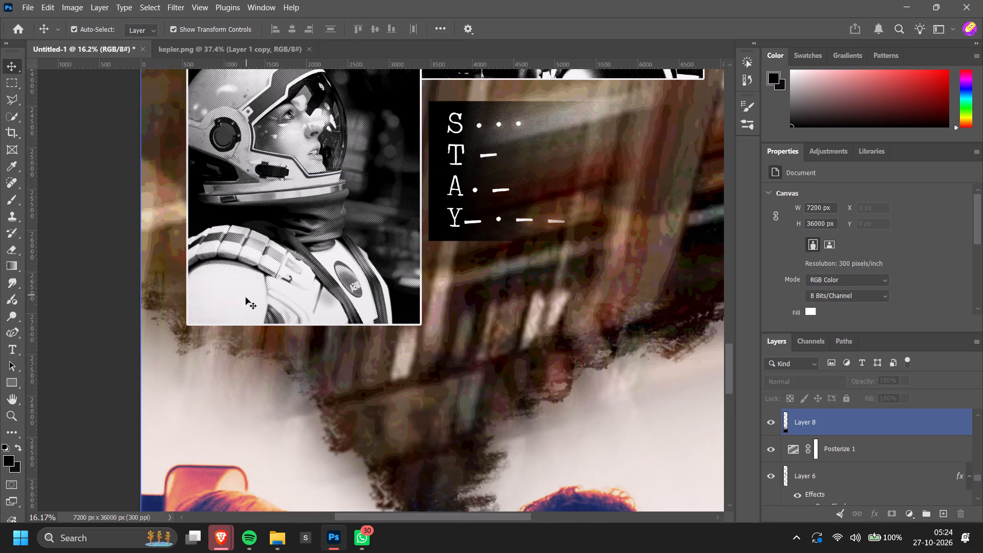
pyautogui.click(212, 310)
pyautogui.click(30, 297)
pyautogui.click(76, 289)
# Convert the framed astronaut portrait on Layer 2 to a smart object.
pyautogui.scroll(4, 213, 189)
pyautogui.keyDown('alt'); pyautogui.scroll(-9, 229, 209); pyautogui.keyUp('alt')
pyautogui.click(104, 273)
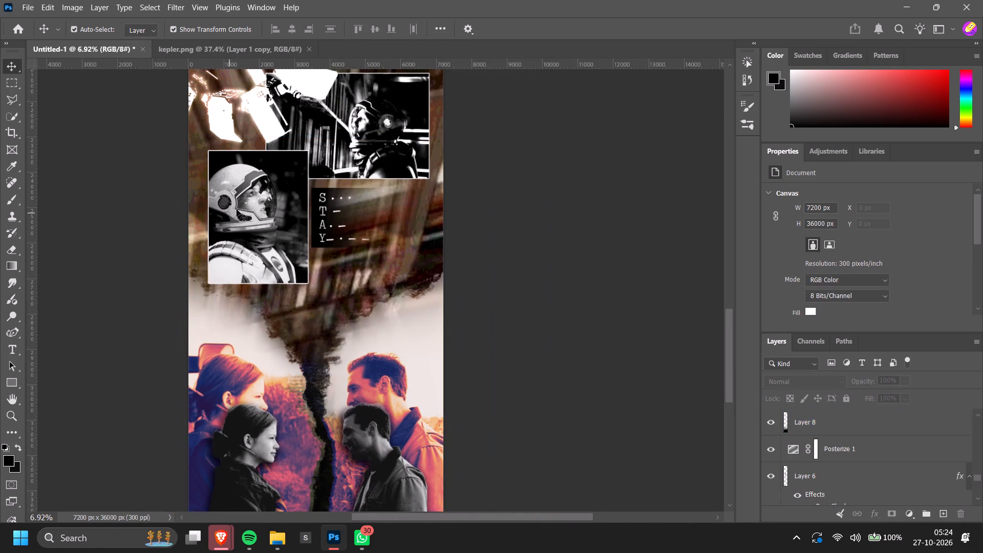
pyautogui.click(253, 191)
pyautogui.rightClick(861, 469)
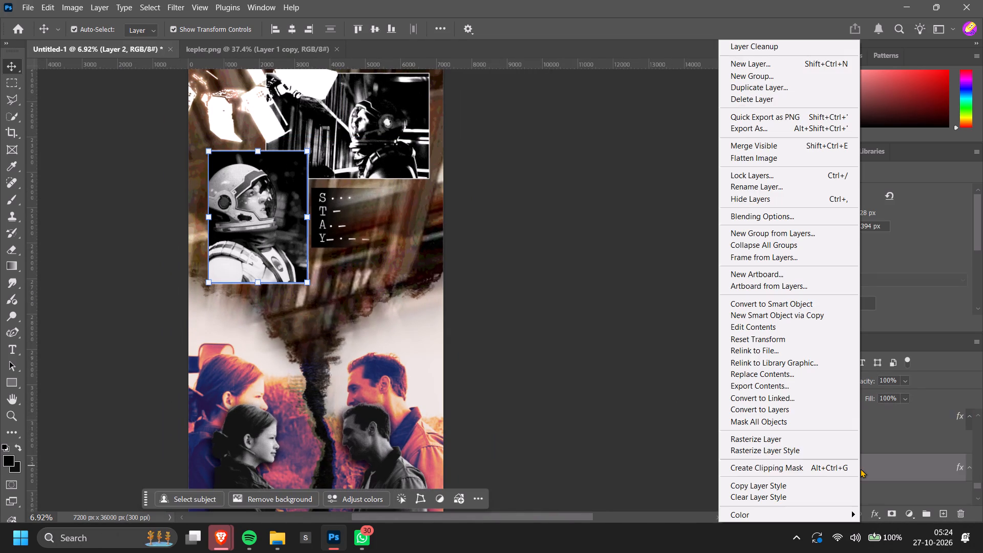
pyautogui.click(824, 305)
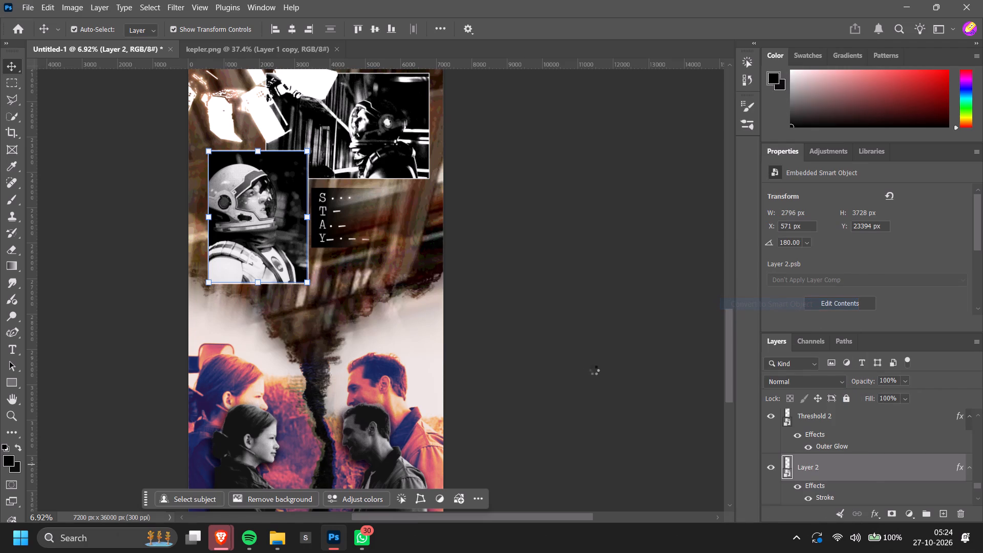
# Switch to the browser's save dialog and save the Canva export in C26 CREATIVES, replacing Sponsors Banner 2026 Everyone.pdf.
pyautogui.hotkey('alt', 'Tab')
pyautogui.hotkey('alt', 'Tab')
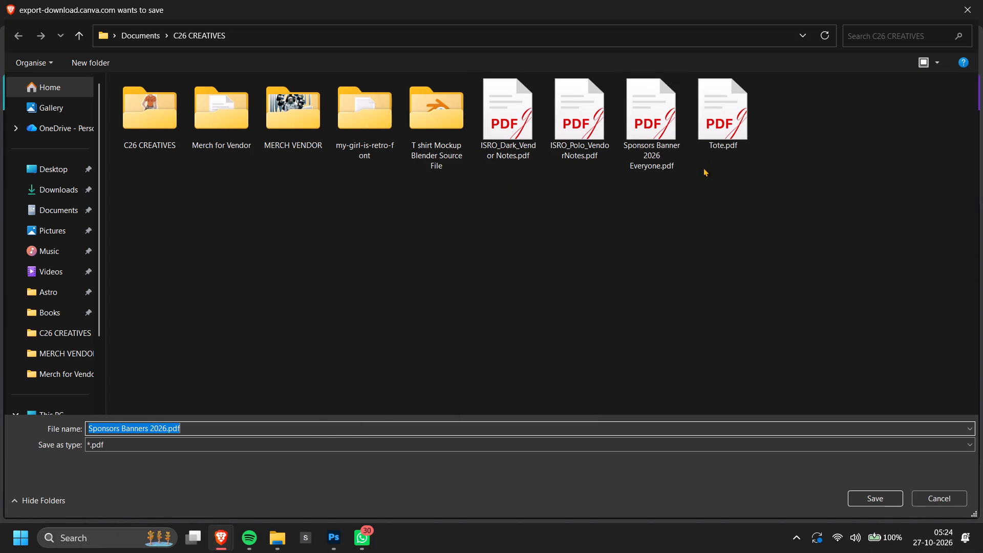
pyautogui.doubleClick(661, 138)
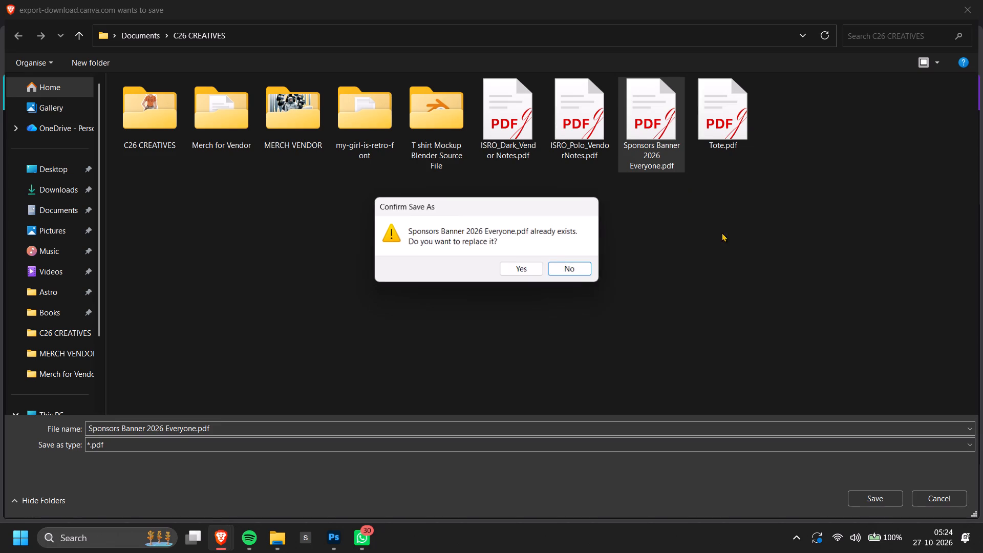
pyautogui.click(528, 273)
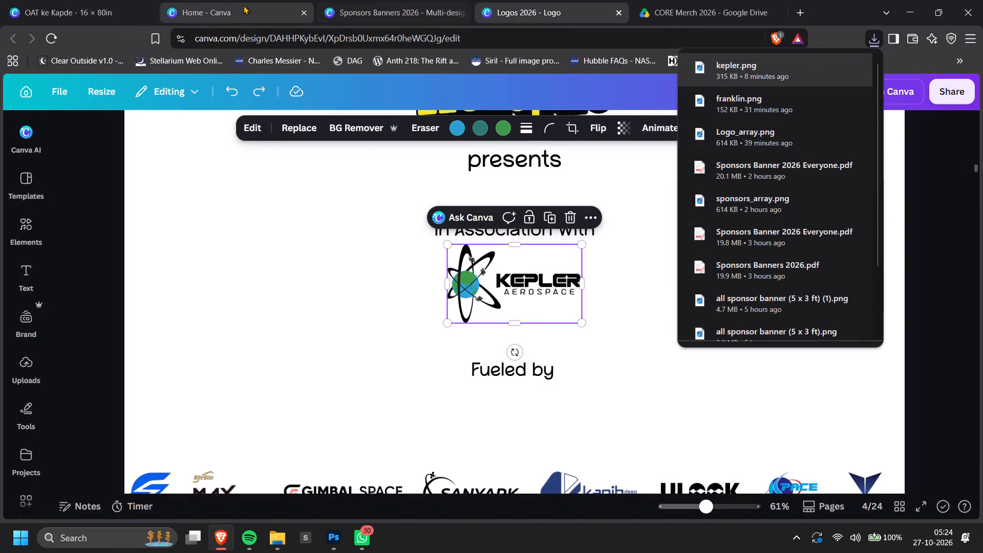
# Close the Sponsors Banners 2026 design in the browser and go to the OAT ke Kapde design.
pyautogui.click(434, 0)
pyautogui.click(457, 8)
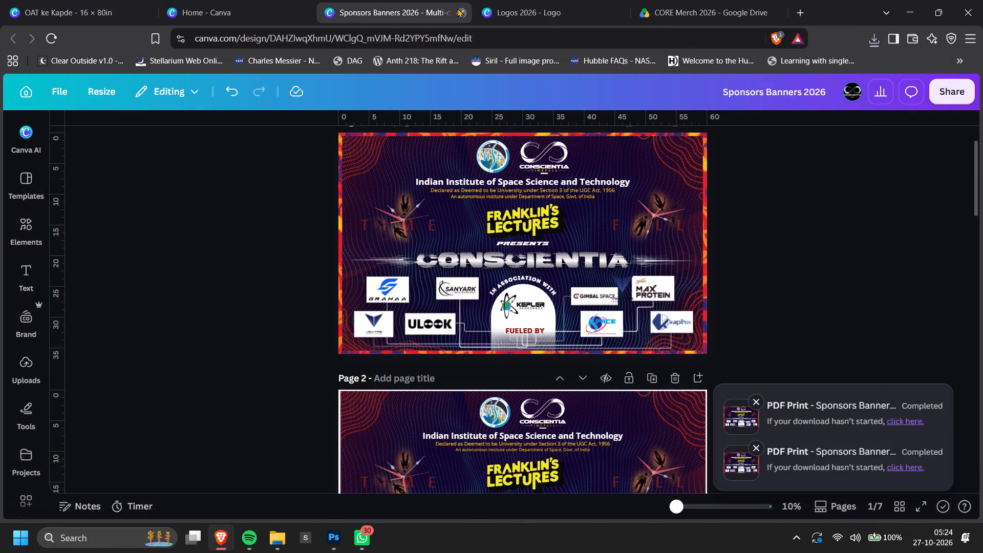
pyautogui.click(234, 14)
pyautogui.click(0, 0)
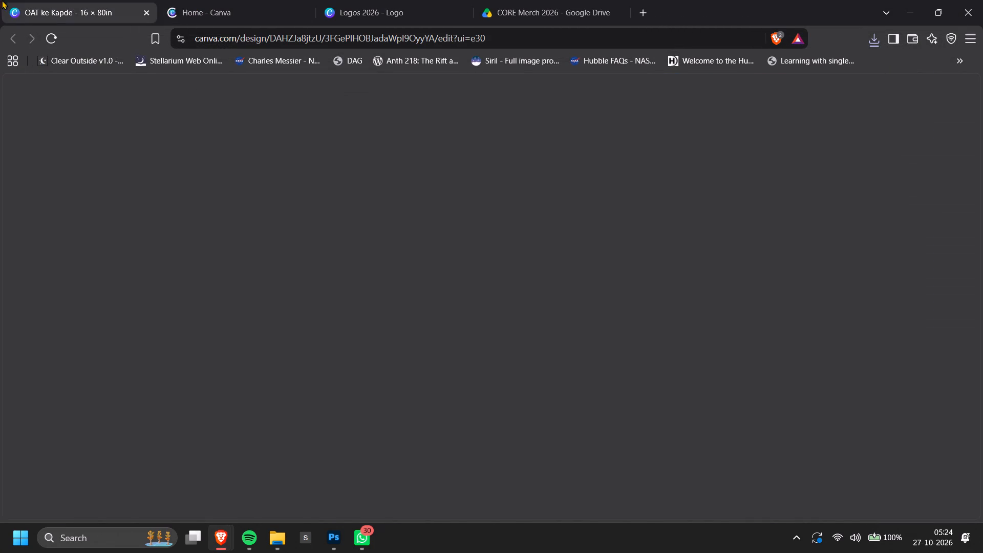
# Return to Photoshop and rasterize the framed astronaut portrait on Layer 2 for use with the Eraser.
pyautogui.hotkey('alt', 'Tab')
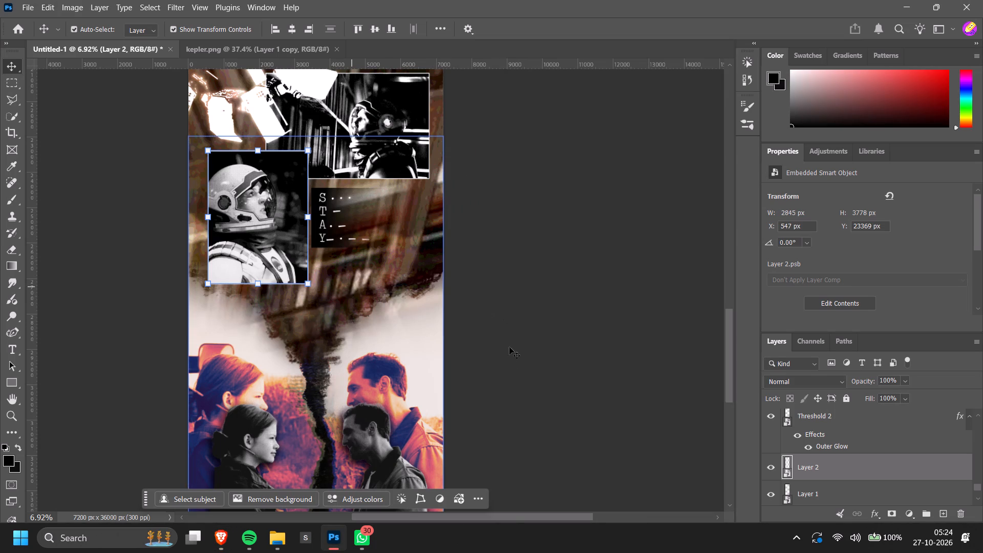
pyautogui.keyDown('ctrl'); pyautogui.scroll(5, 350, 310); pyautogui.keyUp('ctrl')
pyautogui.press('e')
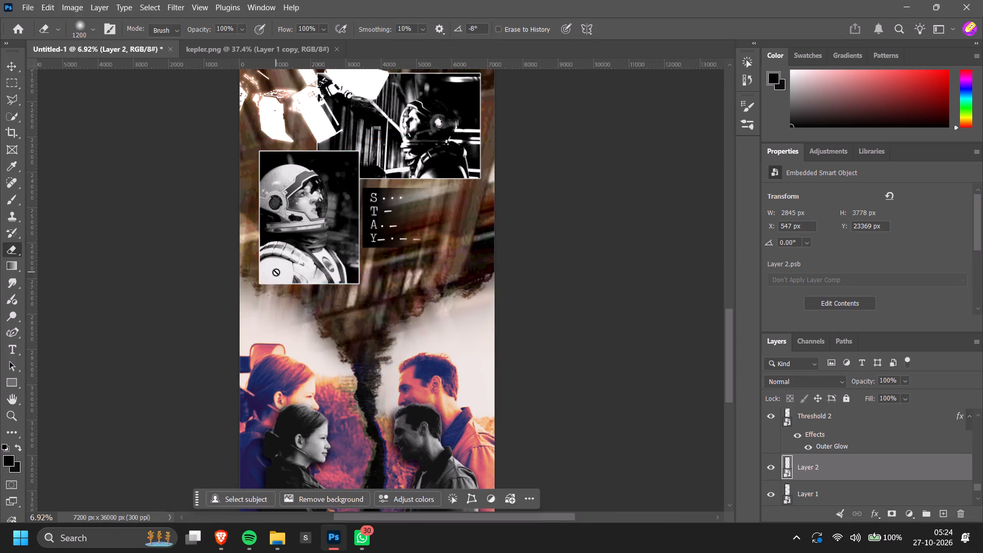
pyautogui.click(276, 272)
pyautogui.click(438, 215)
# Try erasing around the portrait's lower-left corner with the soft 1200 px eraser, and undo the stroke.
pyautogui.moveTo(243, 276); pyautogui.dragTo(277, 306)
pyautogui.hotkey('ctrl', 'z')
# Switch the Eraser to the rough 174 brush tip, enlarge it to 1500 px, and erase at the portrait's lower-left corner.
pyautogui.keyDown('alt'); pyautogui.scroll(5, 238, 286); pyautogui.keyUp('alt')
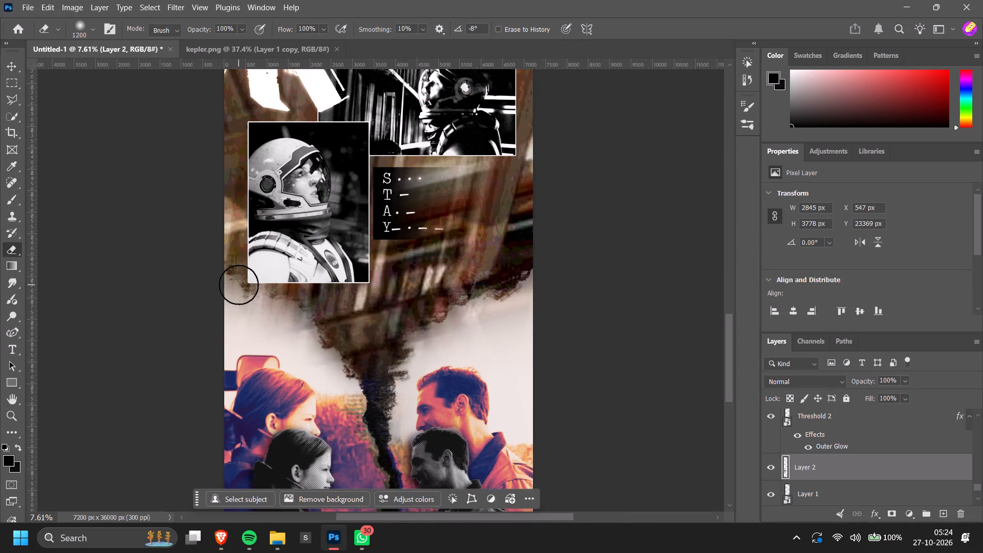
pyautogui.click(111, 34)
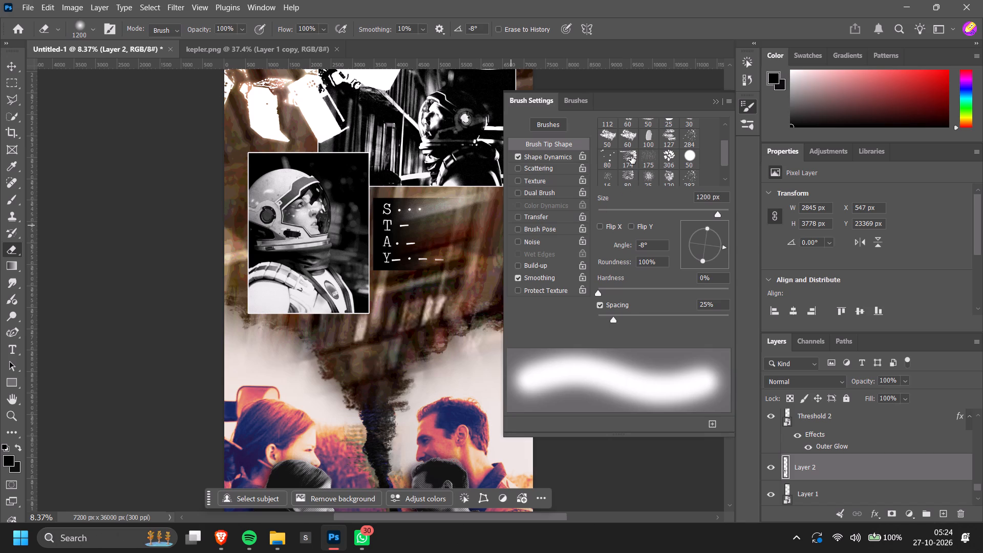
pyautogui.click(631, 156)
pyautogui.click(250, 315)
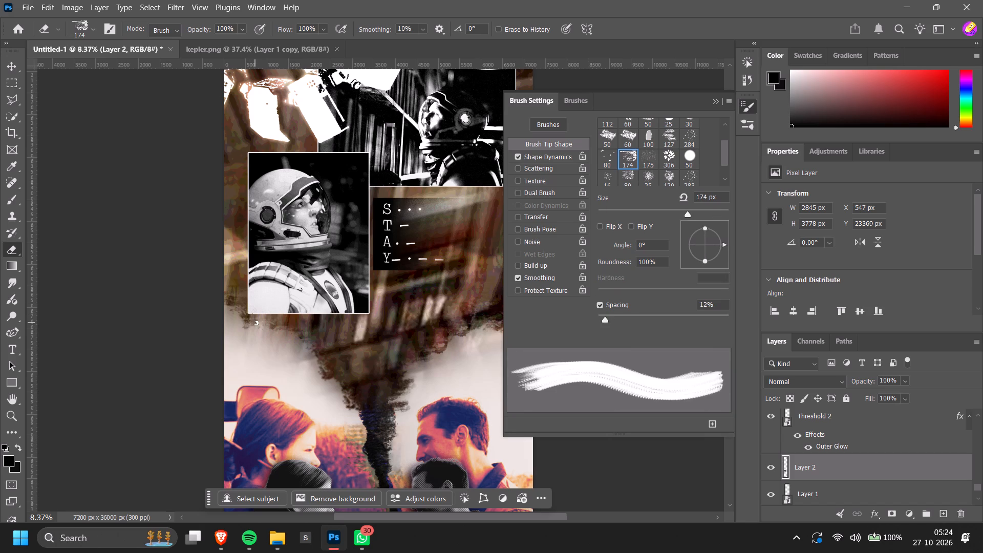
pyautogui.hotkey('ctrl', 'z')
pyautogui.press(']')
pyautogui.press(']')
pyautogui.press(']')
pyautogui.press(']')
pyautogui.press(']')
pyautogui.press(']')
pyautogui.press(']')
pyautogui.press(']')
pyautogui.press(']')
pyautogui.press(']')
pyautogui.press(']')
pyautogui.press(']')
pyautogui.press(']')
pyautogui.press(']')
pyautogui.press(']')
pyautogui.press(']')
pyautogui.press(']')
pyautogui.press(']')
pyautogui.moveTo(241, 318); pyautogui.dragTo(210, 323)
pyautogui.hotkey('ctrl', 'z')
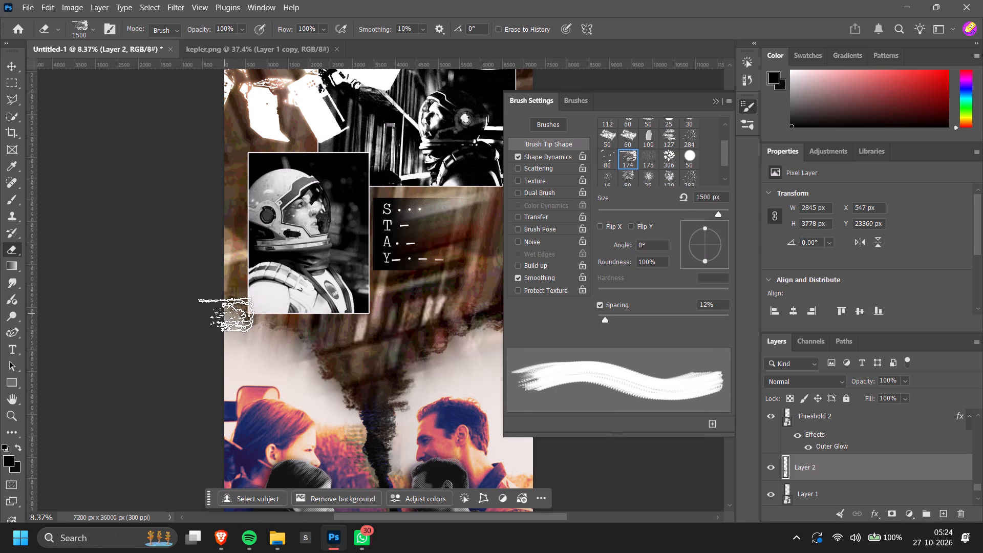
pyautogui.click(227, 314)
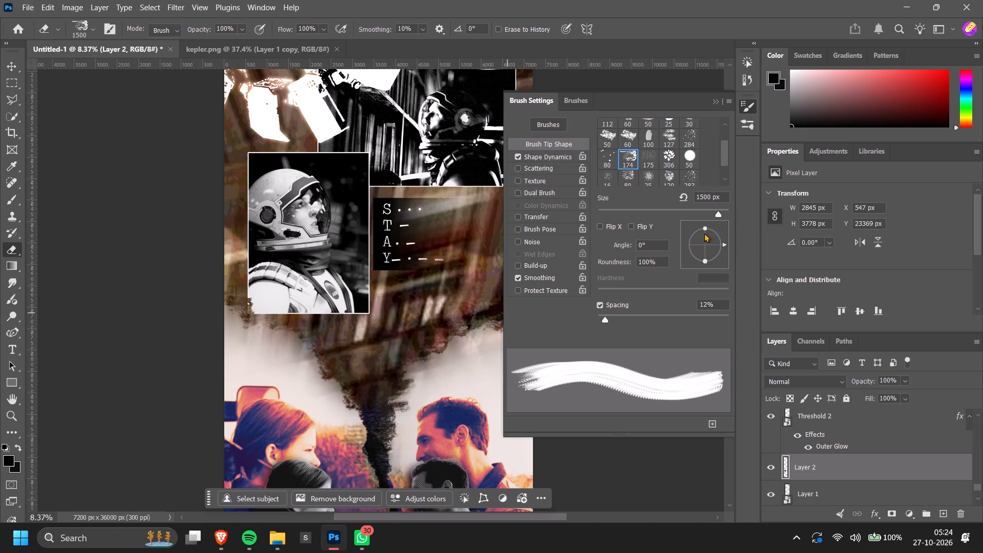
# Roughen the portrait's lower-left corner further with the eraser tip rotated to 136° and 87°.
pyautogui.moveTo(702, 233); pyautogui.dragTo(696, 237)
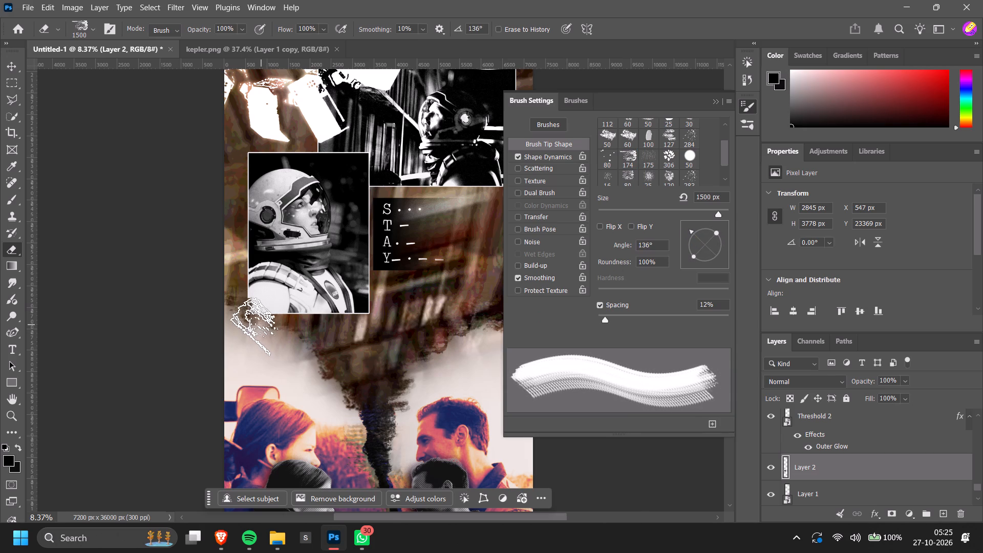
pyautogui.click(255, 326)
pyautogui.click(237, 309)
pyautogui.doubleClick(238, 305)
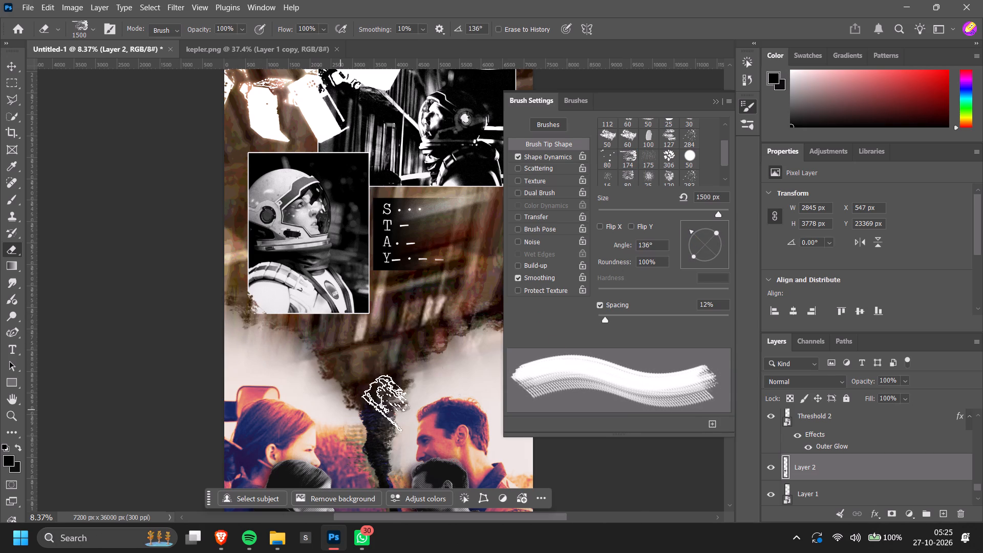
pyautogui.click(706, 232)
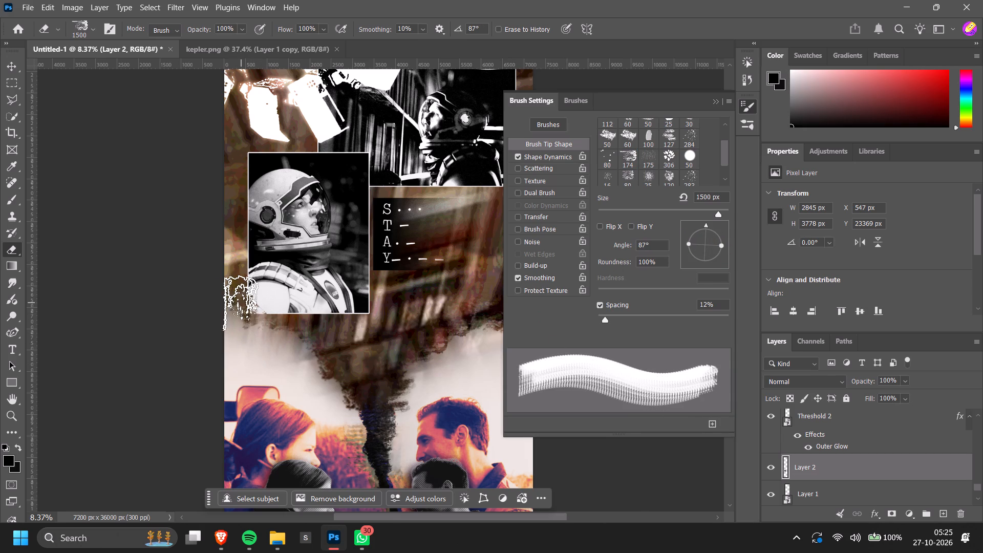
pyautogui.moveTo(233, 307); pyautogui.dragTo(231, 313)
pyautogui.click(261, 338)
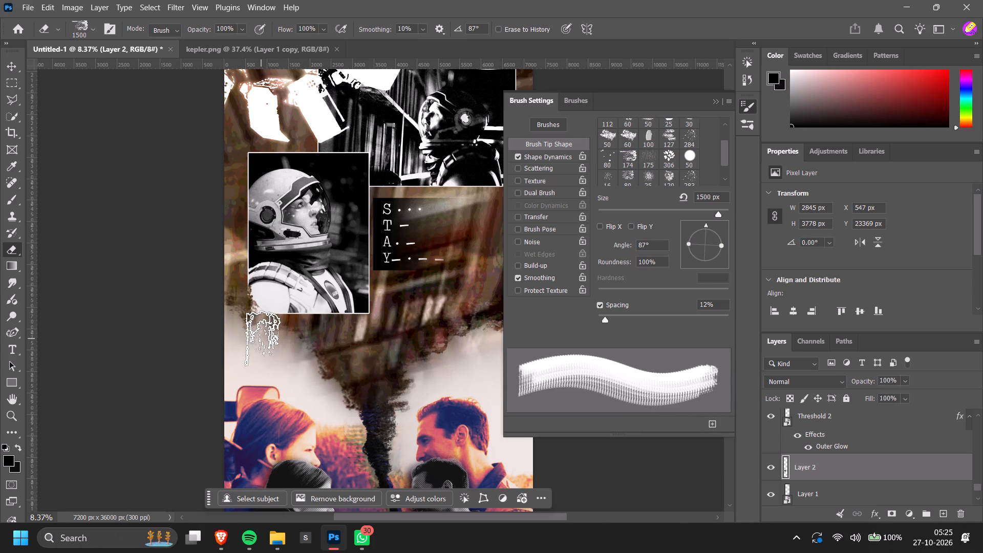
# Erase the frame around the lower-left corner and the start of the bottom edge with the tip at -115°.
pyautogui.click(702, 250)
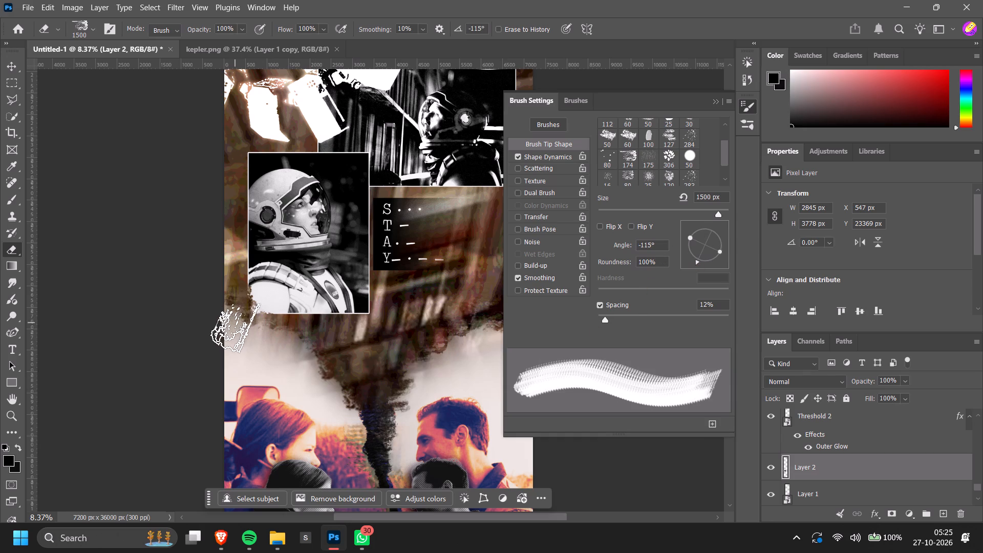
pyautogui.click(242, 328)
pyautogui.click(236, 329)
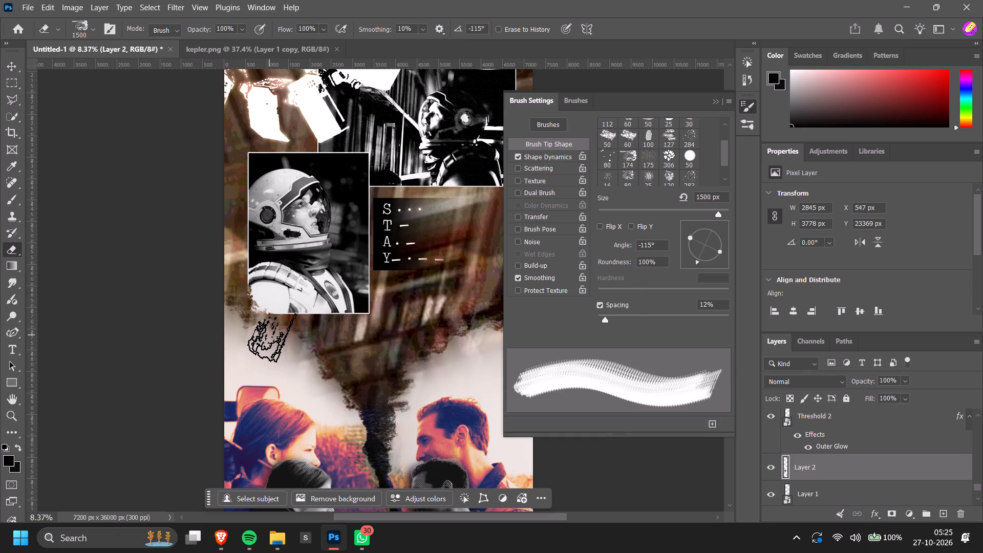
pyautogui.click(280, 323)
pyautogui.click(286, 329)
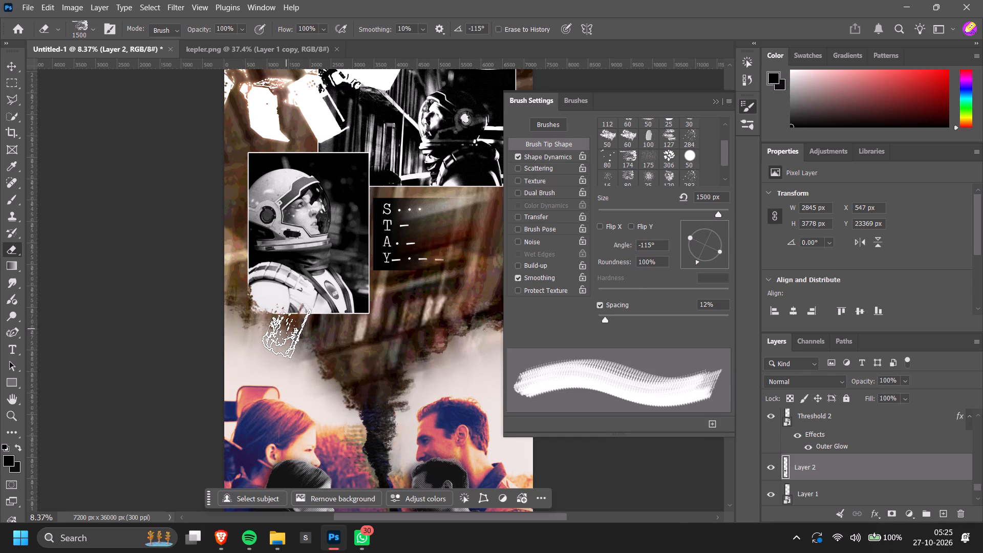
pyautogui.tripleClick(284, 325)
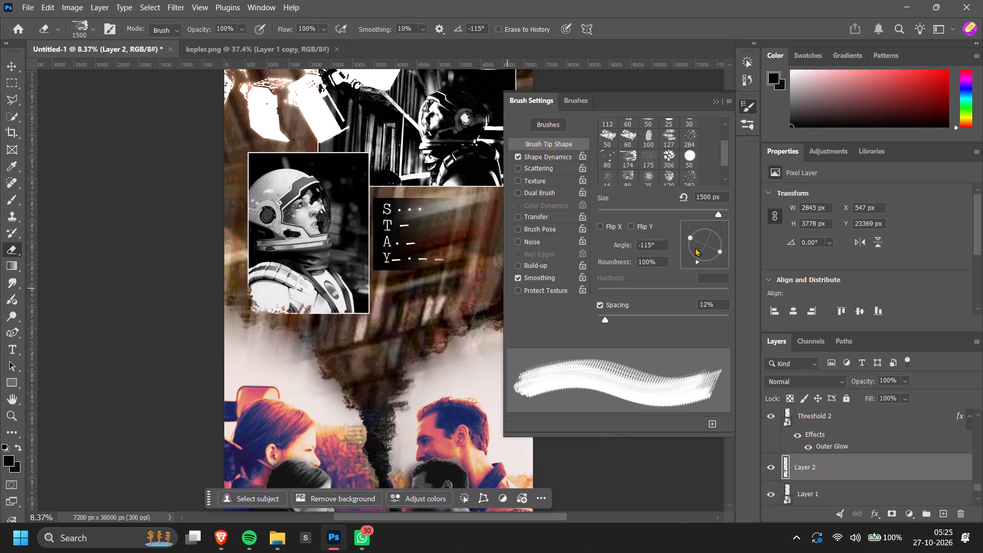
# Continue the torn edge along the portrait's bottom border, erasing with the tip rotated to -45° and 146°.
pyautogui.moveTo(699, 243); pyautogui.dragTo(716, 256)
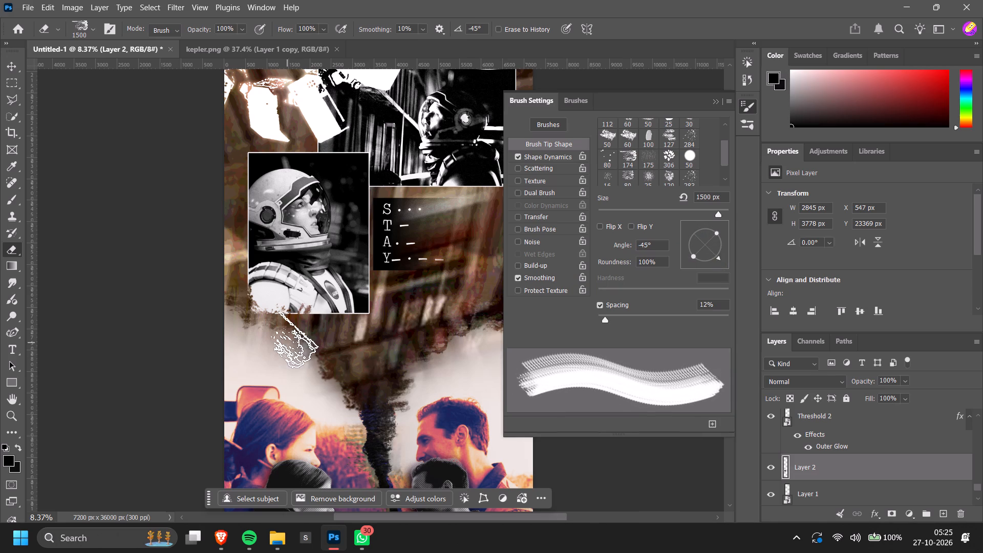
pyautogui.click(308, 337)
pyautogui.moveTo(710, 243); pyautogui.dragTo(715, 235)
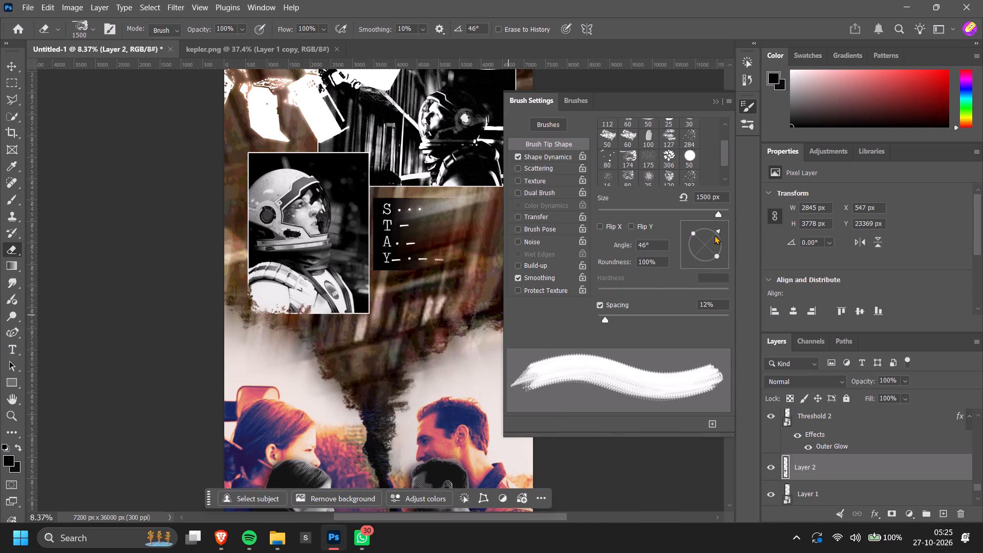
pyautogui.moveTo(715, 235); pyautogui.dragTo(689, 234)
pyautogui.click(298, 336)
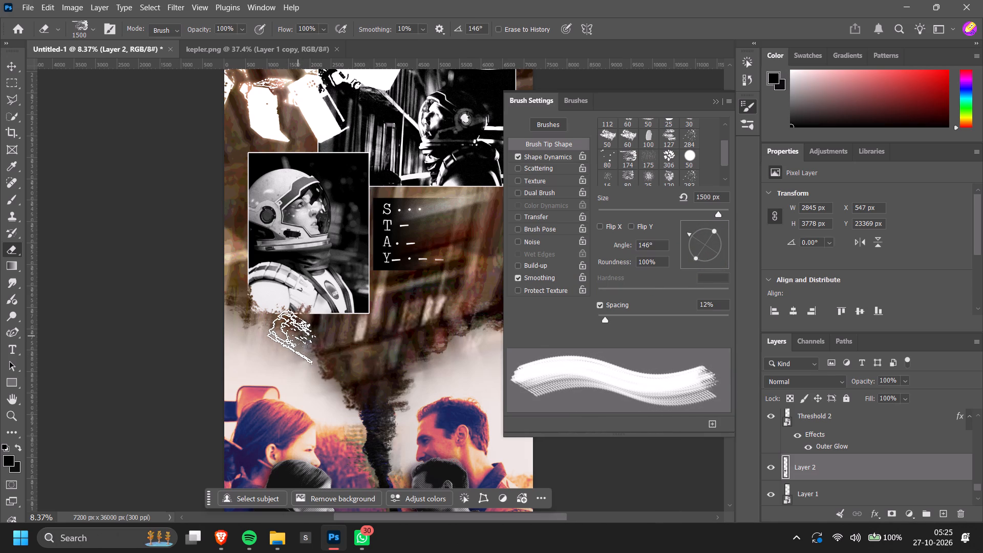
pyautogui.moveTo(305, 336); pyautogui.dragTo(314, 336)
pyautogui.moveTo(323, 338); pyautogui.dragTo(343, 339)
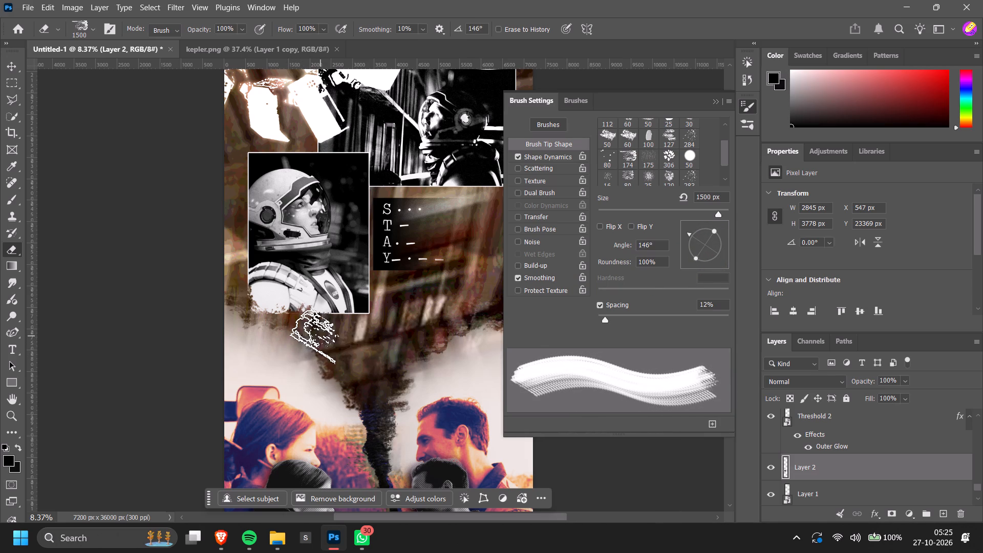
pyautogui.click(320, 335)
# Erase more of the portrait's bottom border with the tip at -86° and 55°, and finish with the layer deselected.
pyautogui.click(702, 247)
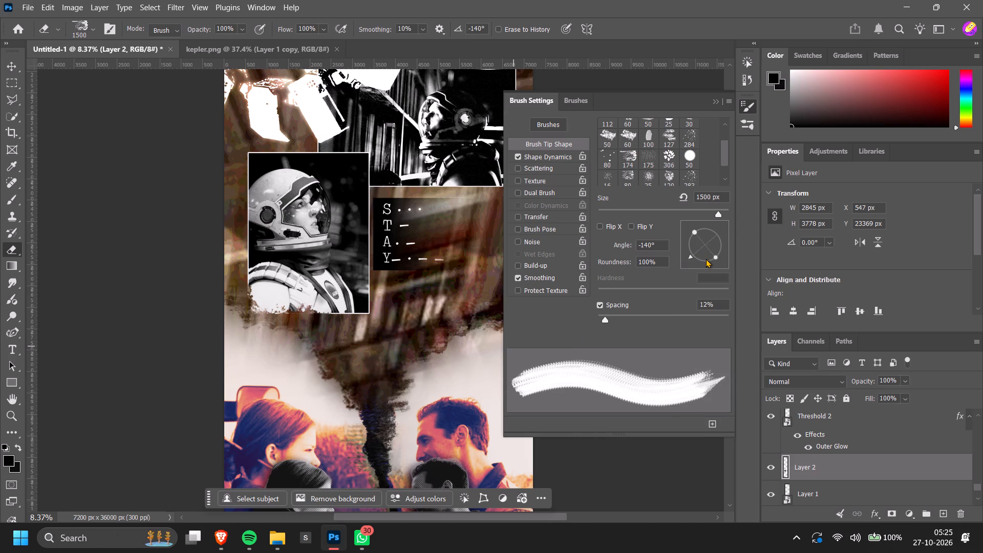
pyautogui.click(706, 259)
pyautogui.click(309, 338)
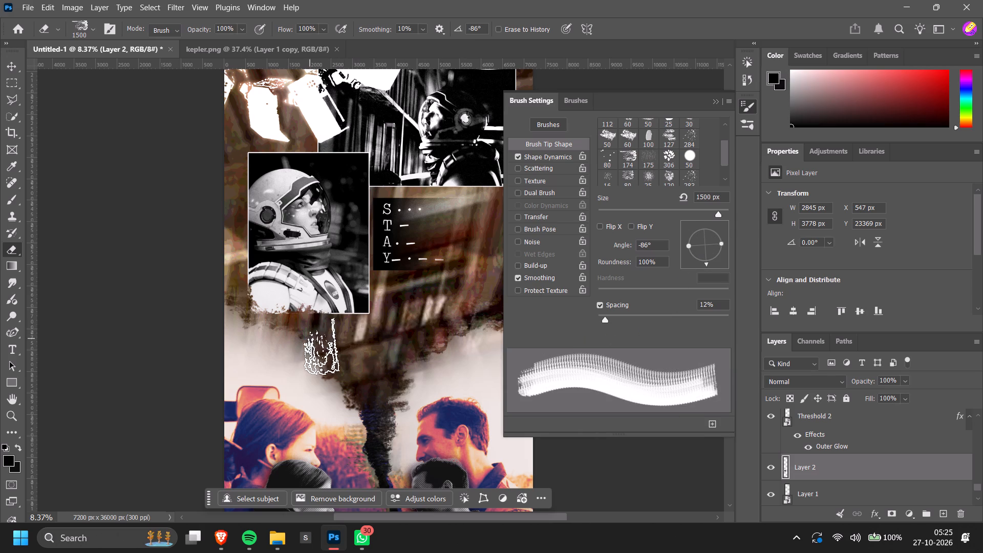
pyautogui.keyDown('ctrl'); pyautogui.scroll(-7, 415, 344); pyautogui.keyUp('ctrl')
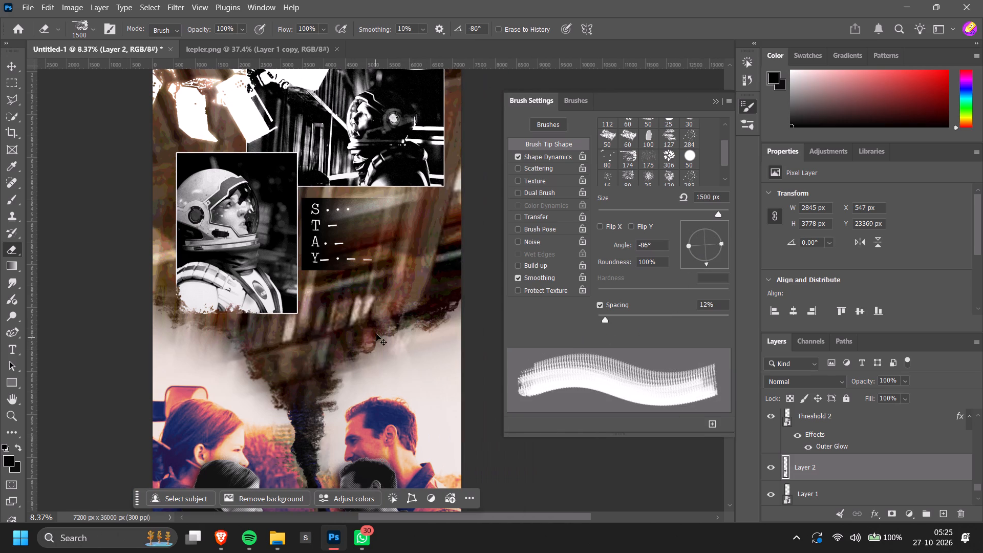
pyautogui.click(708, 242)
pyautogui.click(246, 337)
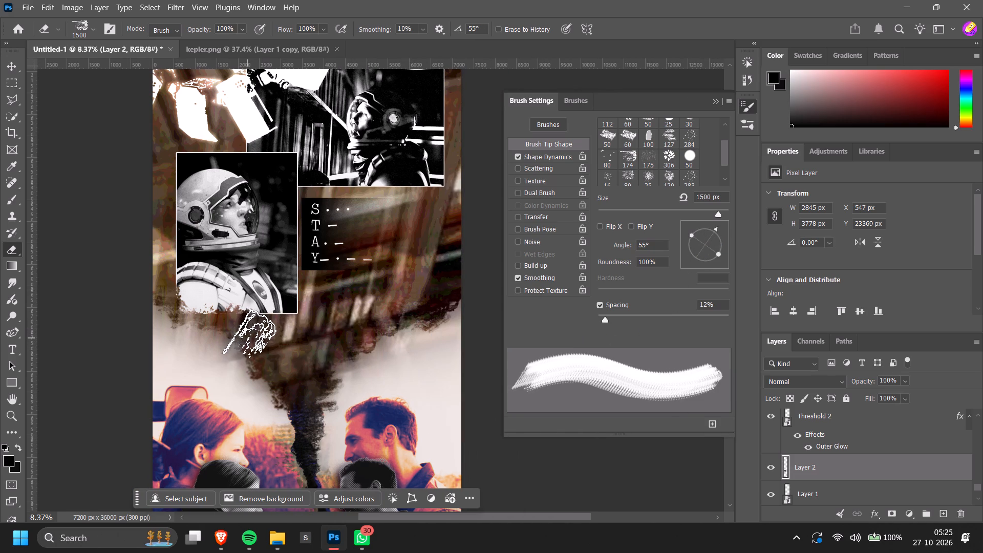
pyautogui.moveTo(253, 338); pyautogui.dragTo(290, 345)
pyautogui.press('v')
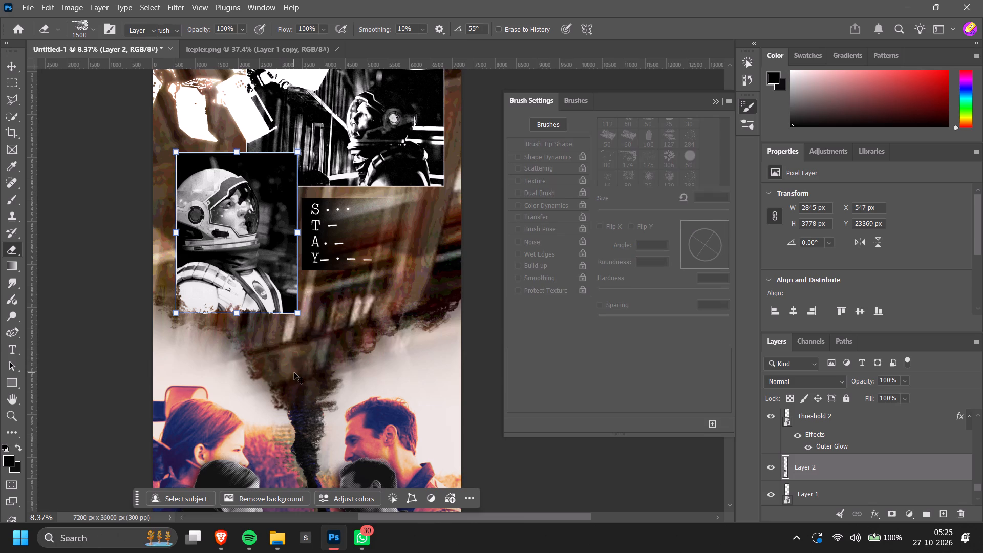
pyautogui.click(104, 326)
# Examine the portrait's torn bottom edge up close and how it blends into the whole poster.
pyautogui.keyDown('alt'); pyautogui.scroll(-8, 104, 325); pyautogui.keyUp('alt')
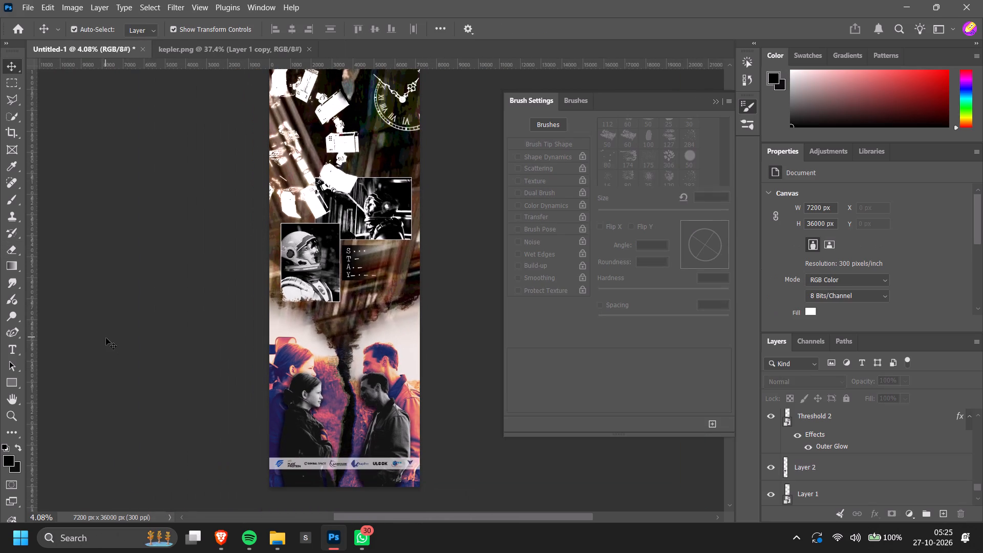
pyautogui.keyDown('ctrl'); pyautogui.scroll(-8, 109, 348); pyautogui.keyUp('ctrl')
pyautogui.keyDown('alt'); pyautogui.scroll(-3, 375, 351); pyautogui.keyUp('alt')
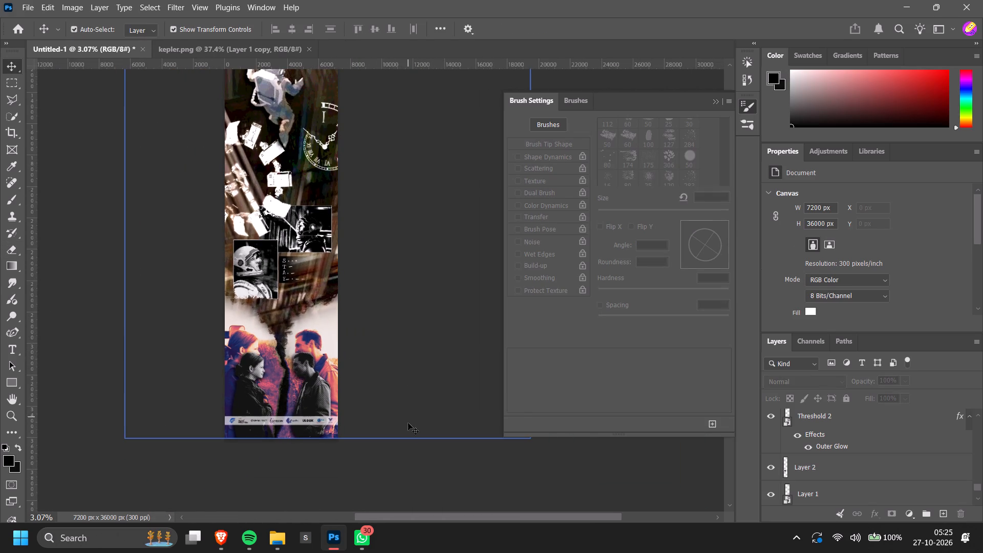
pyautogui.keyDown('alt'); pyautogui.scroll(-1, 472, 465); pyautogui.keyUp('alt')
pyautogui.keyDown('alt'); pyautogui.scroll(10, 215, 293); pyautogui.keyUp('alt')
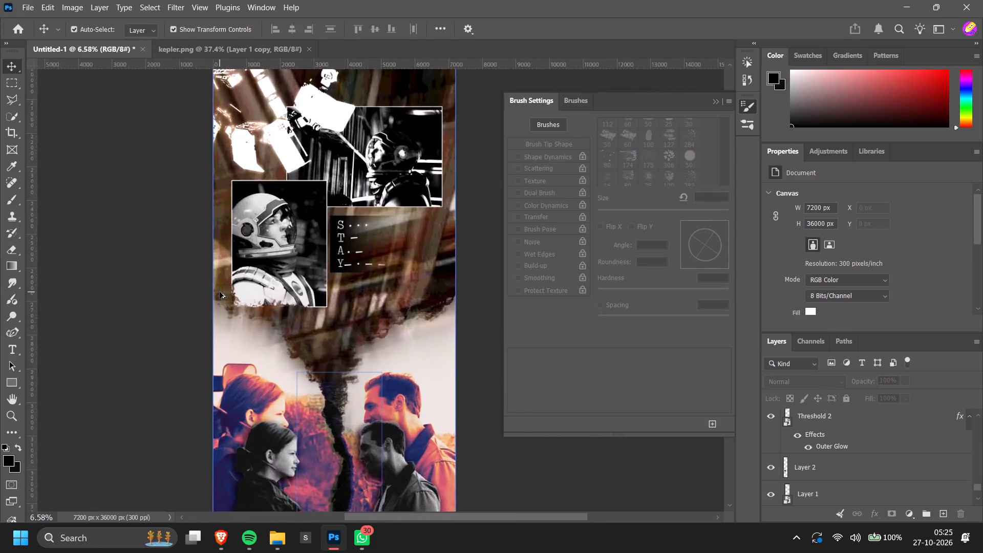
pyautogui.keyDown('alt'); pyautogui.scroll(8, 220, 292); pyautogui.keyUp('alt')
pyautogui.click(257, 288)
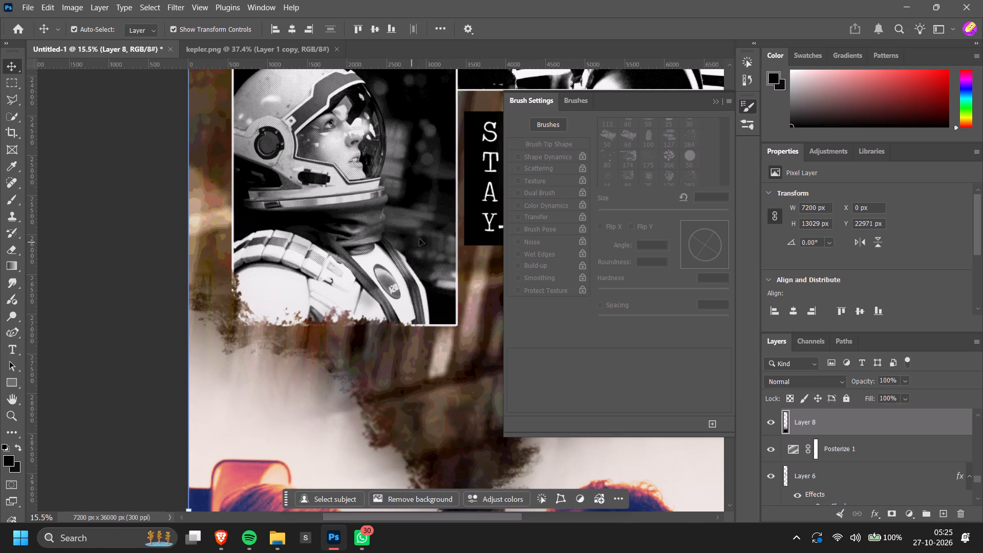
pyautogui.click(419, 239)
pyautogui.keyDown('alt'); pyautogui.scroll(-8, 72, 196); pyautogui.keyUp('alt')
pyautogui.click(90, 224)
pyautogui.click(332, 210)
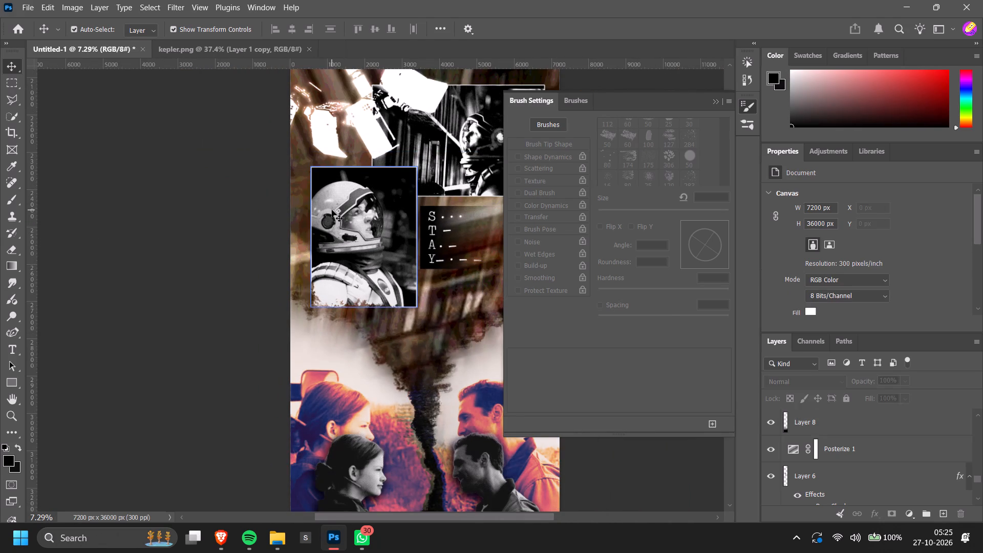
# Erase a little more along the portrait's lower-left torn edge with the tip at 55°, undoing the last dab and leaving the layer deselected.
pyautogui.keyDown('alt'); pyautogui.scroll(9, 319, 225); pyautogui.keyUp('alt')
pyautogui.scroll(-4, 378, 323)
pyautogui.press('e')
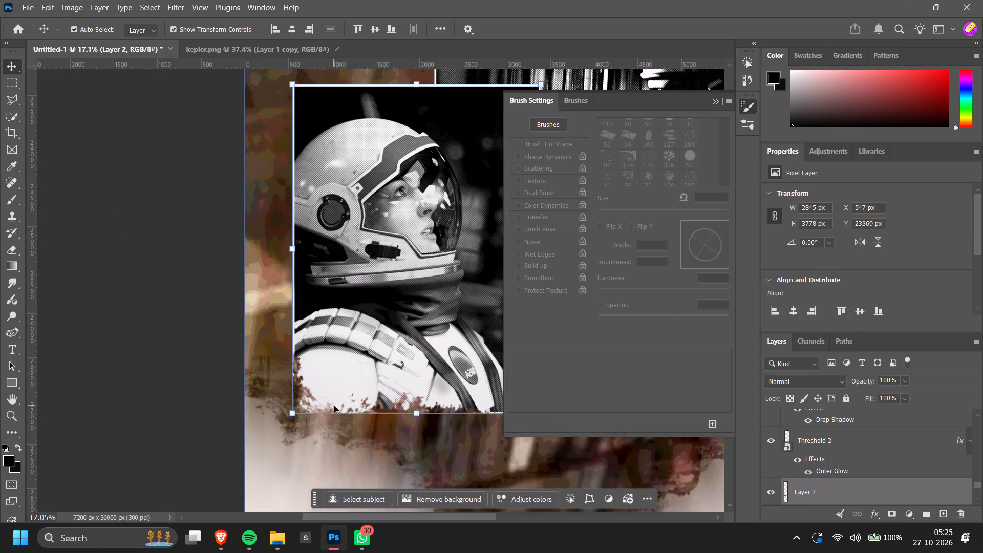
pyautogui.click(326, 404)
pyautogui.click(306, 418)
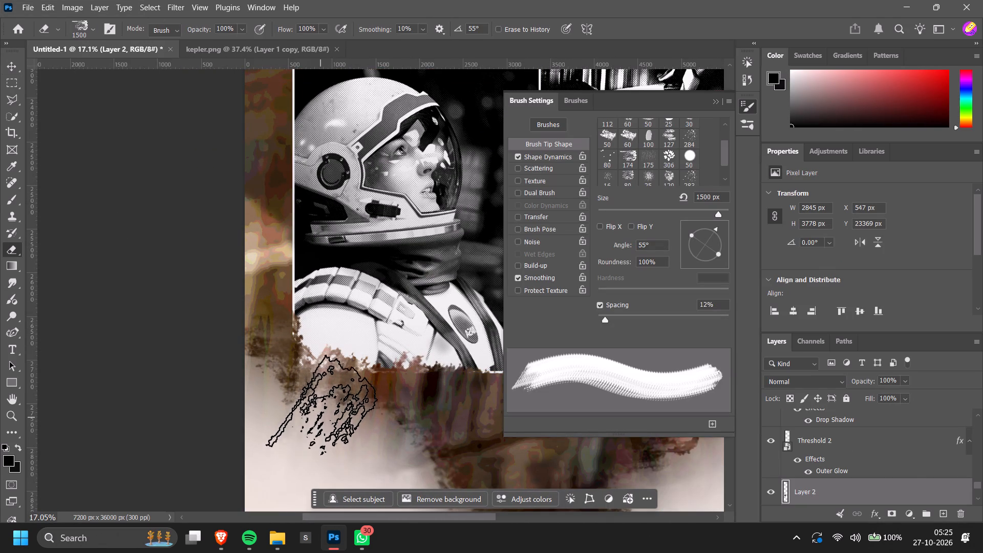
pyautogui.keyDown('alt'); pyautogui.scroll(-7, 338, 433); pyautogui.keyUp('alt')
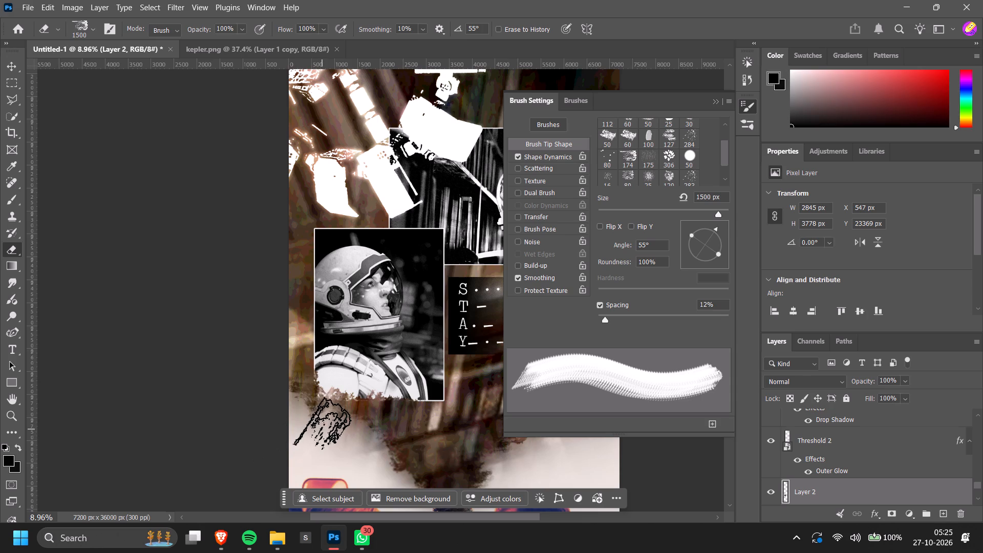
pyautogui.click(329, 420)
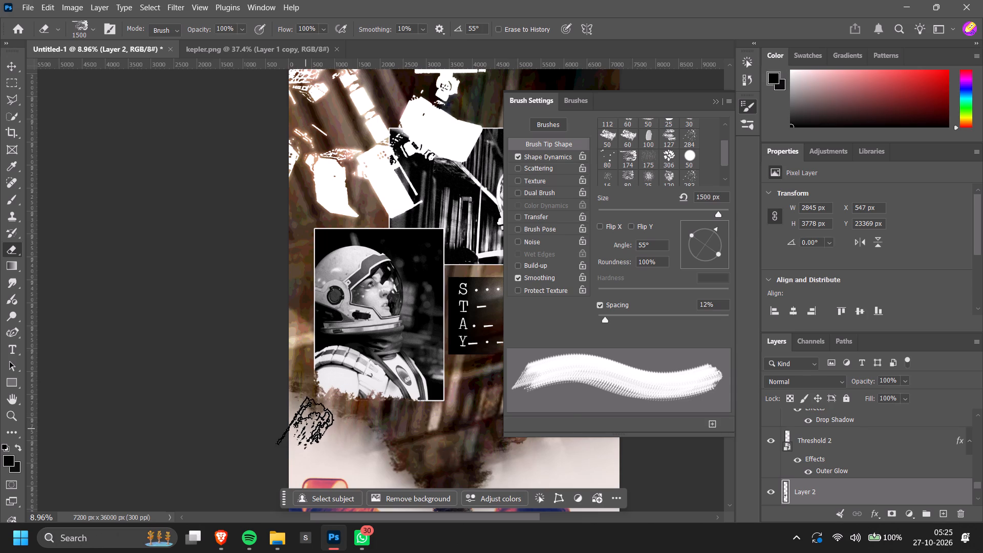
pyautogui.scroll(-4, 305, 427)
pyautogui.hotkey('ctrl', 'z')
pyautogui.press('v')
pyautogui.click(212, 379)
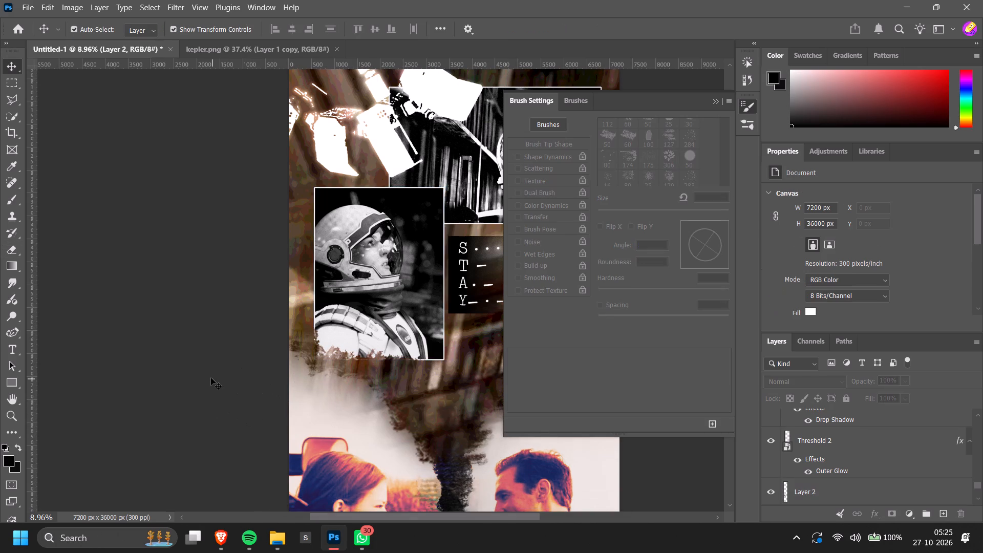
# Examine the whole poster from the title down to the sponsors strip, checking how the torn portrait sits in it.
pyautogui.keyDown('alt'); pyautogui.scroll(-9, 210, 378); pyautogui.keyUp('alt')
pyautogui.keyDown('ctrl'); pyautogui.scroll(-8, 210, 378); pyautogui.keyUp('ctrl')
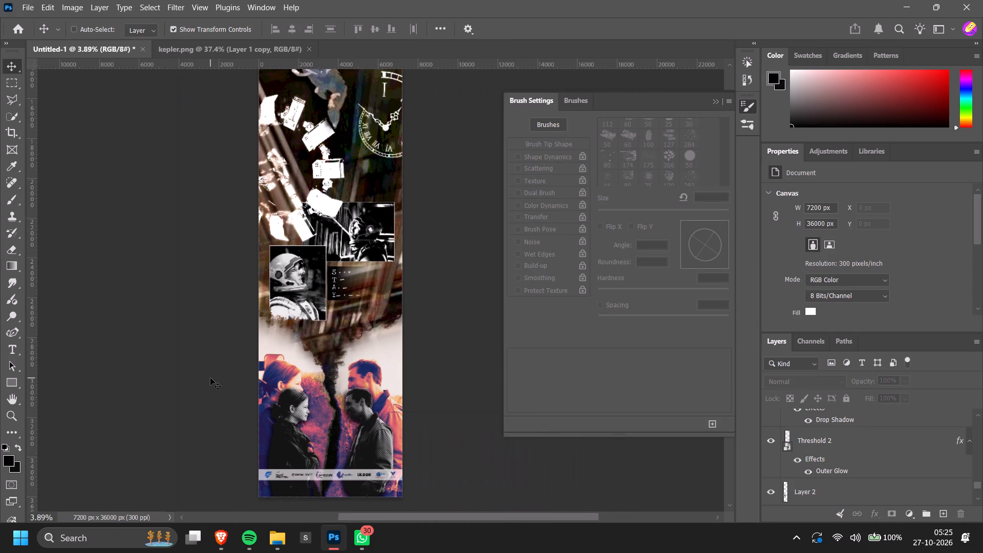
pyautogui.keyDown('ctrl'); pyautogui.scroll(-1, 210, 378); pyautogui.keyUp('ctrl')
pyautogui.keyDown('alt'); pyautogui.scroll(8, 265, 305); pyautogui.keyUp('alt')
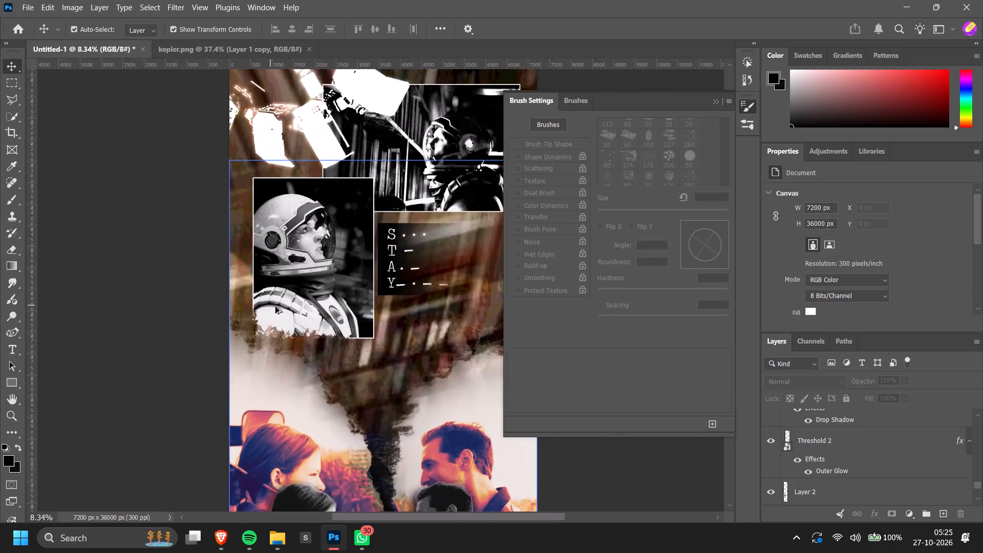
pyautogui.keyDown('alt'); pyautogui.scroll(7, 275, 307); pyautogui.keyUp('alt')
pyautogui.click(295, 312)
pyautogui.keyDown('alt'); pyautogui.scroll(-13, 160, 318); pyautogui.keyUp('alt')
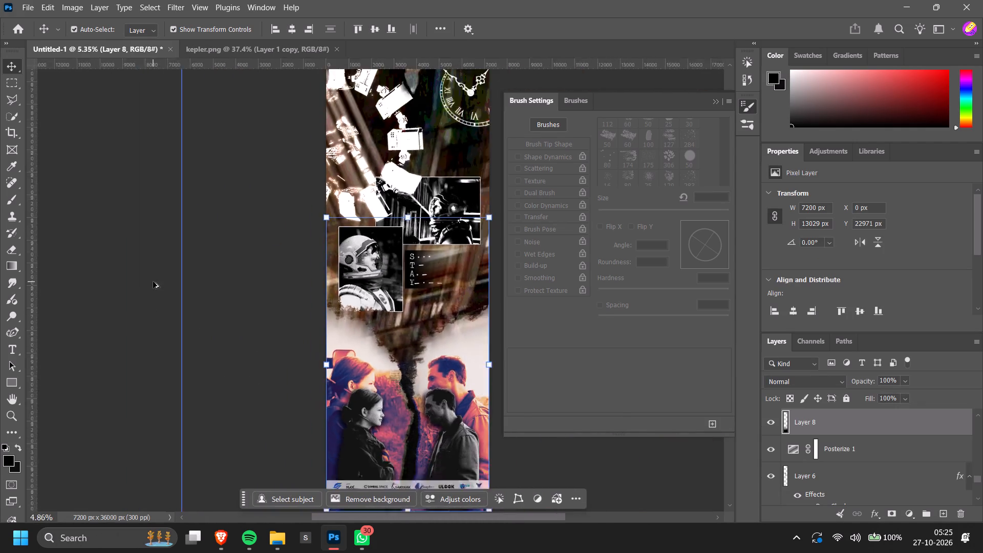
pyautogui.keyDown('alt'); pyautogui.scroll(-8, 153, 282); pyautogui.keyUp('alt')
pyautogui.scroll(11, 273, 306)
pyautogui.keyDown('ctrl'); pyautogui.scroll(-9, 275, 306); pyautogui.keyUp('ctrl')
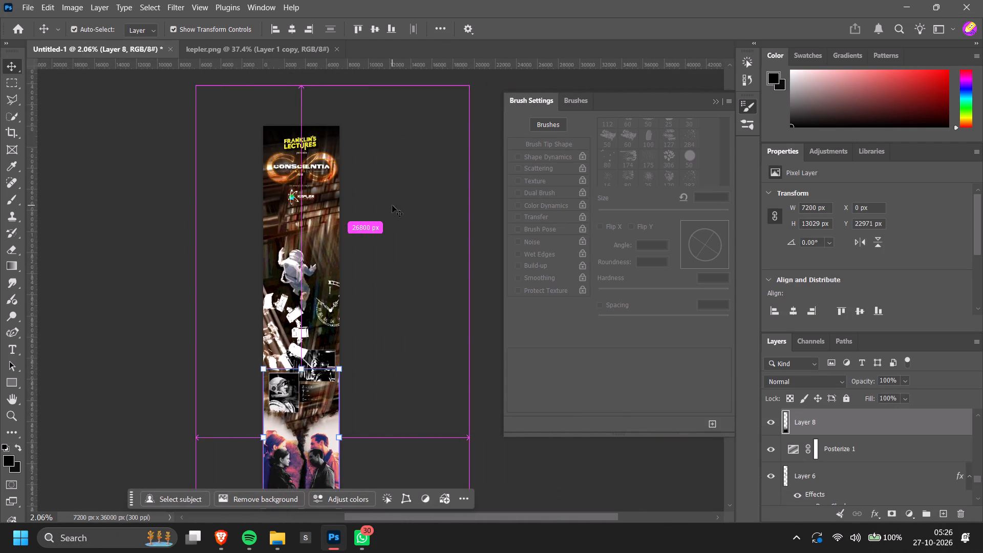
pyautogui.scroll(4, 415, 202)
pyautogui.keyDown('alt'); pyautogui.scroll(4, 365, 203); pyautogui.keyUp('alt')
pyautogui.scroll(6, 318, 140)
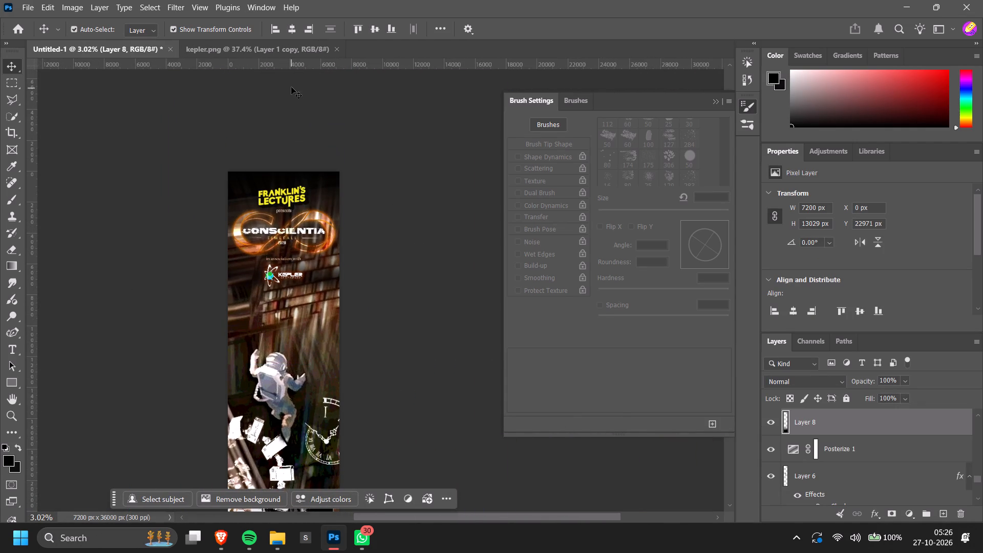
pyautogui.scroll(-4, 292, 98)
pyautogui.keyDown('alt'); pyautogui.scroll(-2, 297, 97); pyautogui.keyUp('alt')
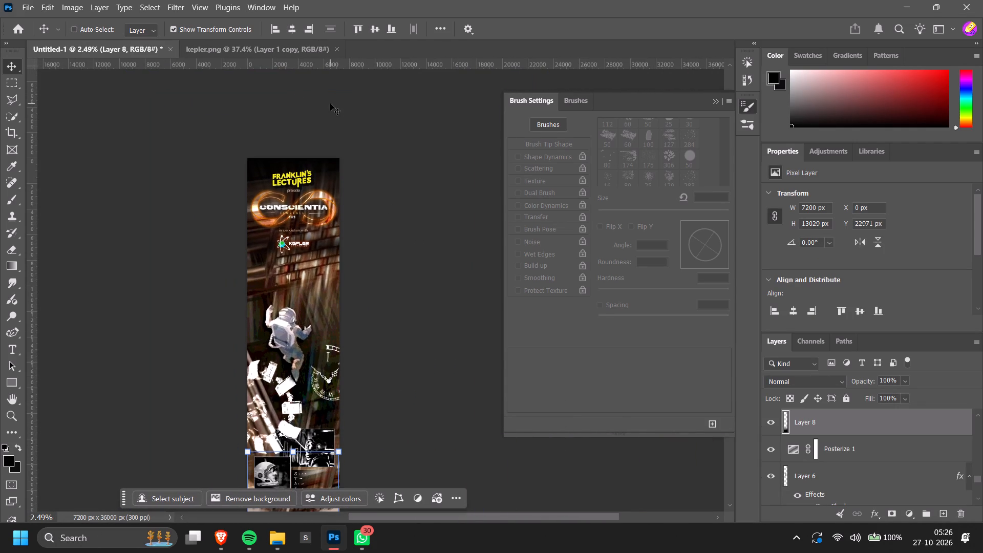
pyautogui.keyDown('ctrl'); pyautogui.scroll(3, 333, 104); pyautogui.keyUp('ctrl')
pyautogui.scroll(-5, 333, 104)
pyautogui.keyDown('alt'); pyautogui.scroll(-4, 418, 124); pyautogui.keyUp('alt')
pyautogui.scroll(-4, 463, 238)
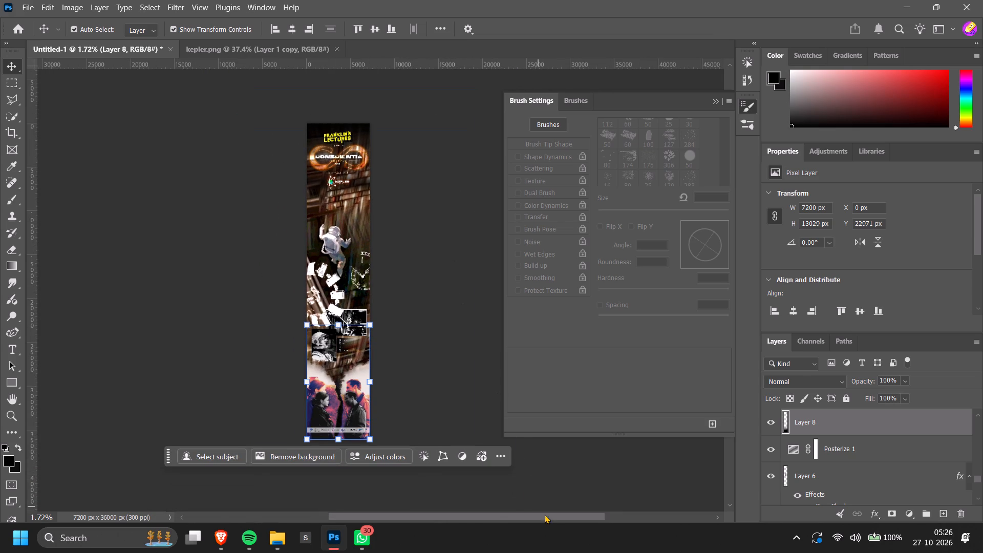
pyautogui.click(585, 485)
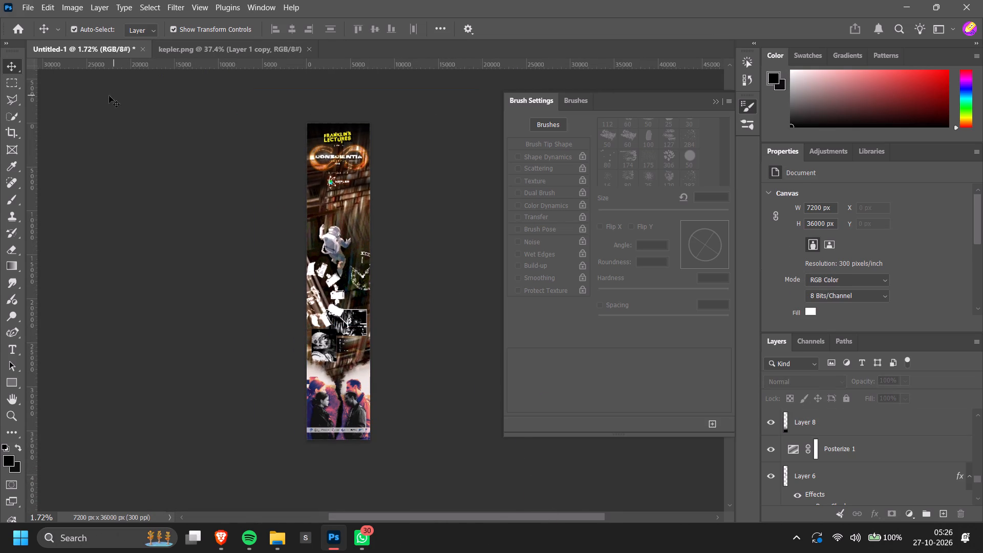
# Quick-export the poster as a PNG into the C26 CREATIVES folder, replacing the existing interstellar_design.png.
pyautogui.click(29, 13)
pyautogui.click(108, 219)
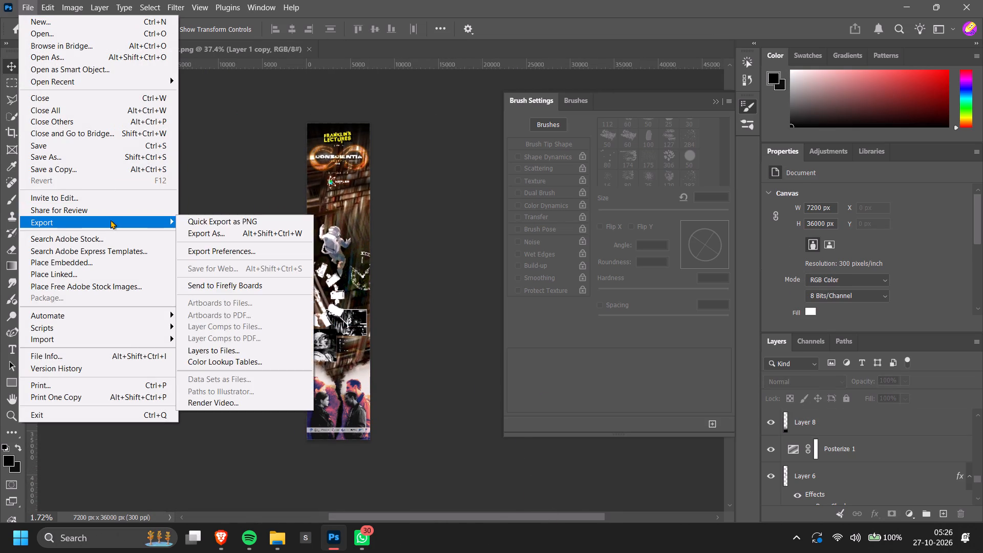
pyautogui.click(213, 220)
pyautogui.scroll(-3, 282, 297)
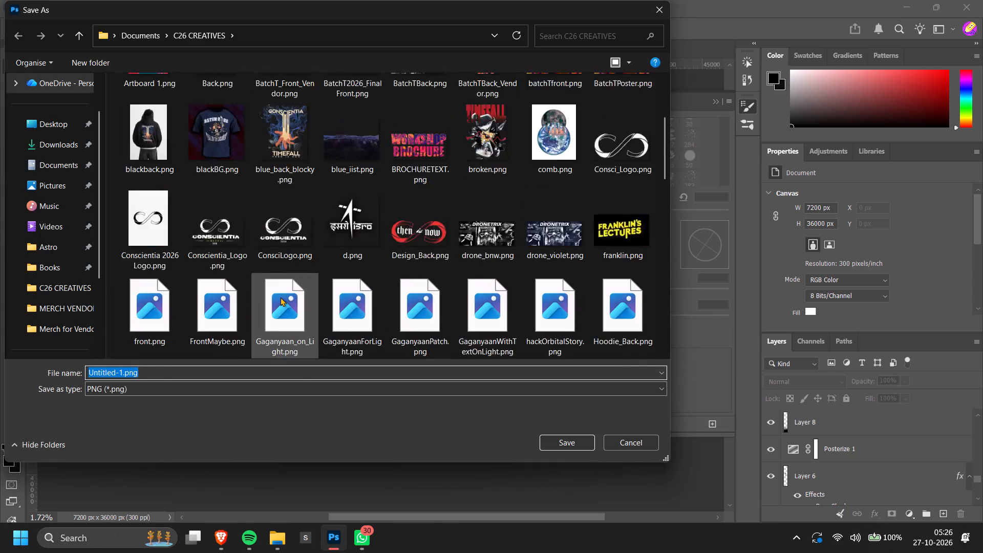
pyautogui.scroll(-8, 281, 297)
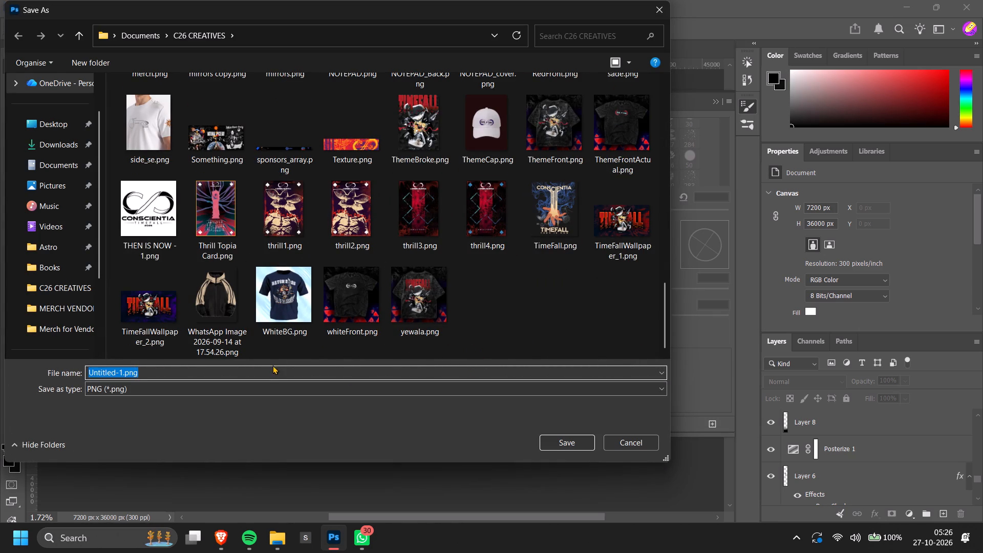
pyautogui.click(273, 370)
pyautogui.hotkey('ctrl', 'a')
pyautogui.write('Inter')
pyautogui.press('Down')
pyautogui.press('Return')
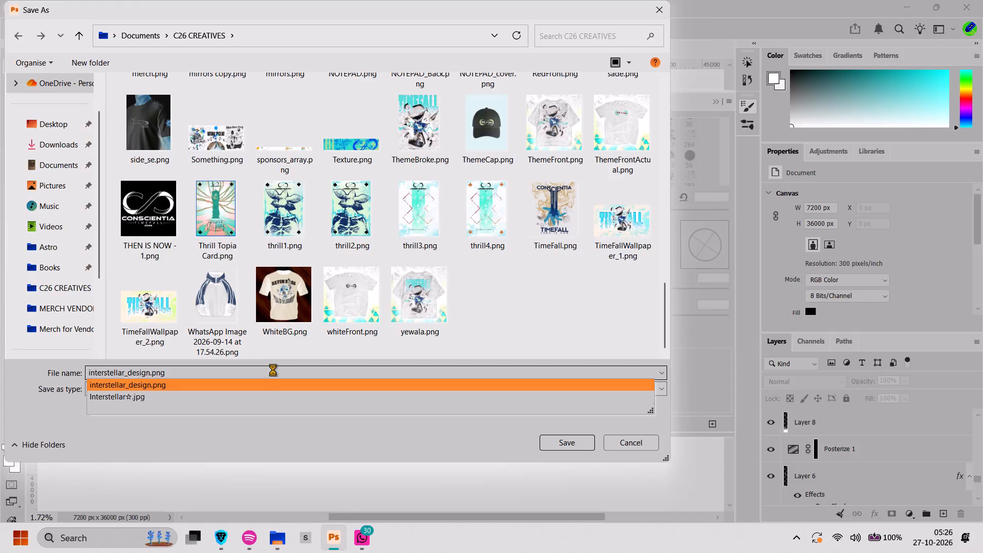
pyautogui.press('Left')
pyautogui.press('Left')
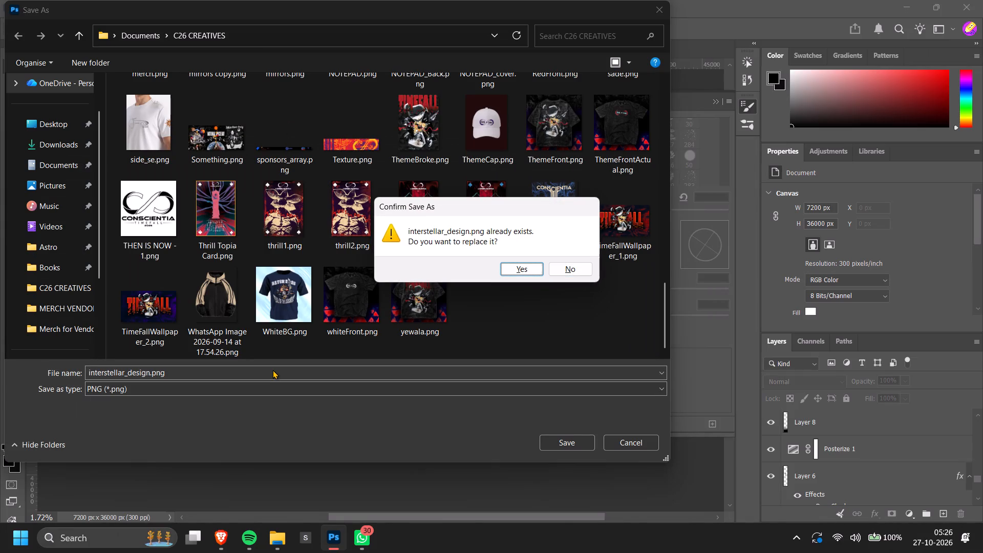
pyautogui.press('Return')
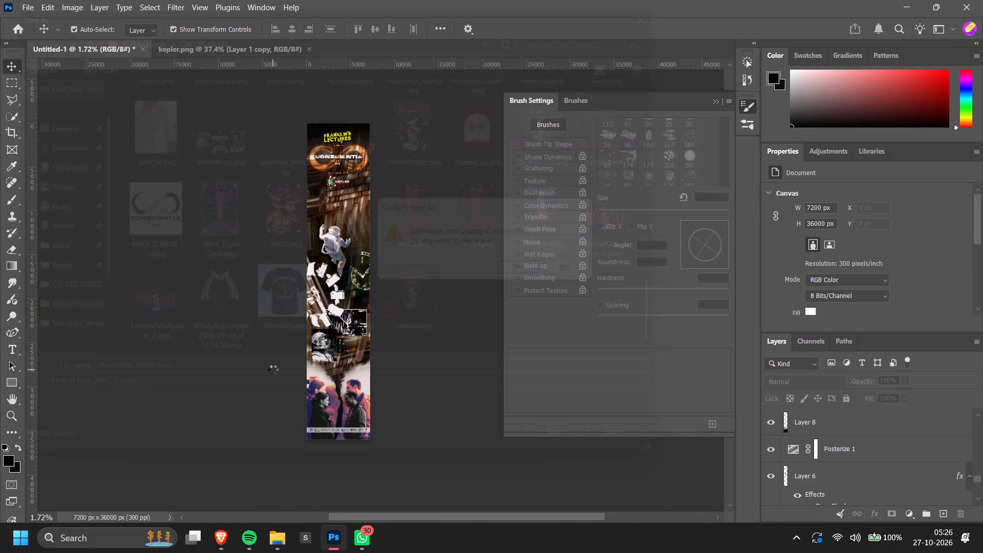
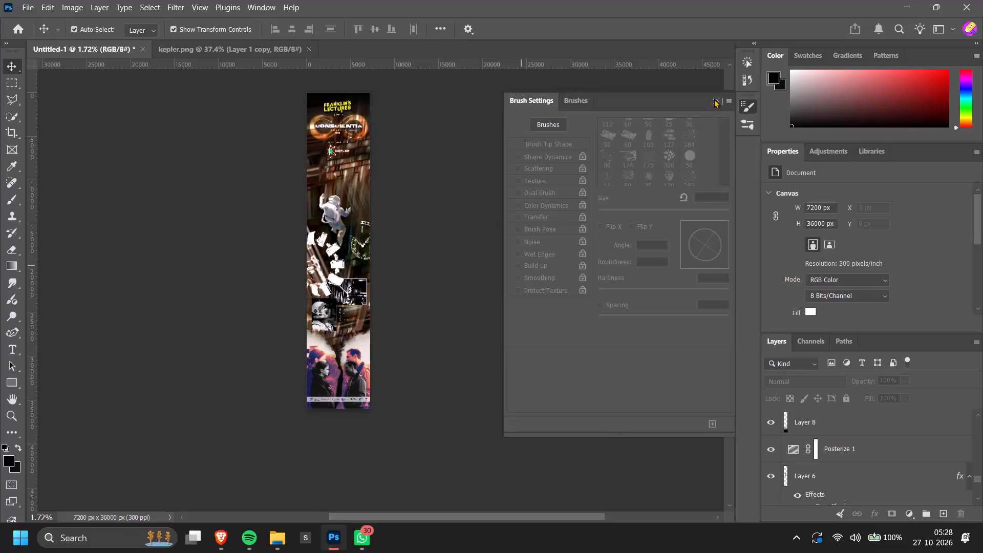
# Close the brush settings and examine the overall banner composition and its layer stack at different magnifications.
pyautogui.keyDown('alt'); pyautogui.click(718, 99); pyautogui.keyUp('alt')
pyautogui.keyDown('ctrl'); pyautogui.scroll(6, 508, 201); pyautogui.keyUp('ctrl')
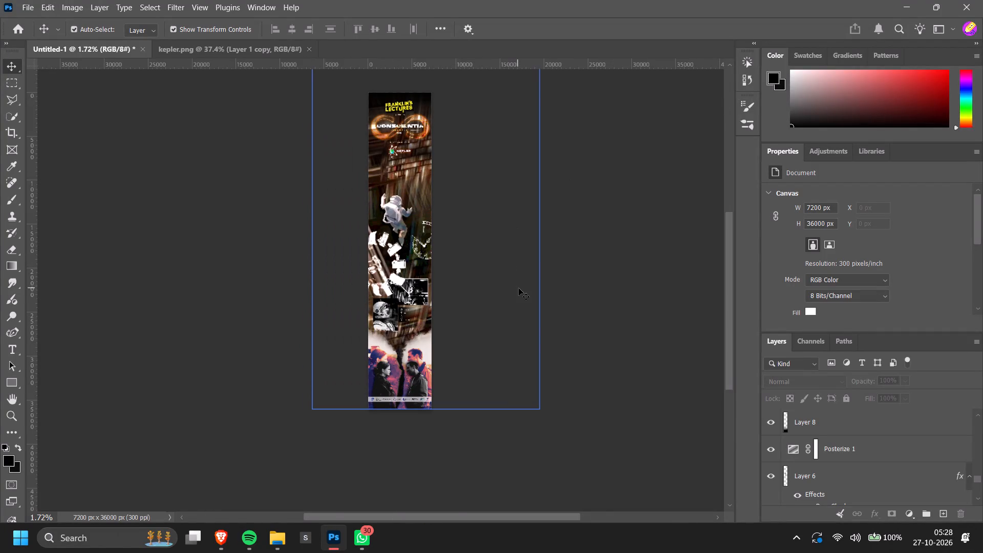
pyautogui.scroll(5, 519, 288)
pyautogui.keyDown('alt'); pyautogui.scroll(4, 404, 311); pyautogui.keyUp('alt')
pyautogui.scroll(-4, 413, 308)
pyautogui.keyDown('alt'); pyautogui.scroll(-5, 434, 306); pyautogui.keyUp('alt')
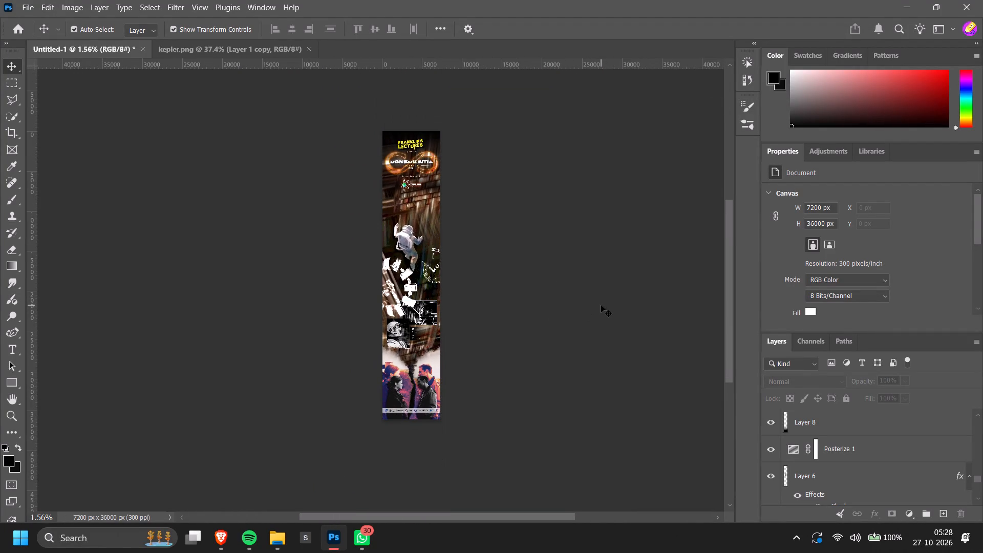
pyautogui.keyDown('ctrl'); pyautogui.scroll(-1, 606, 305); pyautogui.keyUp('ctrl')
pyautogui.keyDown('alt'); pyautogui.scroll(8, 398, 230); pyautogui.keyUp('alt')
pyautogui.keyDown('alt'); pyautogui.scroll(14, 398, 230); pyautogui.keyUp('alt')
pyautogui.keyDown('alt'); pyautogui.scroll(-6, 398, 230); pyautogui.keyUp('alt')
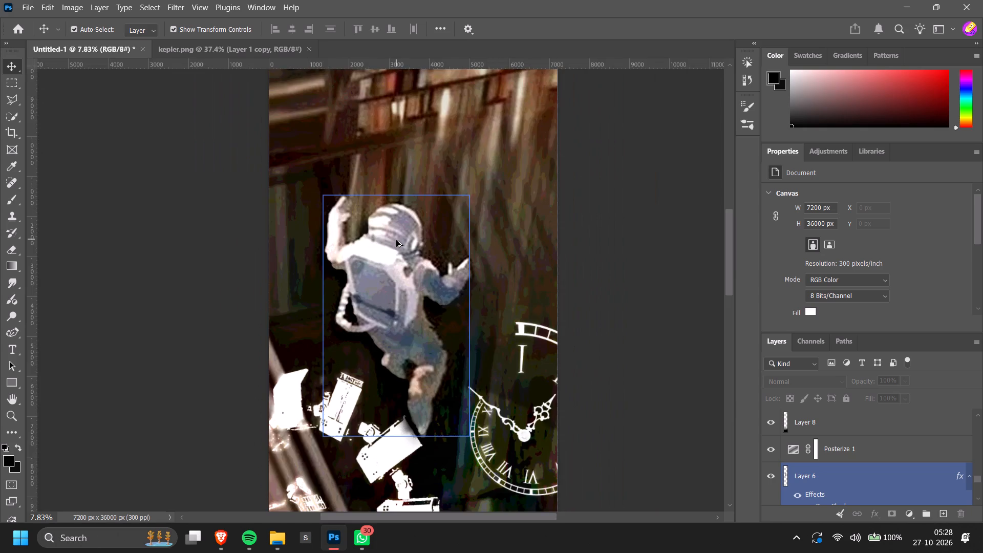
pyautogui.keyDown('alt'); pyautogui.scroll(-9, 396, 240); pyautogui.keyUp('alt')
pyautogui.keyDown('ctrl'); pyautogui.scroll(3, 650, 280); pyautogui.keyUp('ctrl')
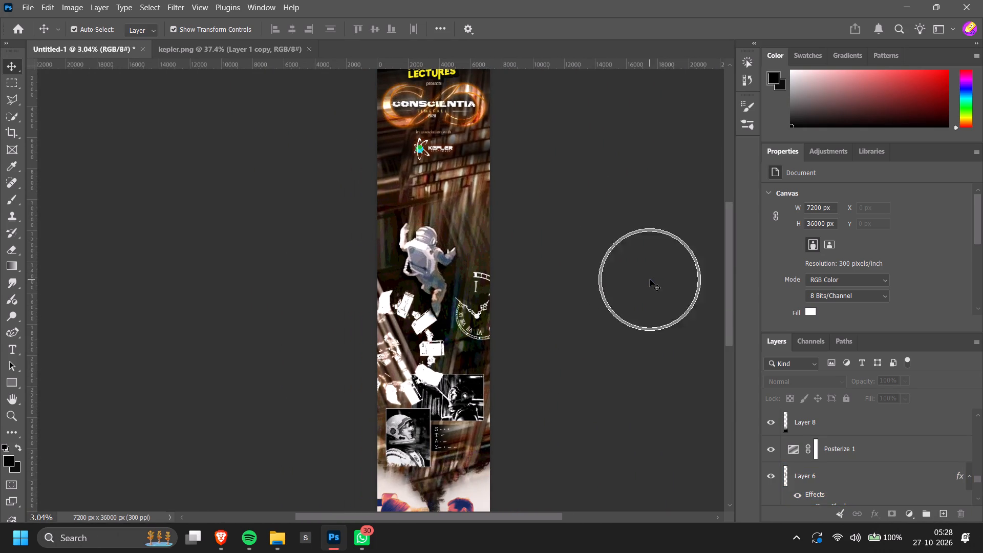
pyautogui.scroll(-5, 650, 281)
pyautogui.keyDown('alt'); pyautogui.scroll(-4, 650, 282); pyautogui.keyUp('alt')
pyautogui.keyDown('ctrl'); pyautogui.scroll(2, 649, 286); pyautogui.keyUp('ctrl')
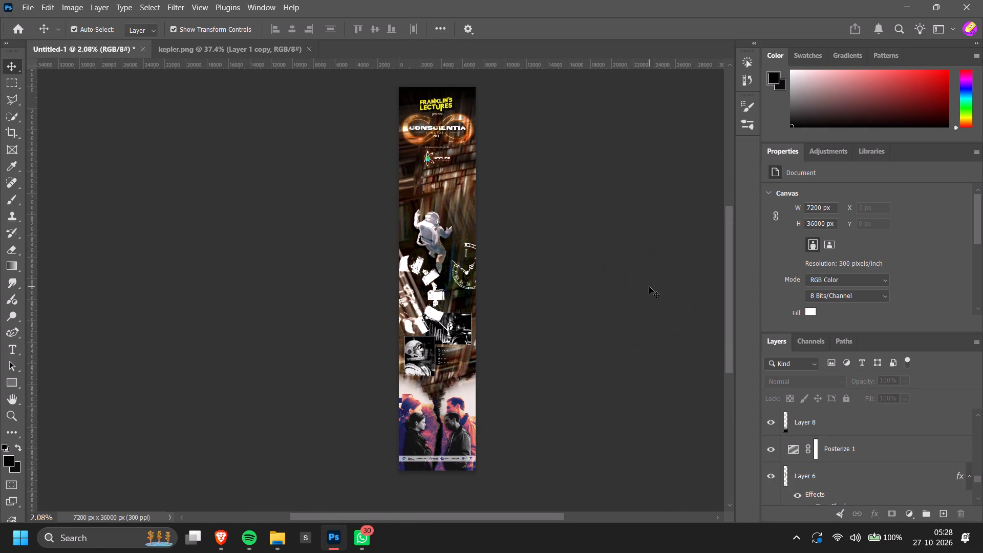
pyautogui.keyDown('ctrl'); pyautogui.scroll(-4, 649, 287); pyautogui.keyUp('ctrl')
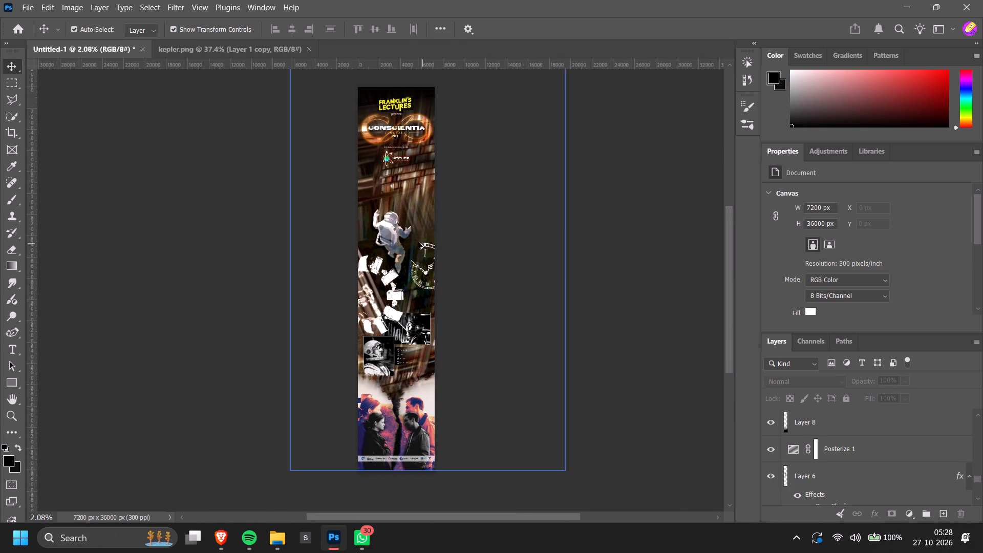
pyautogui.keyDown('alt'); pyautogui.scroll(5, 405, 236); pyautogui.keyUp('alt')
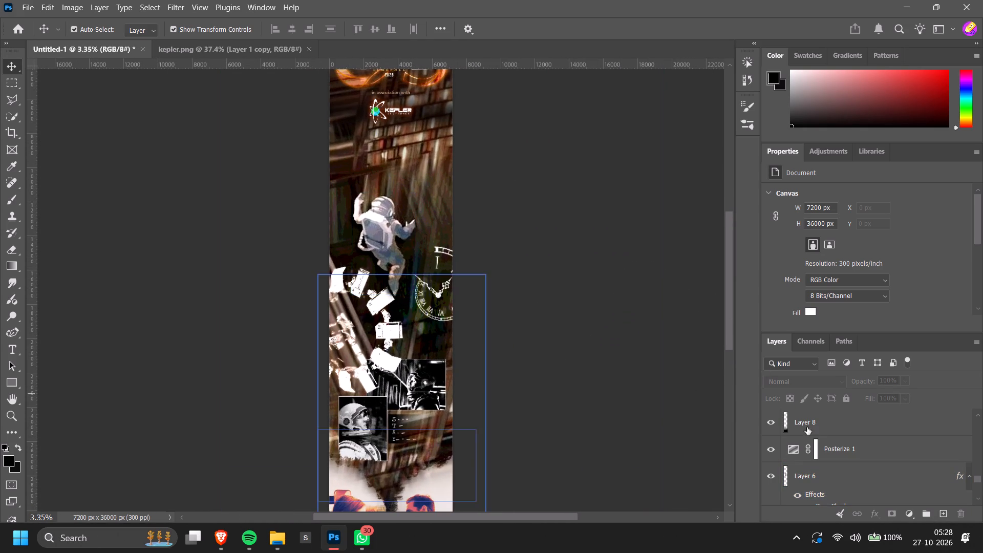
pyautogui.scroll(20, 812, 437)
pyautogui.scroll(10, 812, 437)
pyautogui.scroll(-1, 806, 445)
pyautogui.scroll(6, 806, 445)
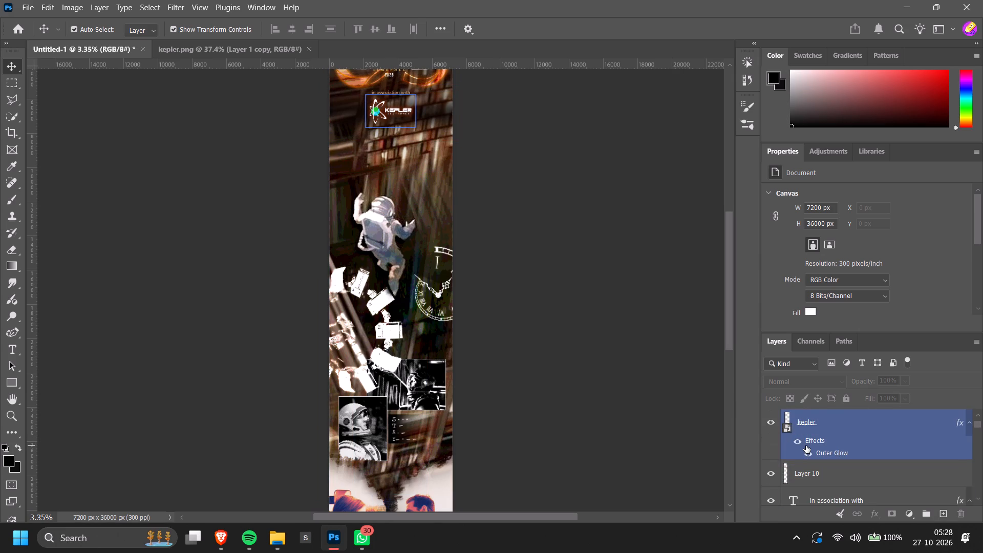
pyautogui.scroll(5, 806, 445)
pyautogui.keyDown('alt'); pyautogui.scroll(-3, 553, 253); pyautogui.keyUp('alt')
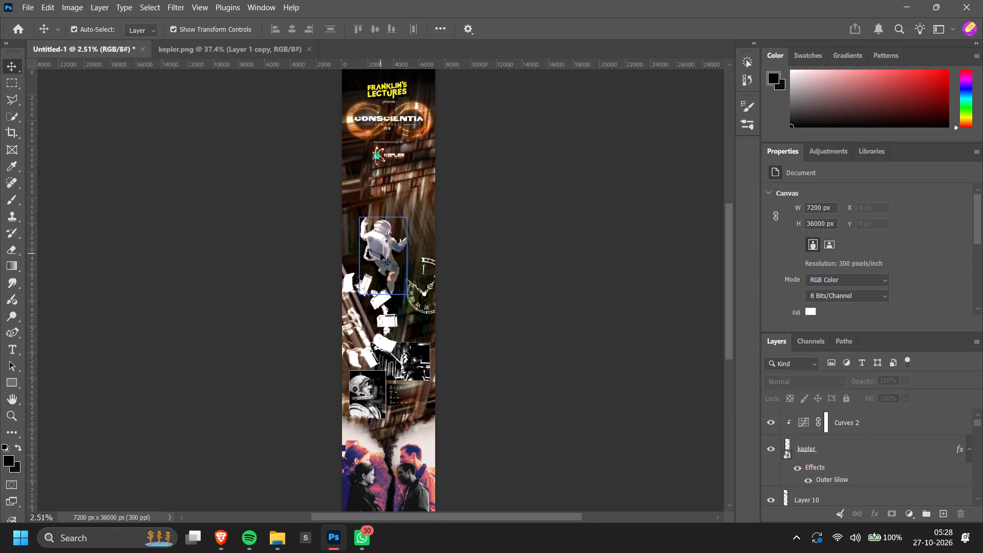
# Hide Layer 6, Posterize 1, Layer 8, Gradient Map 1 and Invert 1.
pyautogui.click(380, 253)
pyautogui.click(763, 467)
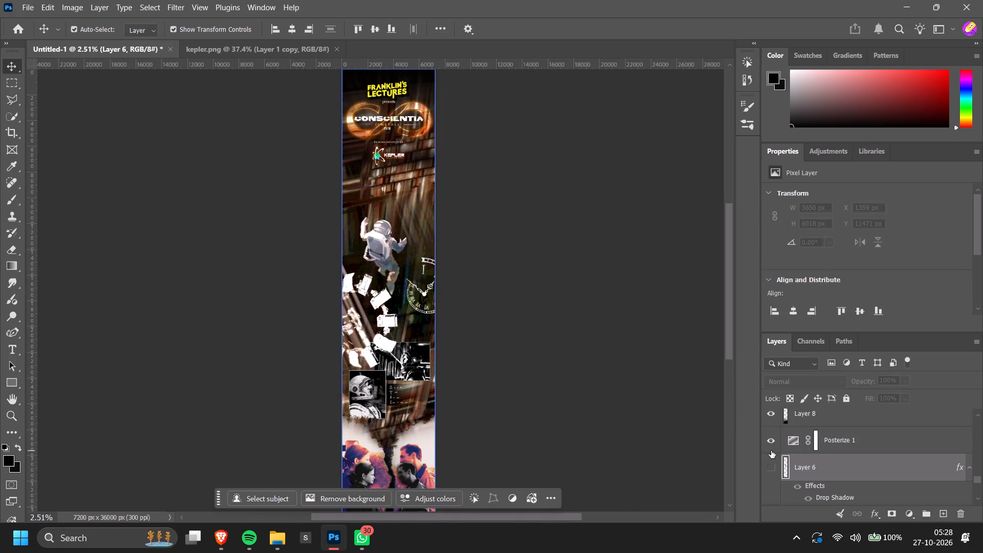
pyautogui.click(776, 443)
pyautogui.click(773, 414)
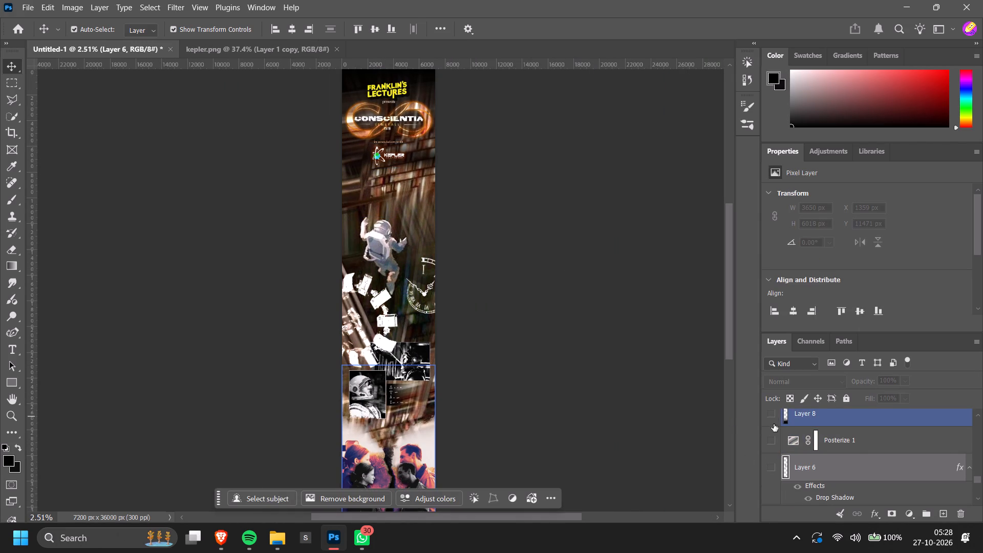
pyautogui.scroll(2, 776, 433)
pyautogui.click(772, 418)
pyautogui.scroll(1, 772, 427)
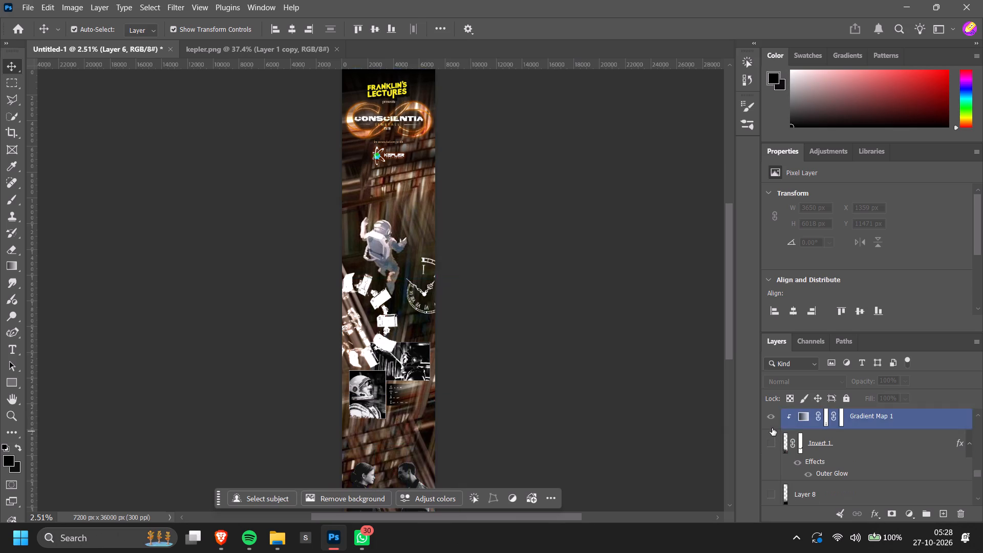
pyautogui.click(772, 423)
pyautogui.click(772, 422)
pyautogui.click(774, 439)
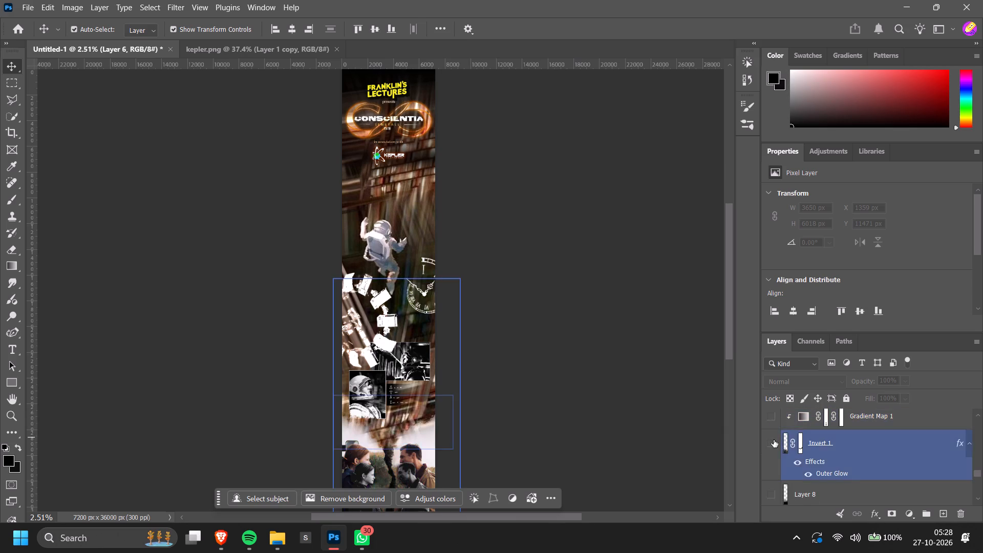
# Hide Invert 1 copy, its clipped Curves 1 adjustment and Layer 5.
pyautogui.scroll(2, 774, 442)
pyautogui.click(772, 422)
pyautogui.scroll(1, 774, 439)
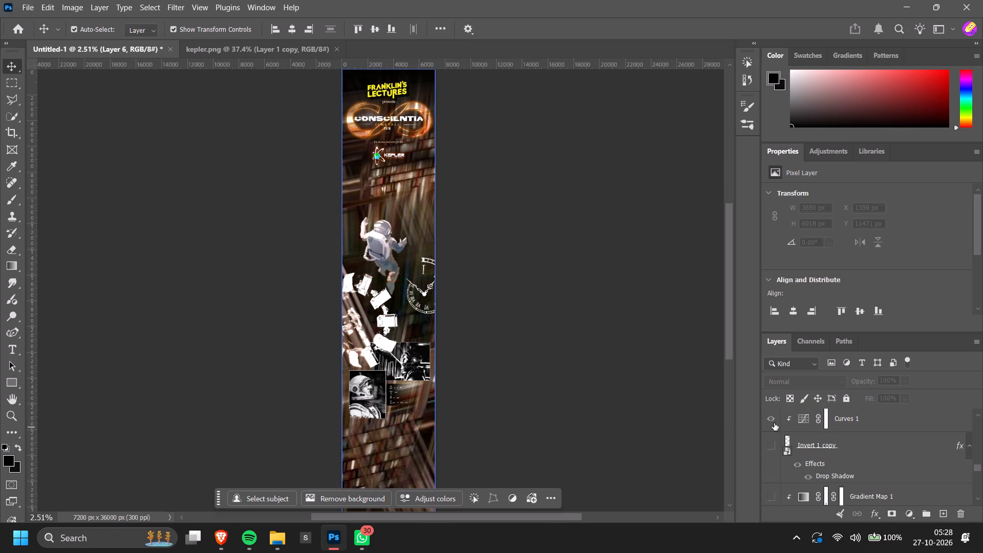
pyautogui.click(774, 423)
pyautogui.click(772, 419)
pyautogui.click(772, 446)
pyautogui.scroll(1, 772, 446)
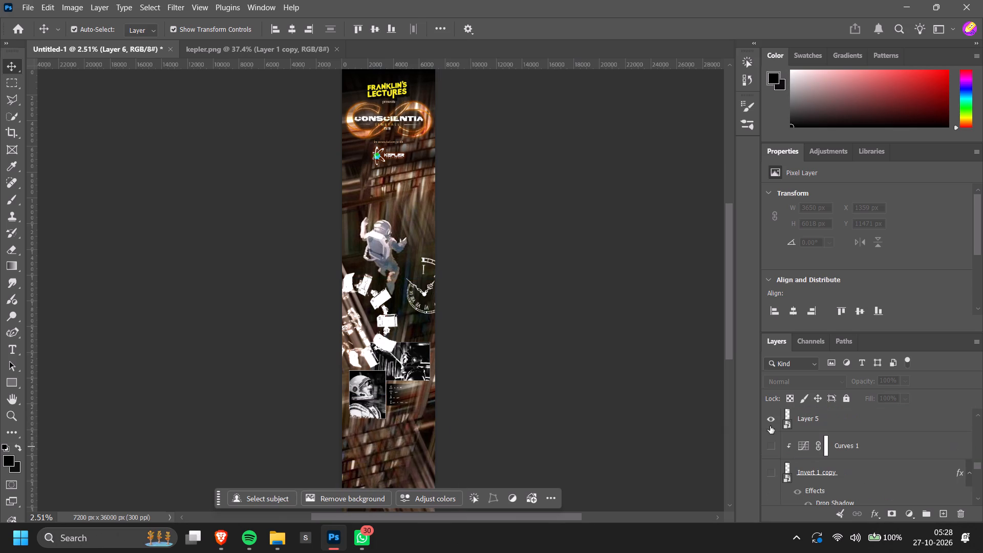
pyautogui.click(769, 418)
# Hide the clock artwork layers Threshold 1, Layer 3 and Layer 4.
pyautogui.scroll(3, 774, 440)
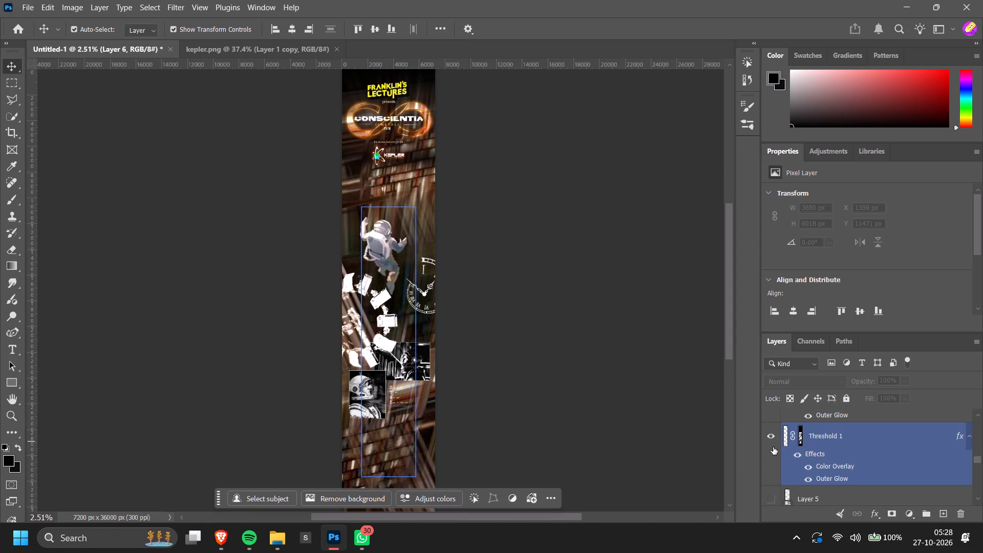
pyautogui.click(773, 439)
pyautogui.scroll(2, 772, 441)
pyautogui.click(772, 441)
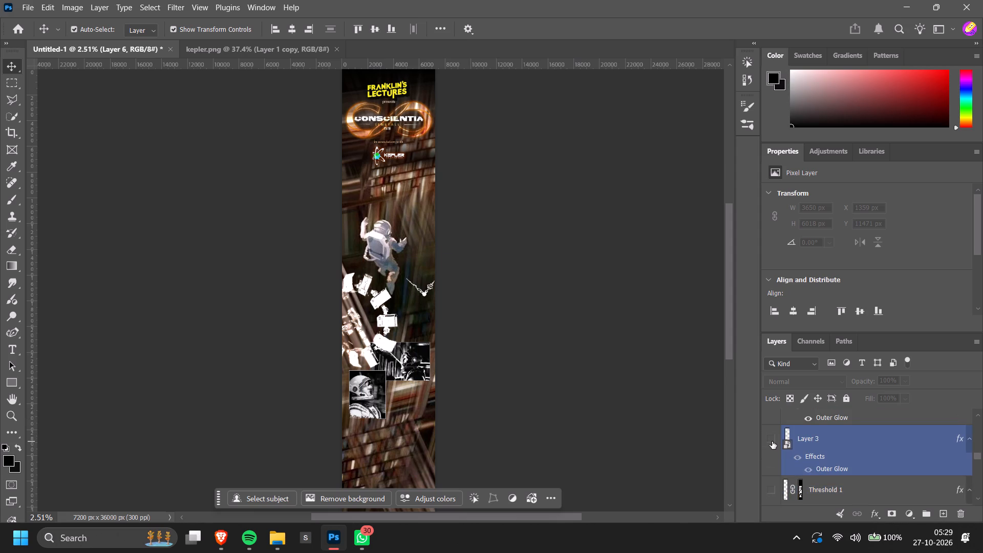
pyautogui.scroll(2, 772, 441)
pyautogui.click(772, 442)
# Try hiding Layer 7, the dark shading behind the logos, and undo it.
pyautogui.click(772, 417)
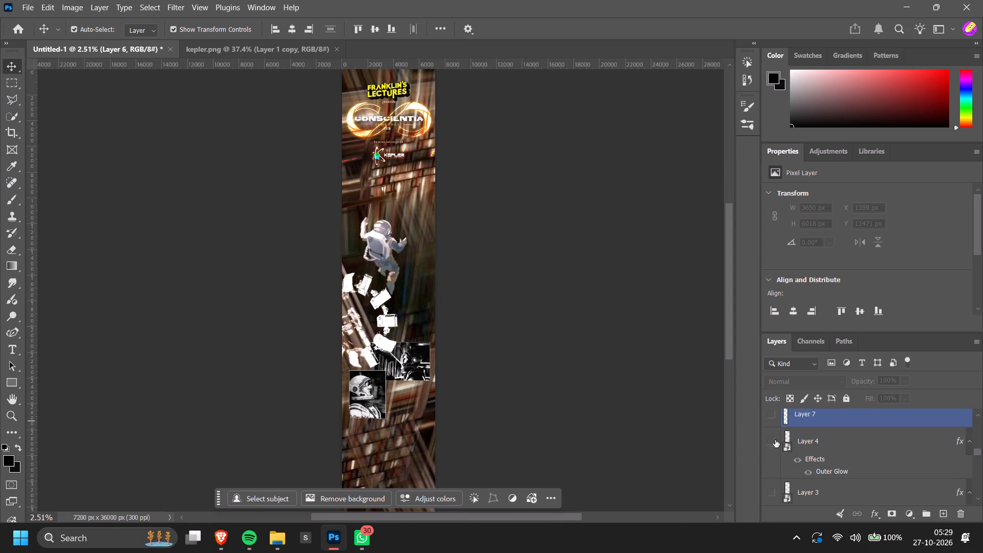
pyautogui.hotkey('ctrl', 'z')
# Hide the remaining artwork layers below Layer 6, down through Threshold 2 and Layer 2.
pyautogui.scroll(2, 782, 456)
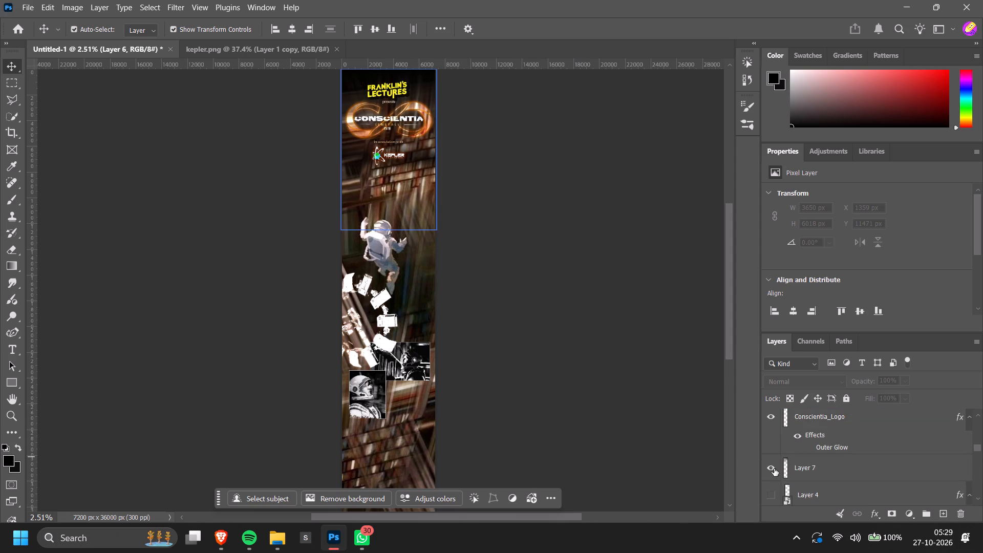
pyautogui.scroll(3, 770, 471)
pyautogui.scroll(-13, 770, 471)
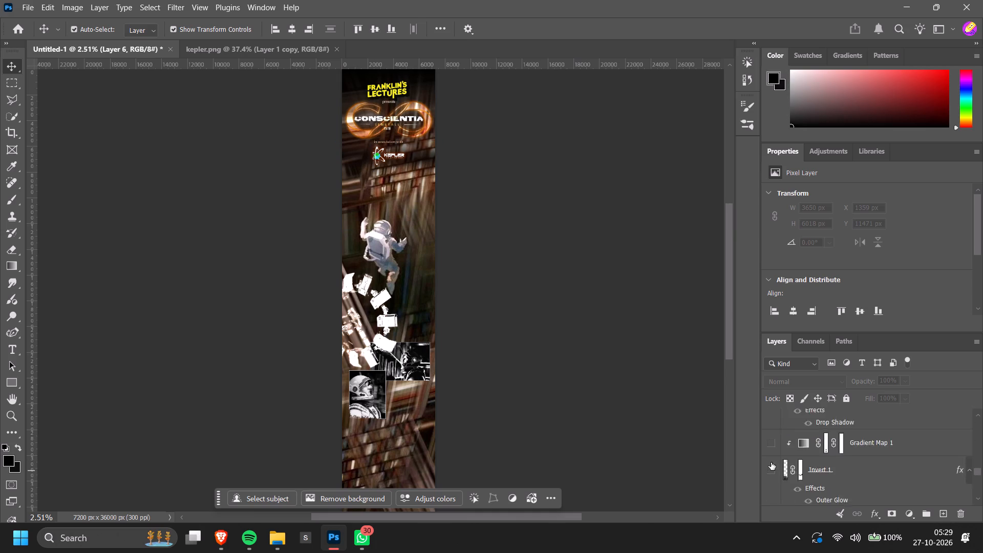
pyautogui.scroll(-9, 771, 462)
pyautogui.moveTo(774, 437); pyautogui.dragTo(772, 502)
pyautogui.scroll(-1, 771, 476)
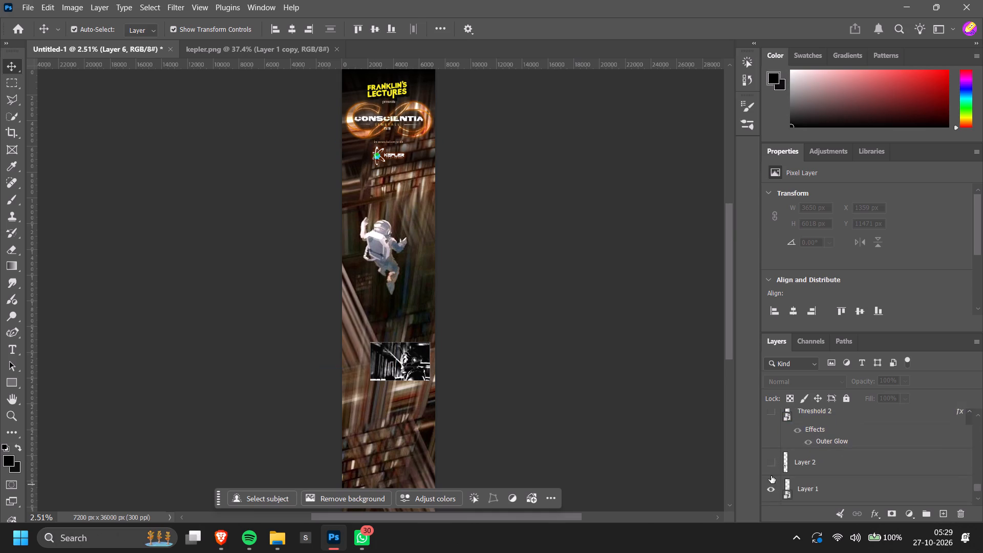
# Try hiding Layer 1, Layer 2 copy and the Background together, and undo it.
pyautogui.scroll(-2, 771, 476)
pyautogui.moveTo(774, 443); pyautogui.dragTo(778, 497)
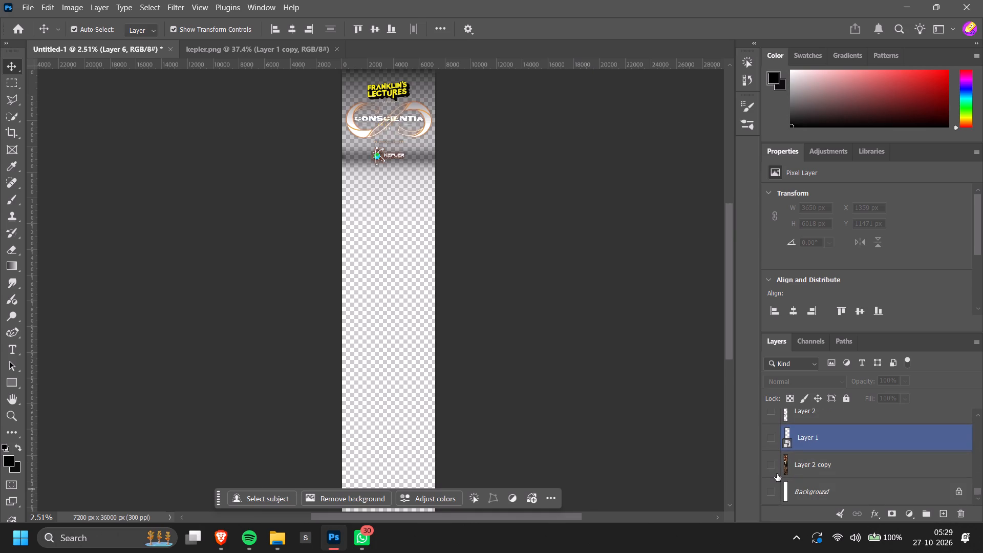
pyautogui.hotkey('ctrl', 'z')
# Hide Layer 1 and the bookshelf image on Layer 2 copy, leaving the white Background shown.
pyautogui.click(771, 442)
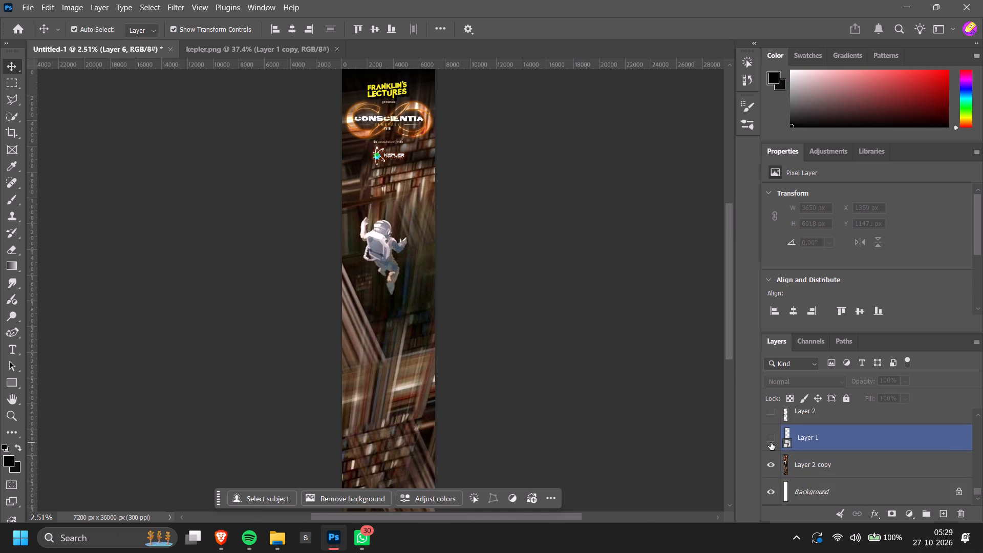
pyautogui.scroll(-3, 590, 373)
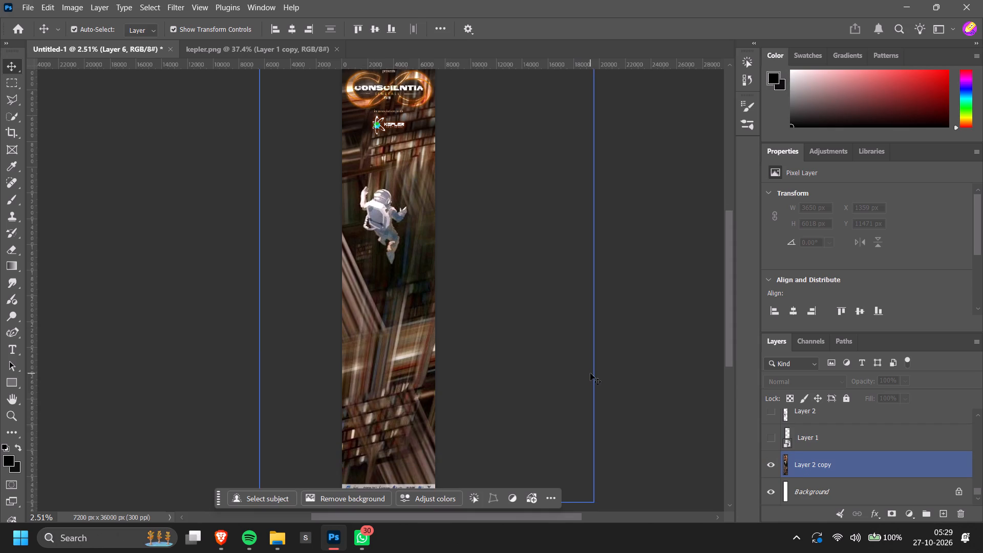
pyautogui.scroll(-4, 590, 373)
pyautogui.scroll(1, 633, 363)
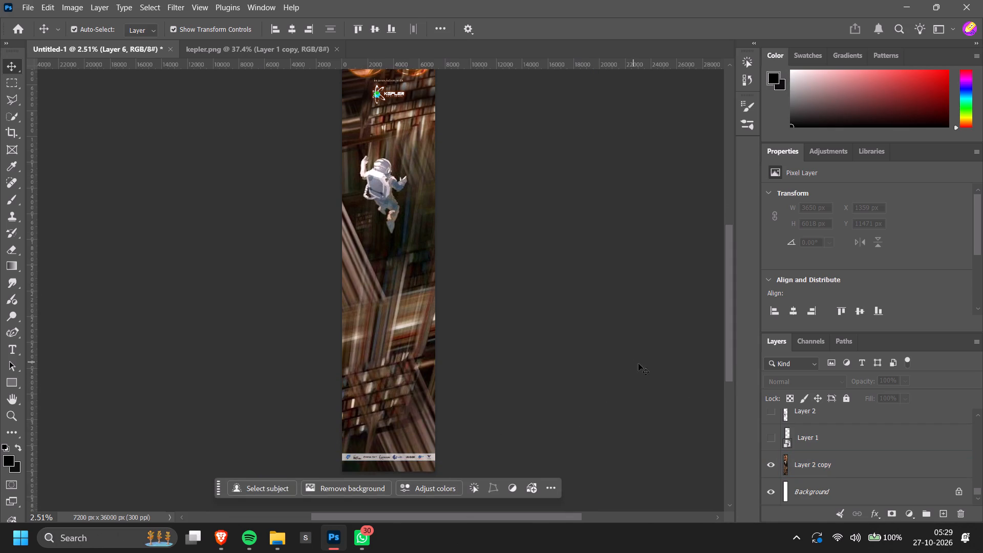
pyautogui.click(768, 462)
# Clear the layer selection and look through the layer stack, from the bottom image layers up to Curves 2 and back down.
pyautogui.scroll(1, 847, 465)
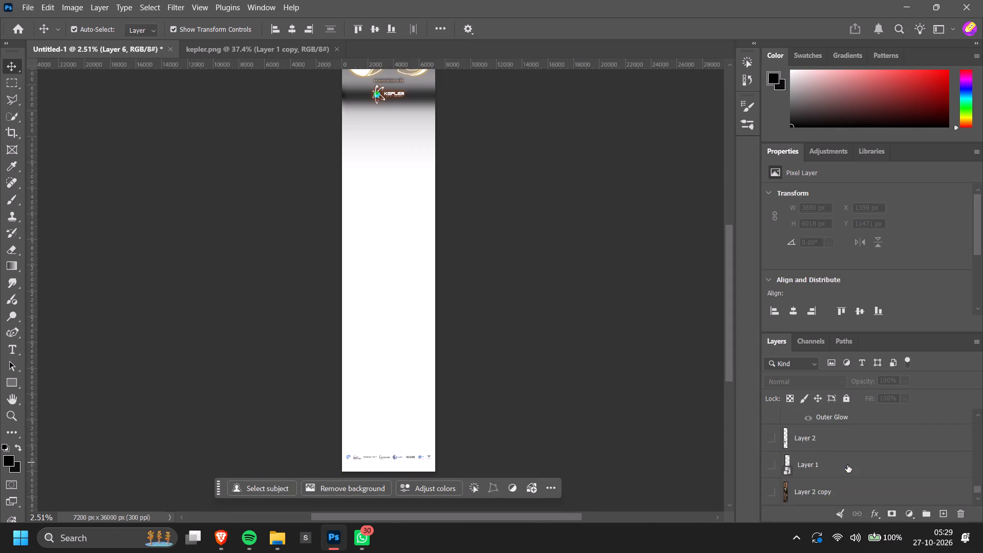
pyautogui.click(417, 342)
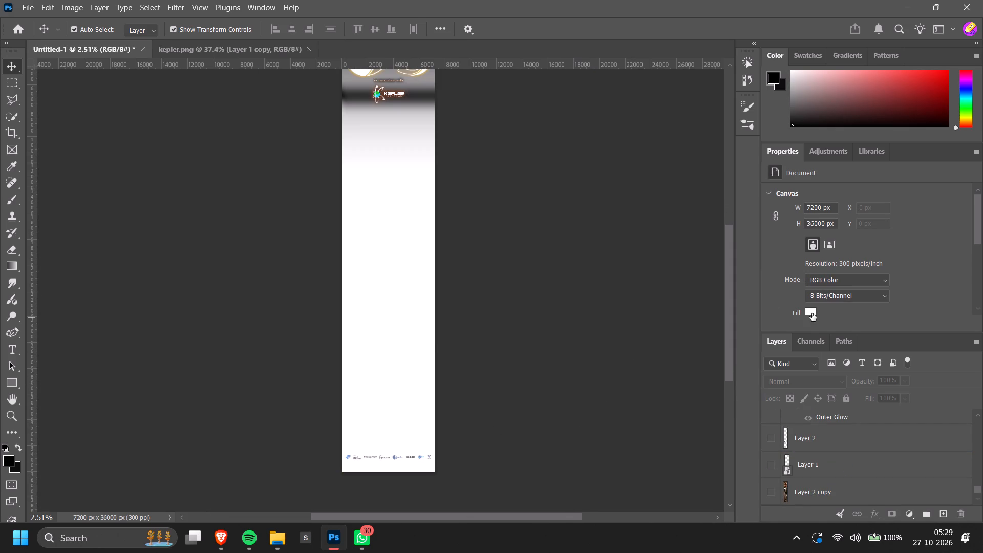
pyautogui.scroll(19, 817, 498)
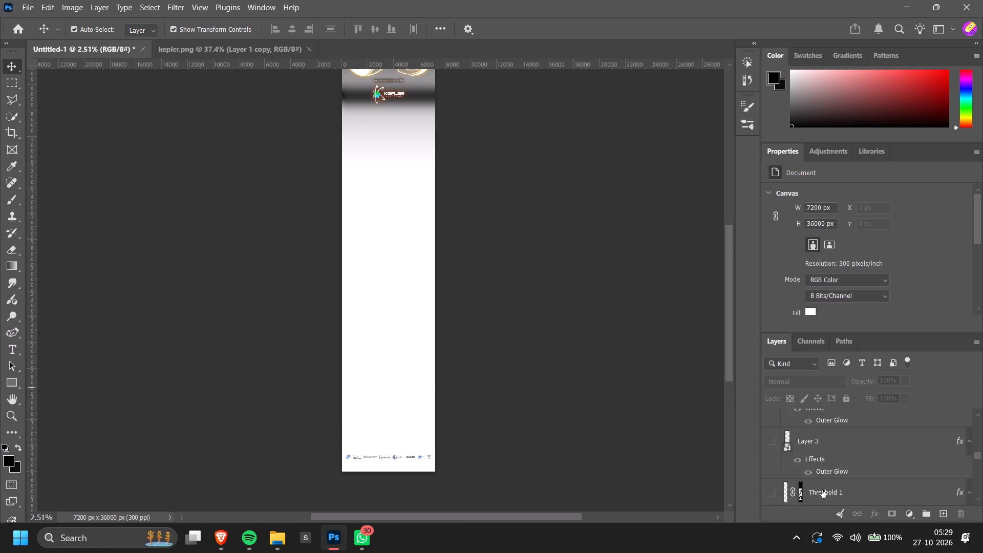
pyautogui.scroll(14, 822, 490)
pyautogui.scroll(12, 827, 483)
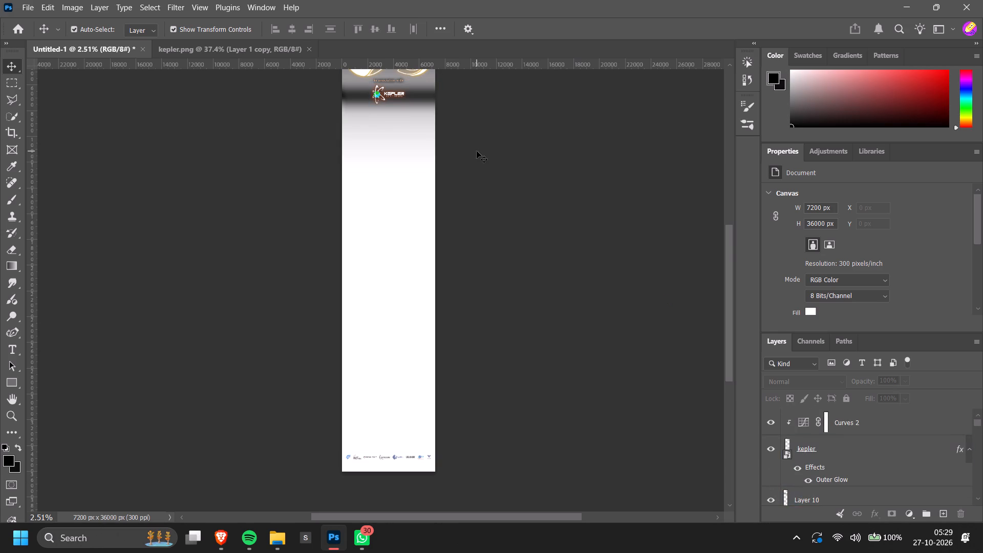
pyautogui.click(578, 354)
pyautogui.scroll(3, 578, 354)
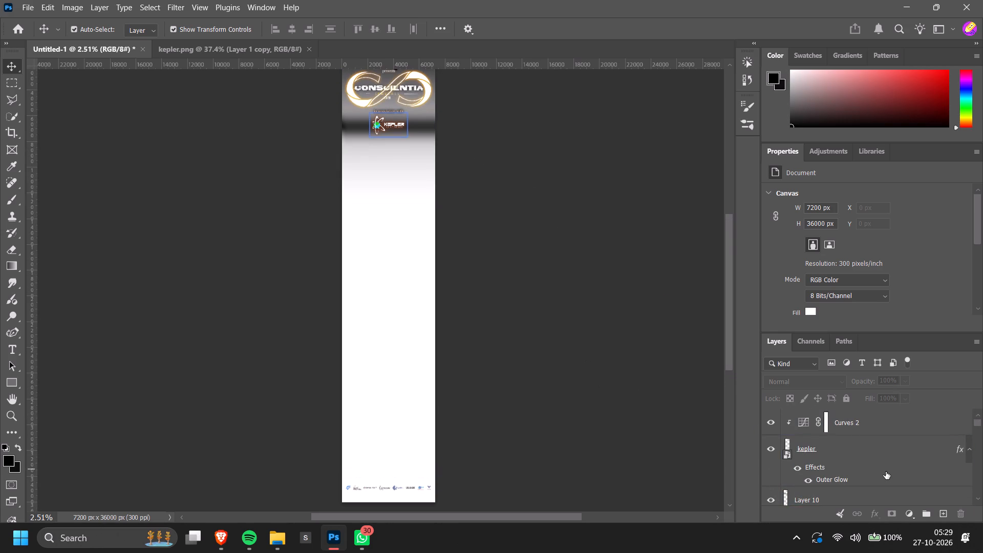
pyautogui.scroll(-9, 886, 472)
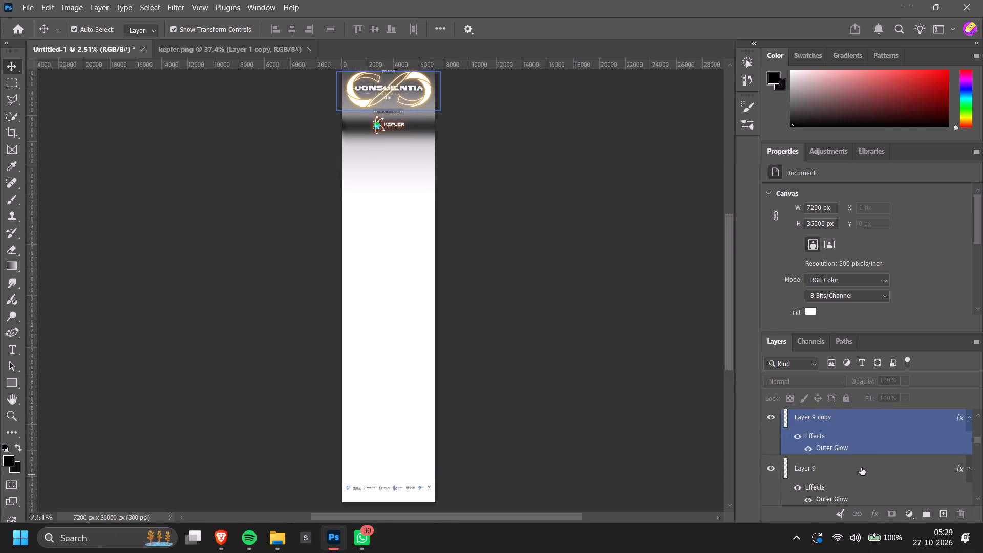
pyautogui.scroll(-1, 861, 467)
pyautogui.scroll(4, 862, 467)
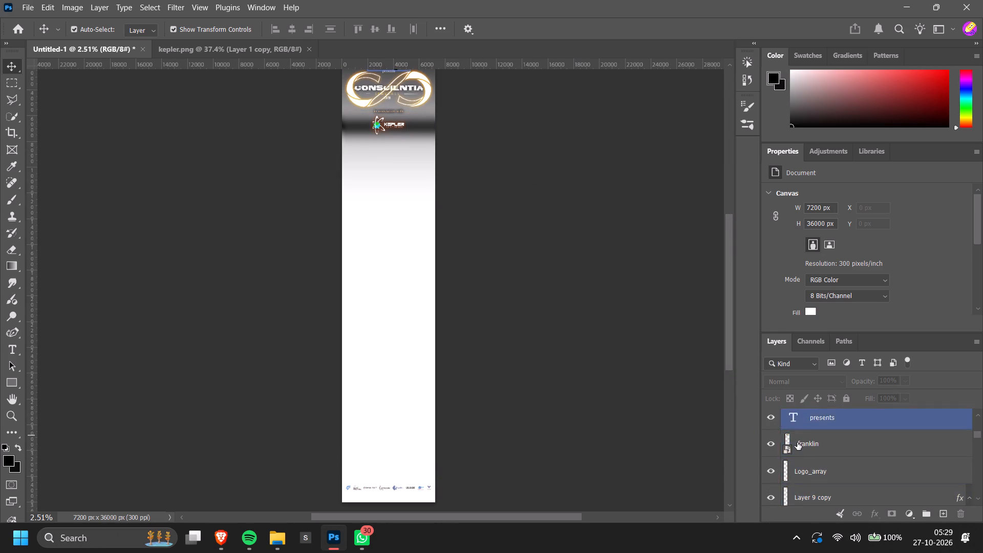
pyautogui.scroll(2, 803, 444)
pyautogui.scroll(-12, 840, 464)
pyautogui.scroll(1, 836, 462)
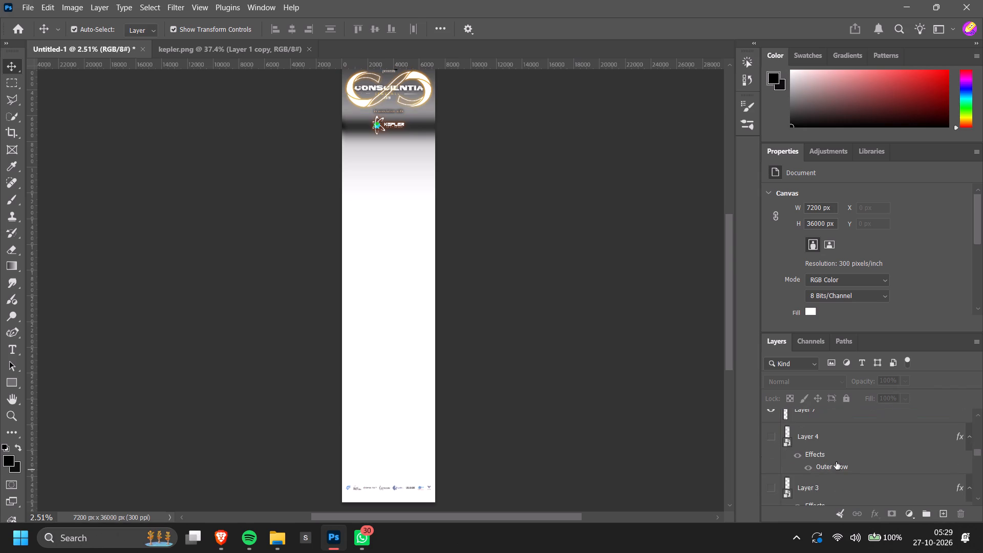
# Group the hidden artwork layers from Layer 4 down to Layer 2 copy into a new group named interstellar.
pyautogui.click(848, 439)
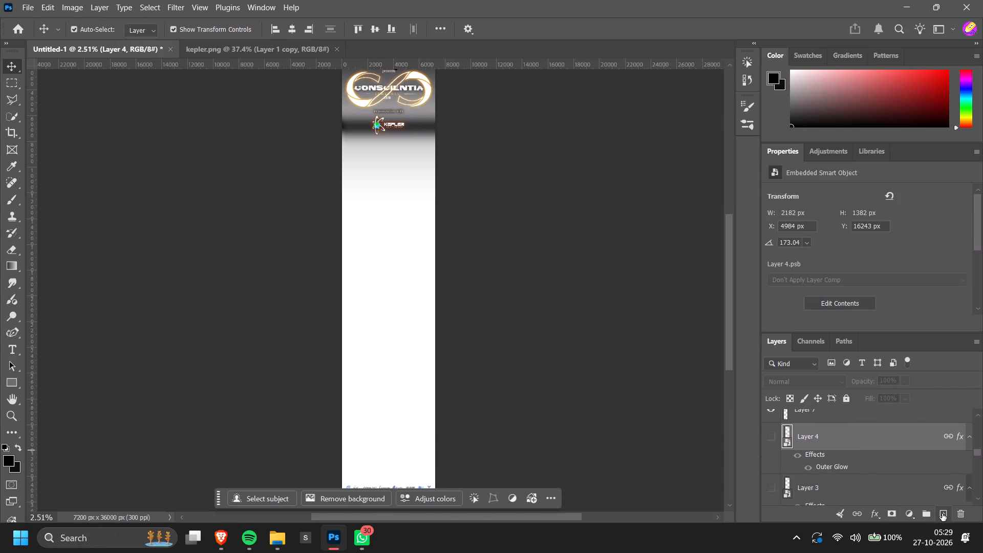
pyautogui.scroll(6, 893, 491)
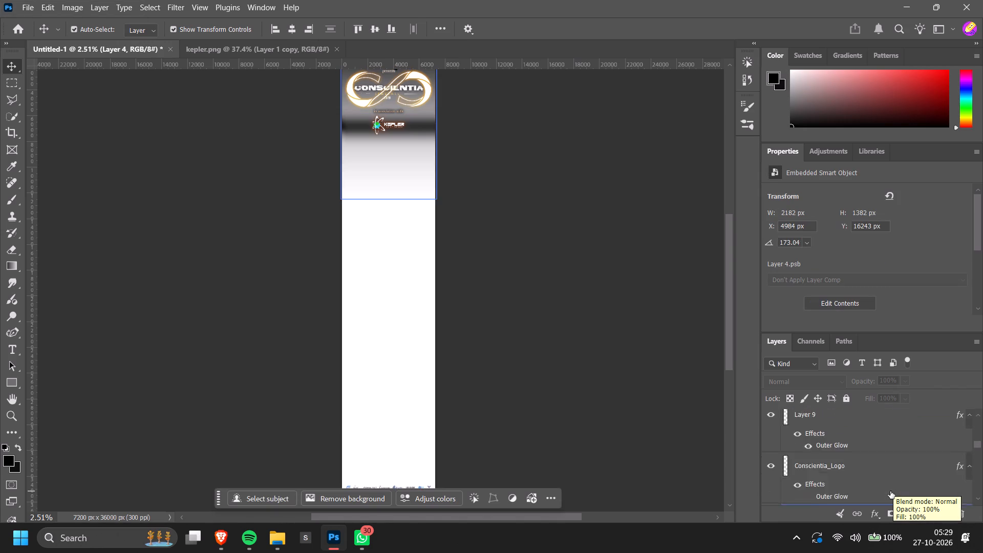
pyautogui.scroll(15, 890, 491)
pyautogui.scroll(-14, 890, 491)
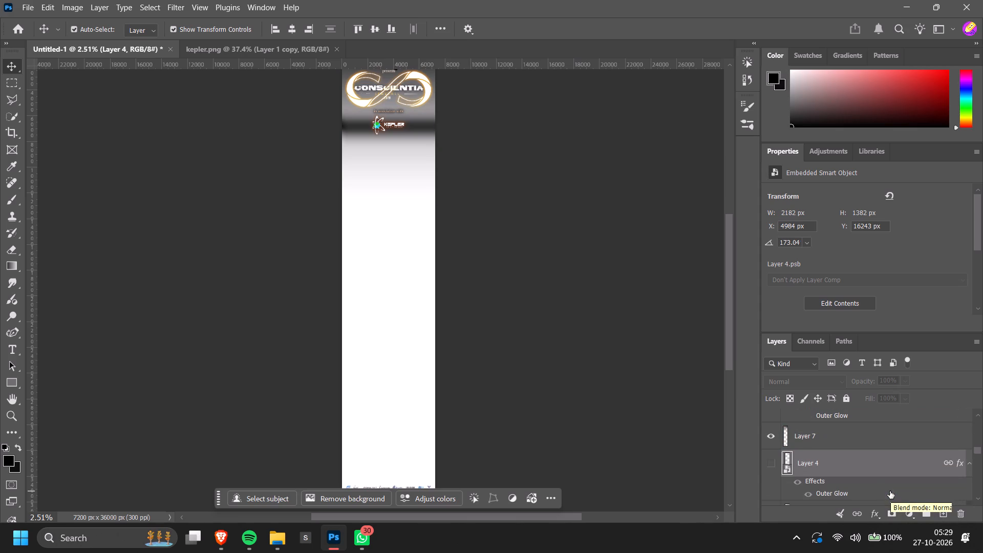
pyautogui.click(865, 465)
pyautogui.scroll(-9, 865, 465)
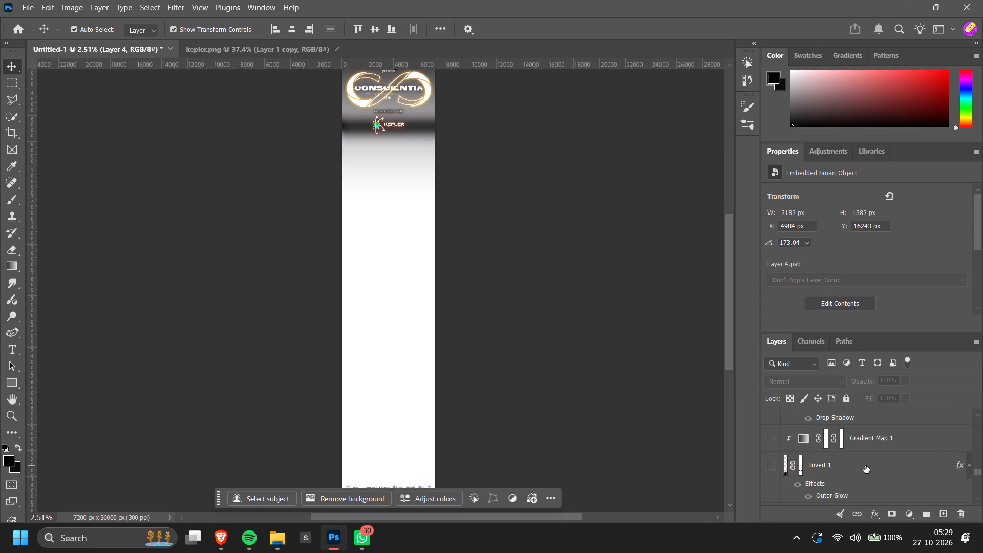
pyautogui.scroll(-12, 865, 465)
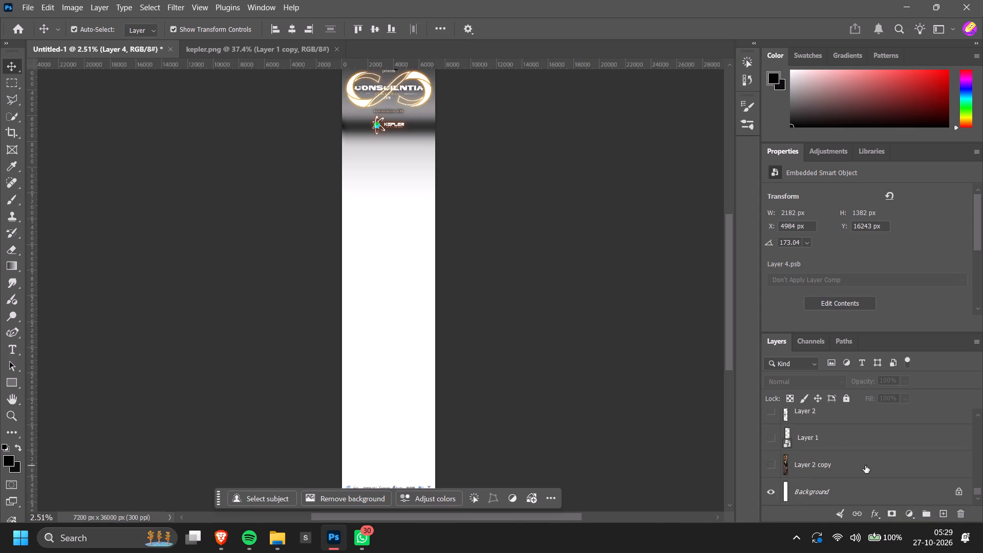
pyautogui.keyDown('shift'); pyautogui.click(860, 467); pyautogui.keyUp('shift')
pyautogui.rightClick(880, 457)
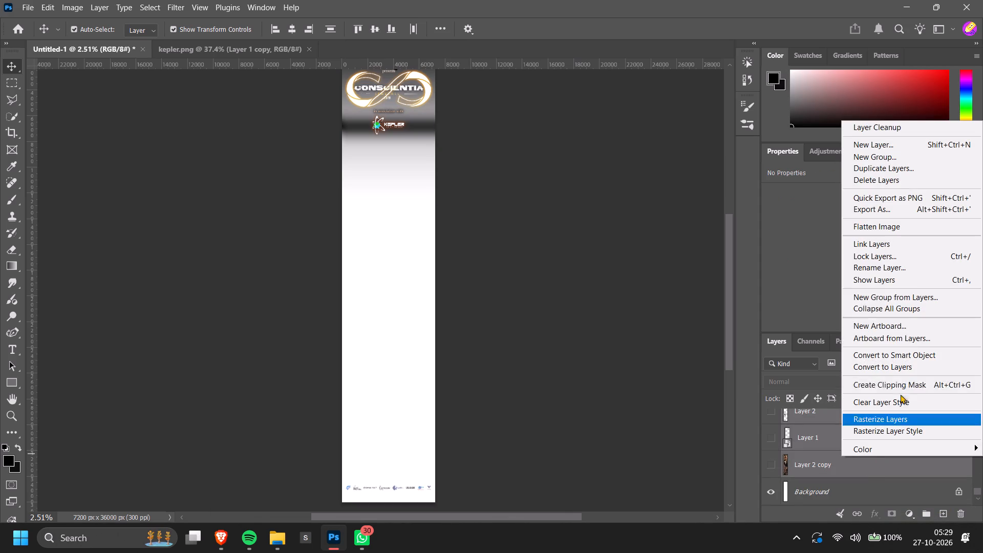
pyautogui.click(927, 299)
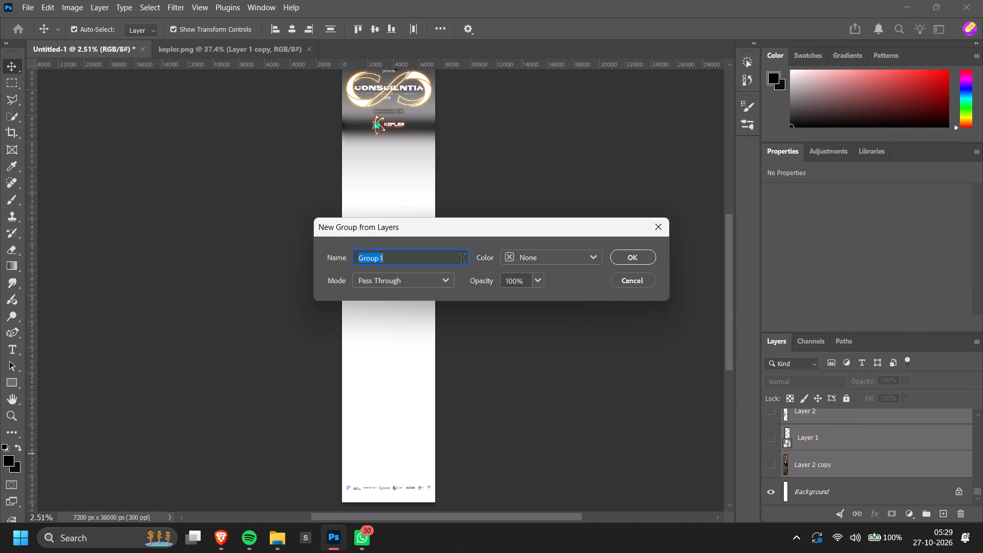
pyautogui.write('interstell')
pyautogui.write('ar')
pyautogui.press('Return')
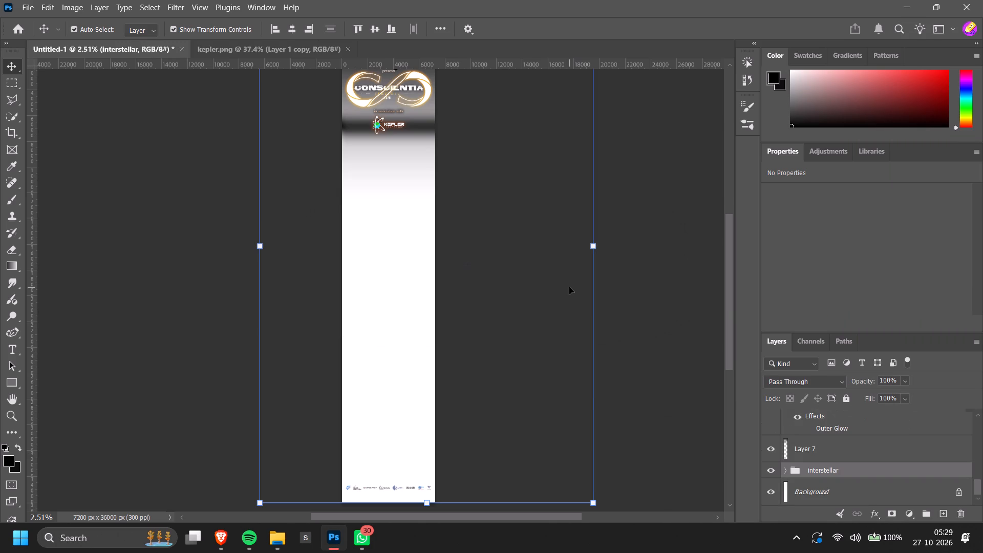
pyautogui.click(657, 330)
# Check which part of the banner Layer 7 covers, and clear the selection.
pyautogui.click(840, 453)
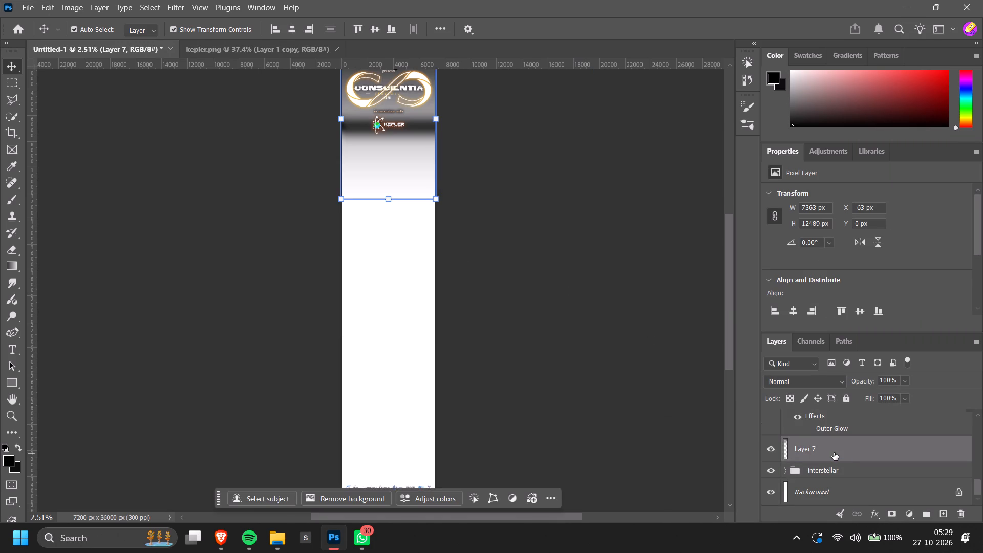
pyautogui.keyDown('ctrl'); pyautogui.scroll(4, 602, 363); pyautogui.keyUp('ctrl')
pyautogui.click(602, 363)
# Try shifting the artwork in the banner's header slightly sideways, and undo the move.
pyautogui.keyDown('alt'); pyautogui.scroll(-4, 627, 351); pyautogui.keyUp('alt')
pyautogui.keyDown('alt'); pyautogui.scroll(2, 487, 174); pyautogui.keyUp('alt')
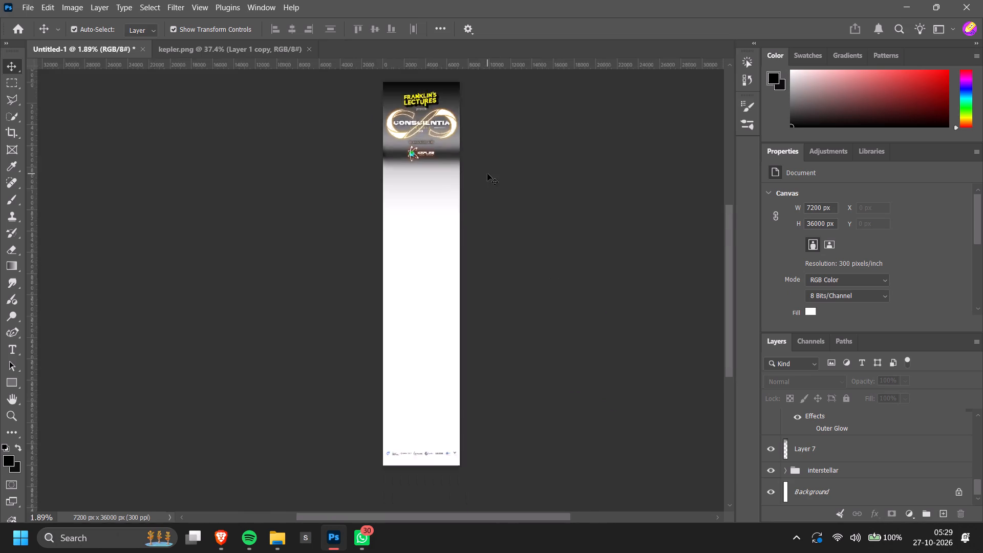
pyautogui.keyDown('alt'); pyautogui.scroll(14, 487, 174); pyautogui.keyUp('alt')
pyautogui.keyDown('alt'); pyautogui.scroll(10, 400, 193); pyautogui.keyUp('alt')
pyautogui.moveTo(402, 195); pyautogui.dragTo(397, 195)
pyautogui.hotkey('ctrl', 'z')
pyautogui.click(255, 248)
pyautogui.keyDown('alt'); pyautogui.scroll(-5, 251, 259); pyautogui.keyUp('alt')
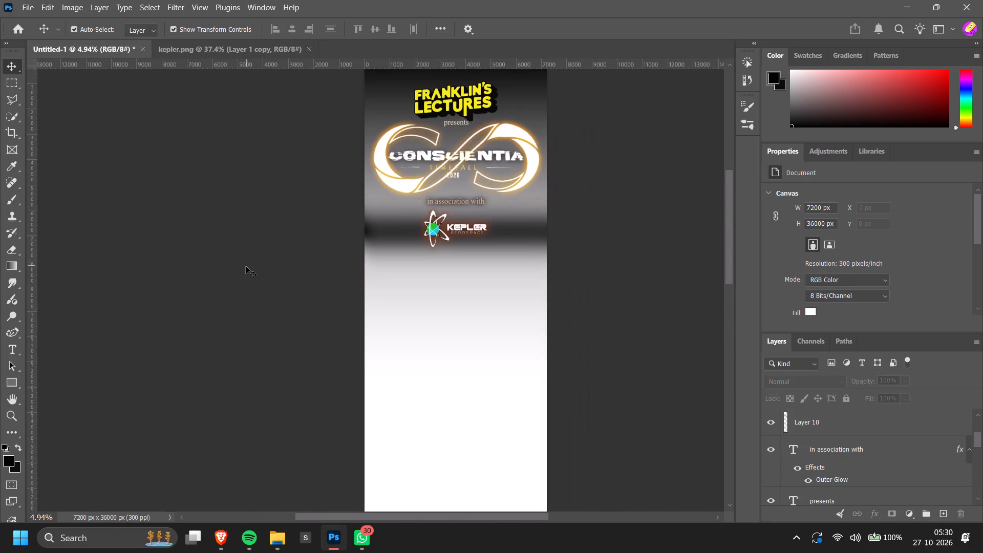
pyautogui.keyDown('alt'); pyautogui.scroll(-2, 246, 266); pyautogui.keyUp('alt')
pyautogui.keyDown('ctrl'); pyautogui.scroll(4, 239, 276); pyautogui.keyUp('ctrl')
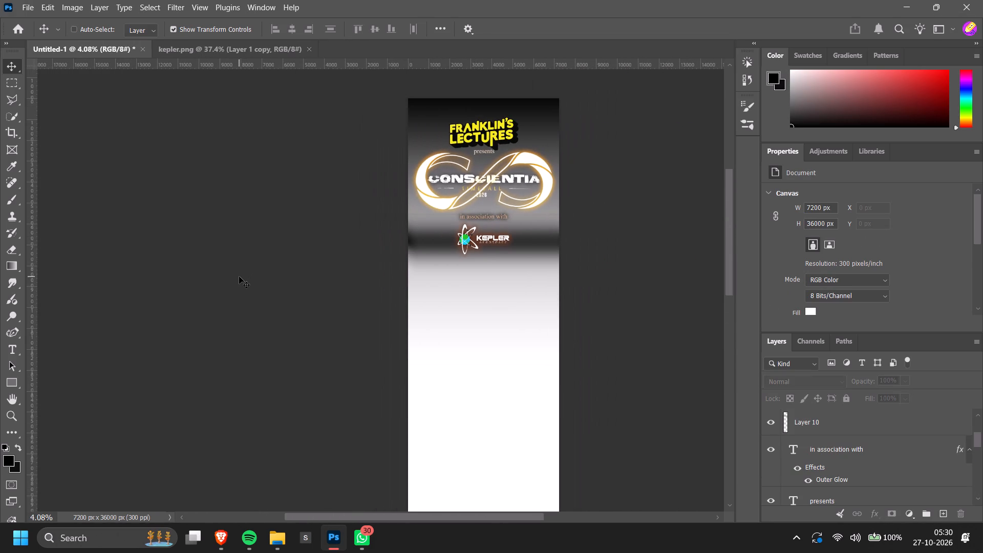
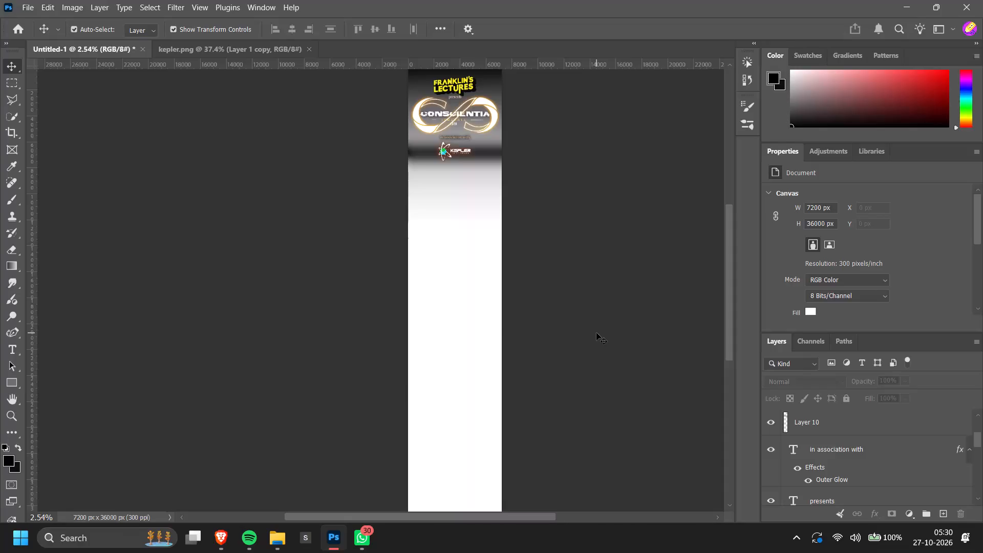
# Switch to the Brave browser to examine the Tenet poster pin as a reference, and return to the banner document.
pyautogui.keyDown('alt'); pyautogui.scroll(-2, 596, 333); pyautogui.keyUp('alt')
pyautogui.keyDown('ctrl'); pyautogui.scroll(2, 596, 333); pyautogui.keyUp('ctrl')
pyautogui.click(223, 535)
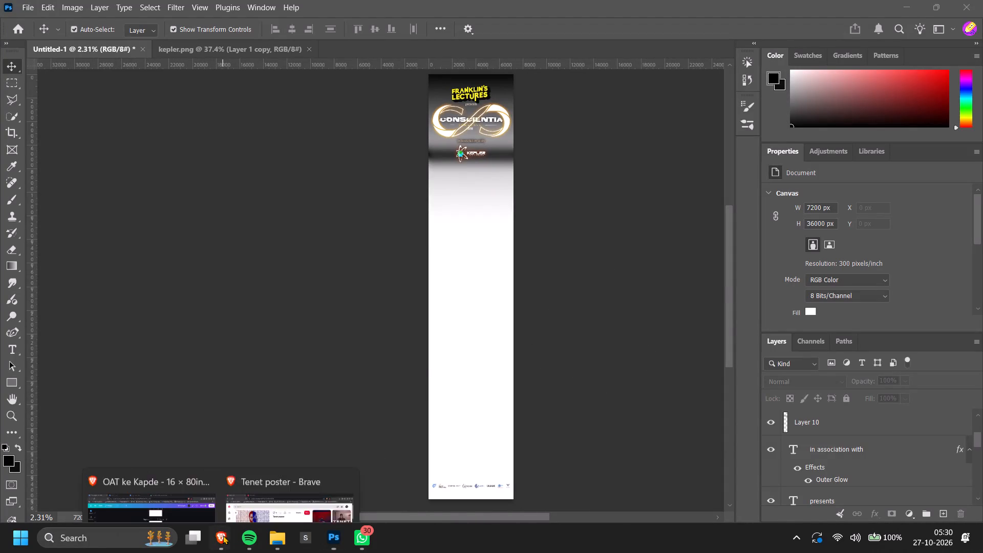
pyautogui.click(270, 483)
pyautogui.click(238, 30)
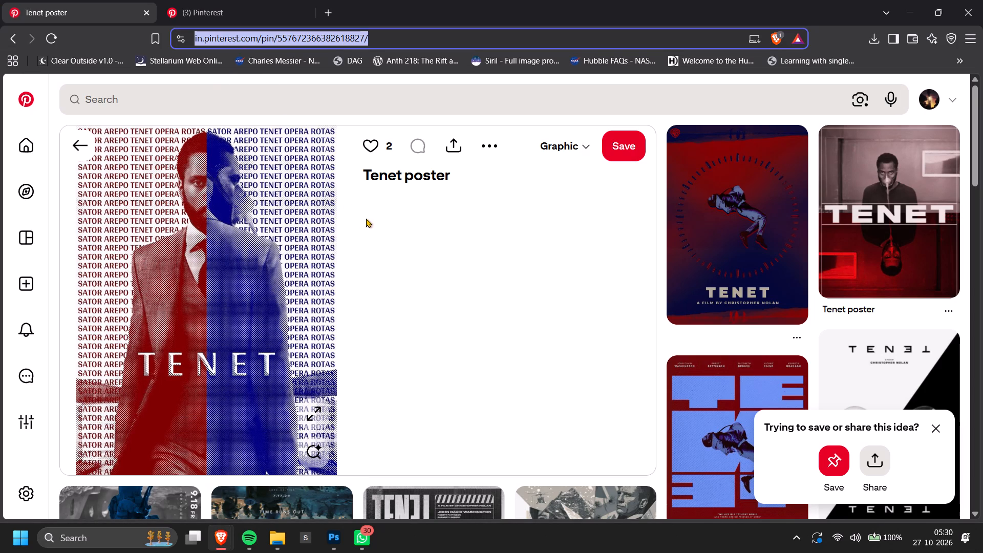
pyautogui.rightClick(234, 283)
pyautogui.moveTo(294, 323); pyautogui.dragTo(295, 328)
pyautogui.click(296, 332)
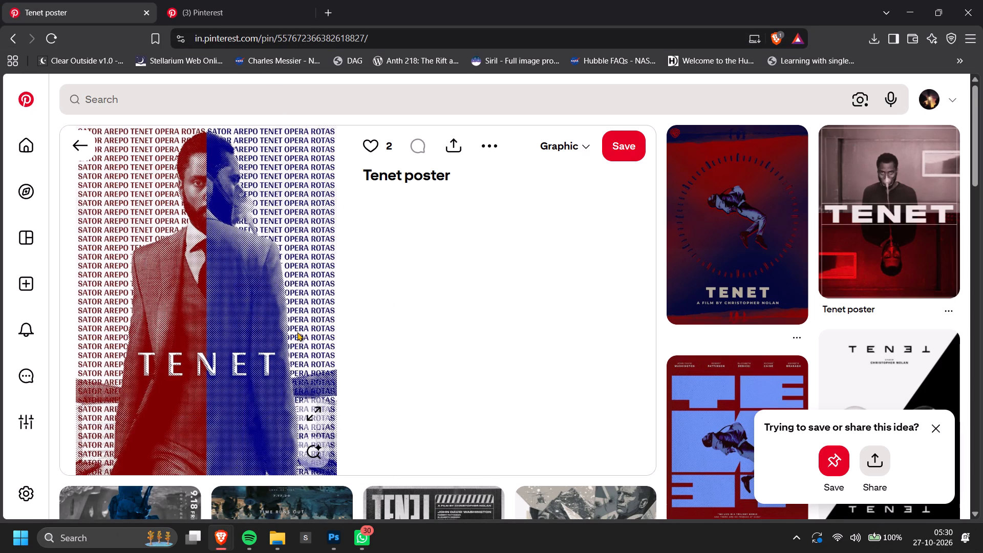
pyautogui.hotkey('alt', 'Tab')
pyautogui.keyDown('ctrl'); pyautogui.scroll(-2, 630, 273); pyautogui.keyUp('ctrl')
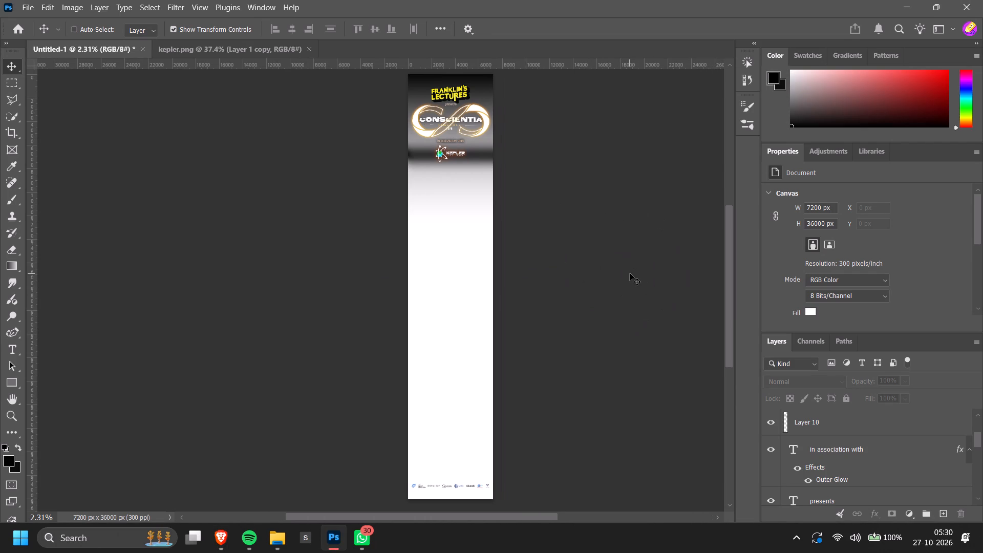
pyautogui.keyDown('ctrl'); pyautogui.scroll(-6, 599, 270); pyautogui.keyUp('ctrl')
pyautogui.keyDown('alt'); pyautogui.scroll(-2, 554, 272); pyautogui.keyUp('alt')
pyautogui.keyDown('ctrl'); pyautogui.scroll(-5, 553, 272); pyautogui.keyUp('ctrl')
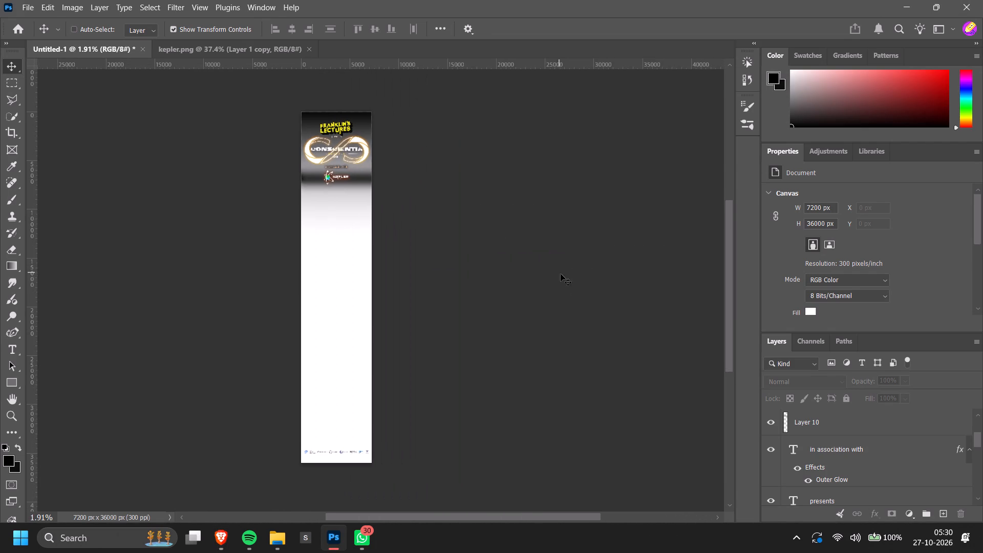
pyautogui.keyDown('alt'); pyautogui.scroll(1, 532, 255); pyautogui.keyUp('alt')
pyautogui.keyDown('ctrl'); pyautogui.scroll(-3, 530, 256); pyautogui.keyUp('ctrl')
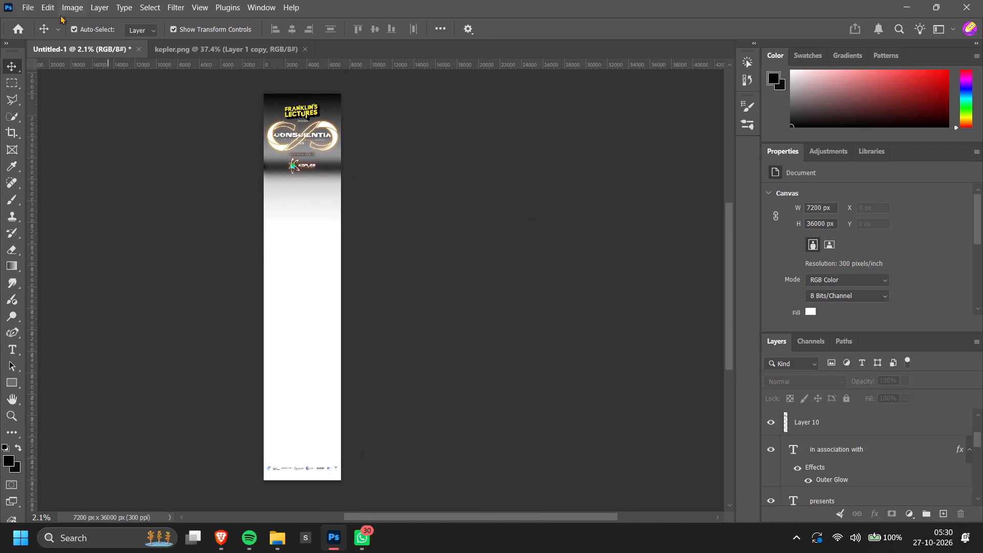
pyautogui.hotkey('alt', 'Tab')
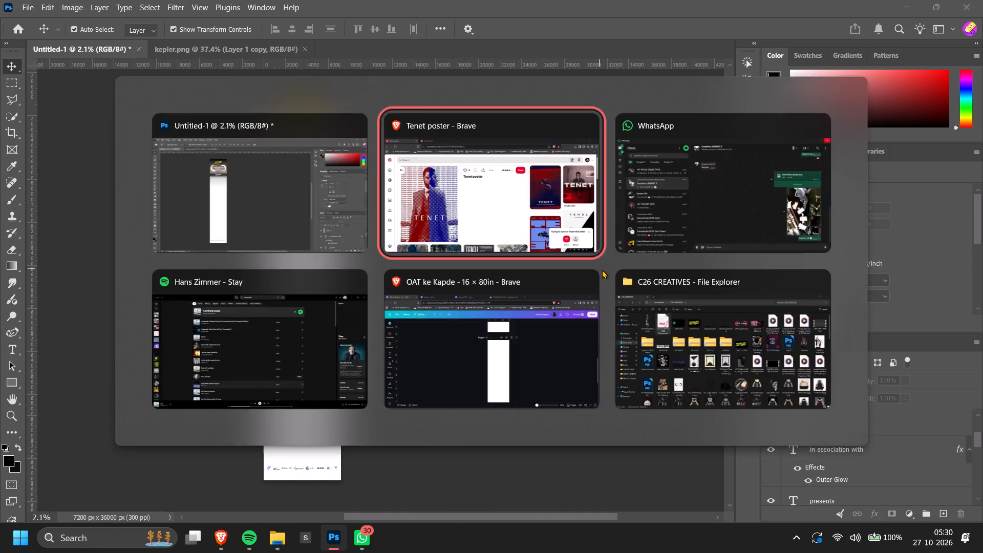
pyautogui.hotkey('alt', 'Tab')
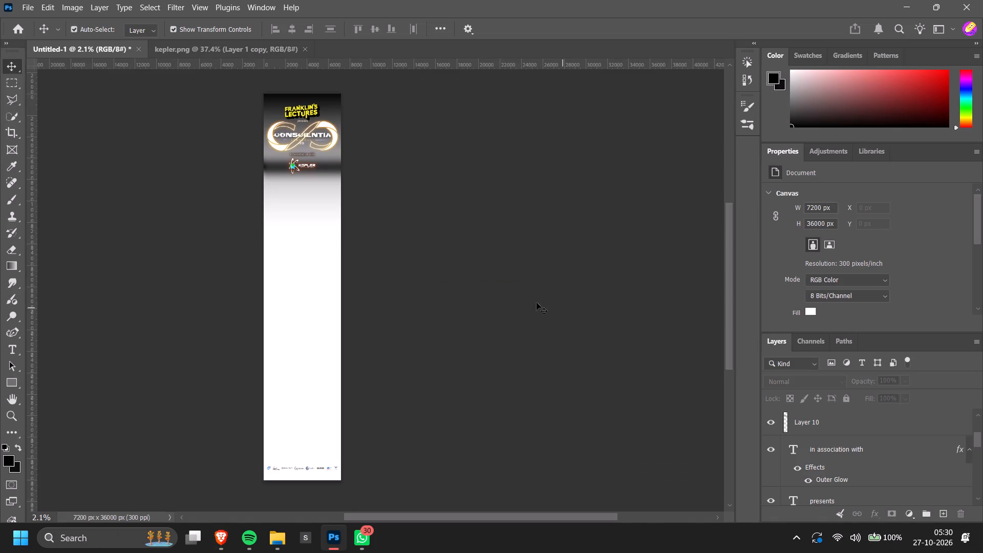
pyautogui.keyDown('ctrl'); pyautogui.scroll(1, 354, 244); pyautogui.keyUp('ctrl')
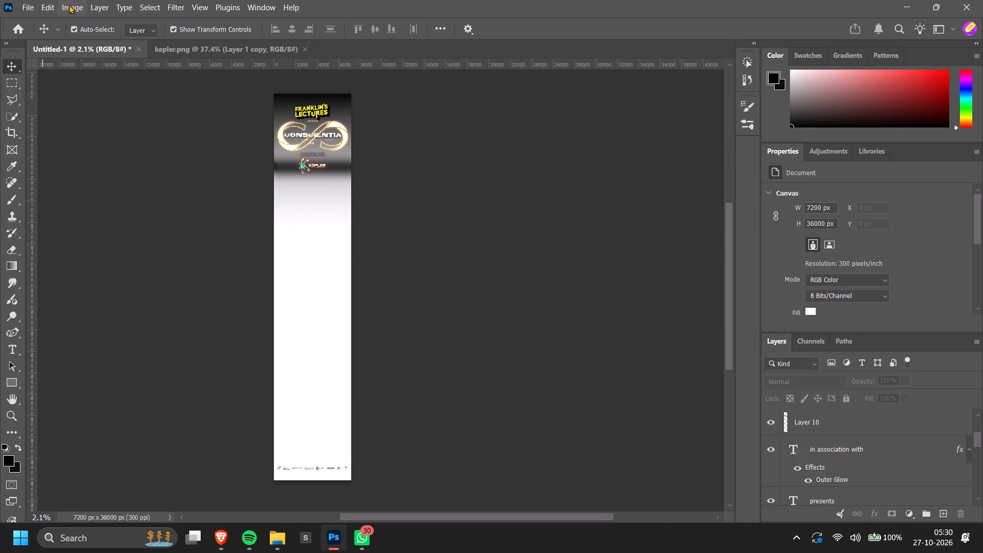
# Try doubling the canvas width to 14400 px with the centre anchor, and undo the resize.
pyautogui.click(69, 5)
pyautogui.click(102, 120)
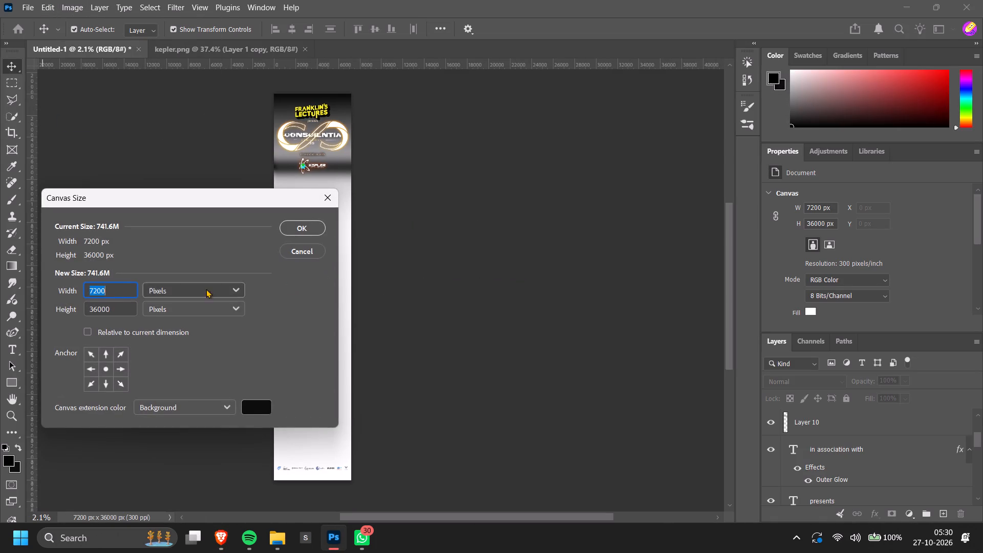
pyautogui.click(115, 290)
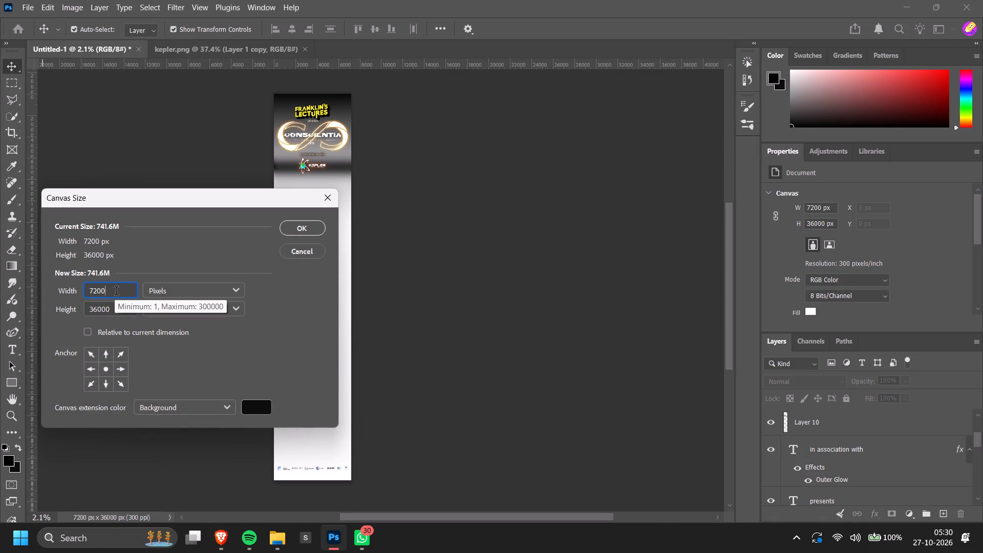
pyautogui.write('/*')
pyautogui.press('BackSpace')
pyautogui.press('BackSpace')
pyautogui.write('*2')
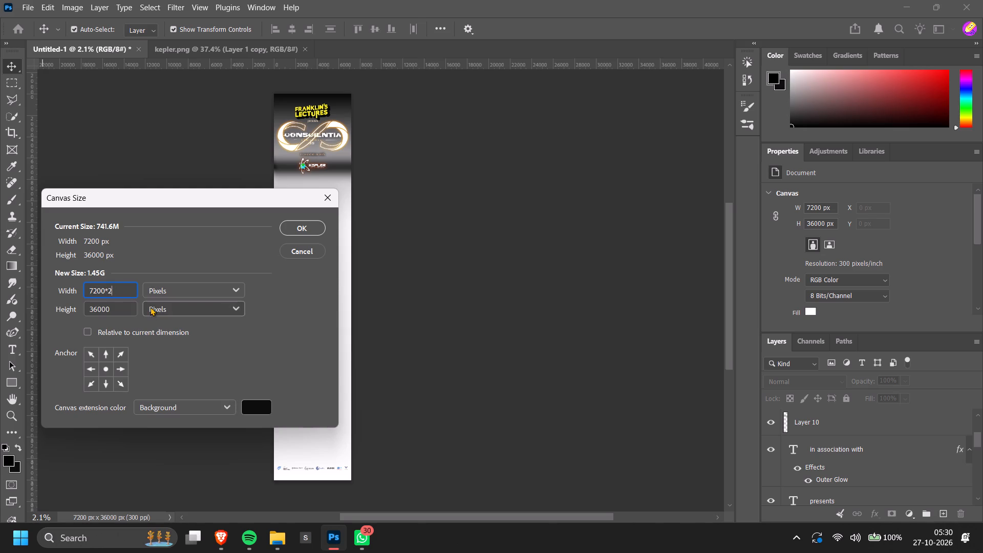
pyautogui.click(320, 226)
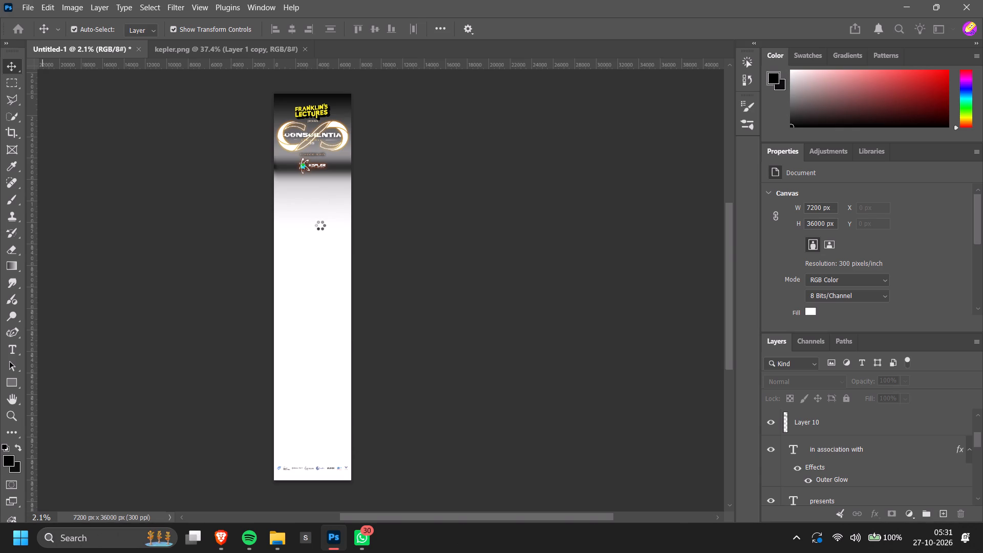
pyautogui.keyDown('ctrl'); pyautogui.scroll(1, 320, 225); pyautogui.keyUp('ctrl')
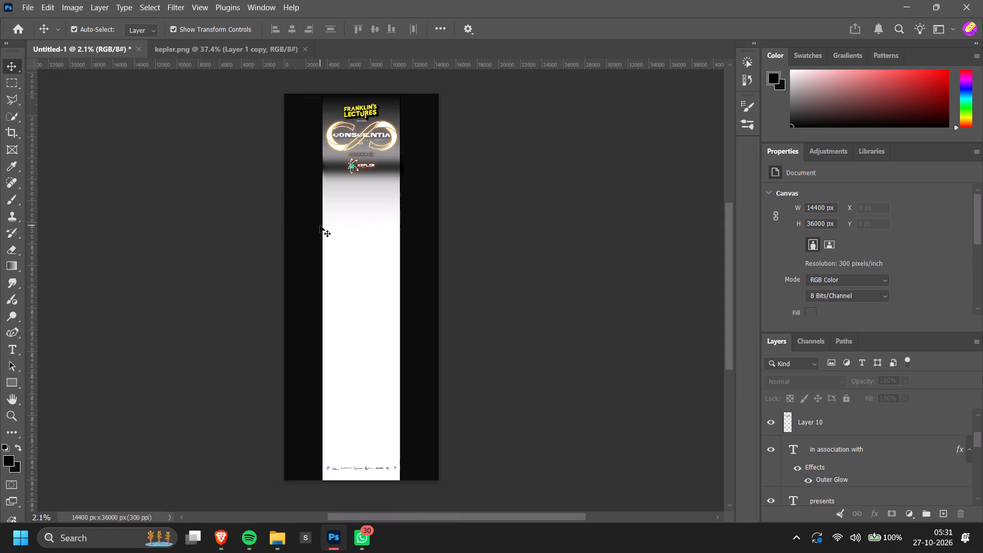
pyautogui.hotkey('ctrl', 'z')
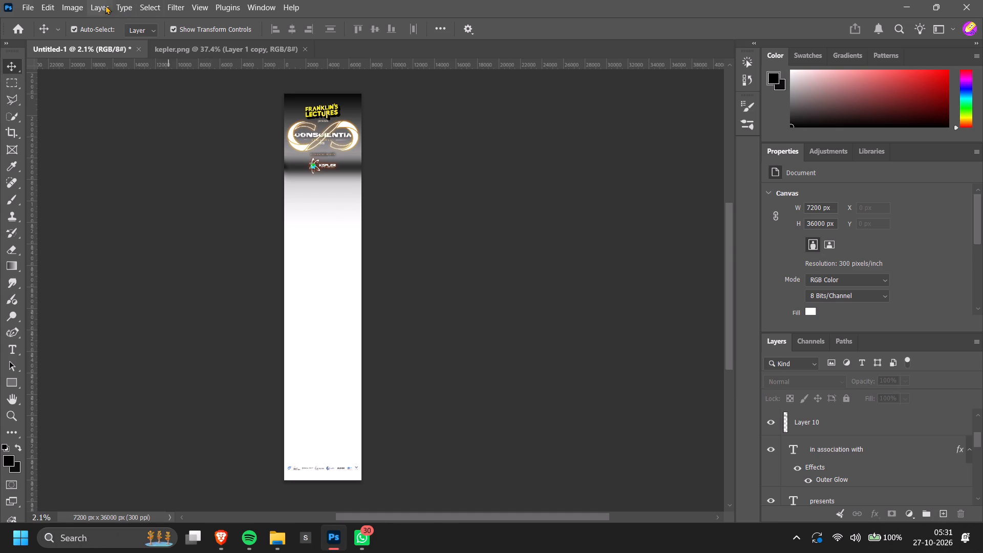
# Double the canvas width to 14400 px with the anchor at middle left, extending the canvas to the banner's right side.
pyautogui.click(81, 6)
pyautogui.click(125, 118)
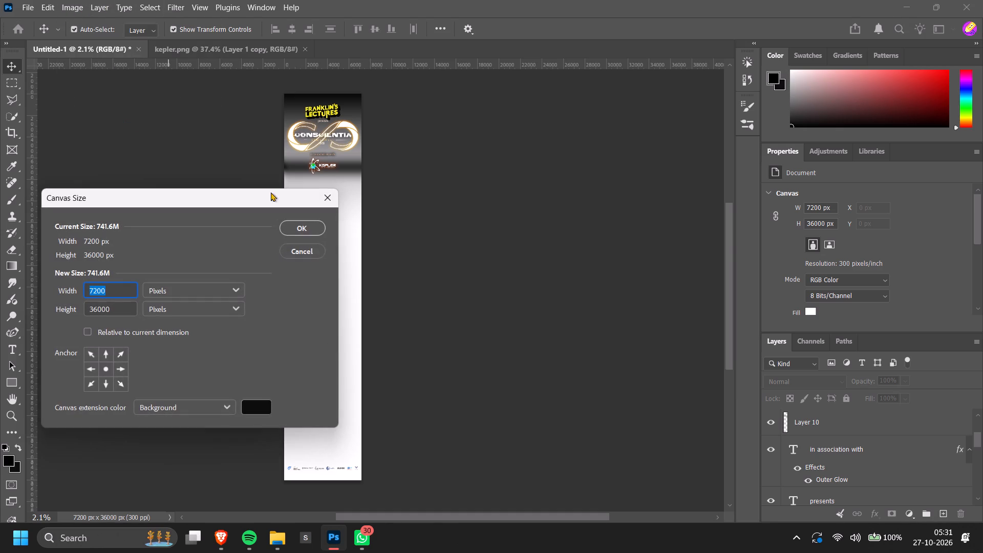
pyautogui.click(123, 371)
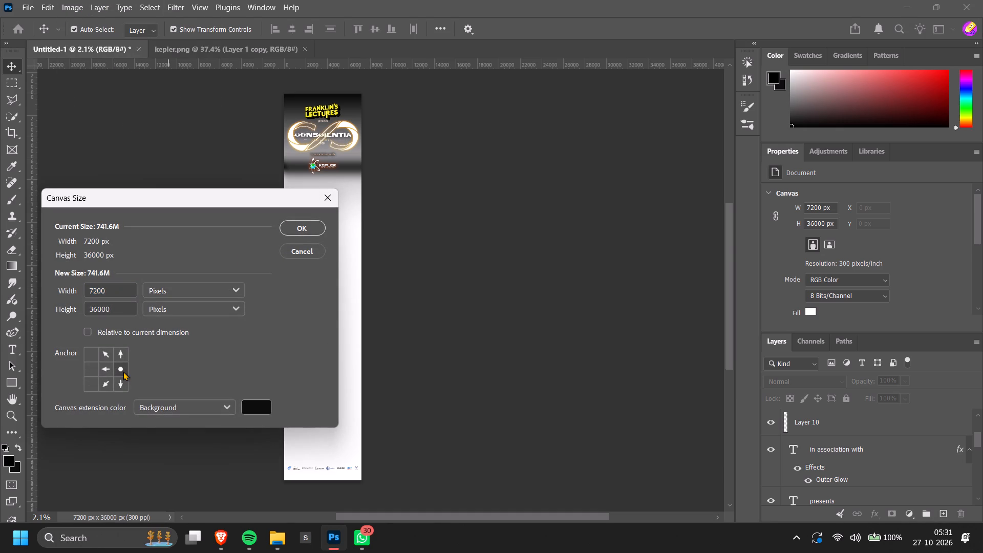
pyautogui.click(96, 370)
pyautogui.click(112, 292)
pyautogui.click(124, 290)
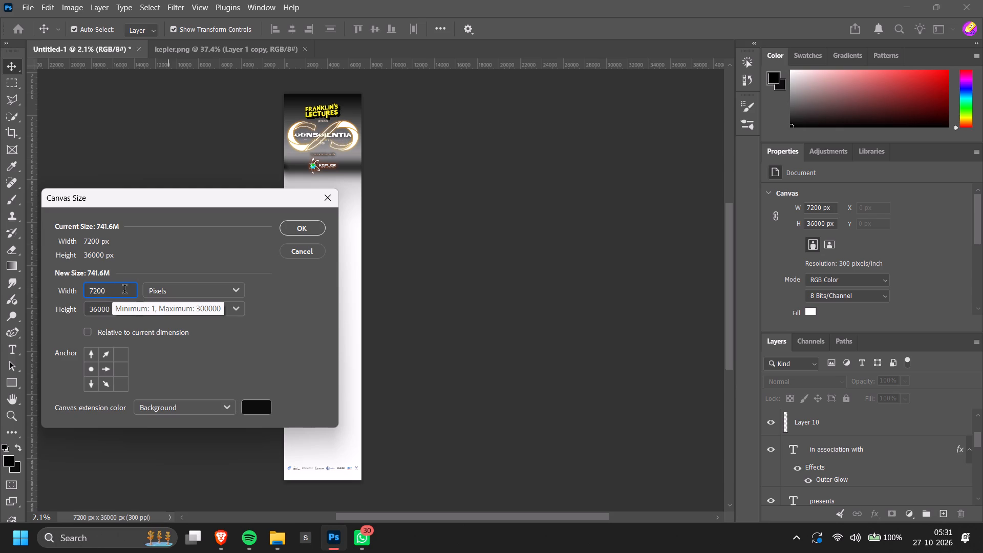
pyautogui.press('*')
pyautogui.press('2')
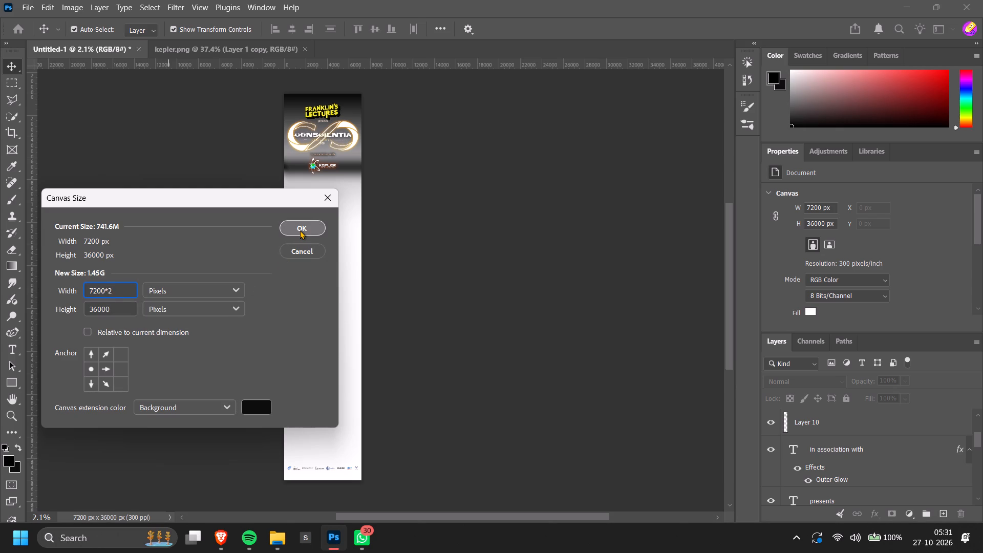
pyautogui.click(300, 230)
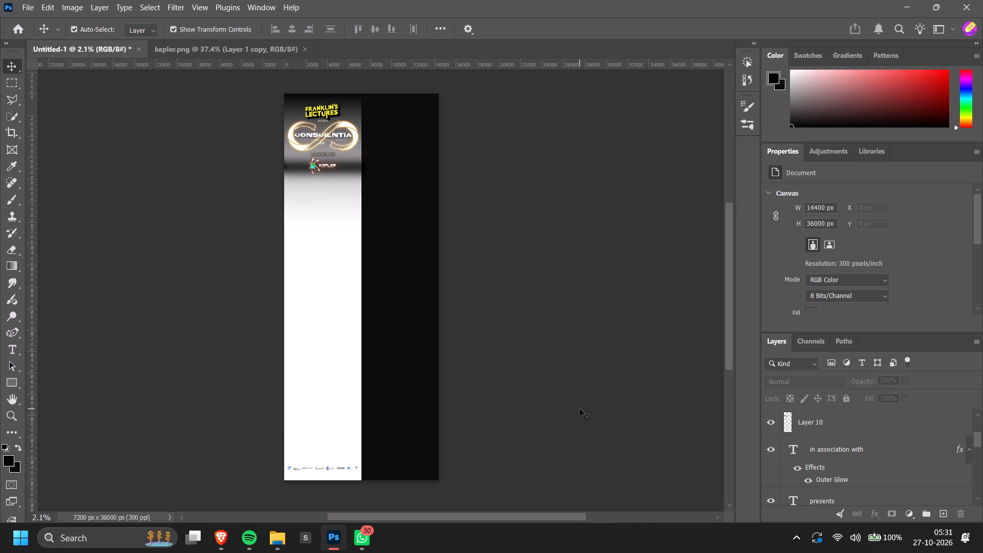
# Duplicate the banner's header logos, text and bottom sponsor strip onto the new black half, level with the originals.
pyautogui.scroll(3, 531, 316)
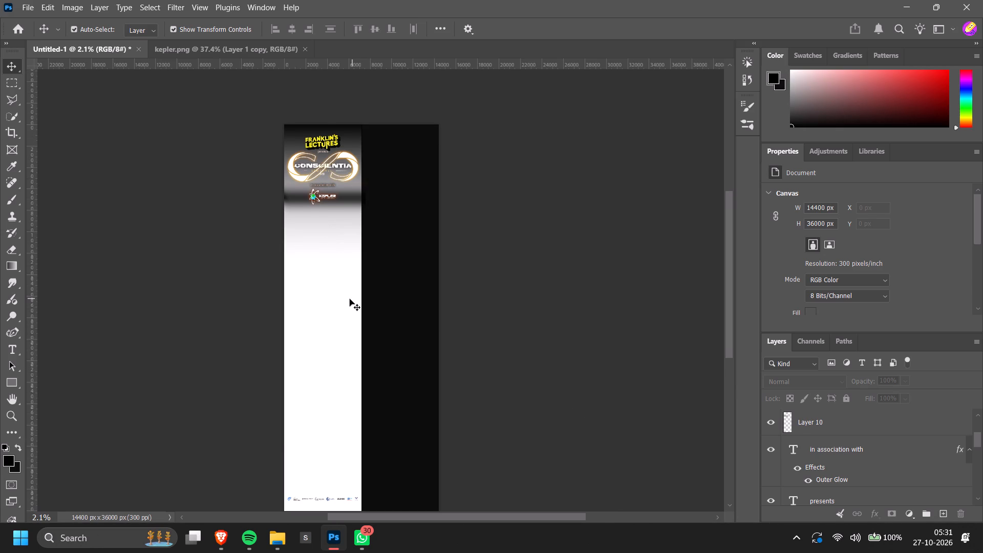
pyautogui.click(349, 299)
pyautogui.moveTo(237, 114); pyautogui.dragTo(393, 380)
pyautogui.scroll(-3, 393, 380)
pyautogui.moveTo(393, 380); pyautogui.dragTo(399, 359)
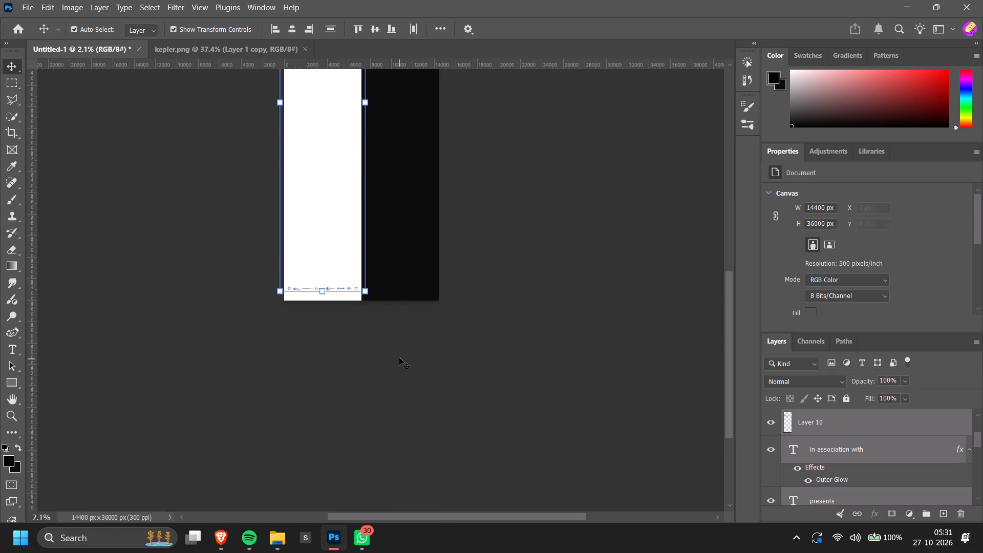
pyautogui.scroll(20, 399, 358)
pyautogui.scroll(1, 399, 358)
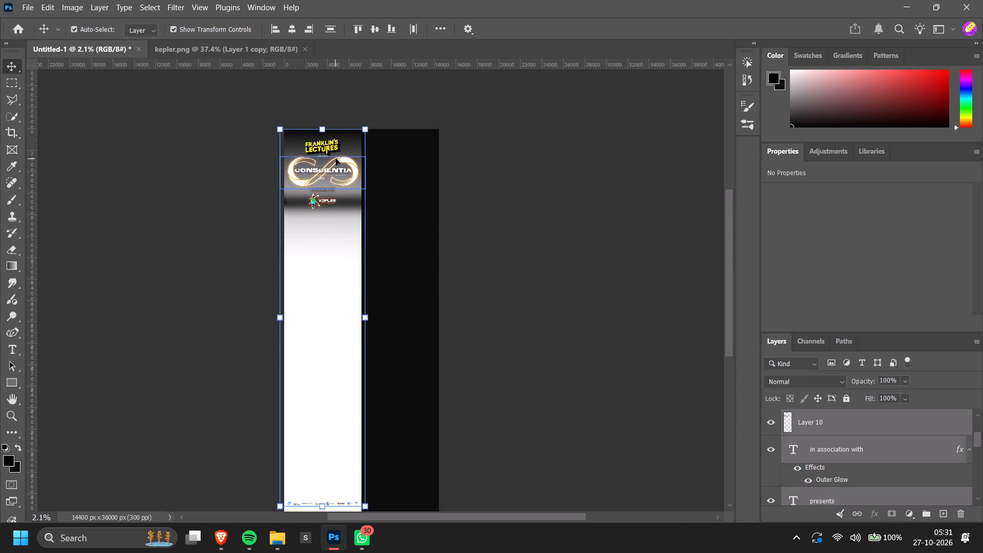
pyautogui.keyDown('alt'); pyautogui.moveTo(347, 160); pyautogui.dragTo(390, 161); pyautogui.keyUp('alt')
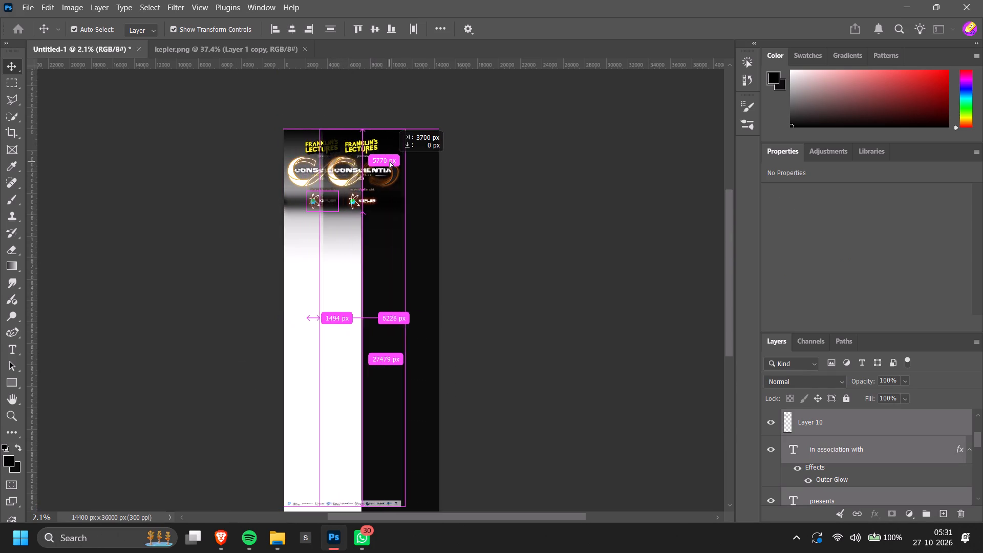
pyautogui.keyDown('alt'); pyautogui.moveTo(390, 161); pyautogui.dragTo(426, 164); pyautogui.keyUp('alt')
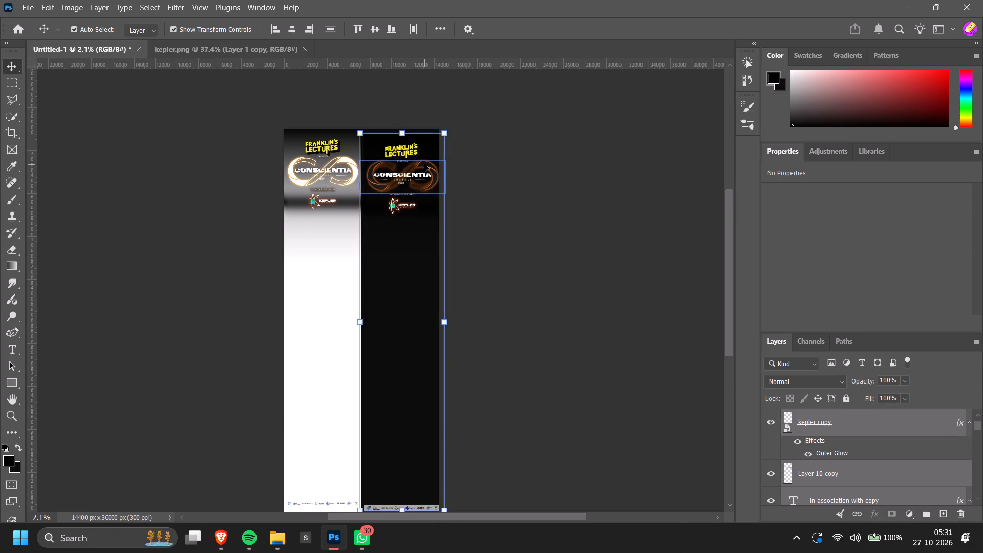
pyautogui.moveTo(424, 167); pyautogui.dragTo(422, 166)
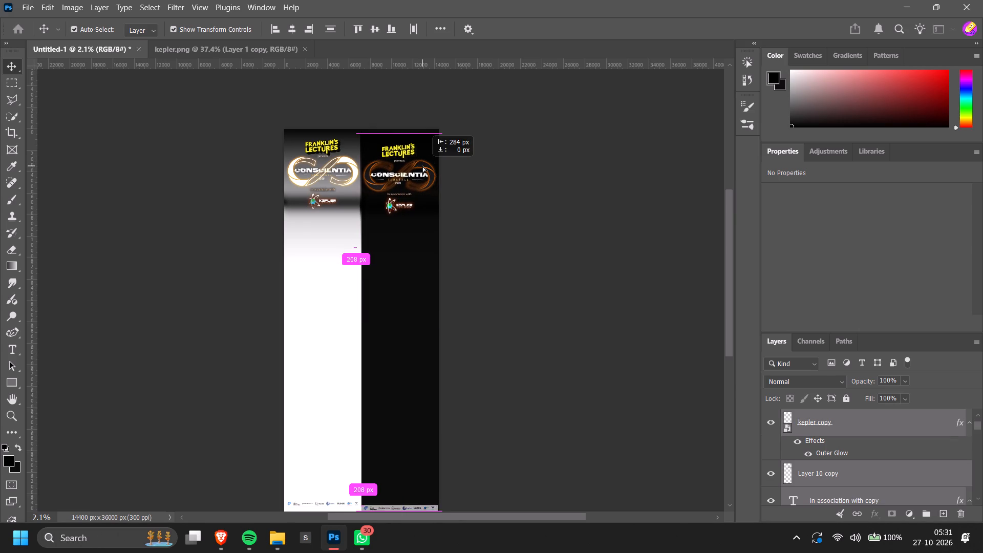
pyautogui.moveTo(422, 166); pyautogui.dragTo(424, 162)
# Fine-position the duplicated logos, text and sponsor strip horizontally within the new half, keeping them level with the originals, and deselect them.
pyautogui.keyDown('alt'); pyautogui.scroll(6, 355, 174); pyautogui.keyUp('alt')
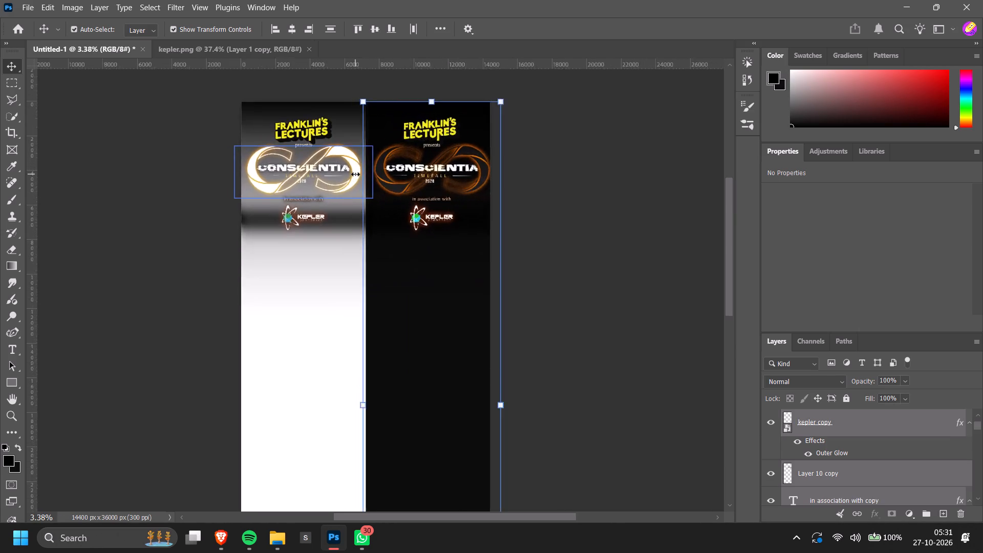
pyautogui.keyDown('alt'); pyautogui.scroll(8, 355, 174); pyautogui.keyUp('alt')
pyautogui.moveTo(466, 195); pyautogui.dragTo(461, 197)
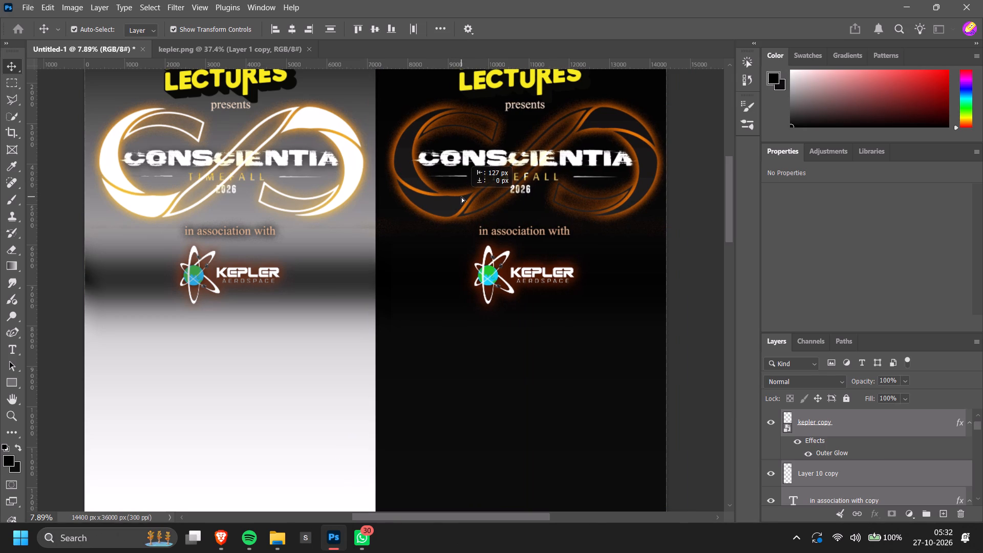
pyautogui.moveTo(461, 197); pyautogui.dragTo(461, 197)
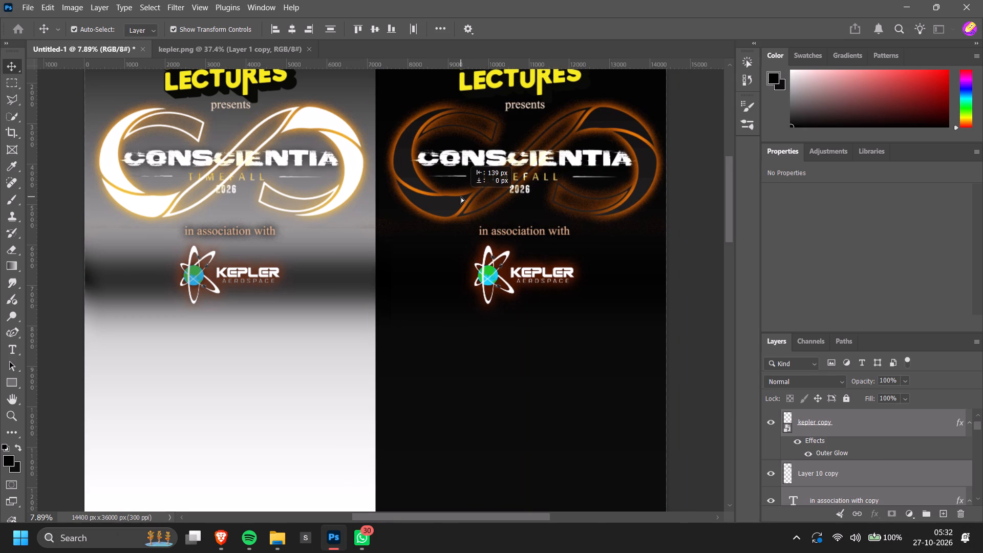
pyautogui.moveTo(461, 197); pyautogui.dragTo(460, 197)
pyautogui.keyDown('alt'); pyautogui.scroll(-4, 458, 203); pyautogui.keyUp('alt')
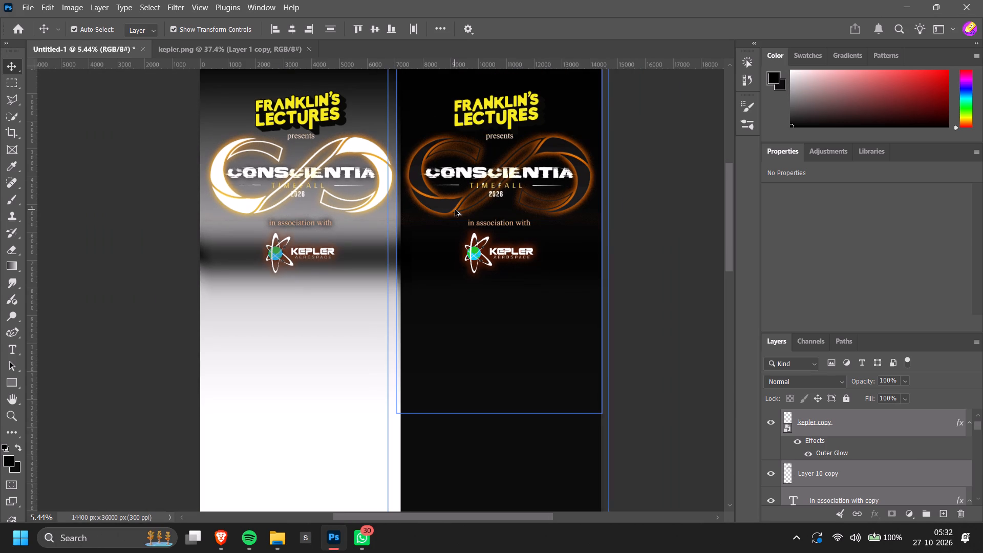
pyautogui.keyDown('alt'); pyautogui.scroll(9, 465, 187); pyautogui.keyUp('alt')
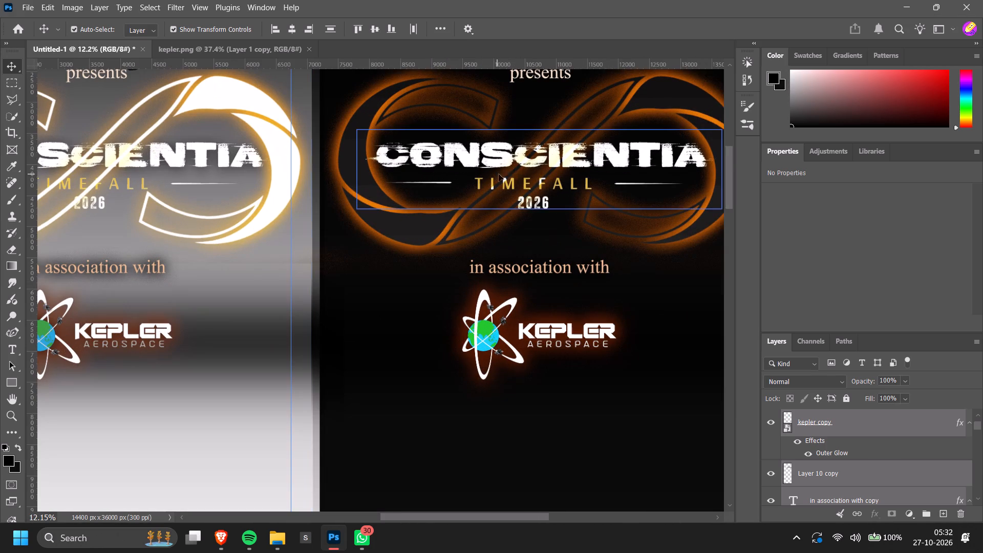
pyautogui.moveTo(521, 166); pyautogui.dragTo(527, 165)
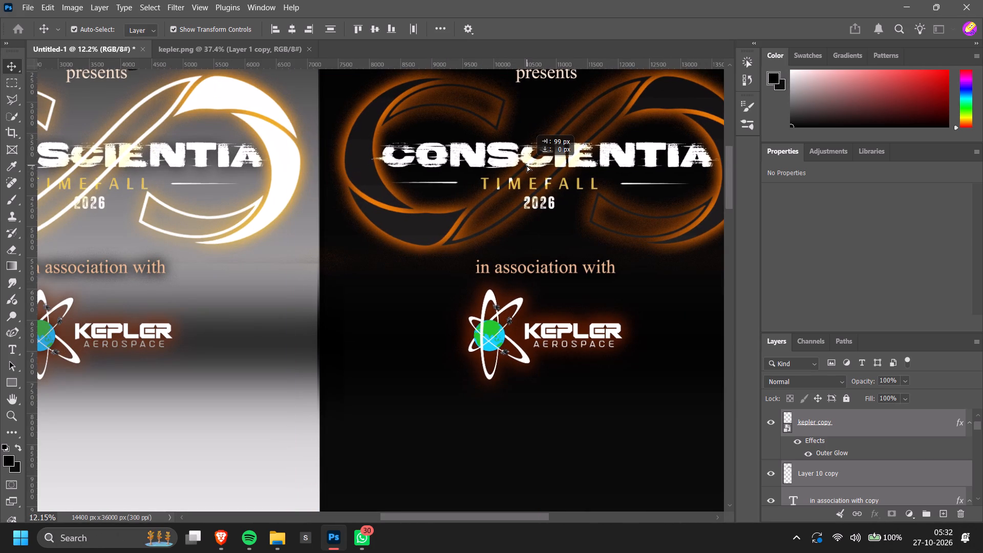
pyautogui.moveTo(527, 165); pyautogui.dragTo(526, 165)
pyautogui.keyDown('alt'); pyautogui.scroll(-5, 521, 169); pyautogui.keyUp('alt')
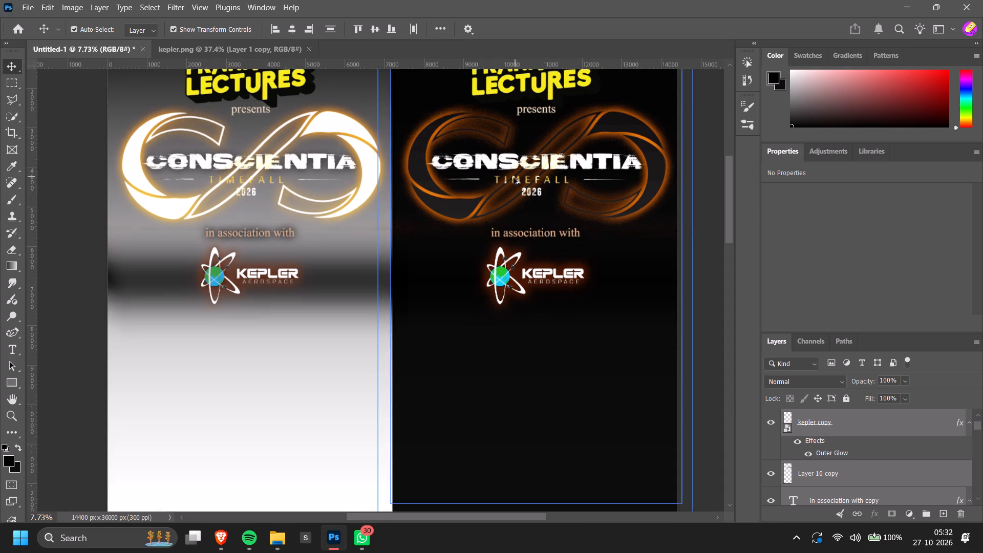
pyautogui.keyDown('alt'); pyautogui.scroll(8, 657, 182); pyautogui.keyUp('alt')
pyautogui.click(658, 174)
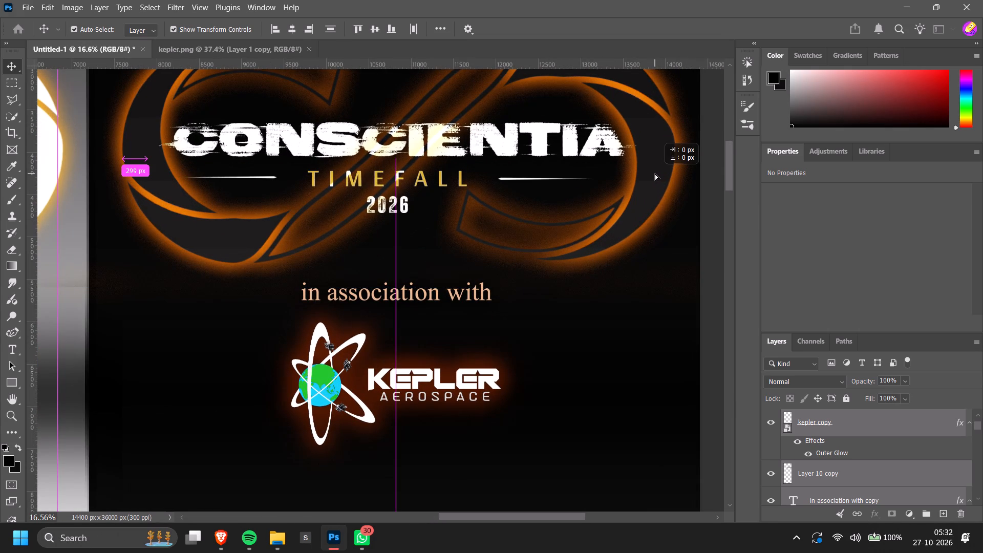
pyautogui.keyDown('alt'); pyautogui.scroll(-13, 621, 216); pyautogui.keyUp('alt')
pyautogui.scroll(-5, 567, 301)
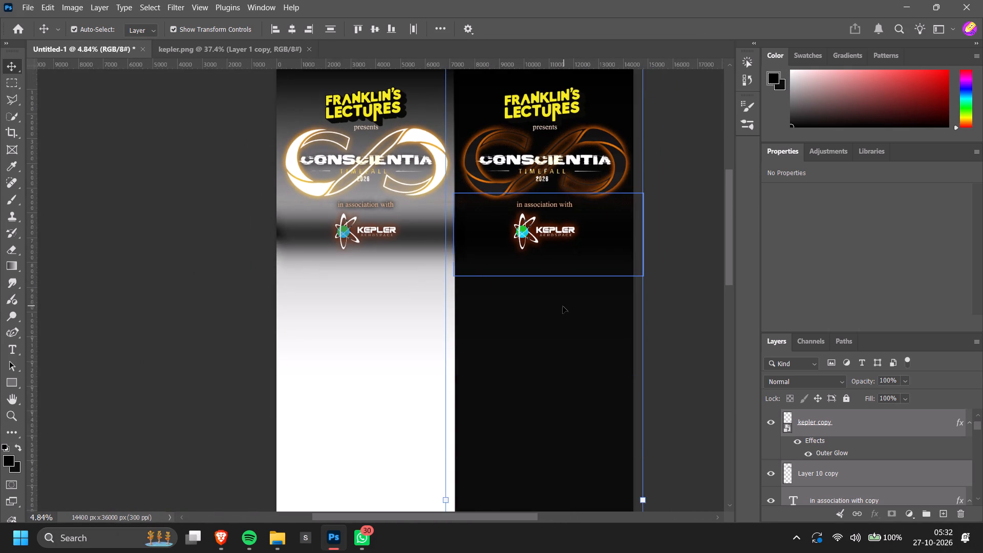
pyautogui.keyDown('alt'); pyautogui.scroll(-6, 542, 319); pyautogui.keyUp('alt')
pyautogui.click(209, 328)
# Find the Background layer at the bottom of the layer stack and unlock it as a regular layer.
pyautogui.scroll(-15, 208, 327)
pyautogui.click(557, 346)
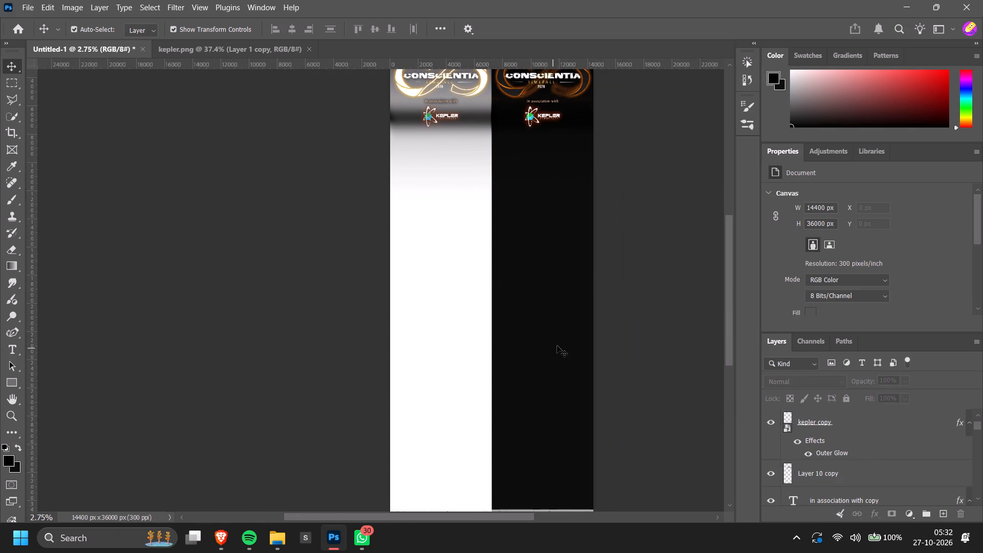
pyautogui.scroll(-5, 910, 247)
pyautogui.click(815, 261)
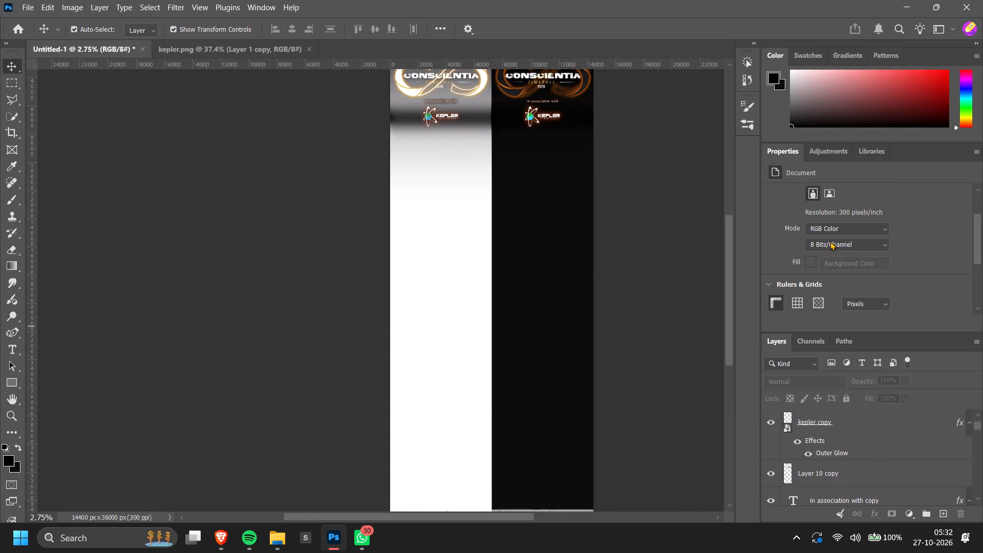
pyautogui.scroll(-3, 839, 328)
pyautogui.scroll(4, 819, 482)
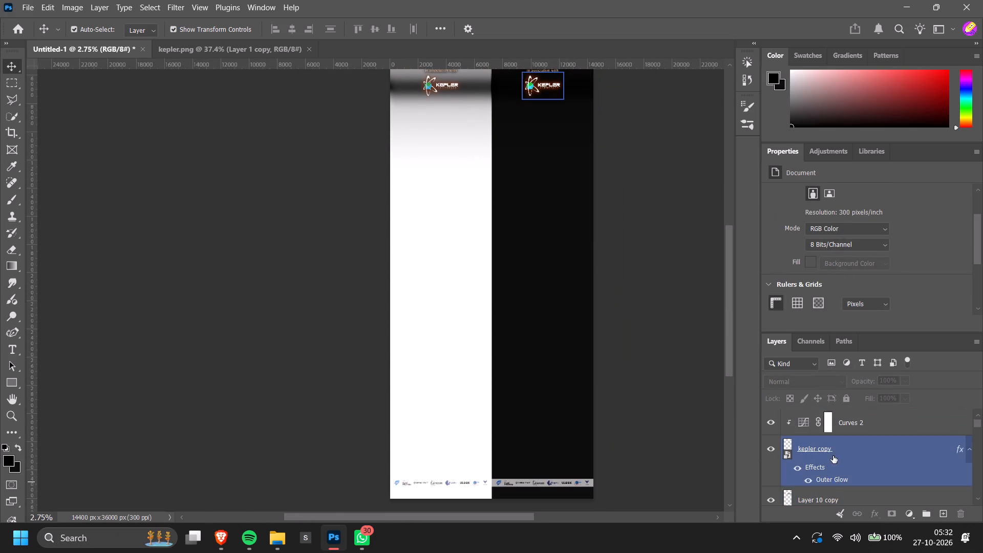
pyautogui.click(537, 359)
pyautogui.scroll(-6, 904, 468)
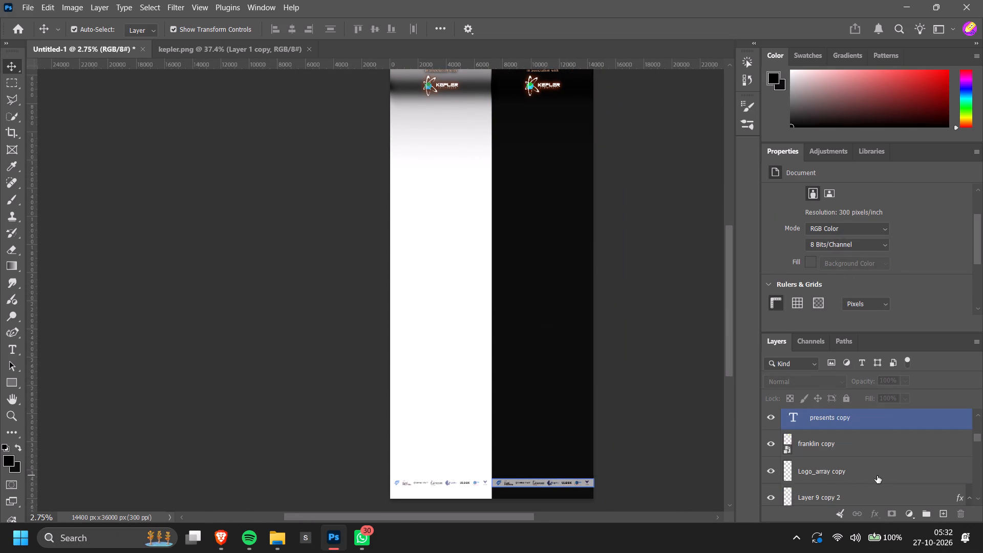
pyautogui.scroll(-20, 830, 455)
pyautogui.scroll(-3, 830, 455)
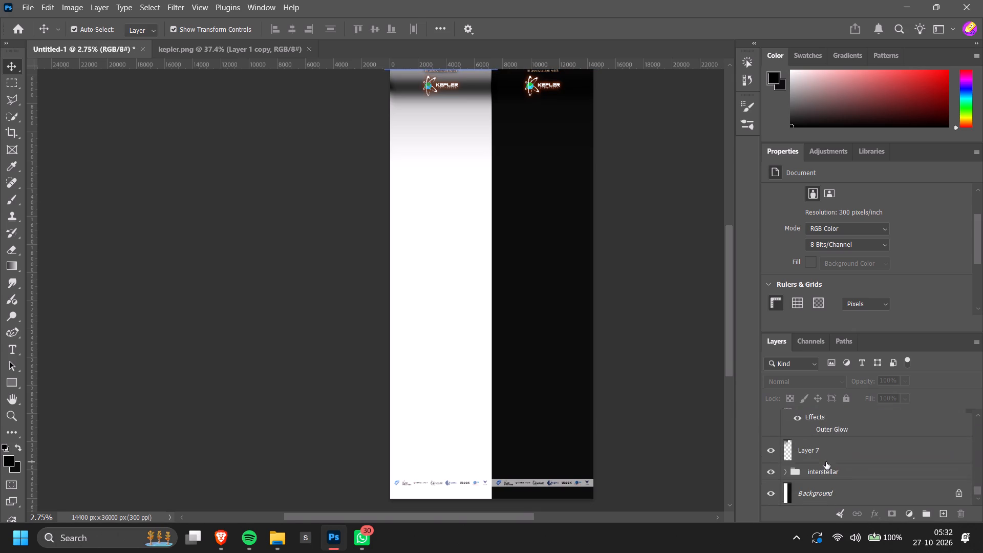
pyautogui.scroll(-6, 826, 462)
pyautogui.click(827, 495)
pyautogui.click(961, 492)
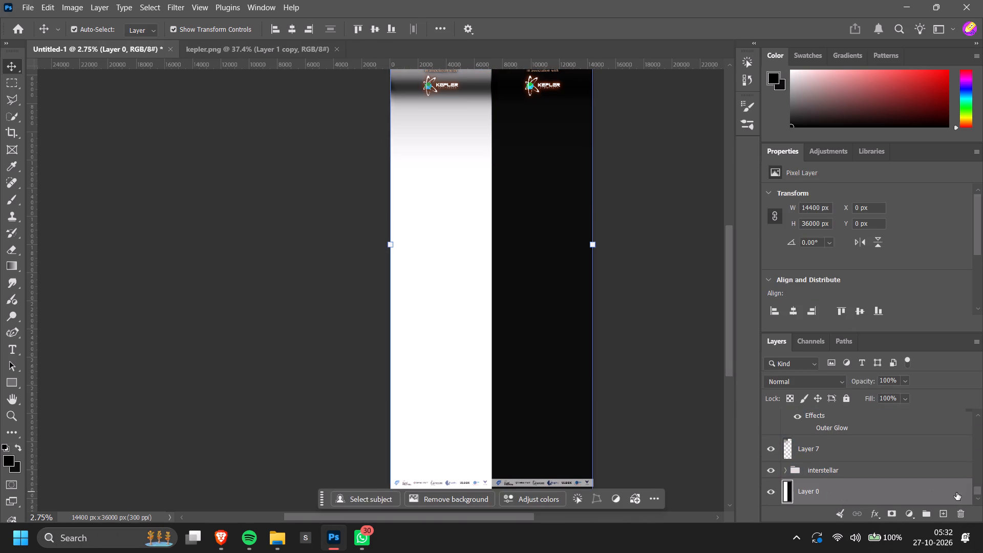
# Apply a white Color Overlay at 100% opacity and Normal blend mode to Layer 0.
pyautogui.doubleClick(890, 495)
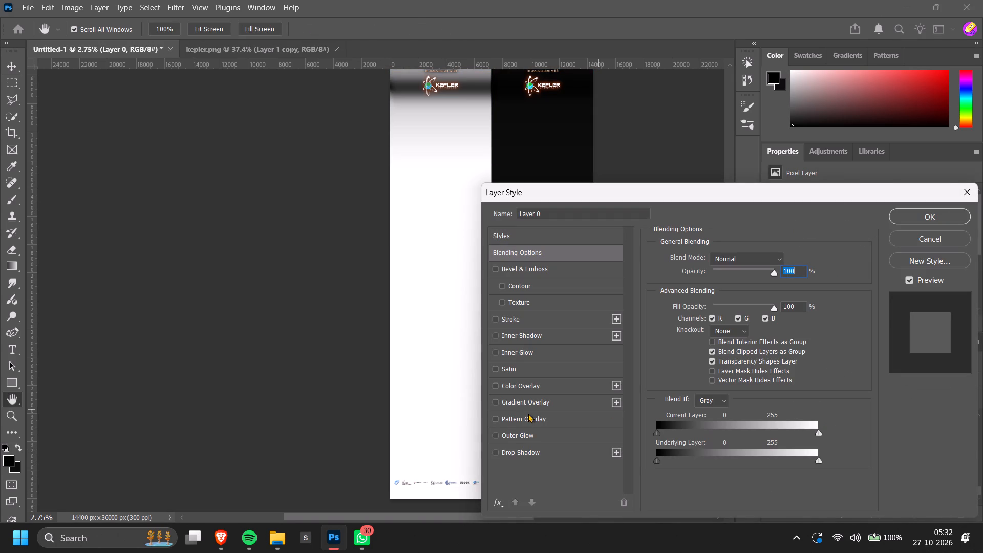
pyautogui.click(530, 386)
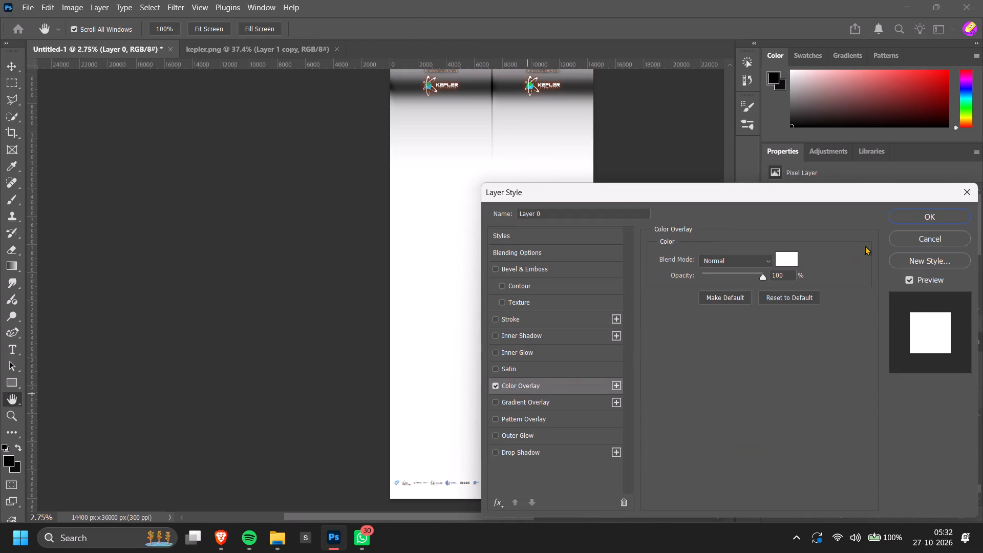
pyautogui.click(931, 221)
# Examine the seam between the two banner halves and leave Layer 0 deselected.
pyautogui.click(605, 247)
pyautogui.scroll(7, 606, 251)
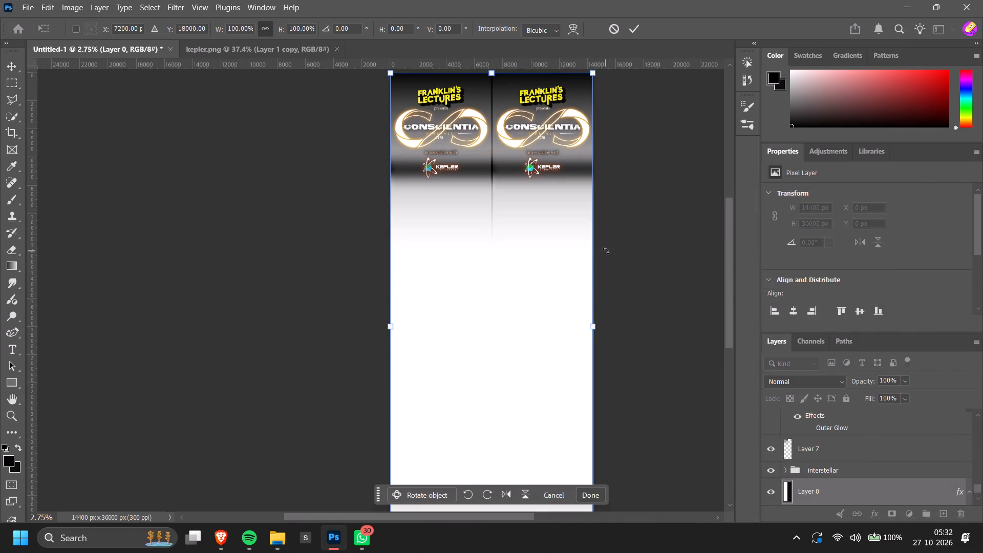
pyautogui.scroll(6, 606, 251)
pyautogui.keyDown('ctrl'); pyautogui.scroll(-4, 663, 278); pyautogui.keyUp('ctrl')
pyautogui.scroll(3, 658, 290)
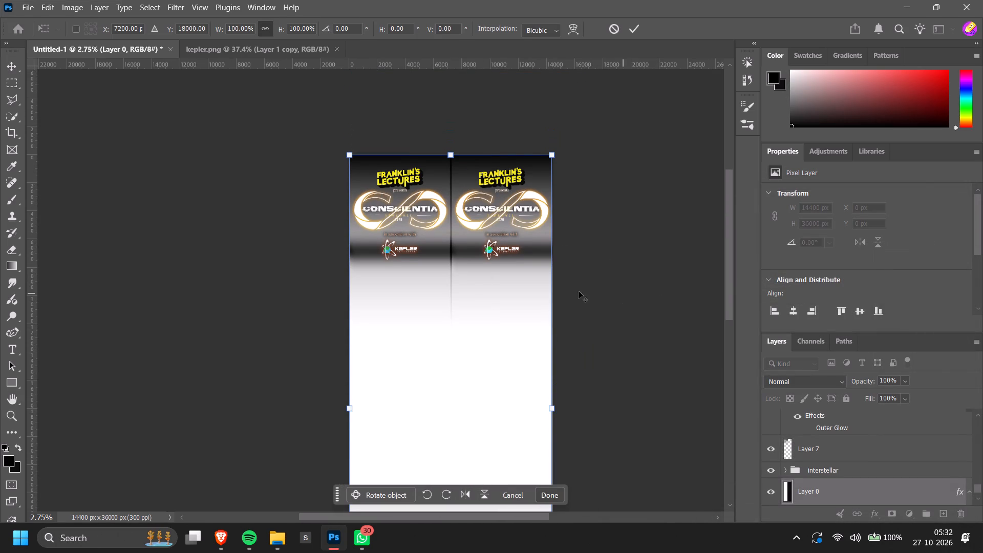
pyautogui.keyDown('alt'); pyautogui.scroll(9, 437, 271); pyautogui.keyUp('alt')
pyautogui.scroll(8, 473, 259)
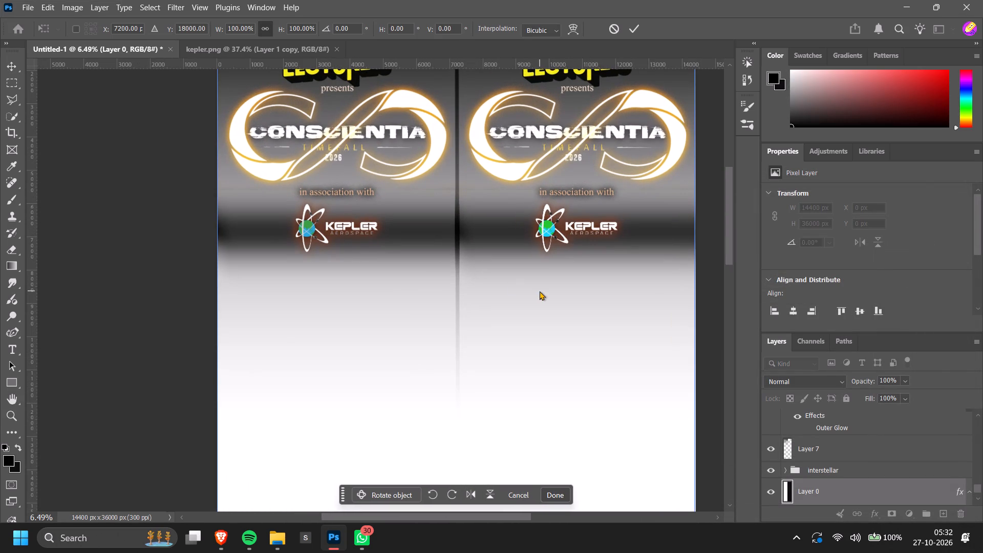
pyautogui.keyDown('alt'); pyautogui.scroll(-16, 540, 291); pyautogui.keyUp('alt')
pyautogui.keyDown('alt'); pyautogui.scroll(-5, 535, 297); pyautogui.keyUp('alt')
pyautogui.scroll(-5, 618, 267)
pyautogui.click(645, 253)
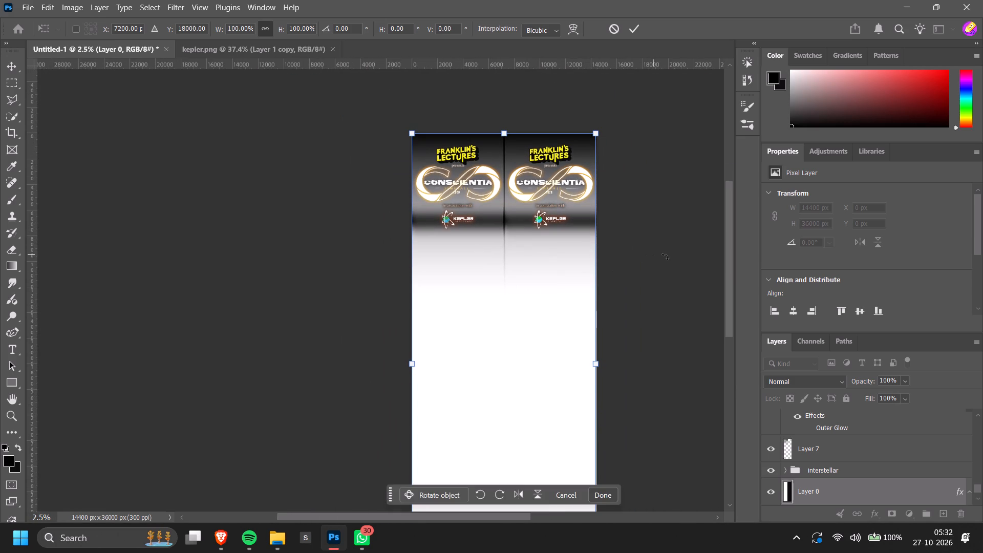
pyautogui.tripleClick(80, 163)
# Adjust the inner edges of Layer 10 and Layer 10 copy behind the Kepler logos, scaling the copy to about 99.2%.
pyautogui.keyDown('ctrl'); pyautogui.scroll(-7, 348, 188); pyautogui.keyUp('ctrl')
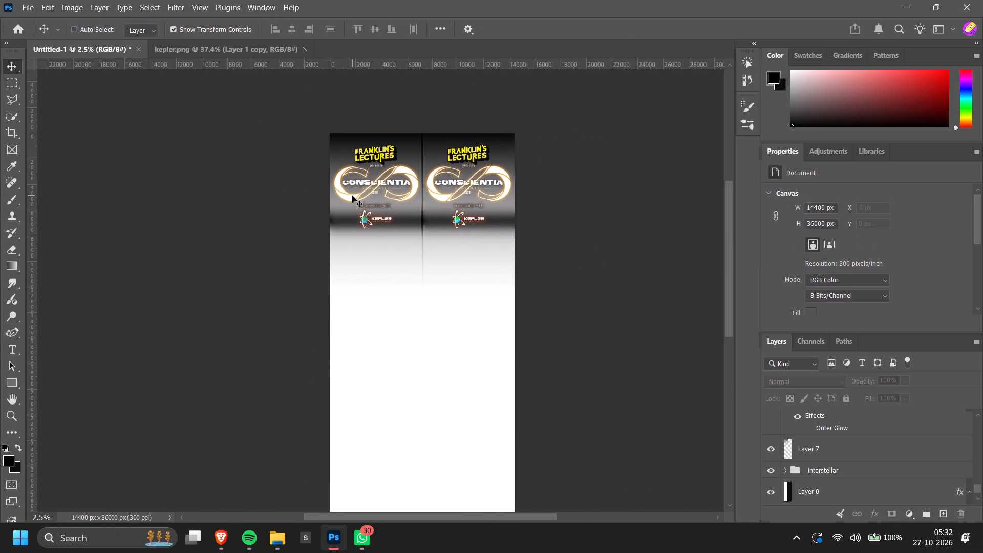
pyautogui.keyDown('ctrl'); pyautogui.scroll(-2, 352, 196); pyautogui.keyUp('ctrl')
pyautogui.keyDown('alt'); pyautogui.scroll(7, 403, 209); pyautogui.keyUp('alt')
pyautogui.click(407, 225)
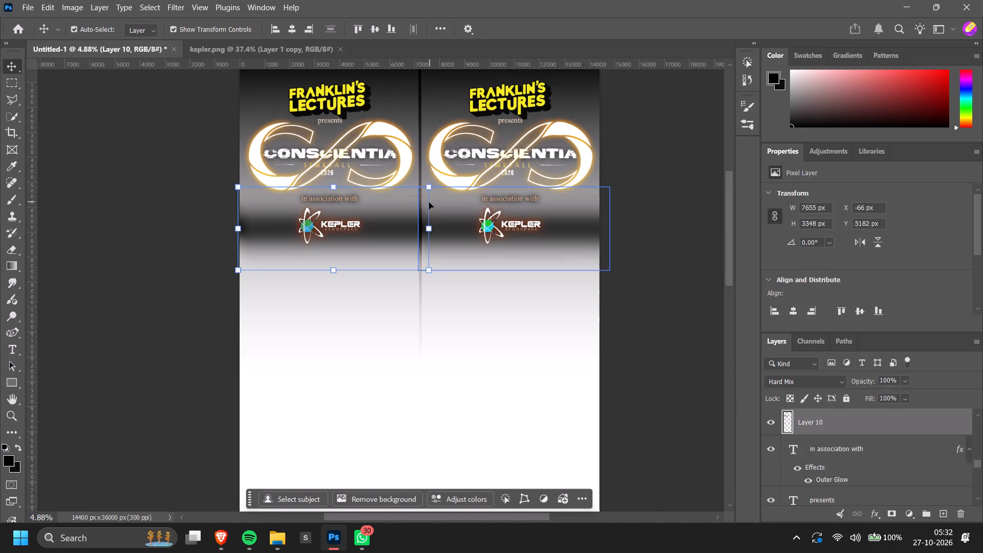
pyautogui.moveTo(430, 226); pyautogui.dragTo(425, 226)
pyautogui.click(657, 251)
pyautogui.click(597, 237)
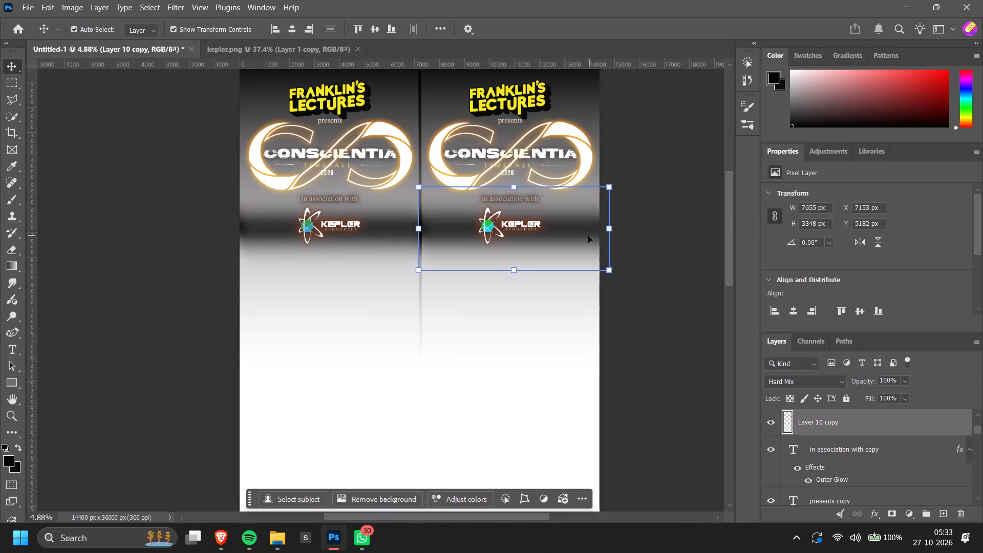
pyautogui.click(420, 227)
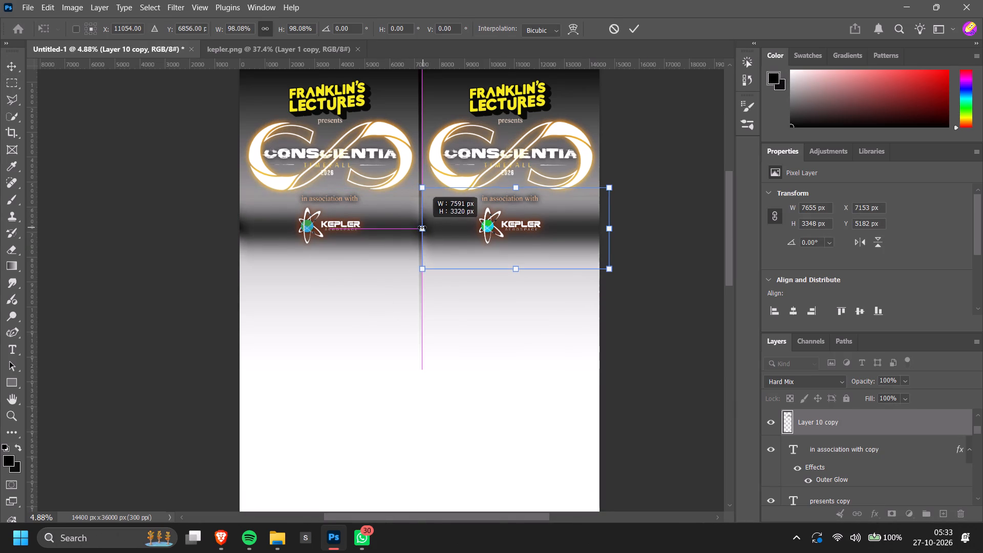
pyautogui.click(677, 381)
pyautogui.doubleClick(686, 431)
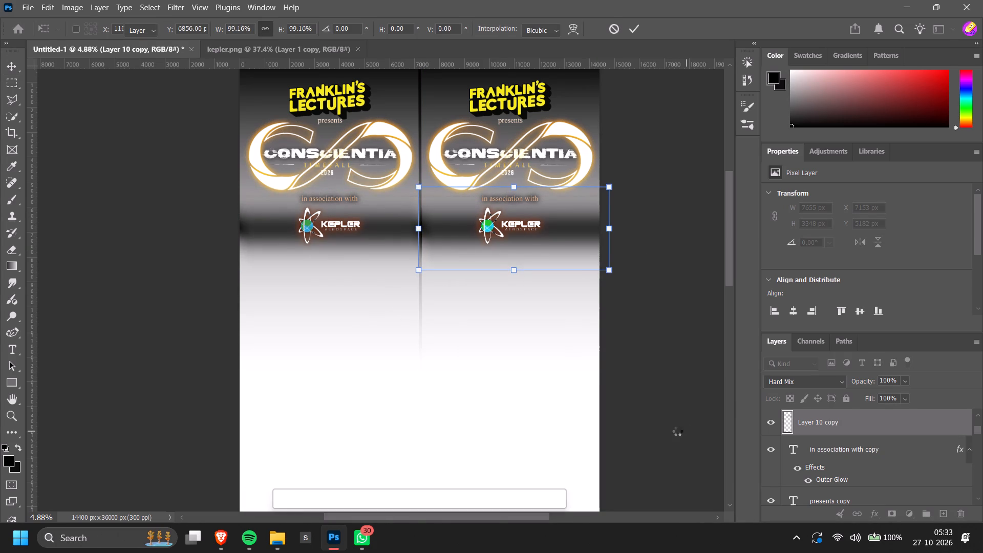
pyautogui.click(677, 431)
# Scale Layer 7 copy to about 99.2% from the seam side and move it flush with the canvas top.
pyautogui.scroll(4, 671, 416)
pyautogui.click(436, 144)
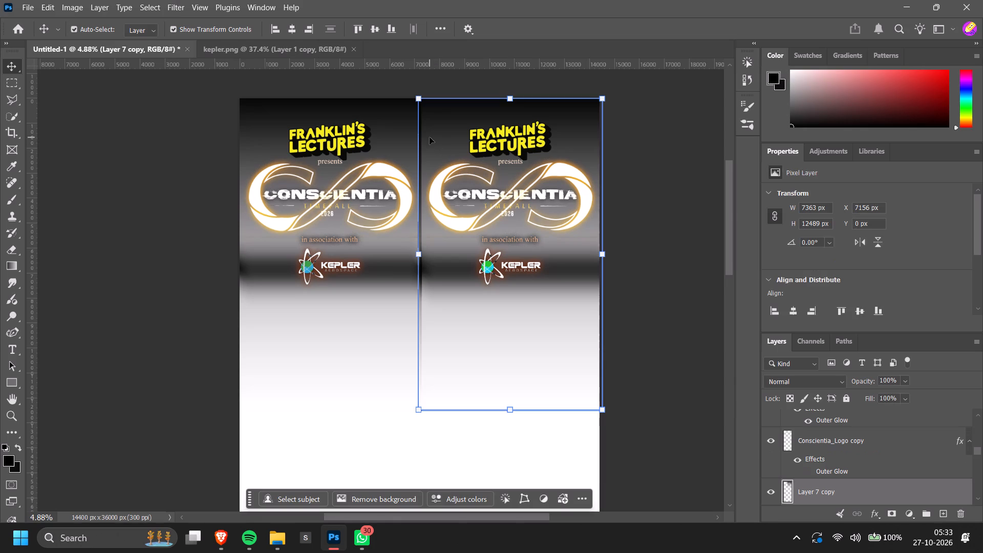
pyautogui.click(418, 133)
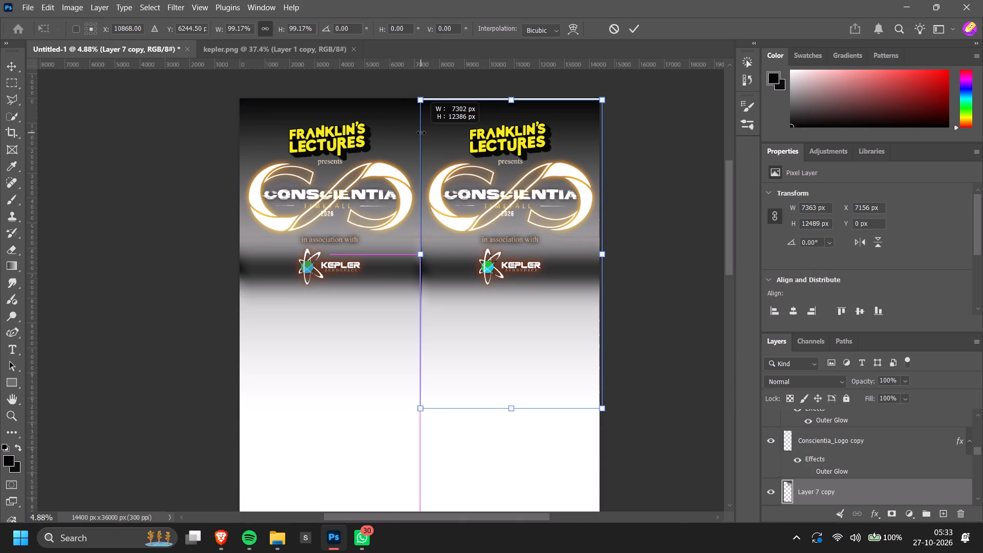
pyautogui.moveTo(551, 300); pyautogui.dragTo(554, 296)
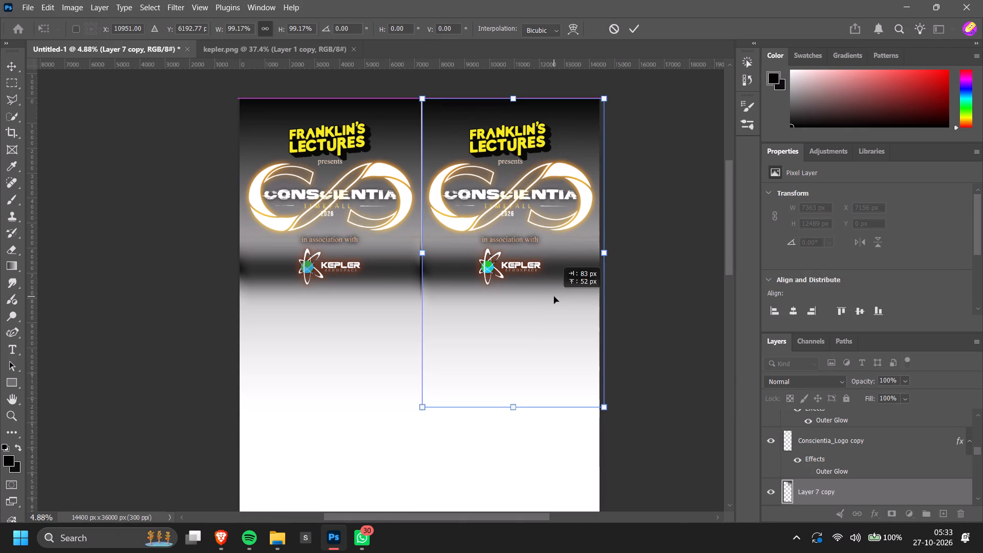
pyautogui.moveTo(554, 296); pyautogui.dragTo(552, 295)
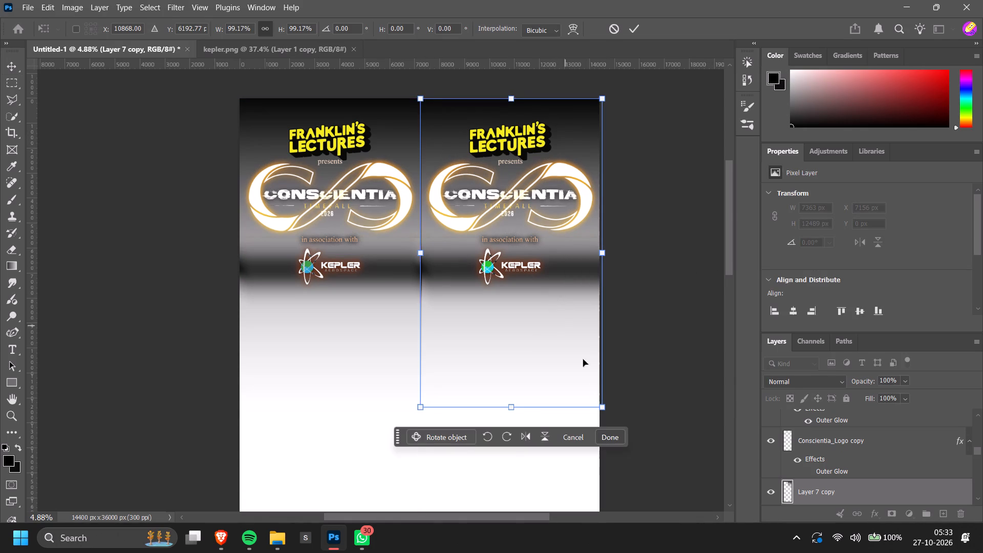
pyautogui.click(615, 431)
pyautogui.click(681, 375)
pyautogui.scroll(-2, 692, 433)
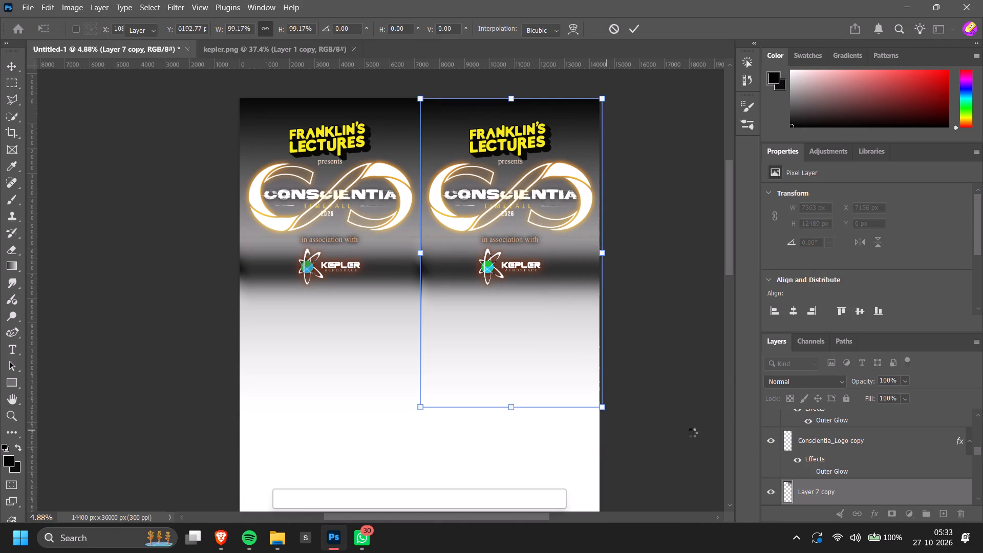
pyautogui.scroll(-2, 692, 433)
pyautogui.scroll(-3, 236, 340)
pyautogui.click(158, 346)
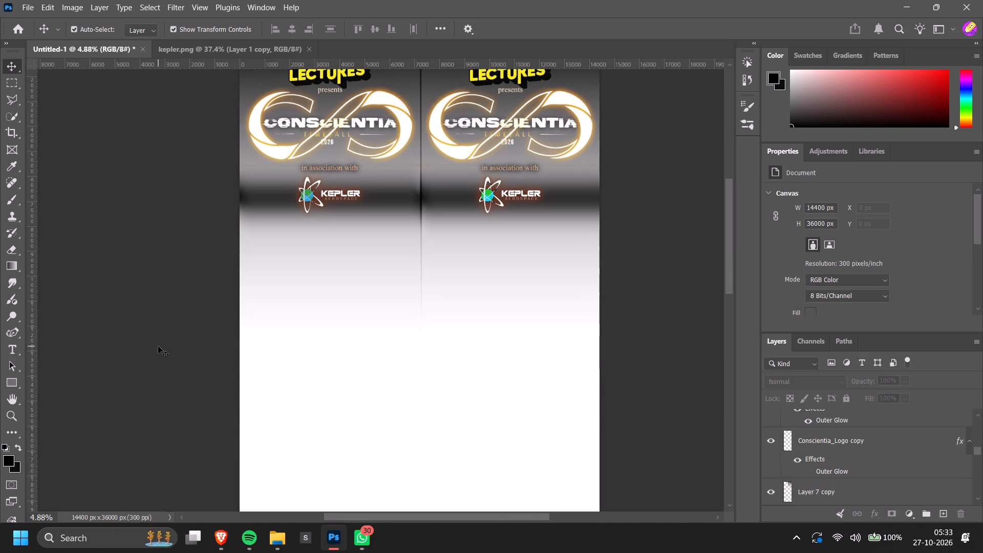
# Scale Layer 7, the first half's gradient background, to about 98.9% from the seam side, making it about 7280 px wide.
pyautogui.scroll(8, 157, 346)
pyautogui.click(314, 348)
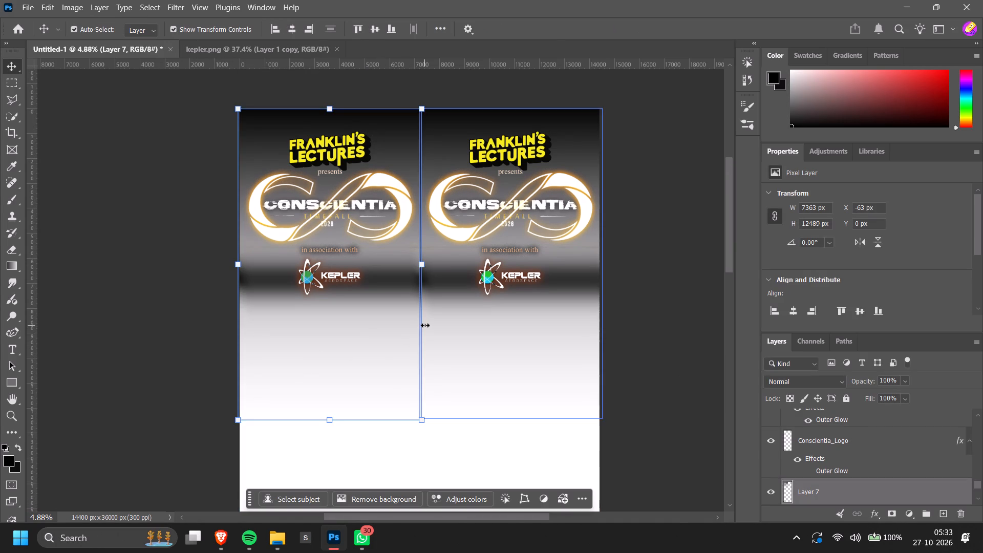
pyautogui.click(425, 325)
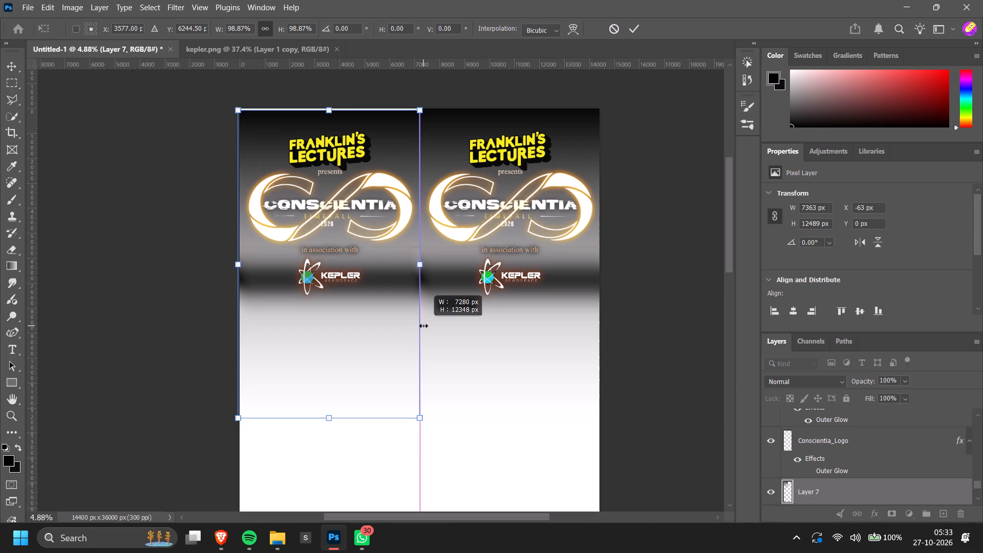
pyautogui.click(130, 322)
pyautogui.click(105, 324)
pyautogui.click(90, 325)
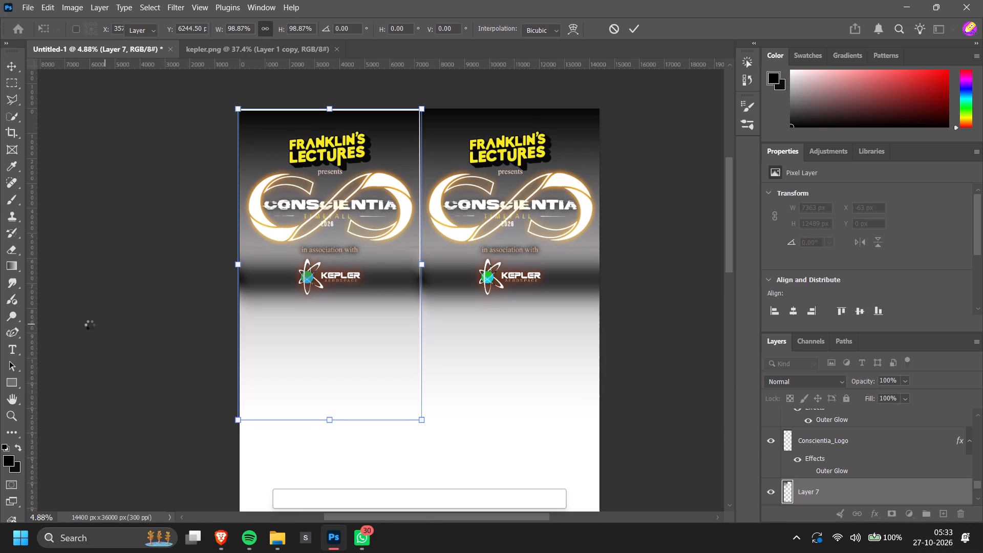
# Scale Layer 7 to about 100.6% from its top edge to meet the canvas top, and leave it deselected.
pyautogui.scroll(4, 90, 325)
pyautogui.click(380, 374)
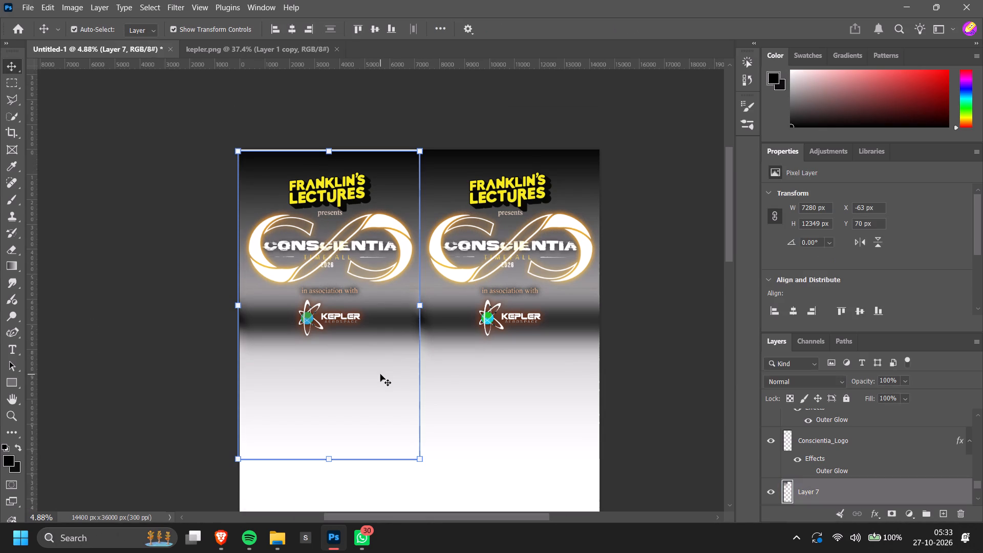
pyautogui.click(424, 339)
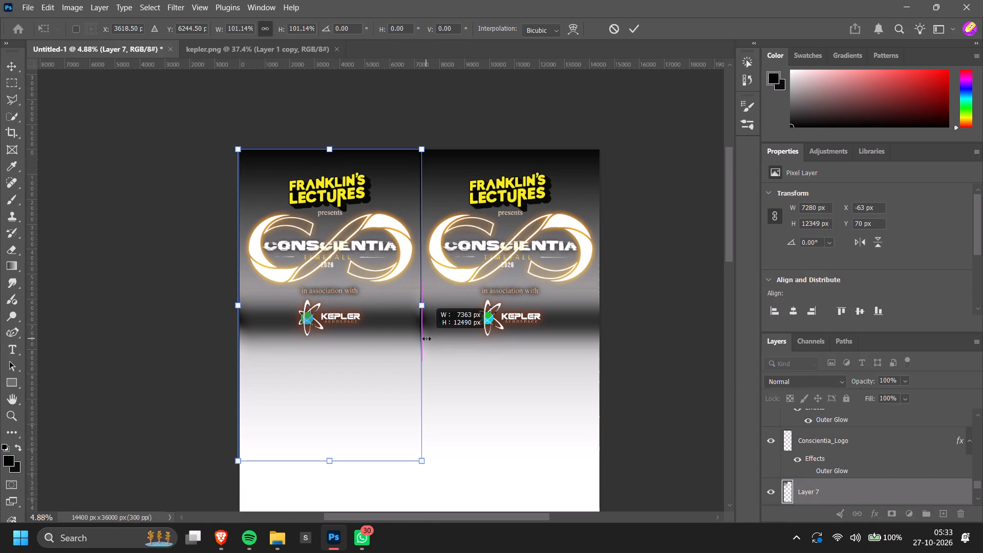
pyautogui.click(334, 153)
pyautogui.click(79, 218)
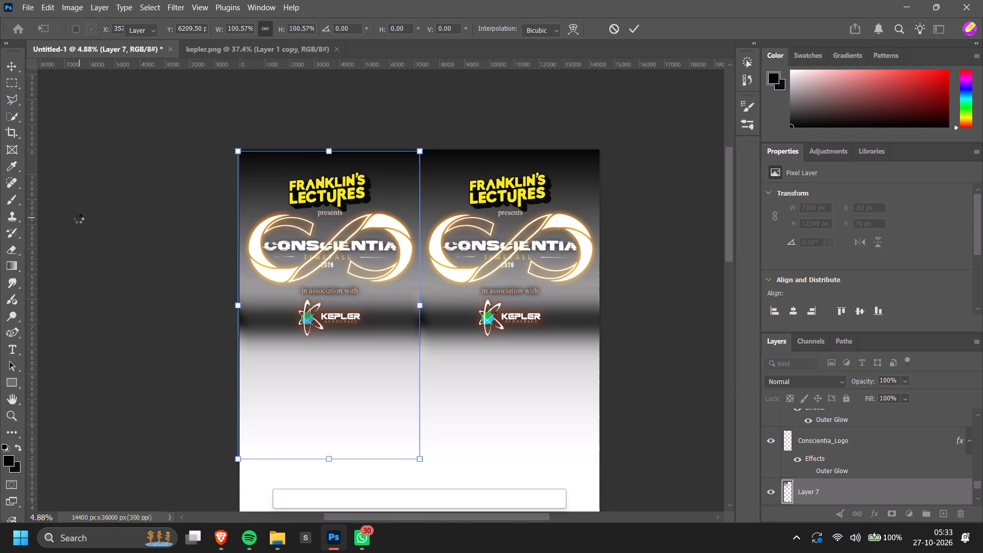
pyautogui.click(145, 371)
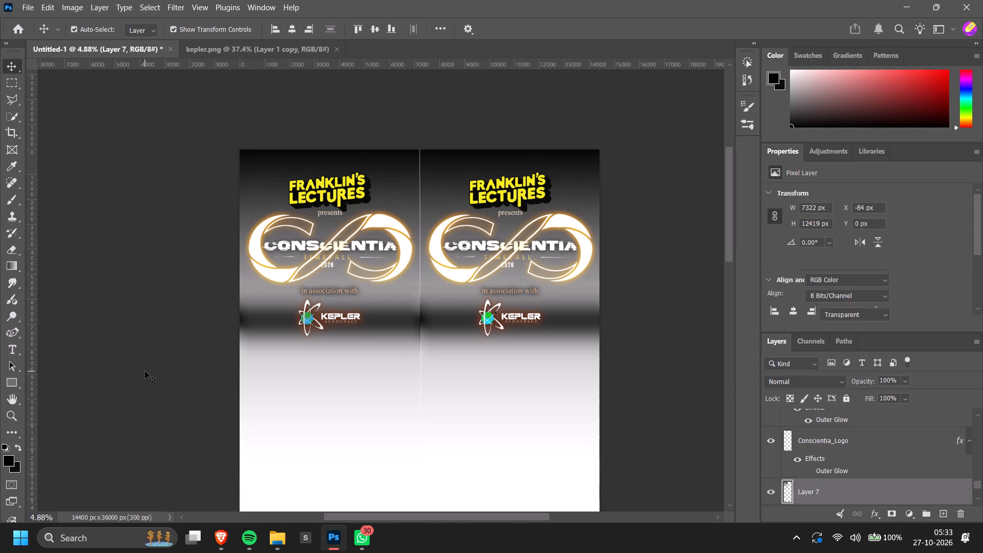
# Examine the seam between the banner halves, the sponsor logo rows at the canvas bottom, and the whole banner.
pyautogui.scroll(-3, 145, 371)
pyautogui.scroll(2, 145, 371)
pyautogui.keyDown('alt'); pyautogui.scroll(5, 458, 282); pyautogui.keyUp('alt')
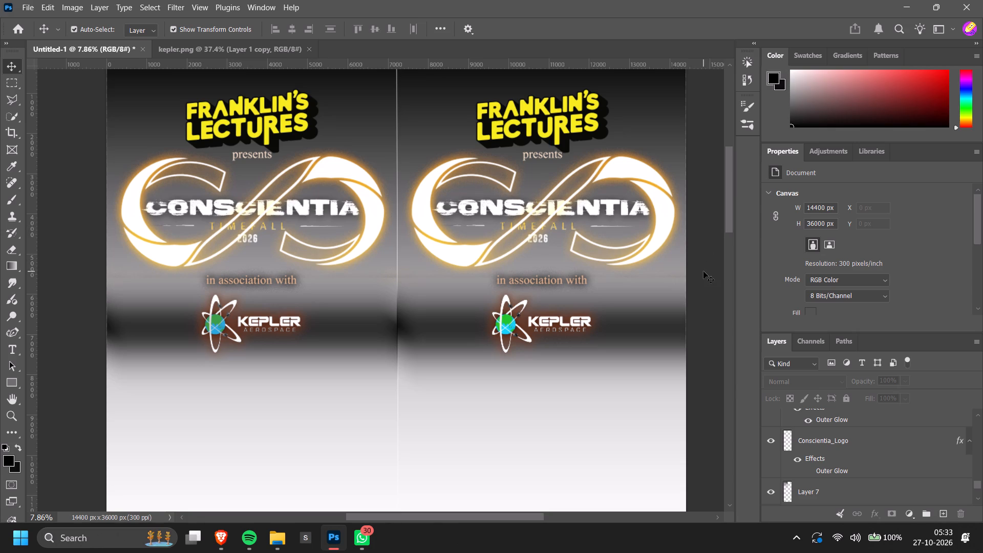
pyautogui.scroll(-2, 703, 277)
pyautogui.scroll(-1, 691, 338)
pyautogui.keyDown('alt'); pyautogui.scroll(-2, 696, 340); pyautogui.keyUp('alt')
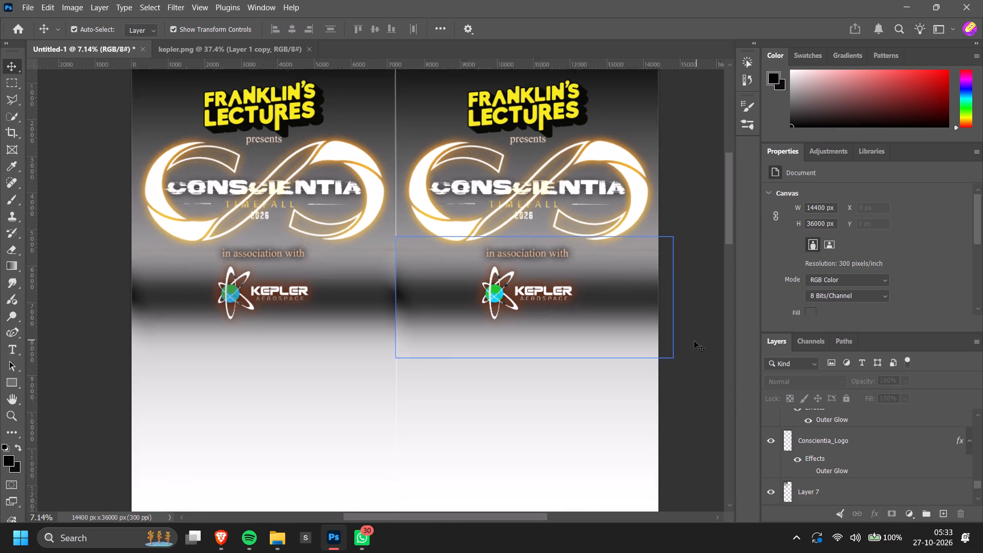
pyautogui.keyDown('alt'); pyautogui.scroll(-5, 694, 341); pyautogui.keyUp('alt')
pyautogui.keyDown('ctrl'); pyautogui.scroll(3, 692, 343); pyautogui.keyUp('ctrl')
pyautogui.keyDown('alt'); pyautogui.scroll(-11, 688, 348); pyautogui.keyUp('alt')
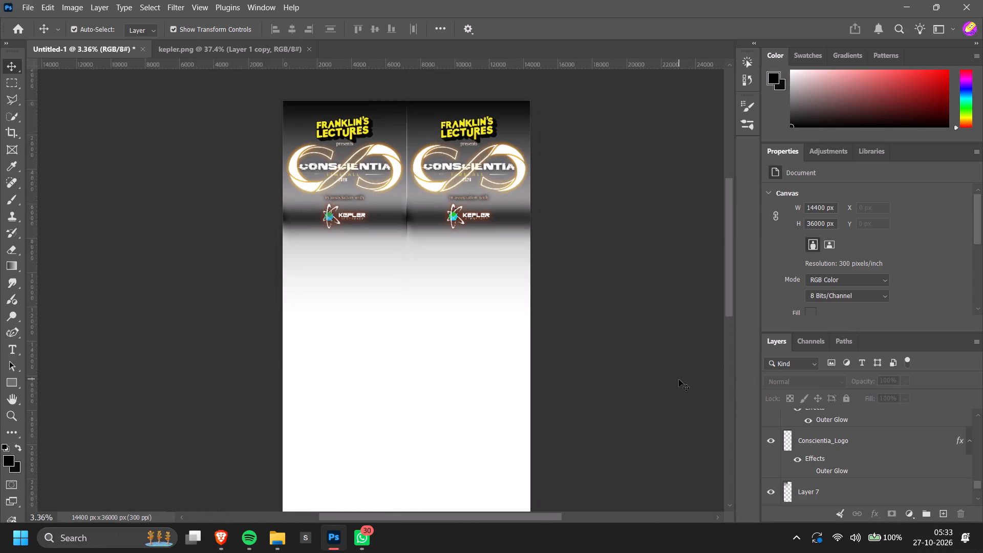
pyautogui.keyDown('alt'); pyautogui.scroll(-20, 679, 379); pyautogui.keyUp('alt')
pyautogui.keyDown('alt'); pyautogui.scroll(-2, 679, 379); pyautogui.keyUp('alt')
pyautogui.keyDown('alt'); pyautogui.scroll(10, 408, 418); pyautogui.keyUp('alt')
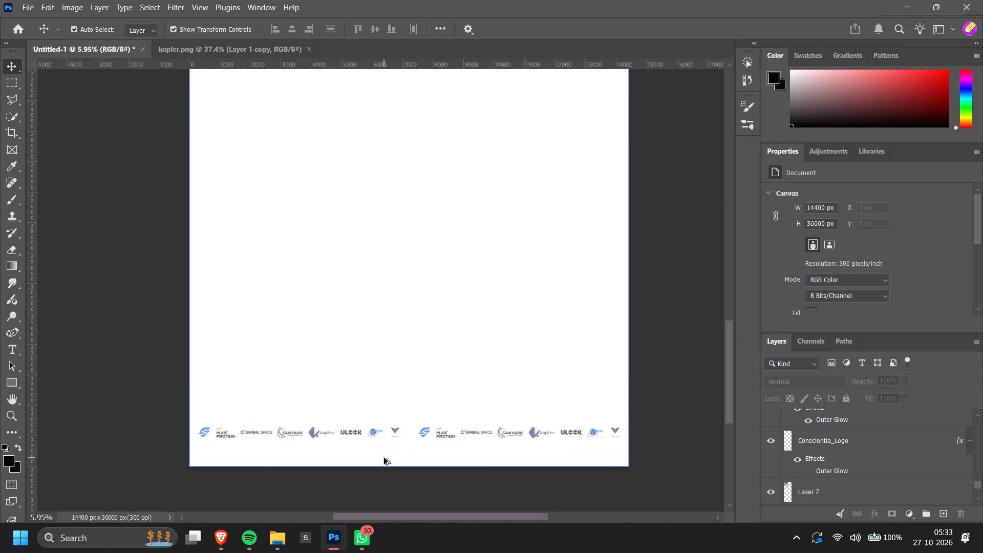
pyautogui.keyDown('alt'); pyautogui.scroll(5, 384, 458); pyautogui.keyUp('alt')
pyautogui.keyDown('alt'); pyautogui.scroll(4, 446, 449); pyautogui.keyUp('alt')
pyautogui.keyDown('alt'); pyautogui.scroll(-2, 452, 416); pyautogui.keyUp('alt')
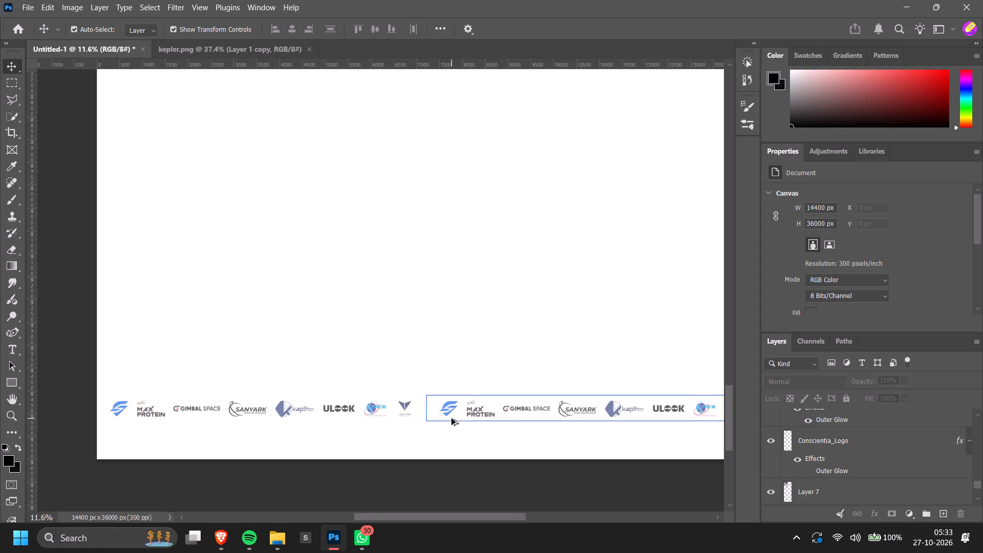
pyautogui.keyDown('alt'); pyautogui.scroll(-18, 452, 418); pyautogui.keyUp('alt')
pyautogui.scroll(4, 616, 330)
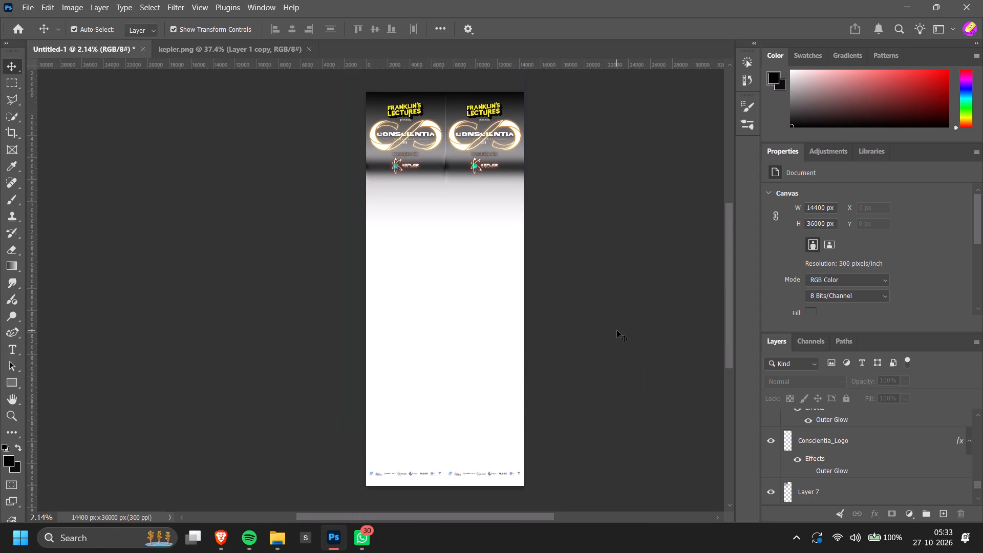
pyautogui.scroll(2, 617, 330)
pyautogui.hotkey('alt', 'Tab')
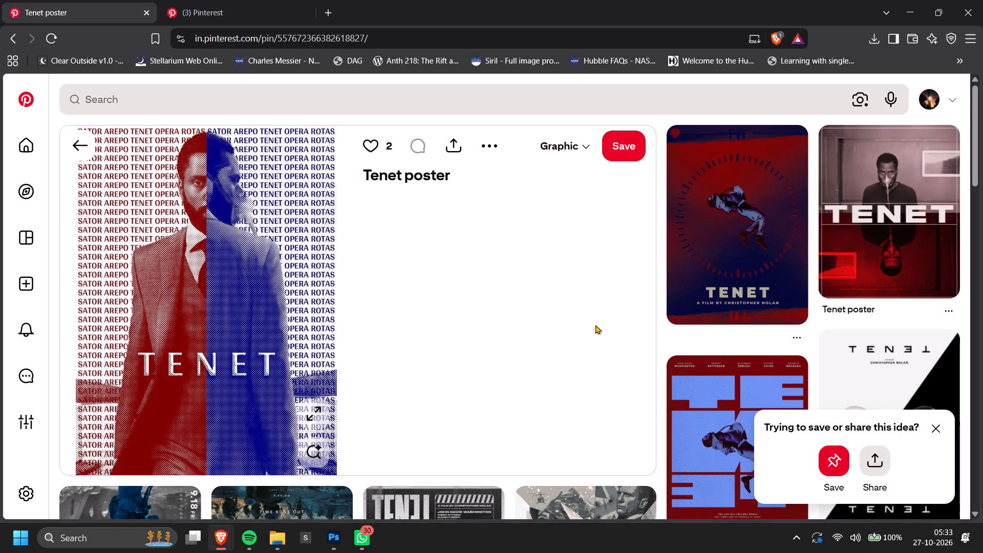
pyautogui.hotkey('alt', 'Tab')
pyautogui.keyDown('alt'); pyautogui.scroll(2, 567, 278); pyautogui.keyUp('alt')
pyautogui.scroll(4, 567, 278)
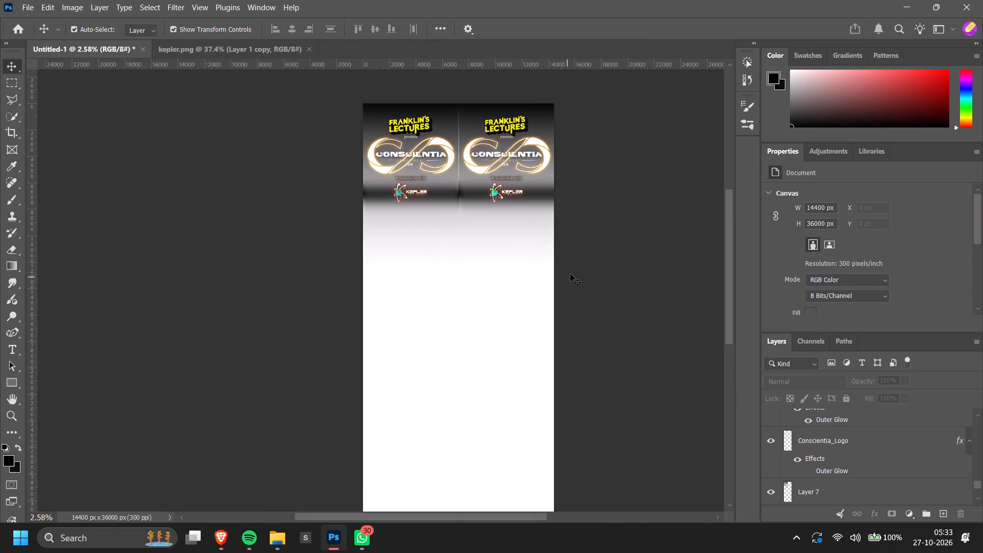
# In Brave, return to the previous Pinterest pin and copy its Tenet poster image with the two upright and inverted figures.
pyautogui.hotkey('alt', 'Tab')
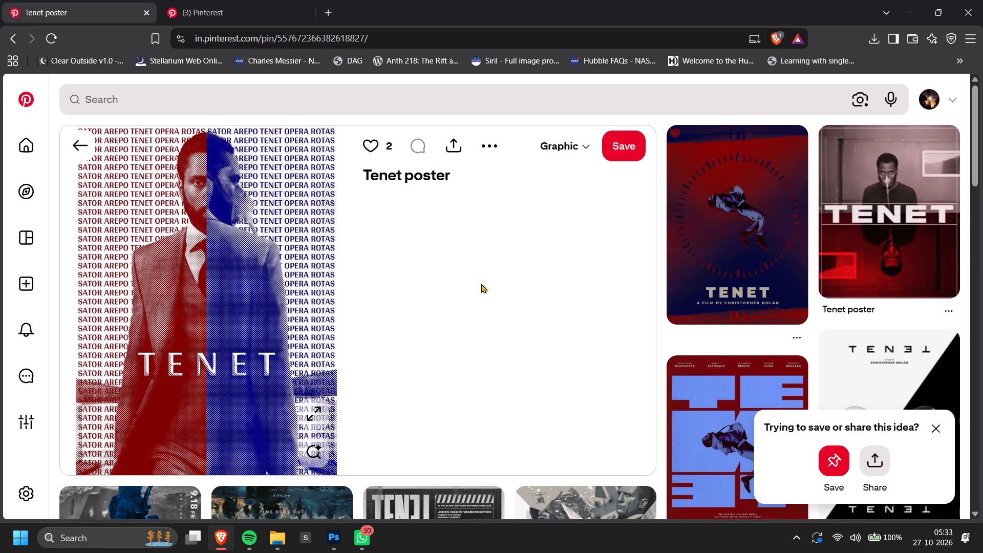
pyautogui.click(77, 148)
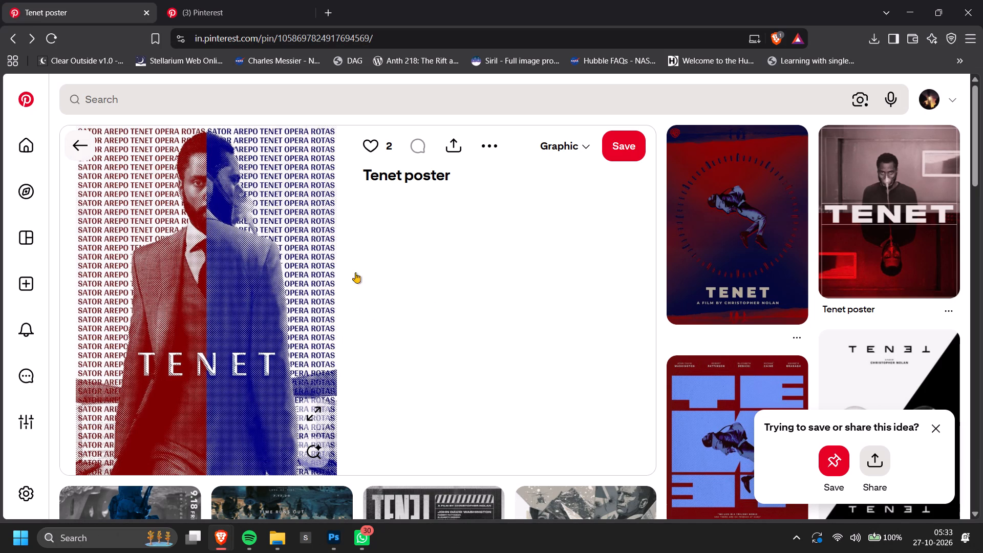
pyautogui.click(208, 28)
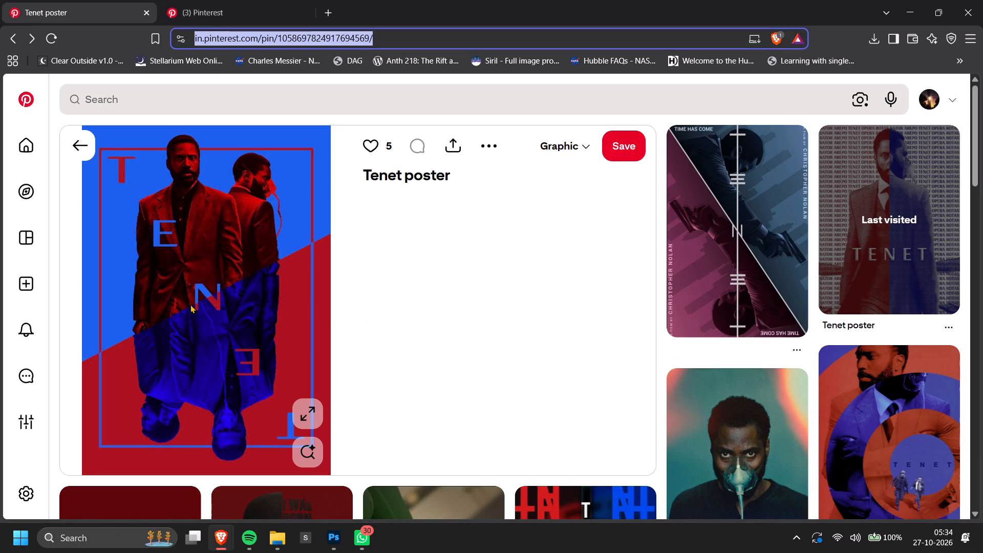
pyautogui.rightClick(190, 321)
pyautogui.click(262, 363)
# Back in Photoshop, paste the Tenet poster, scale it to about 7214 × 10143 px and centre it on the blank area below the header.
pyautogui.hotkey('alt', 'Tab')
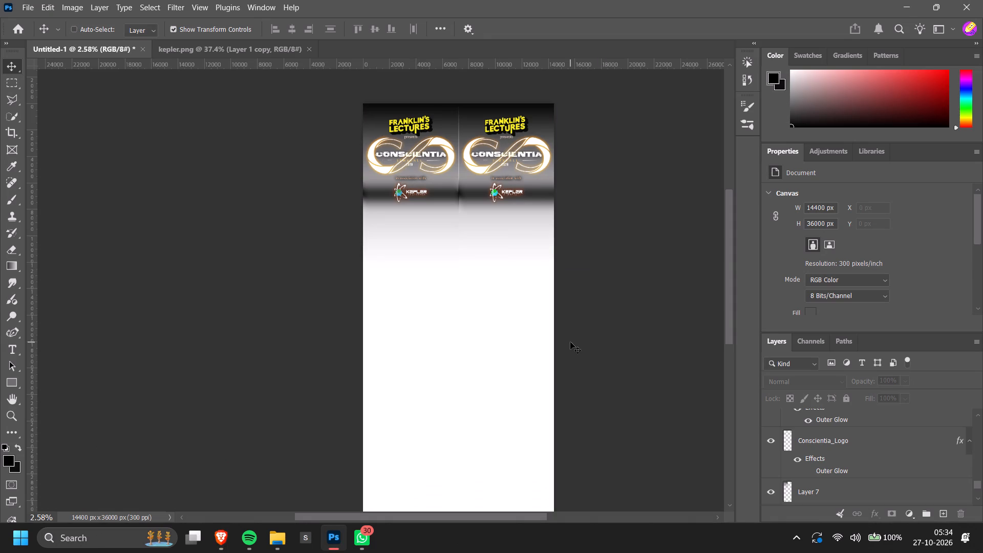
pyautogui.hotkey('ctrl', 'v')
pyautogui.scroll(-4, 541, 331)
pyautogui.moveTo(468, 277); pyautogui.dragTo(559, 394)
pyautogui.moveTo(521, 356); pyautogui.dragTo(489, 344)
pyautogui.click(555, 409)
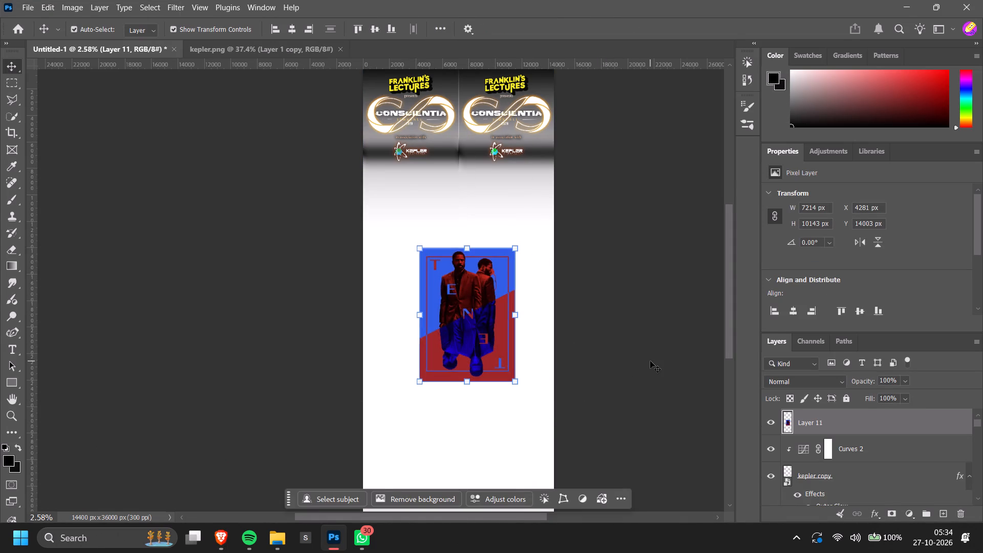
# In Brave, open the last-visited Tenet poster with the half-red, half-blue halftone figure and copy its image.
pyautogui.hotkey('alt', 'Tab')
pyautogui.scroll(-3, 470, 346)
pyautogui.scroll(3, 661, 366)
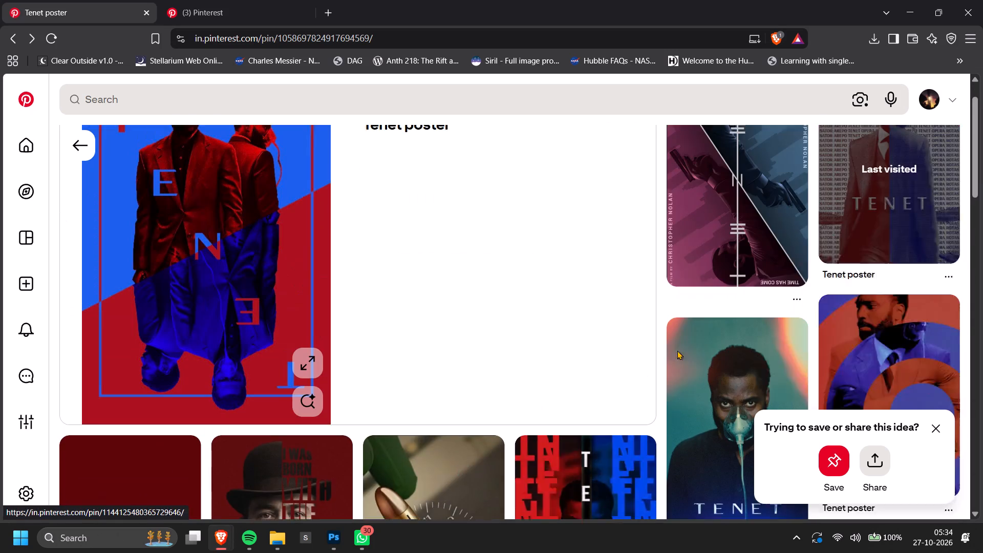
pyautogui.click(914, 258)
pyautogui.rightClick(189, 268)
pyautogui.click(250, 322)
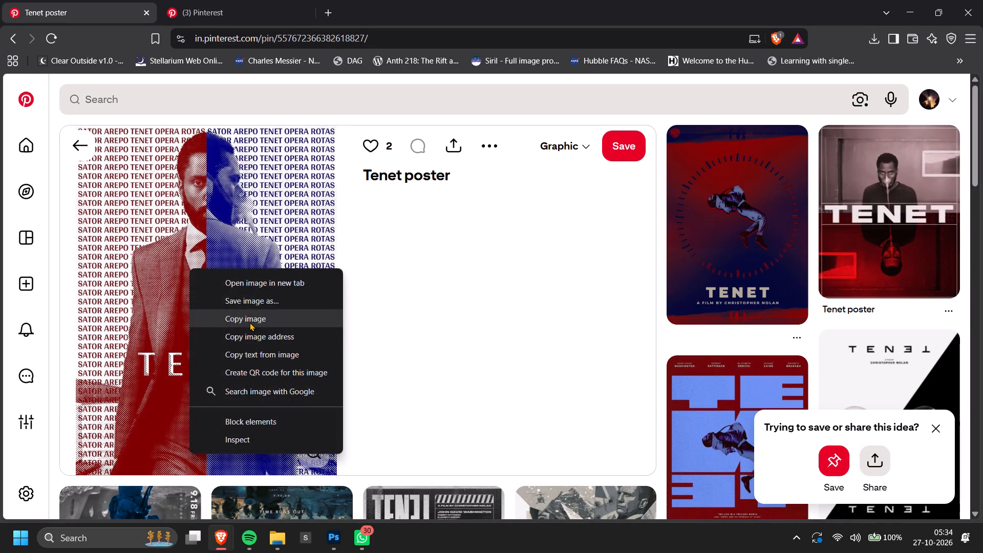
# In Photoshop, paste the halftone Tenet poster and scale it to about 5952 × 7974 px, overlapping the first poster.
pyautogui.hotkey('alt', 'Tab')
pyautogui.hotkey('ctrl', 'v')
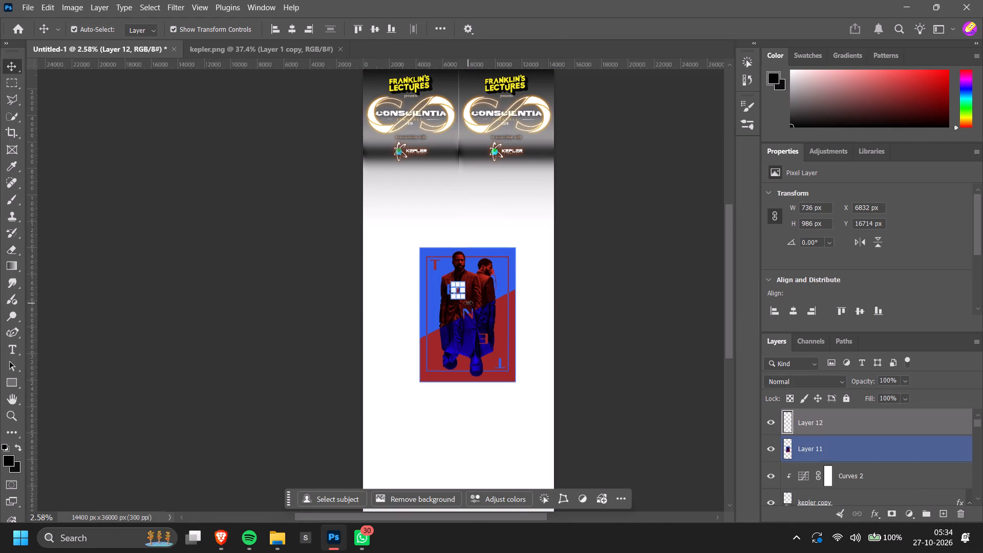
pyautogui.moveTo(467, 302); pyautogui.dragTo(531, 398)
pyautogui.click(582, 420)
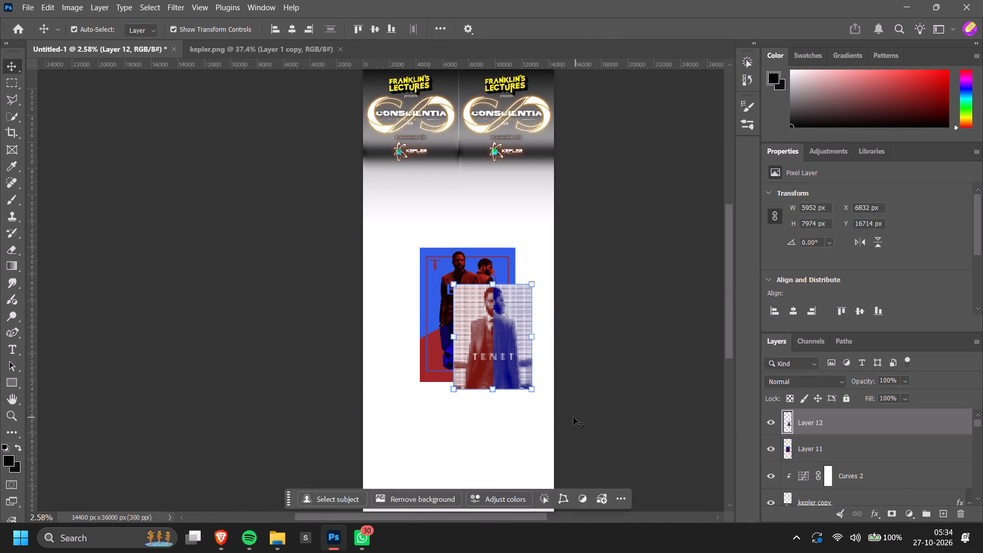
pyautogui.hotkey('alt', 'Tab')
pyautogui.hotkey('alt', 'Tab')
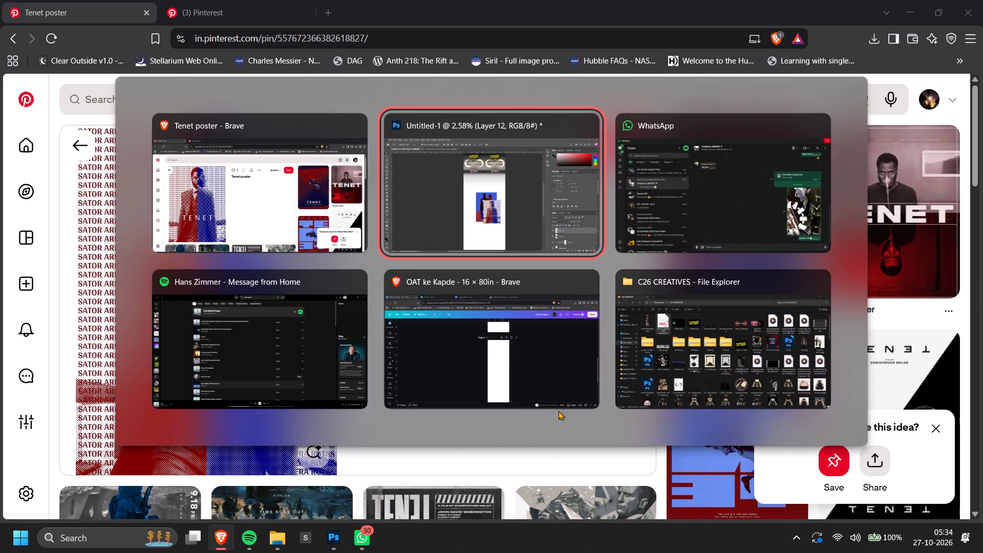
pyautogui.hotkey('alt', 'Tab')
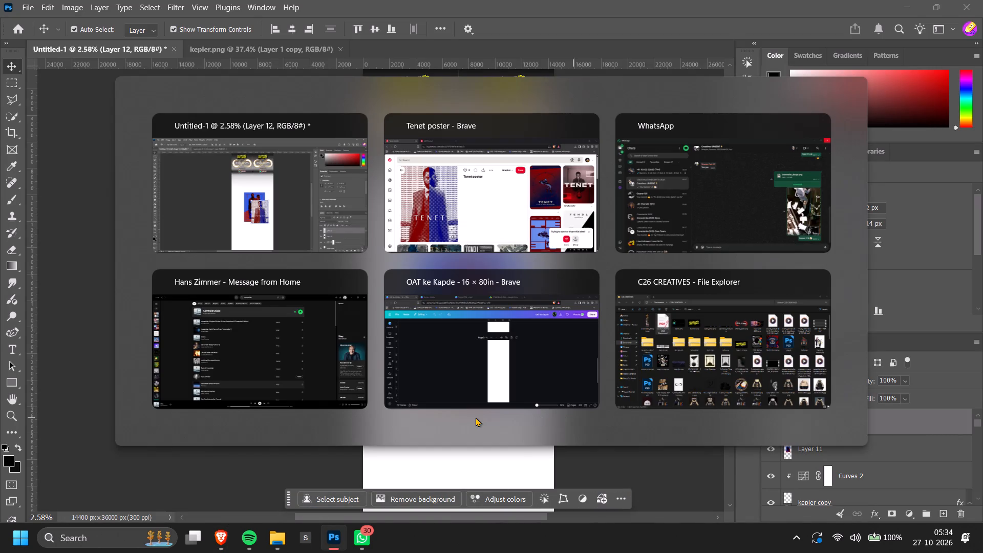